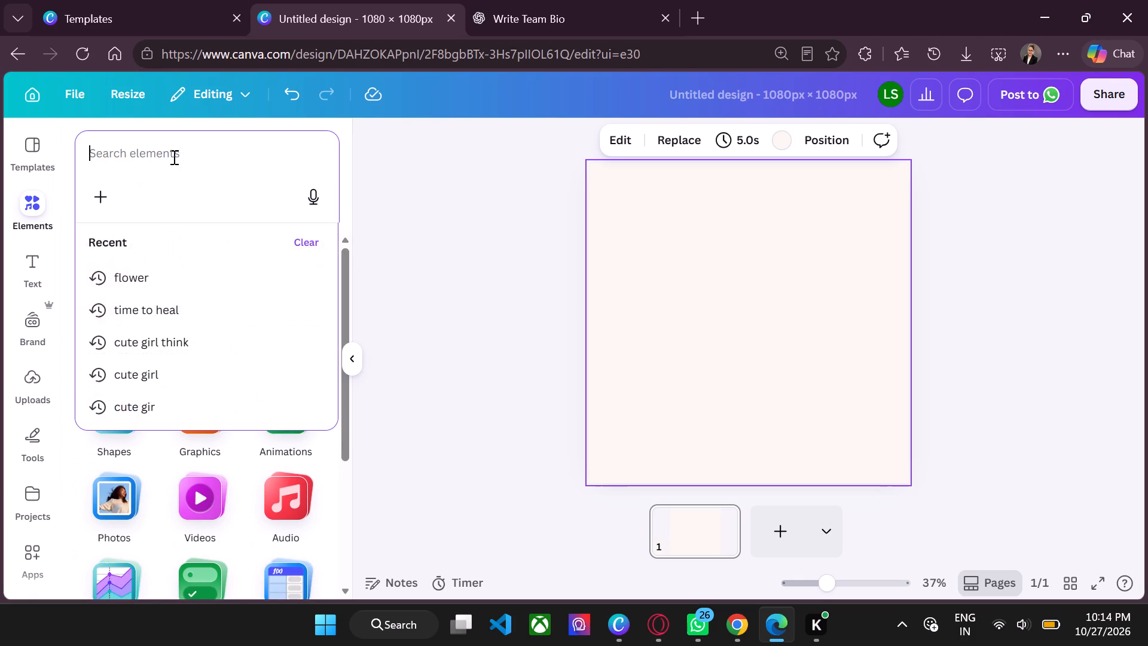
text(light blue bubble moiac)
key(Return)
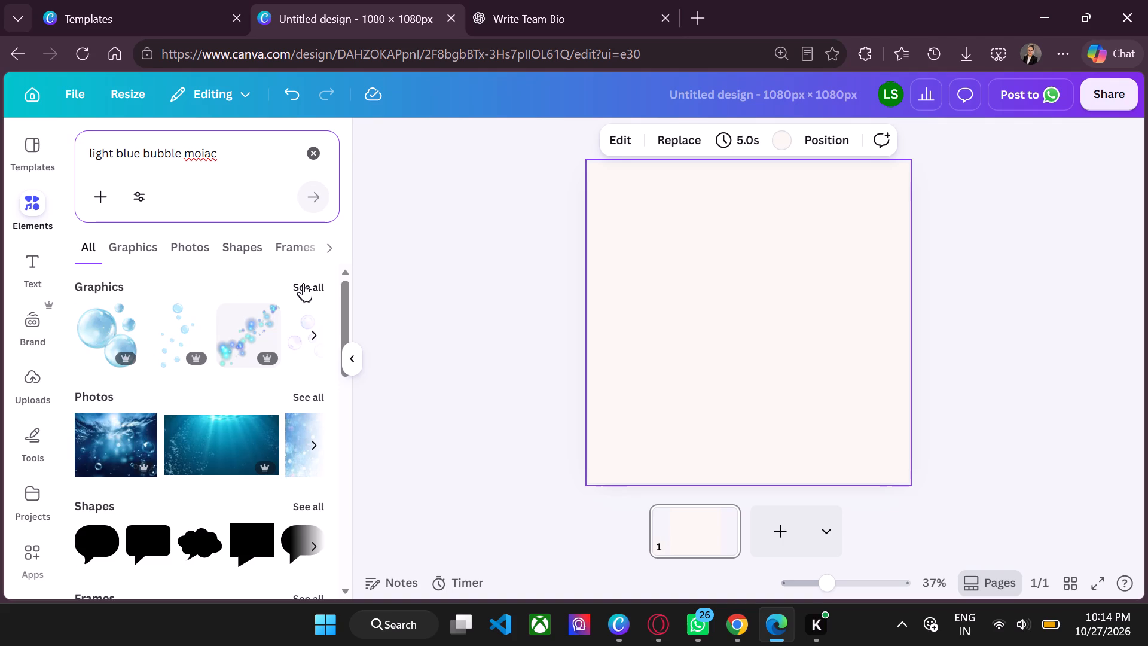
click(303, 283)
Browse the bubble graphics and add the light blue swirling smoke graphic to the page.
scroll(191, 352, down, 1)
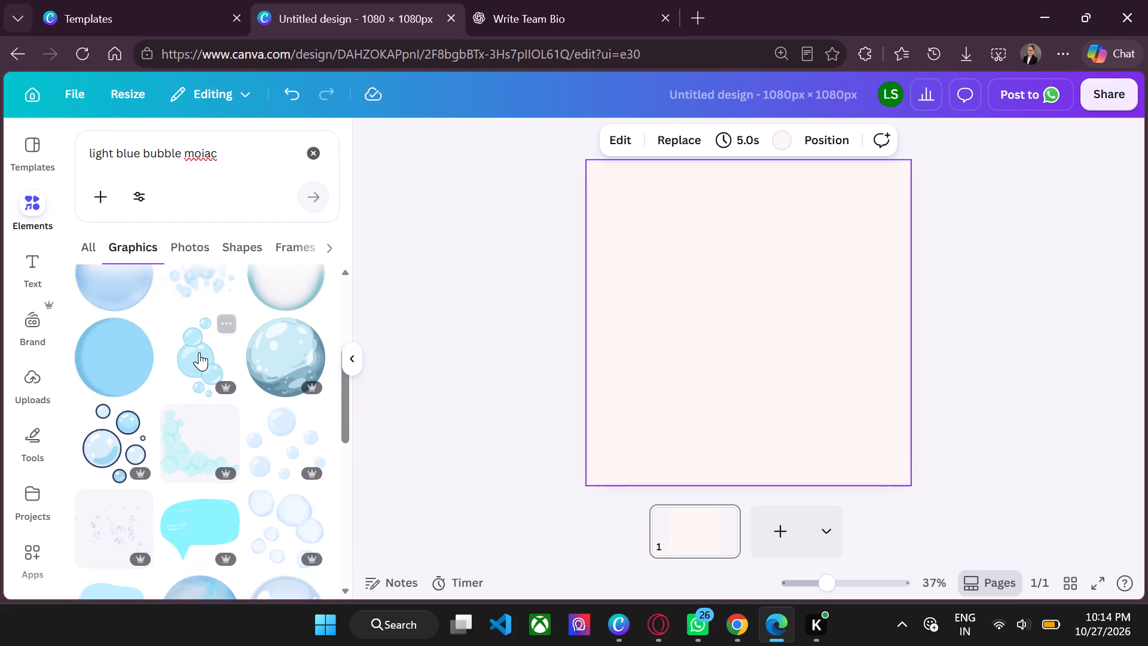
scroll(199, 352, down, 1)
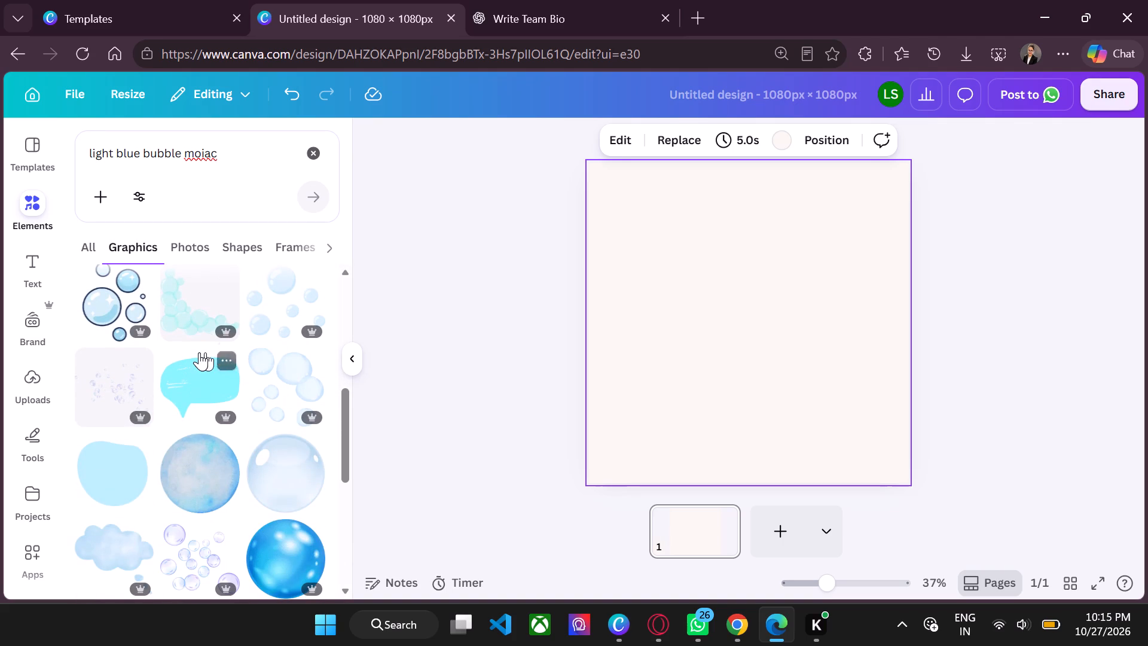
scroll(249, 418, down, 2)
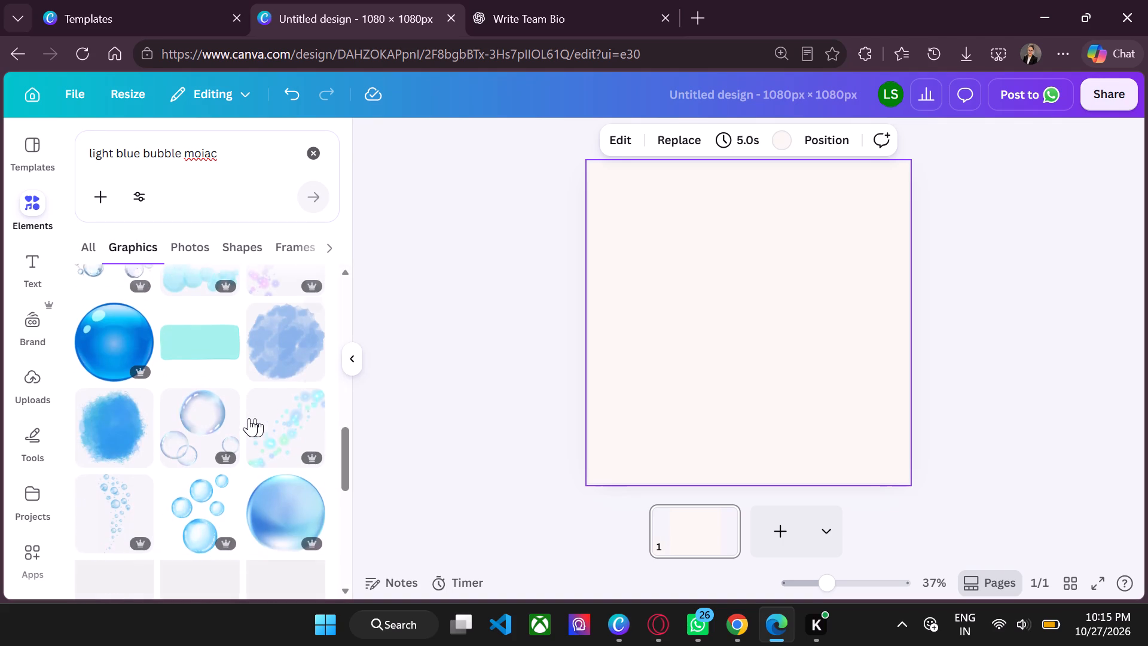
scroll(249, 418, down, 2)
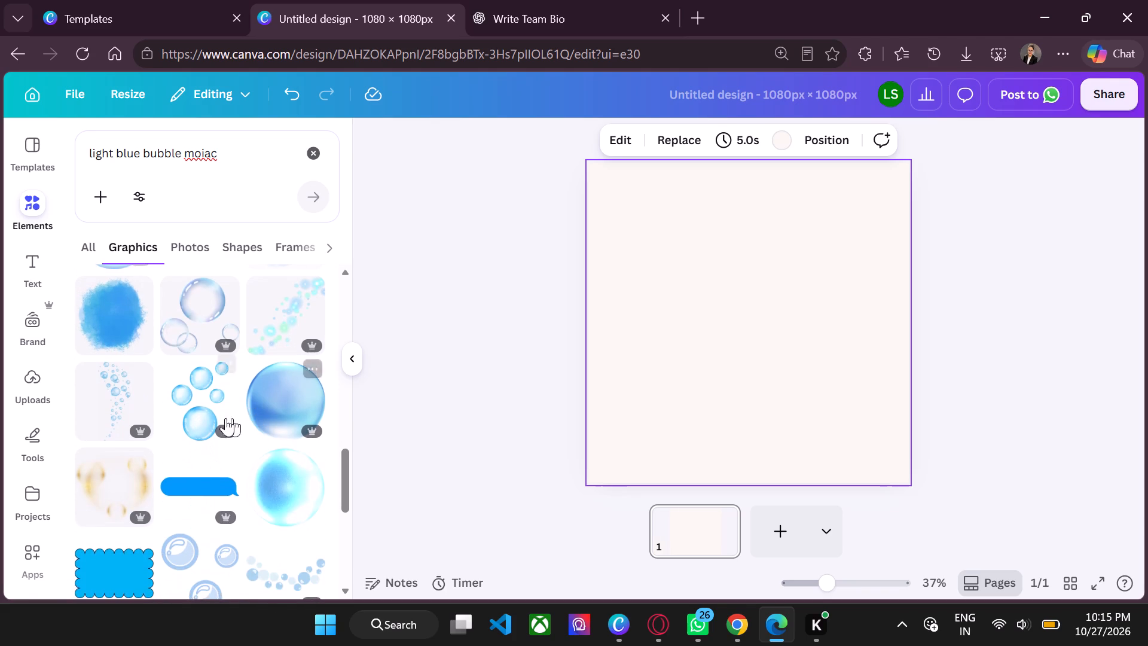
scroll(125, 323, down, 2)
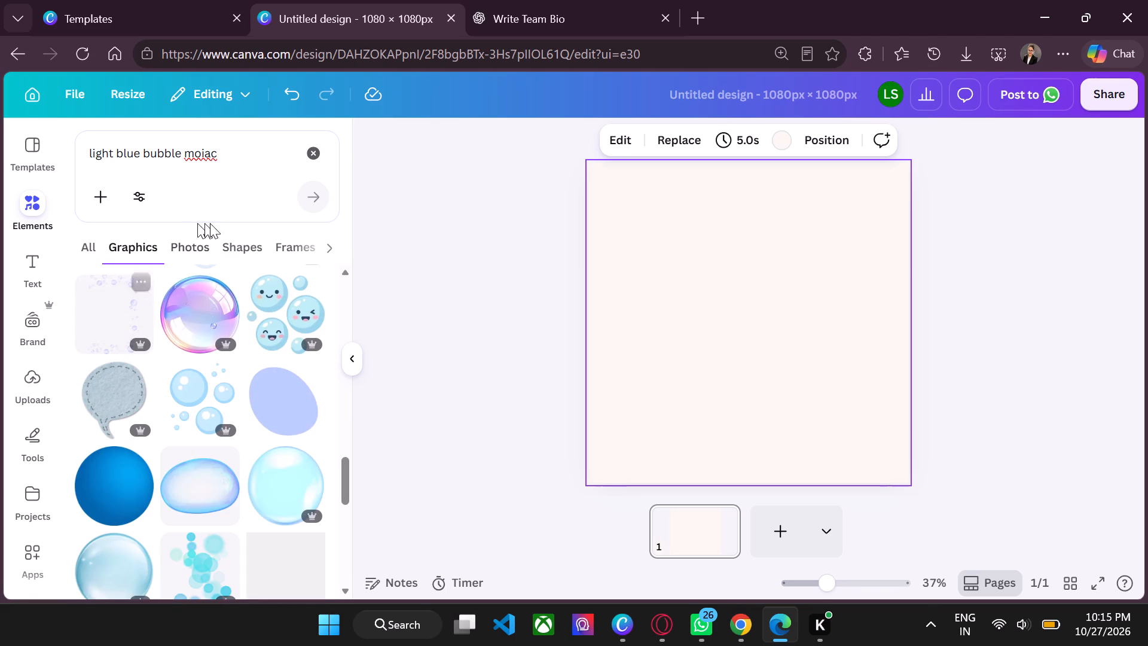
scroll(206, 413, down, 1)
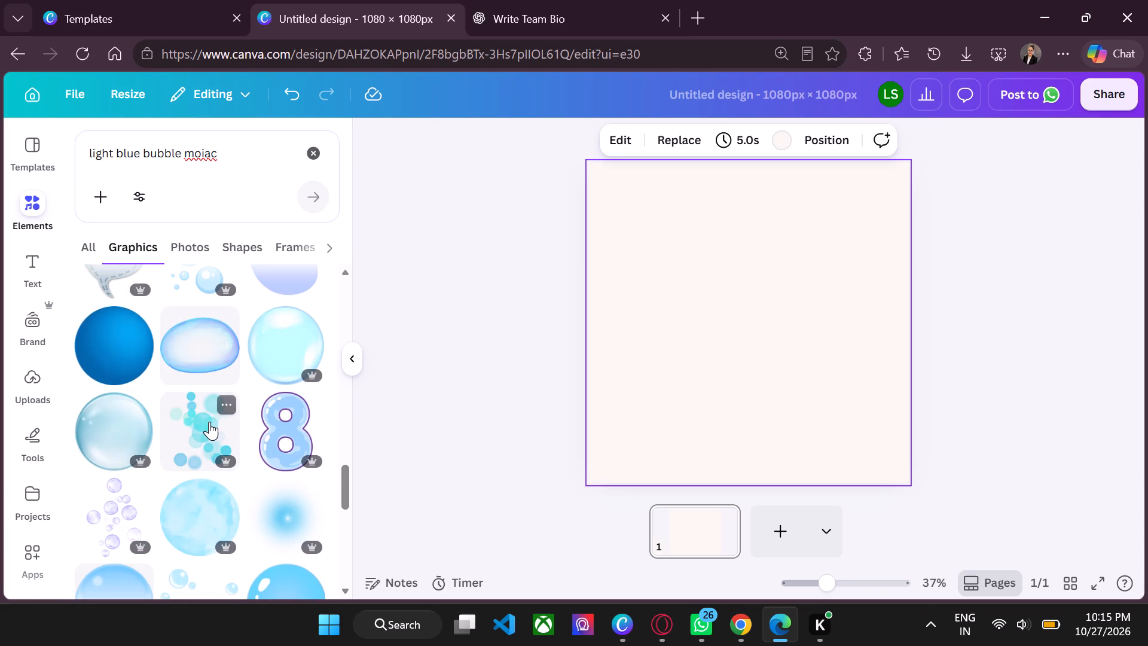
scroll(209, 422, down, 2)
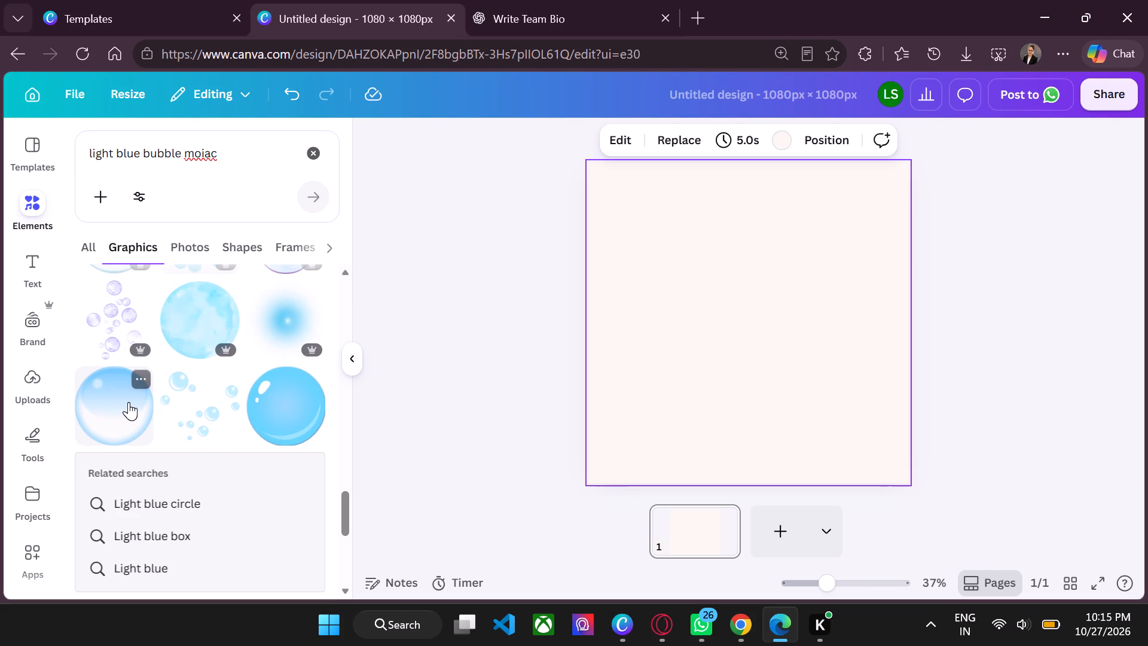
scroll(129, 402, down, 1)
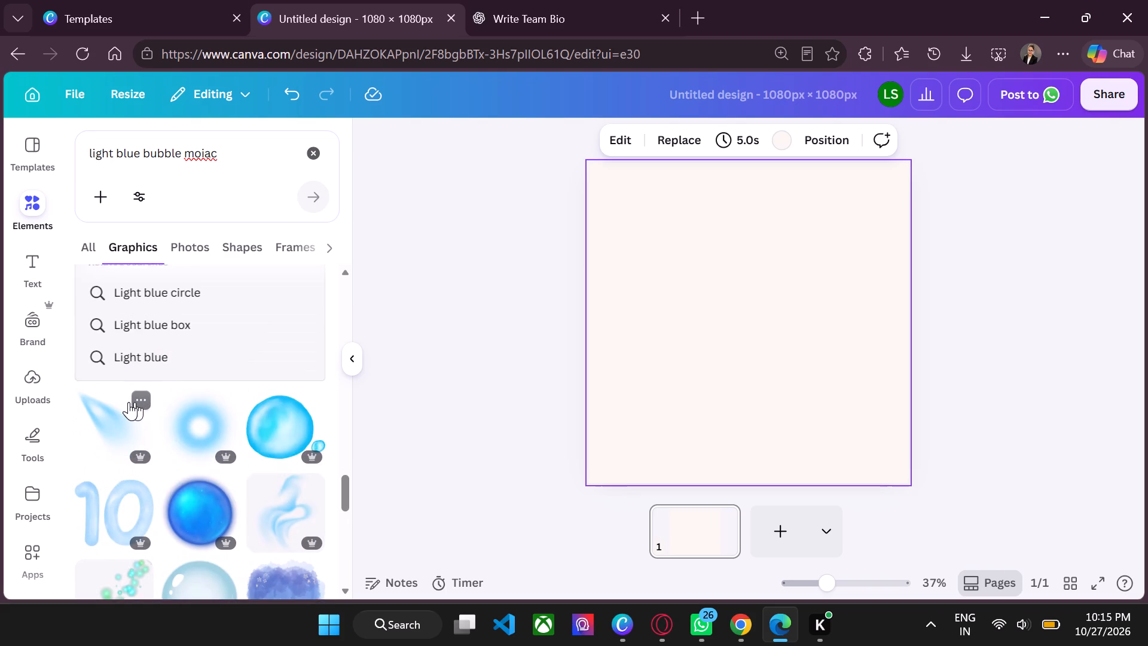
click(276, 449)
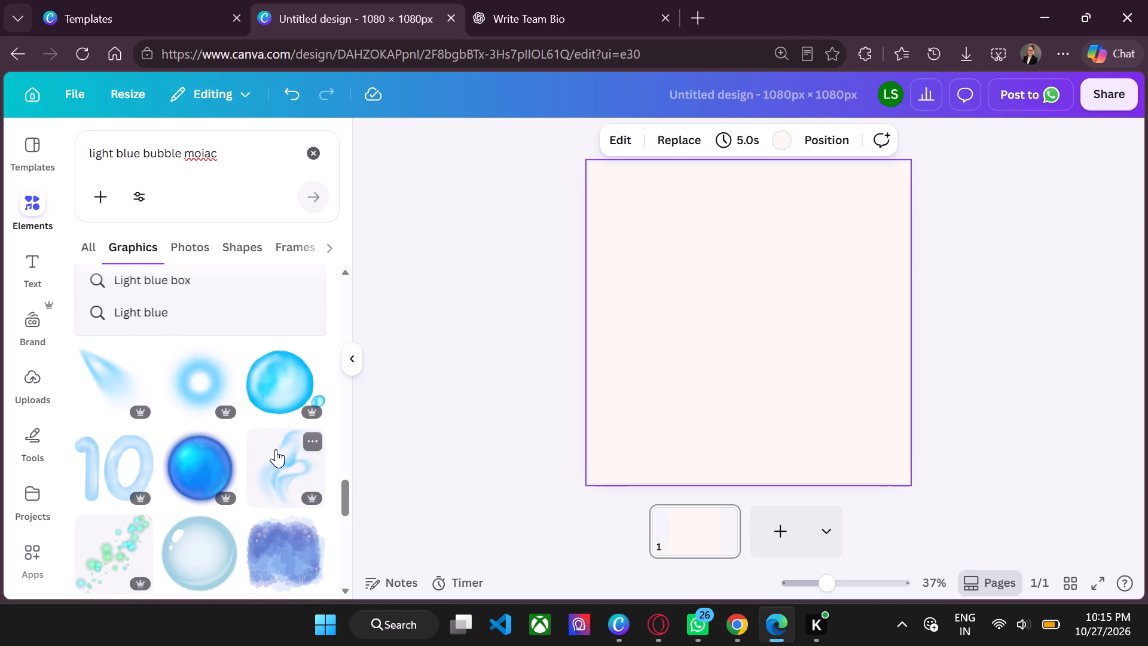
Move the blue swirl graphic to the page's right side and stretch it to about 1,484 px tall, spanning the page height.
drag(743, 258, 831, 224)
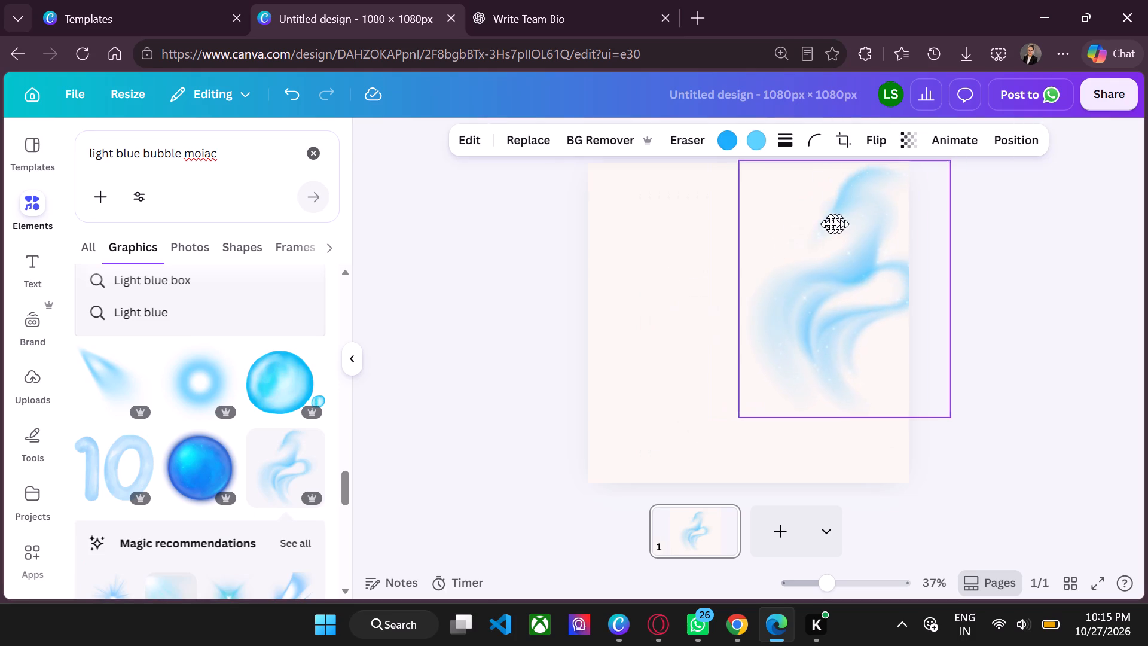
drag(831, 224, 833, 211)
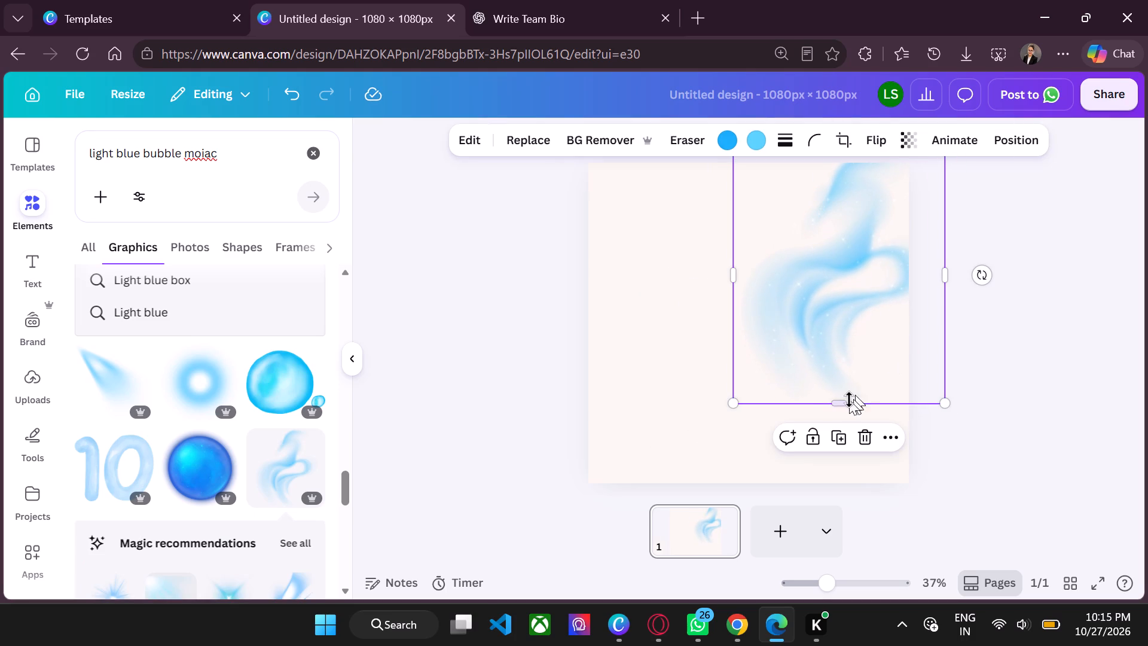
drag(842, 401, 847, 563)
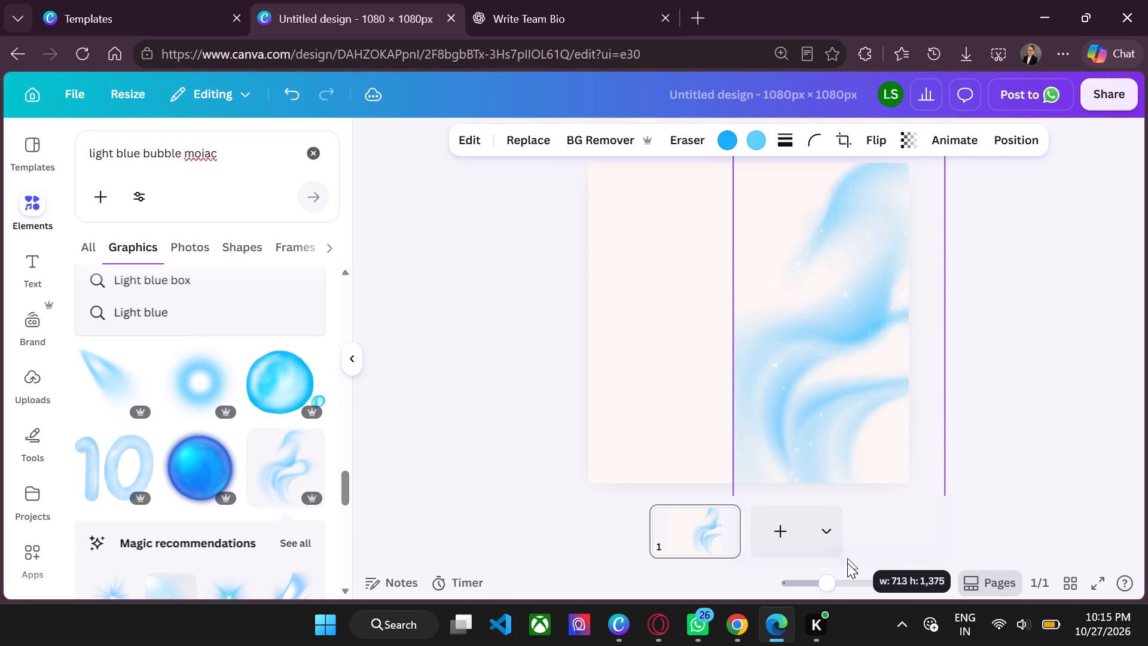
drag(847, 563, 847, 585)
click(1076, 252)
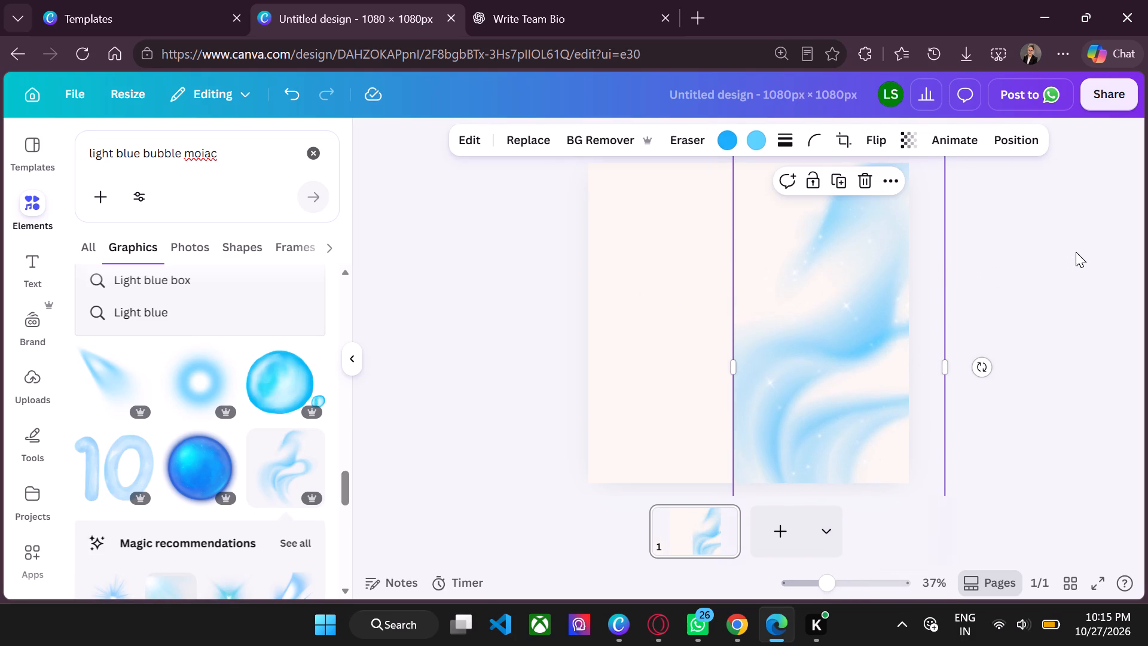
drag(868, 342, 893, 342)
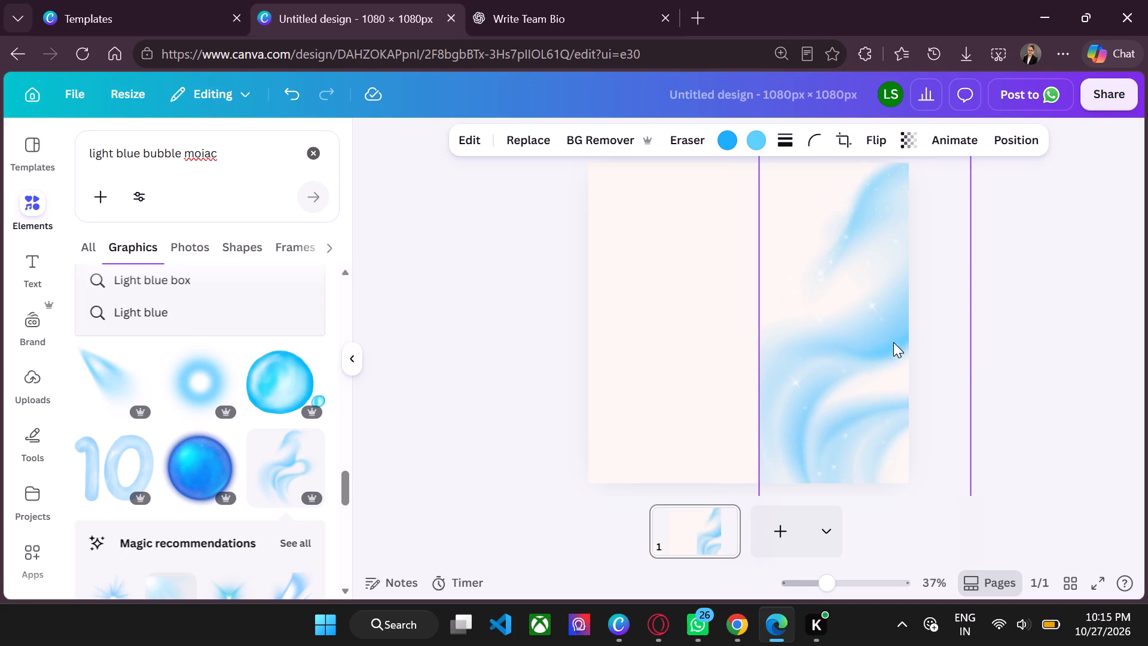
click(489, 383)
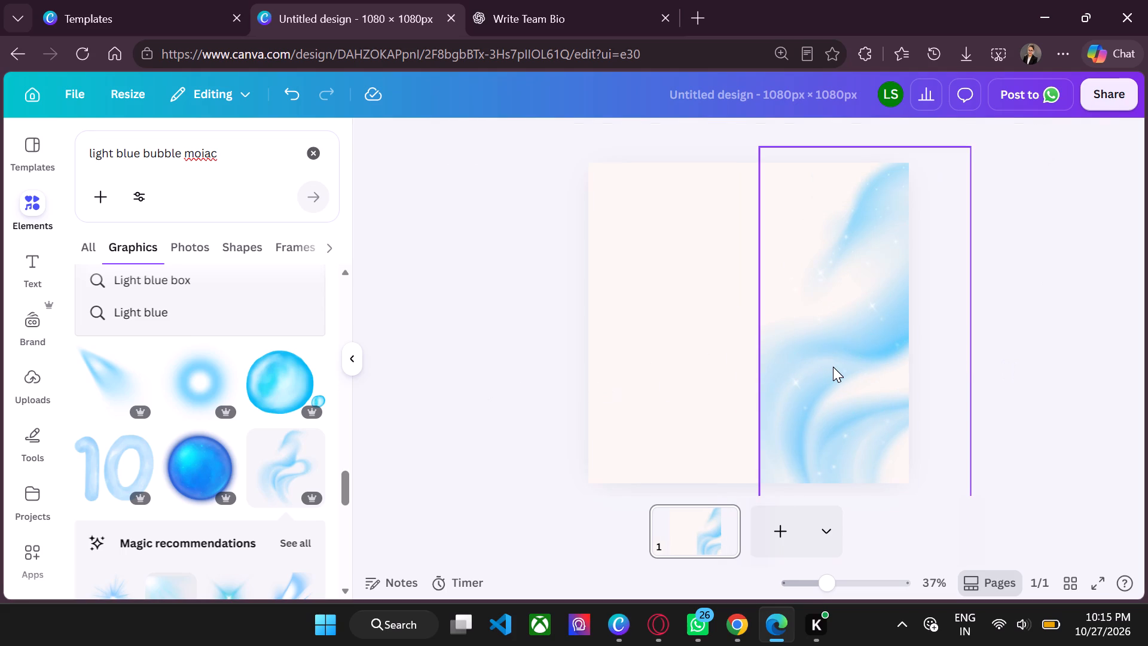
Widen the blue swirl graphic leftward until it spans the full page width.
click(833, 367)
drag(758, 370, 695, 382)
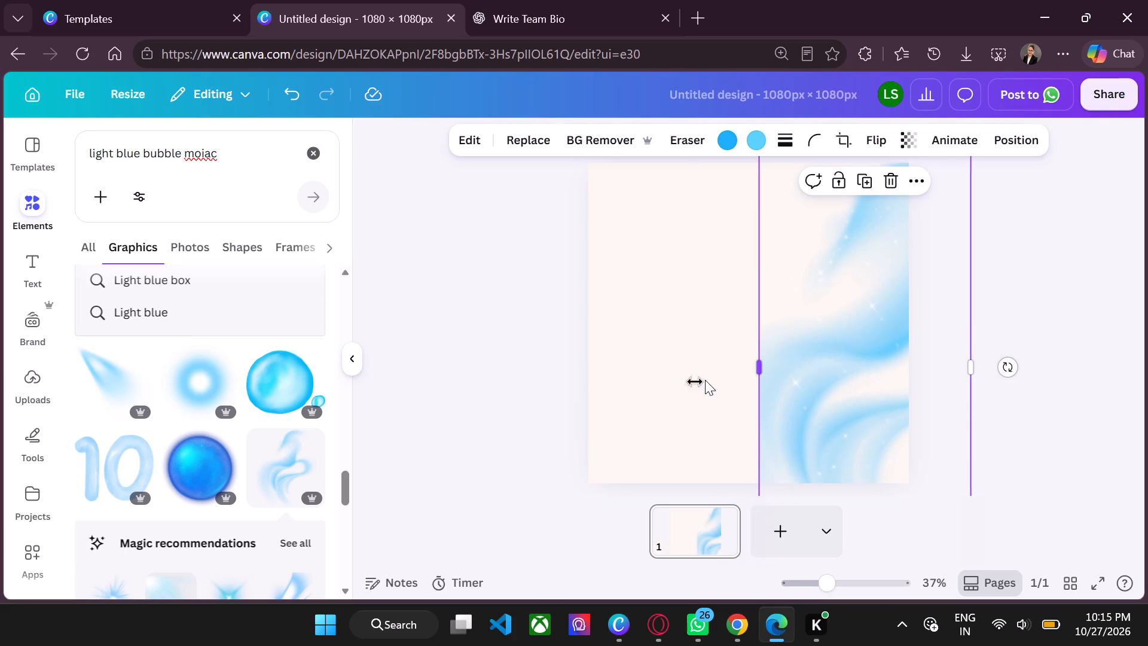
drag(695, 382, 658, 439)
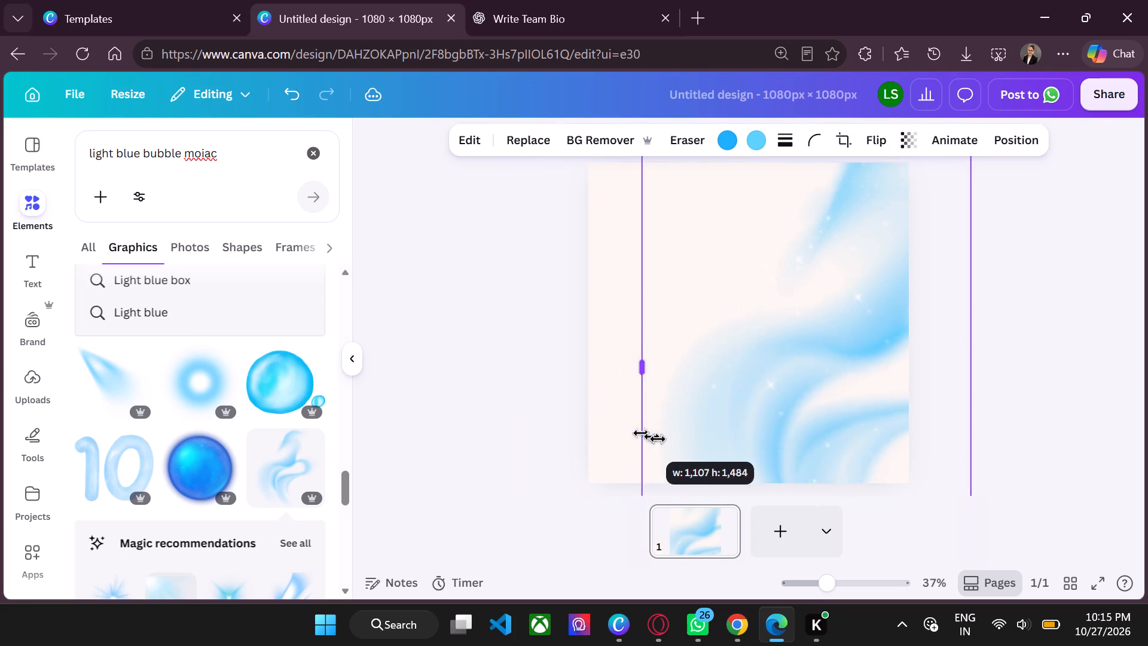
drag(658, 439, 578, 461)
click(495, 450)
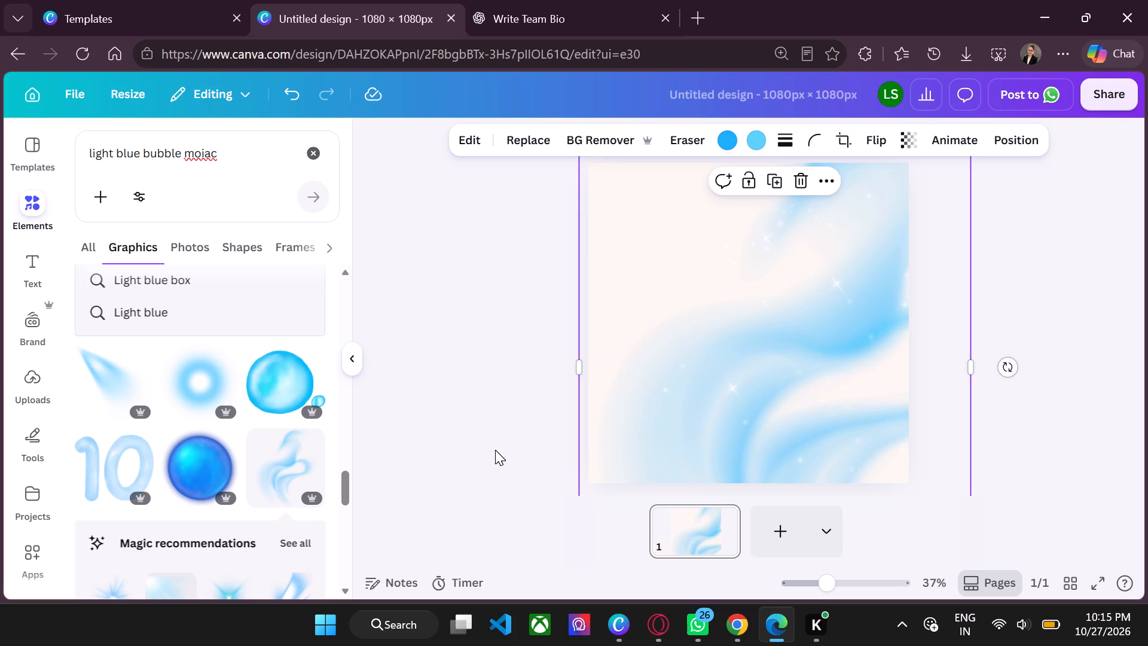
Reposition the blue swirl graphic so it covers the page's right side and overhangs its right edge, leaving the left side clear.
drag(744, 380, 792, 400)
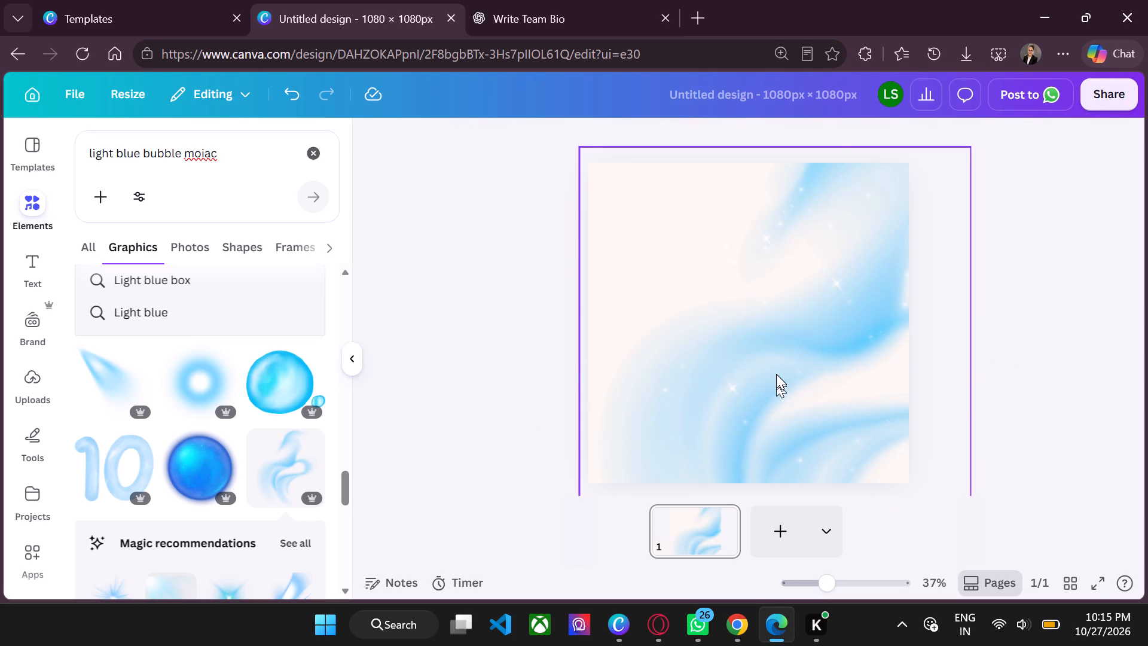
click(778, 368)
drag(778, 368, 872, 395)
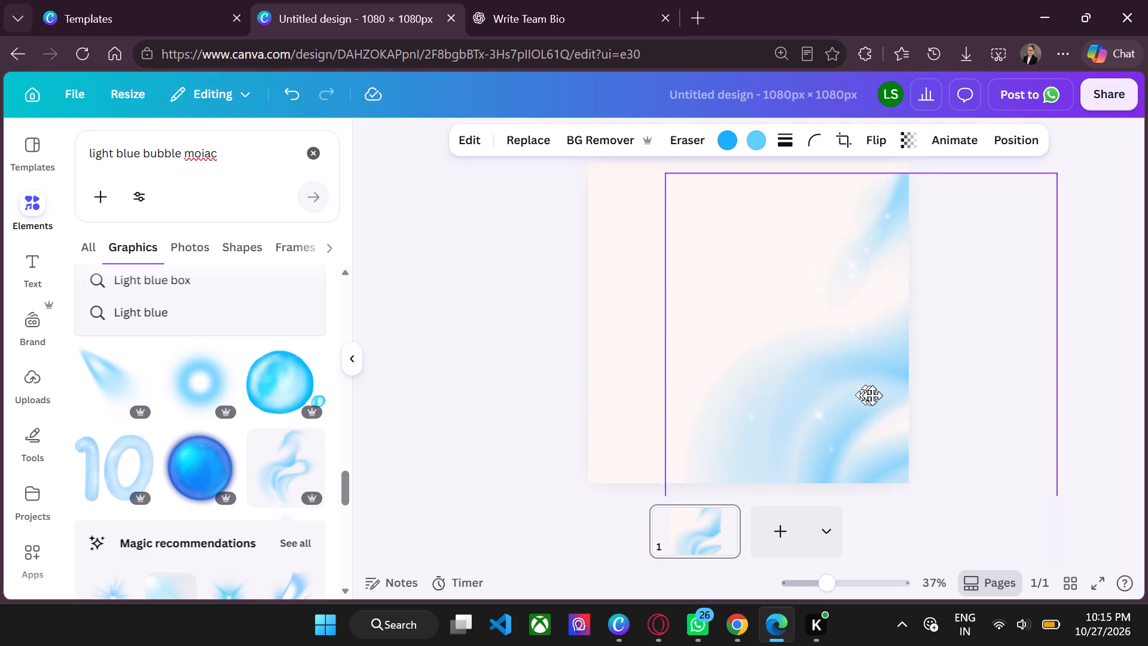
drag(872, 395, 869, 401)
click(538, 379)
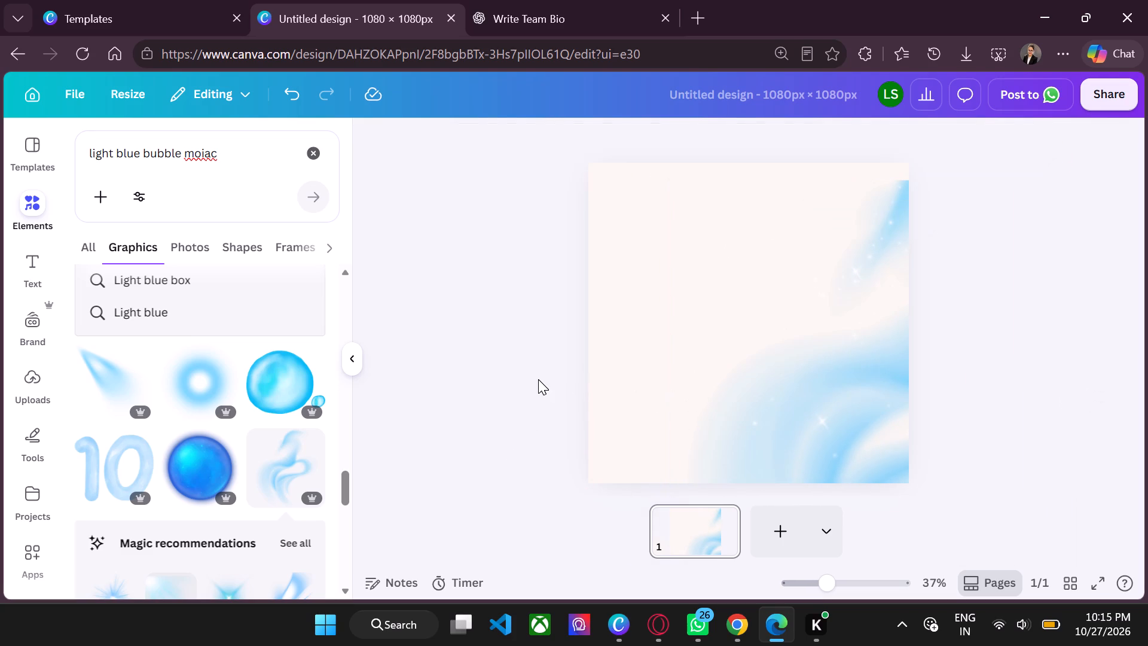
drag(865, 419, 909, 356)
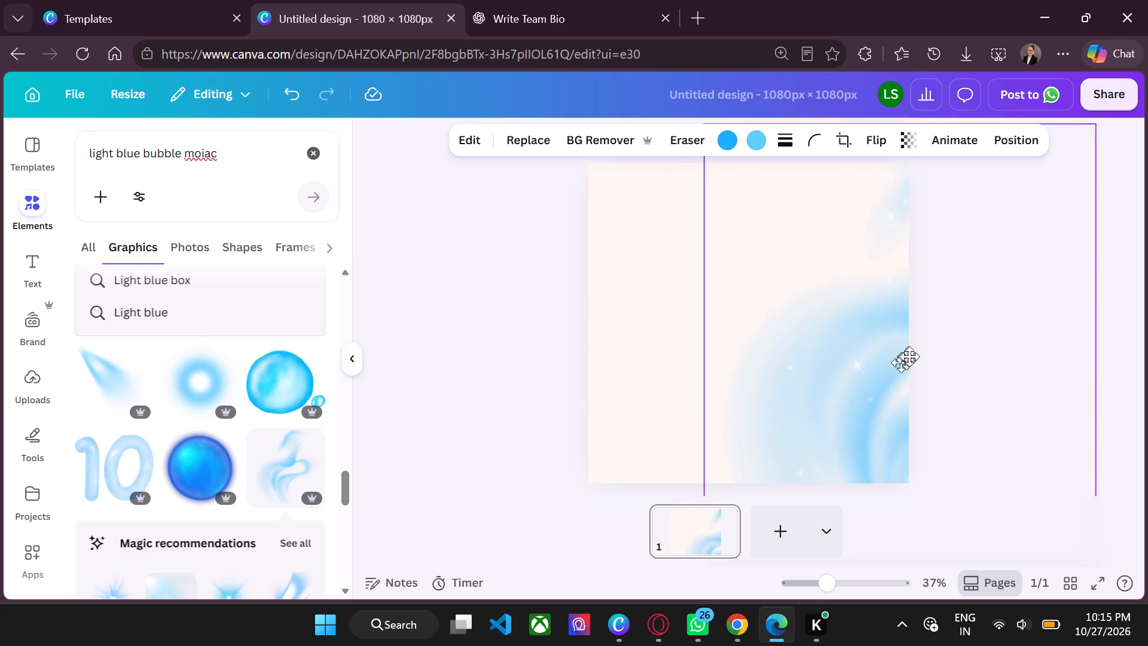
drag(909, 356, 888, 313)
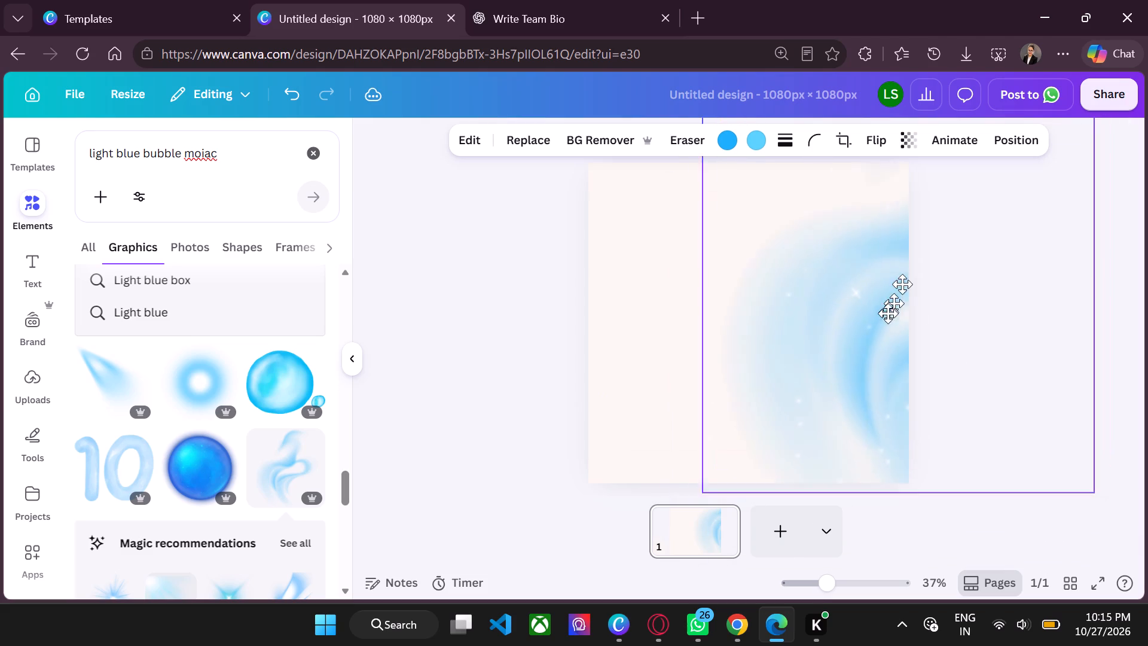
drag(888, 313, 863, 333)
Switch to the Write Team Bio chat in ChatGPT to view the SOLO design concepts for reference.
click(493, 0)
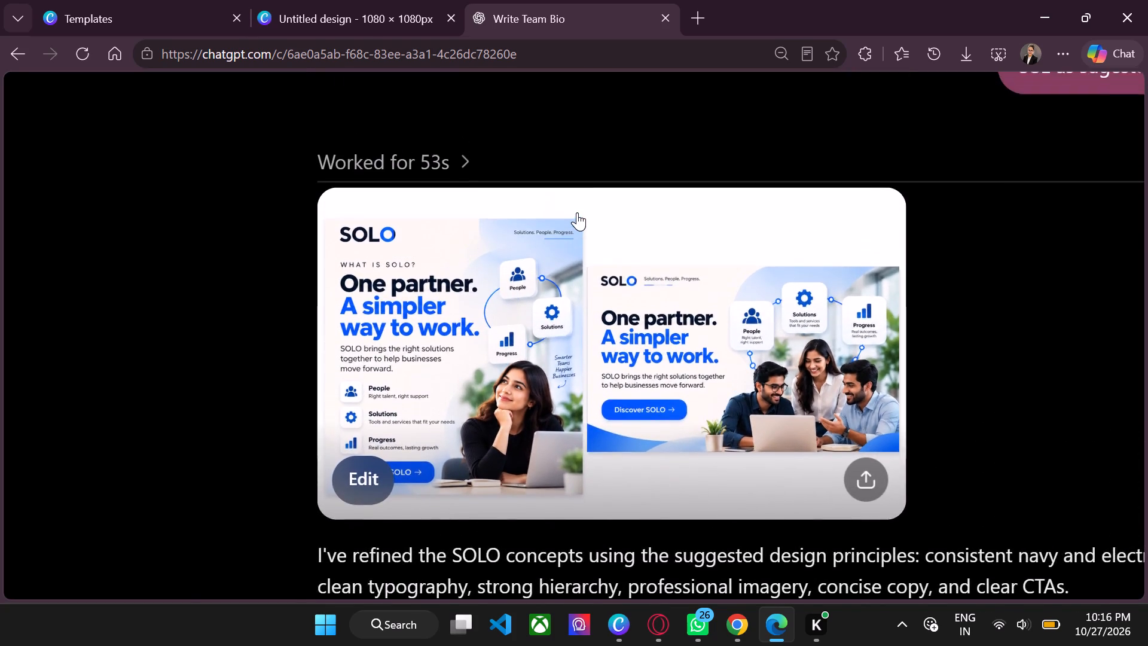
Switch from the ChatGPT concepts to the Canva design and move the blue swirl graphic into the page's upper-right corner, overhanging the top and right edges.
scroll(577, 212, down, 1)
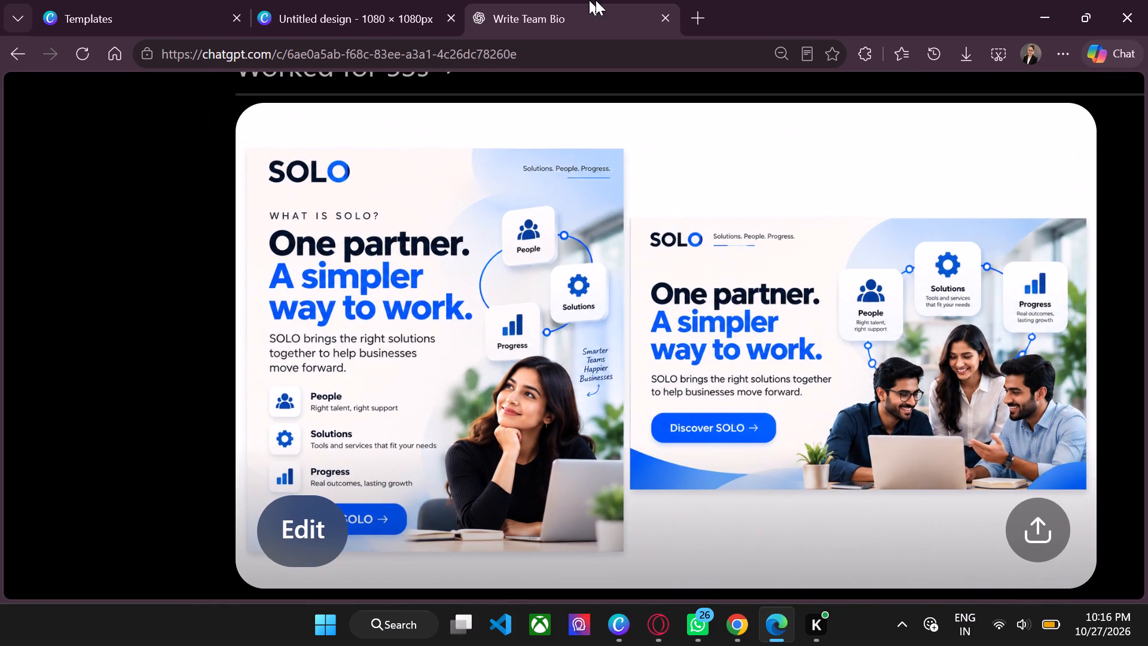
click(308, 0)
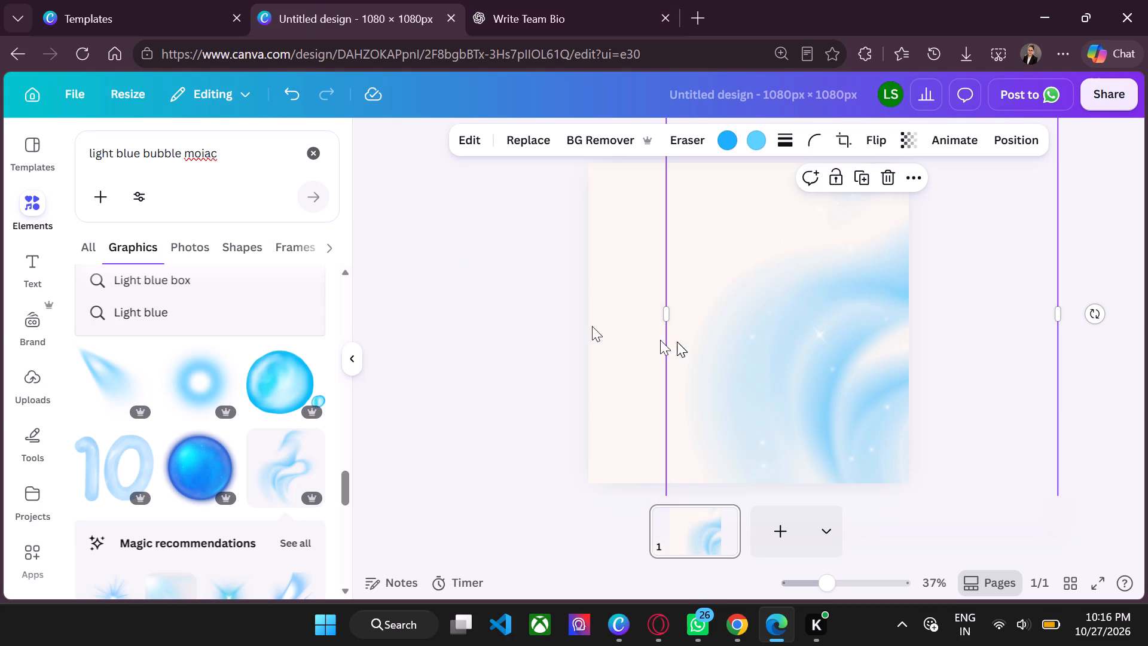
click(825, 329)
scroll(825, 329, up, 1)
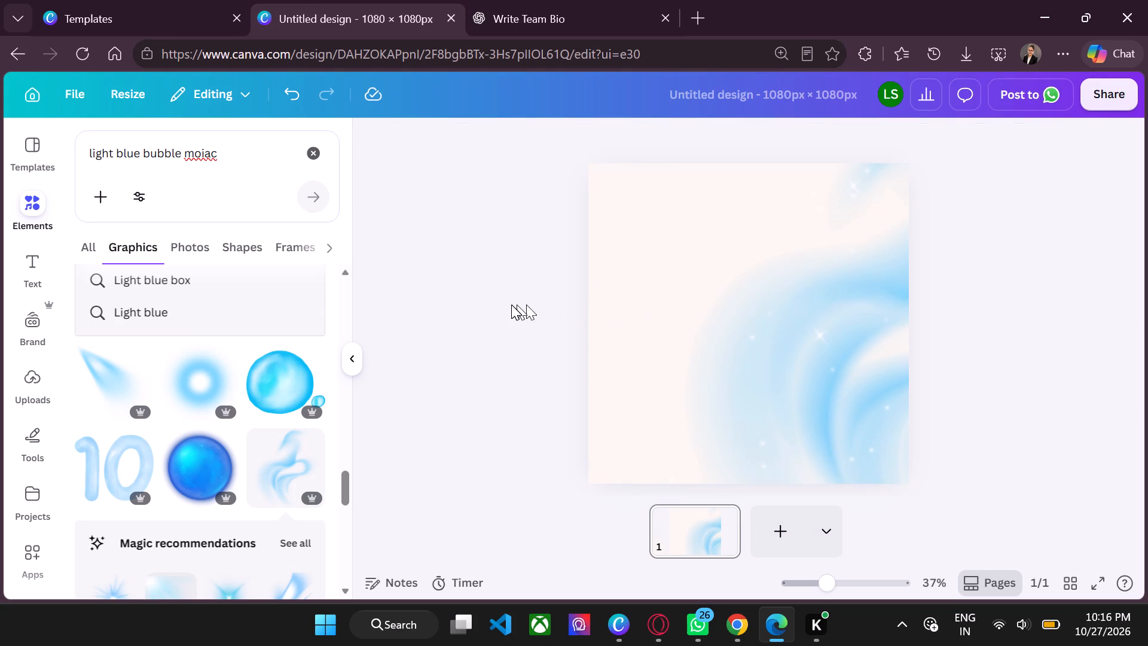
click(511, 304)
drag(854, 358, 872, 176)
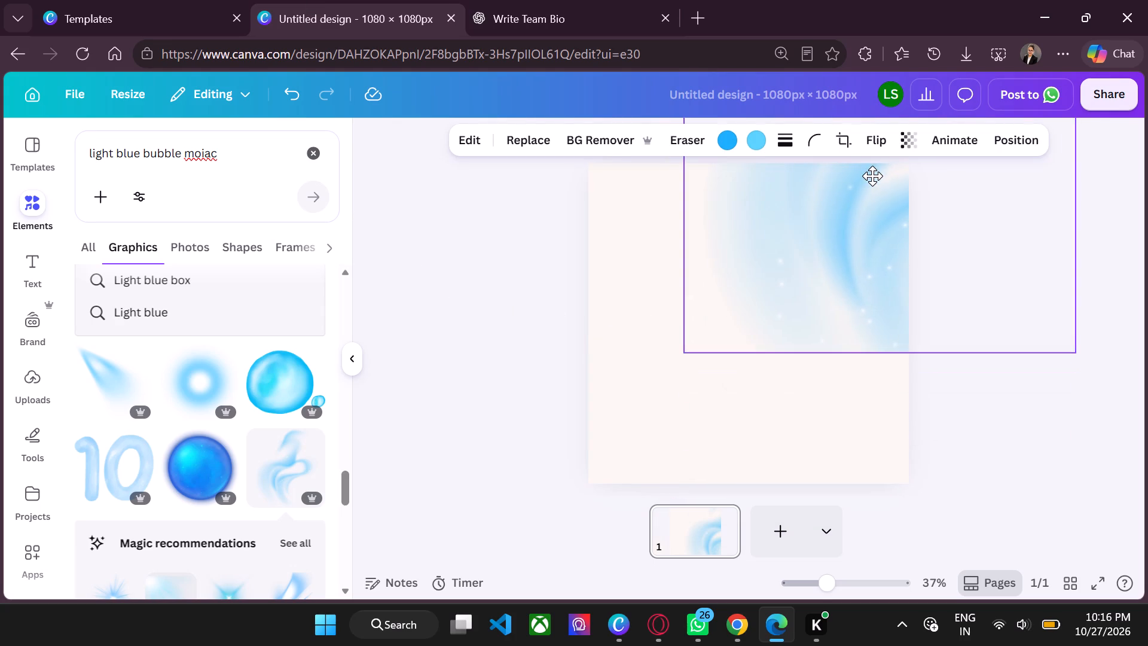
drag(872, 176, 865, 195)
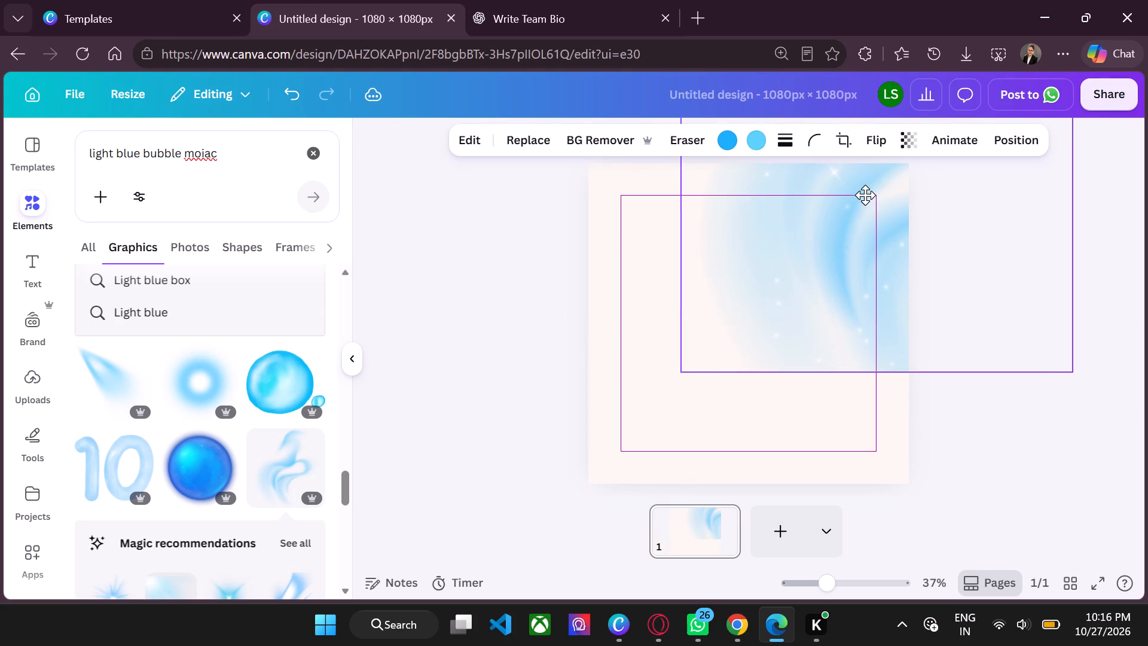
drag(865, 195, 866, 190)
click(482, 266)
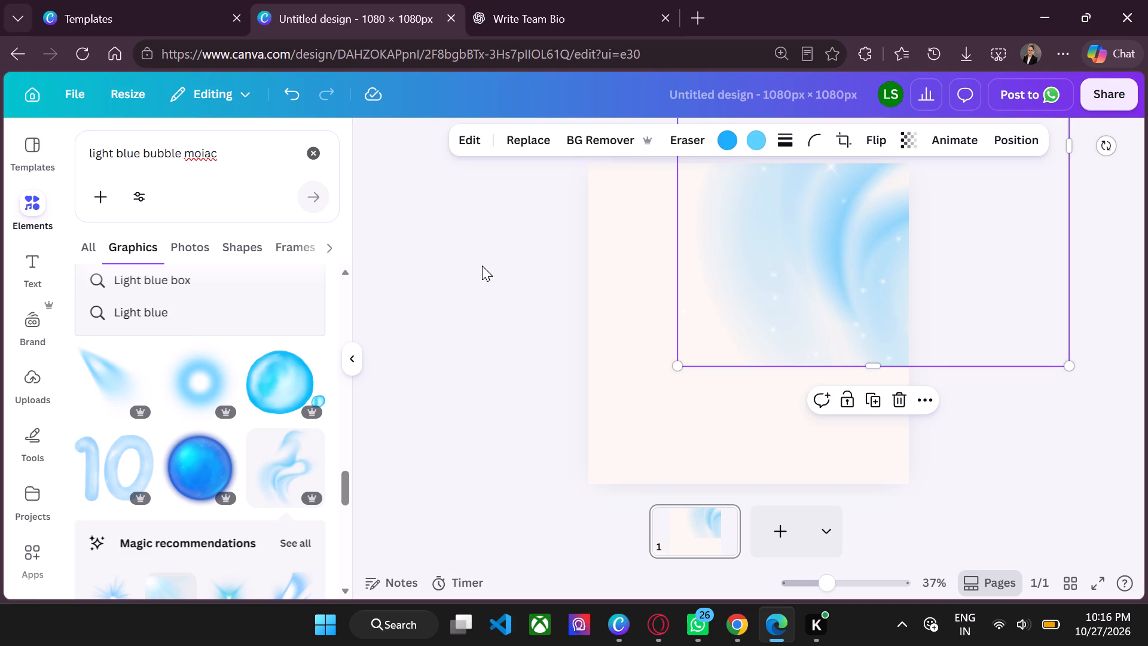
click(833, 321)
drag(856, 321, 892, 387)
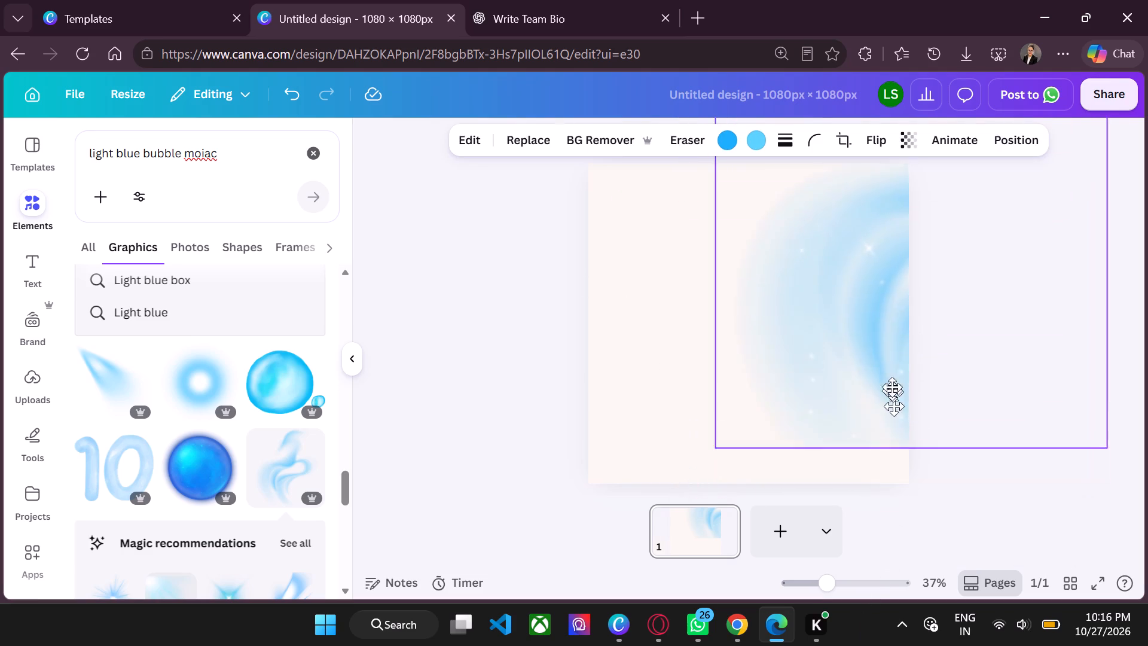
drag(892, 387, 895, 325)
click(1020, 449)
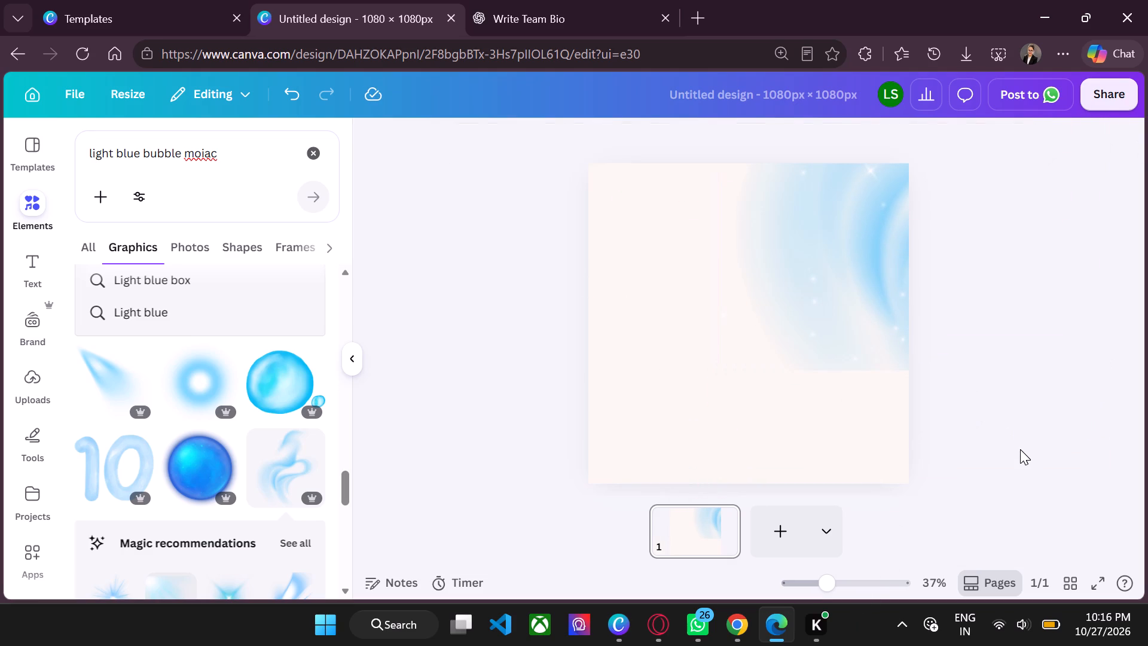
Stretch the blue swirl graphic downward past the page's bottom edge and reposition it to cover most of the page.
click(871, 361)
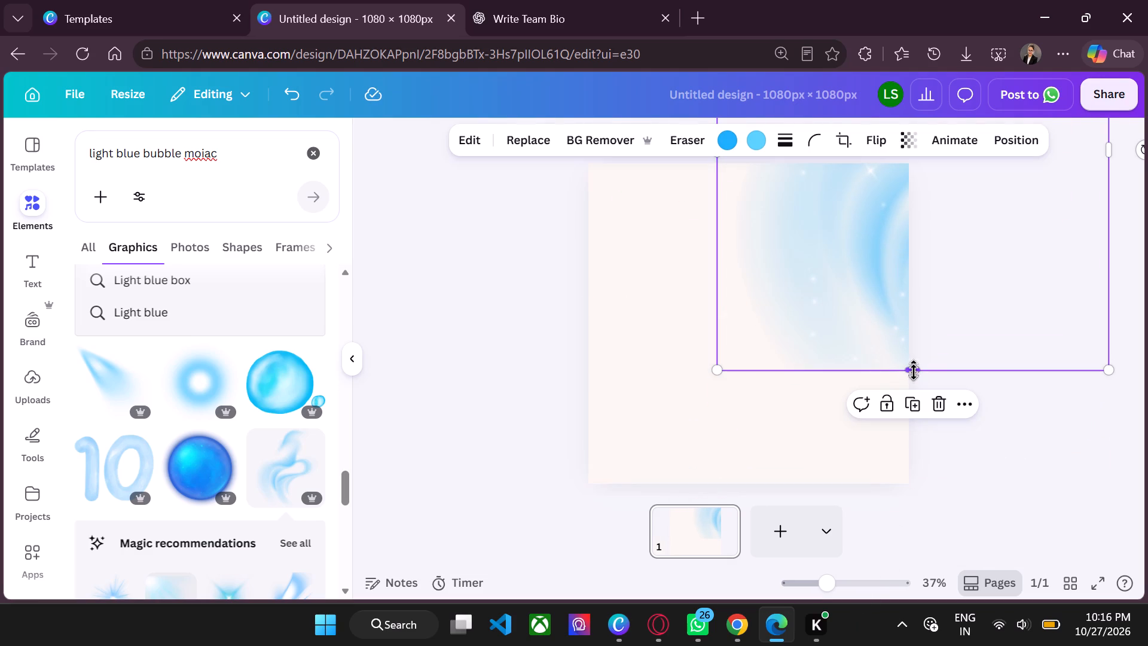
drag(918, 373, 1020, 536)
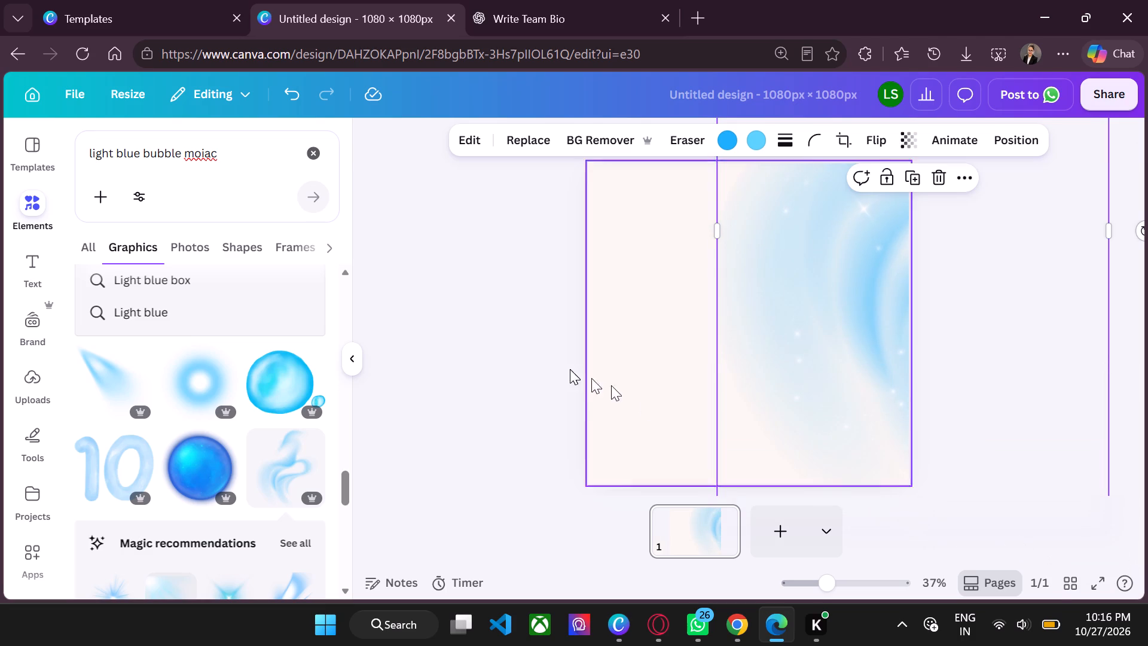
click(465, 348)
drag(796, 347, 875, 298)
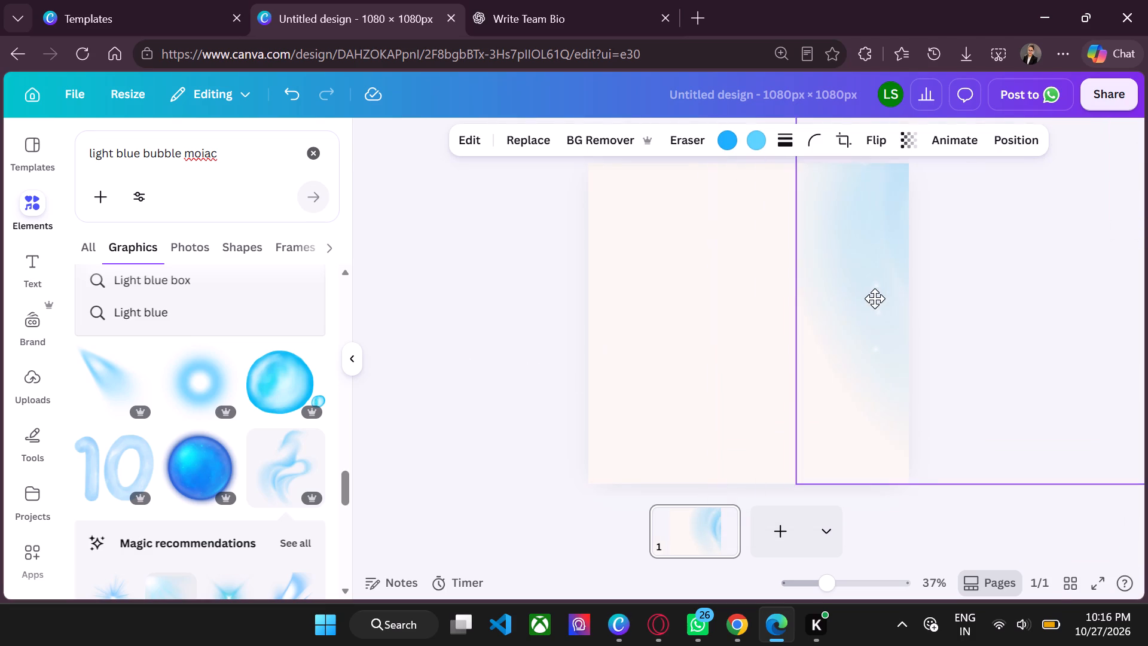
drag(875, 298, 798, 278)
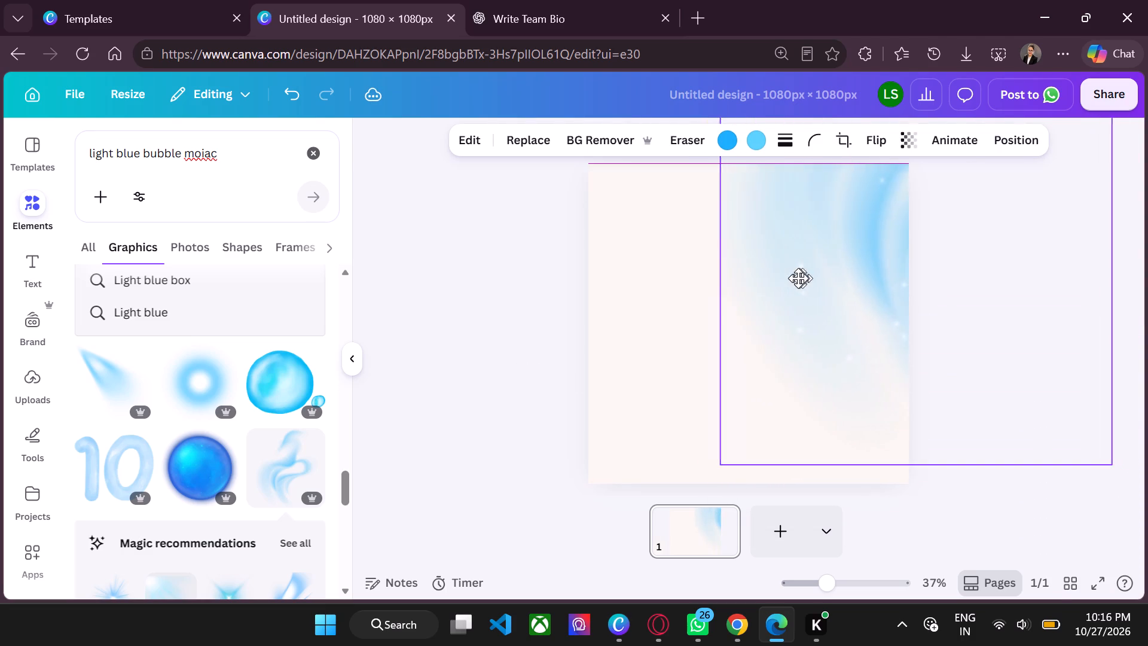
drag(798, 278, 695, 413)
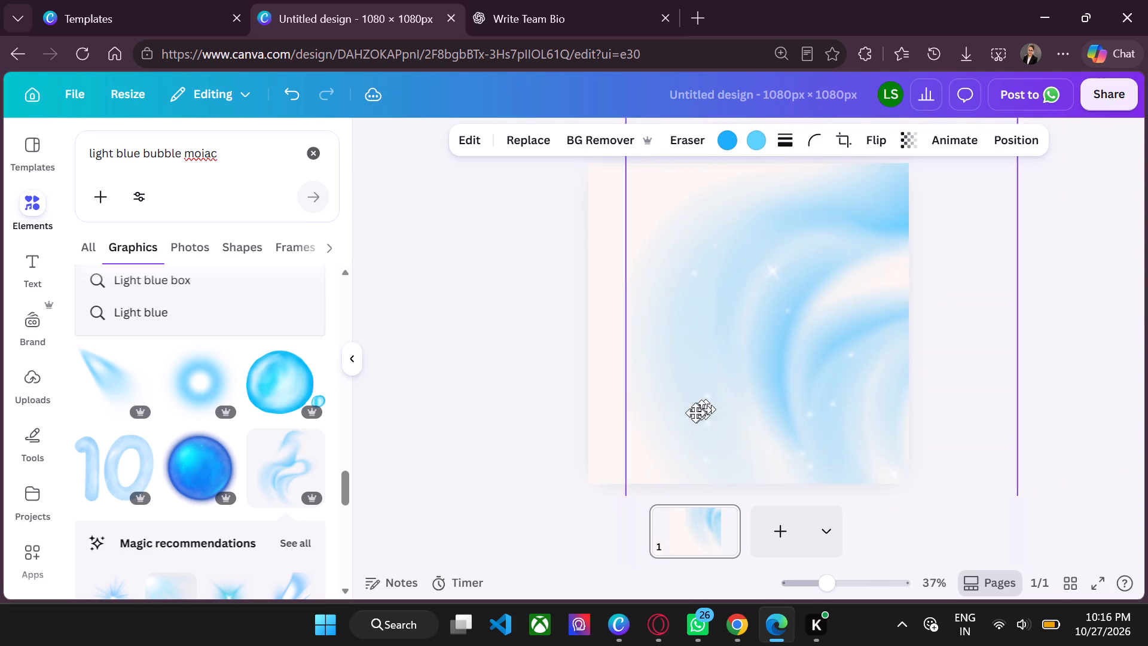
drag(695, 413, 687, 415)
right_click(687, 415)
click(1103, 277)
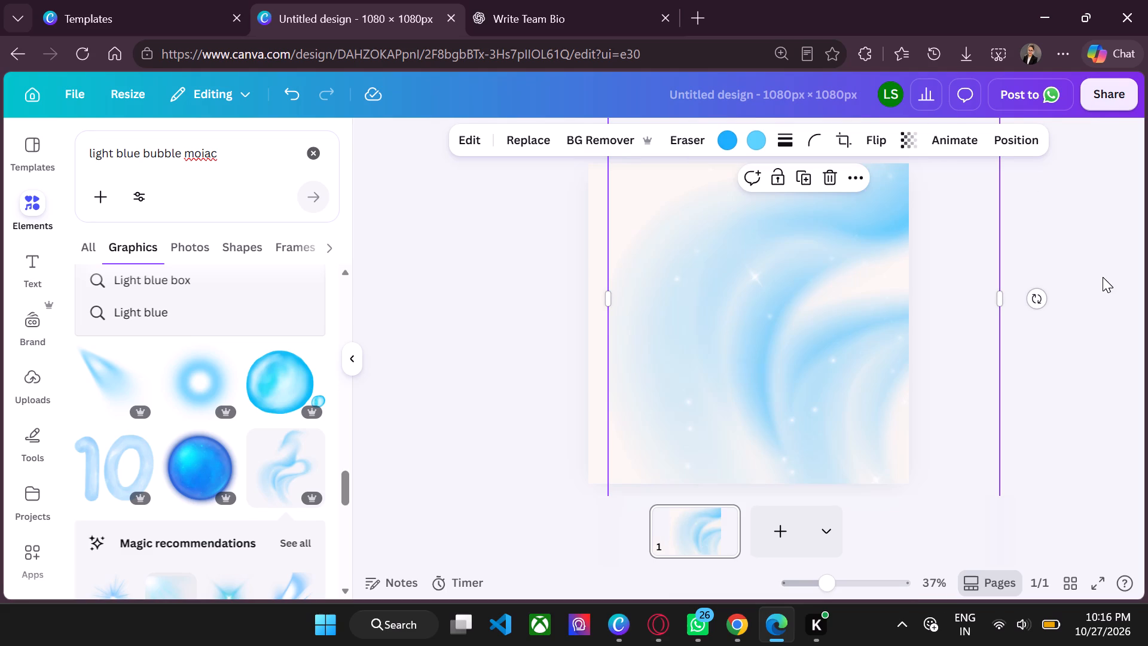
Flip the blue swirl graphic vertically.
click(884, 136)
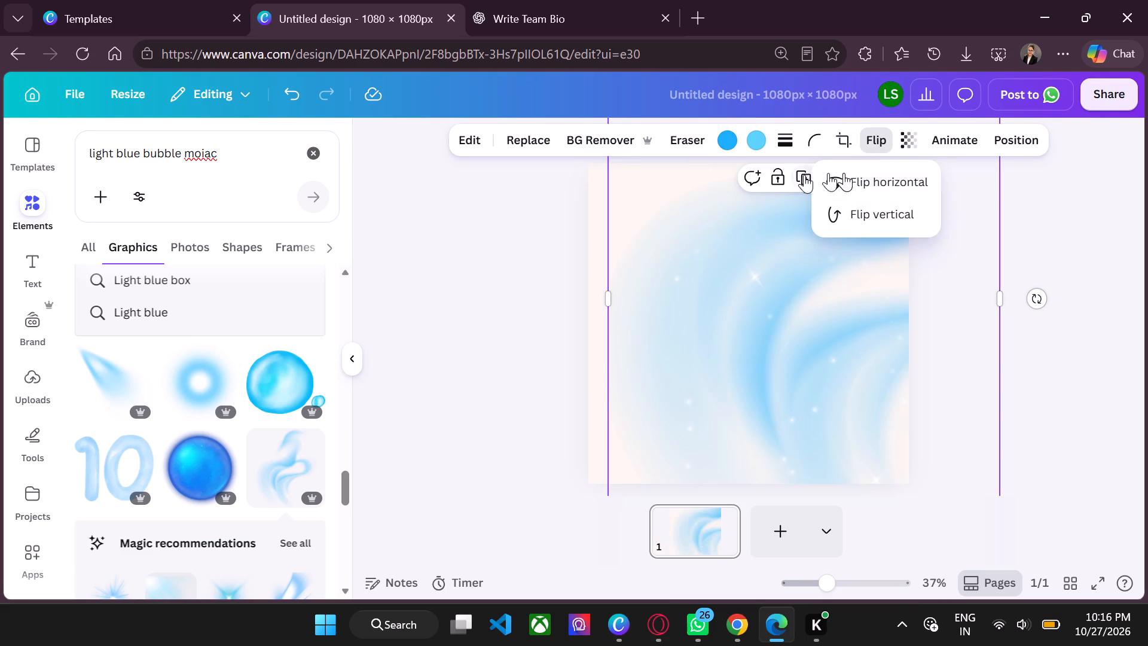
click(854, 209)
click(448, 306)
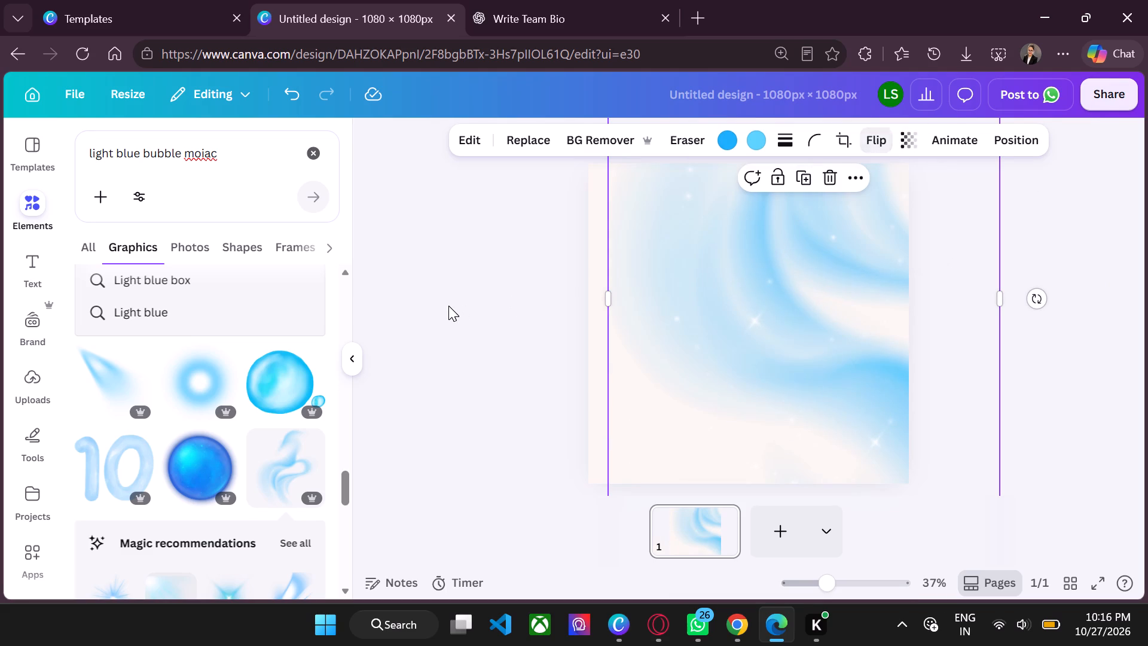
click(448, 306)
Move the flipped swirl graphic into the page's upper-right corner so it forms a rounded blue glow there.
drag(776, 291, 920, 212)
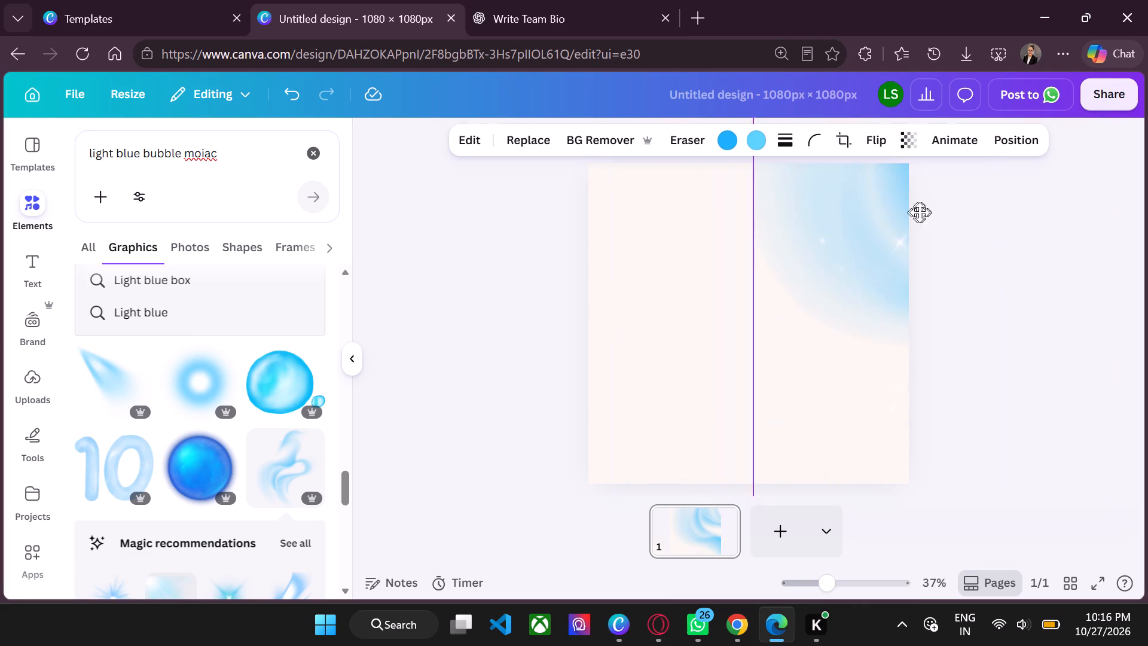
drag(920, 212, 887, 224)
click(495, 289)
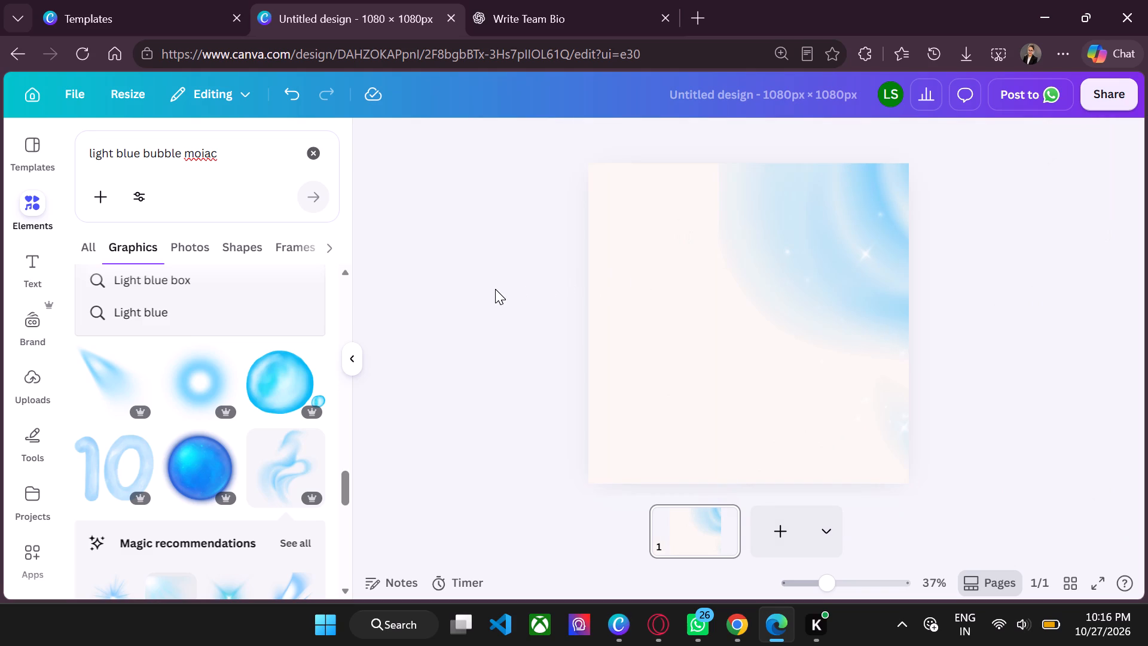
drag(862, 248, 897, 285)
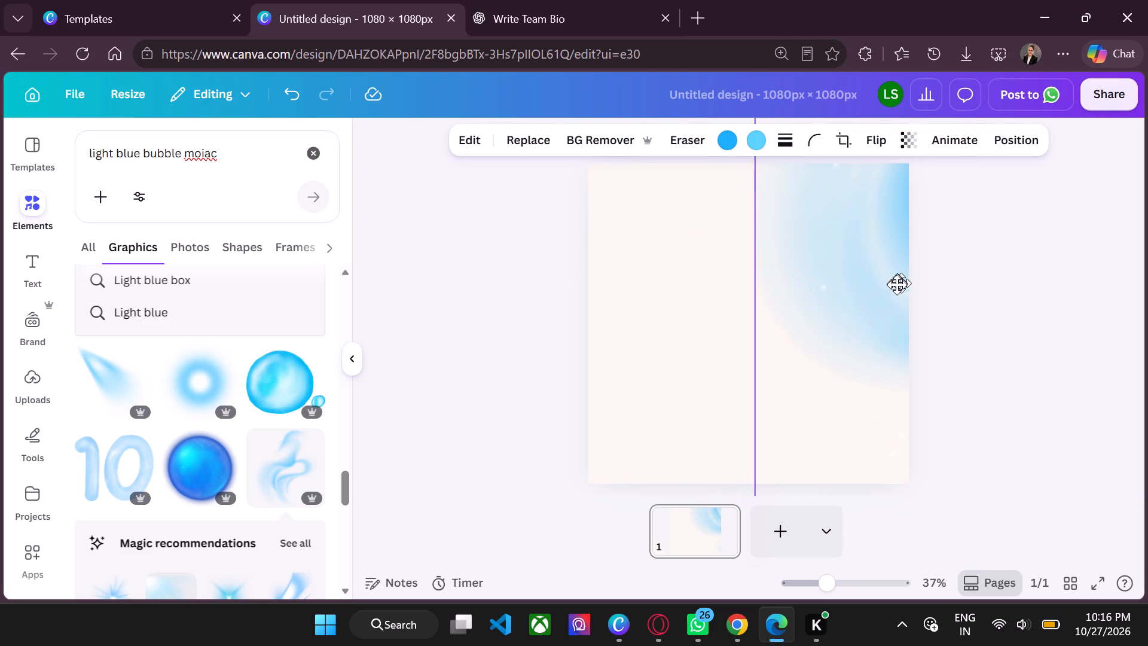
drag(897, 285, 894, 285)
click(415, 335)
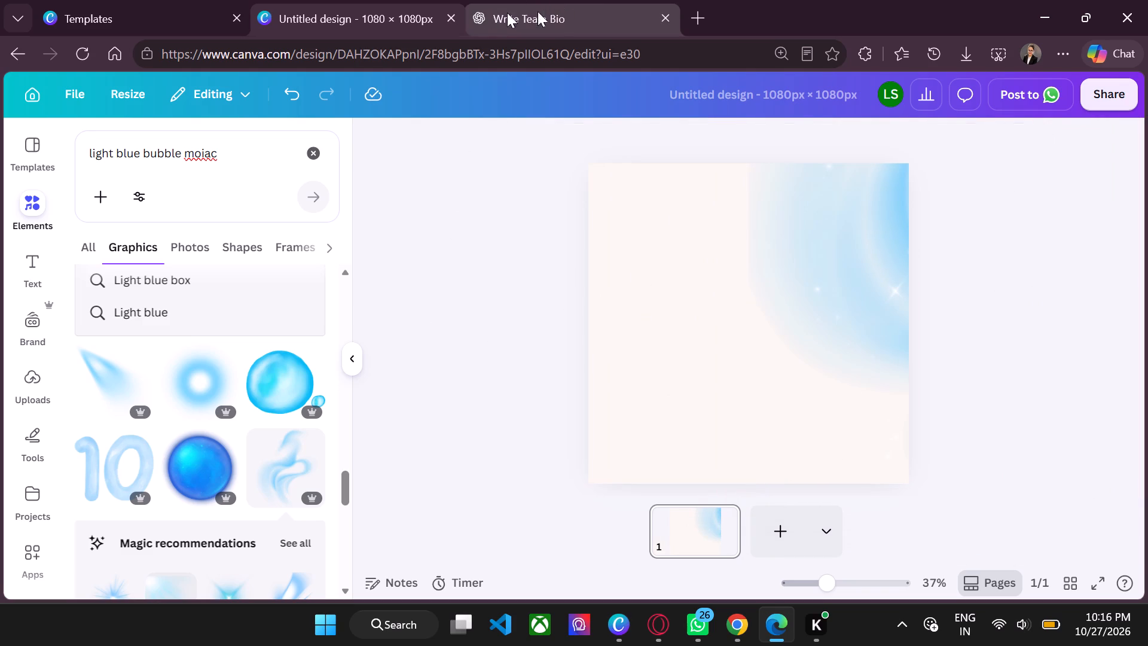
Check the SOLO reference designs in ChatGPT, search Canva photos for "building", and add the apartment block photo with curved white balconies.
click(307, 2)
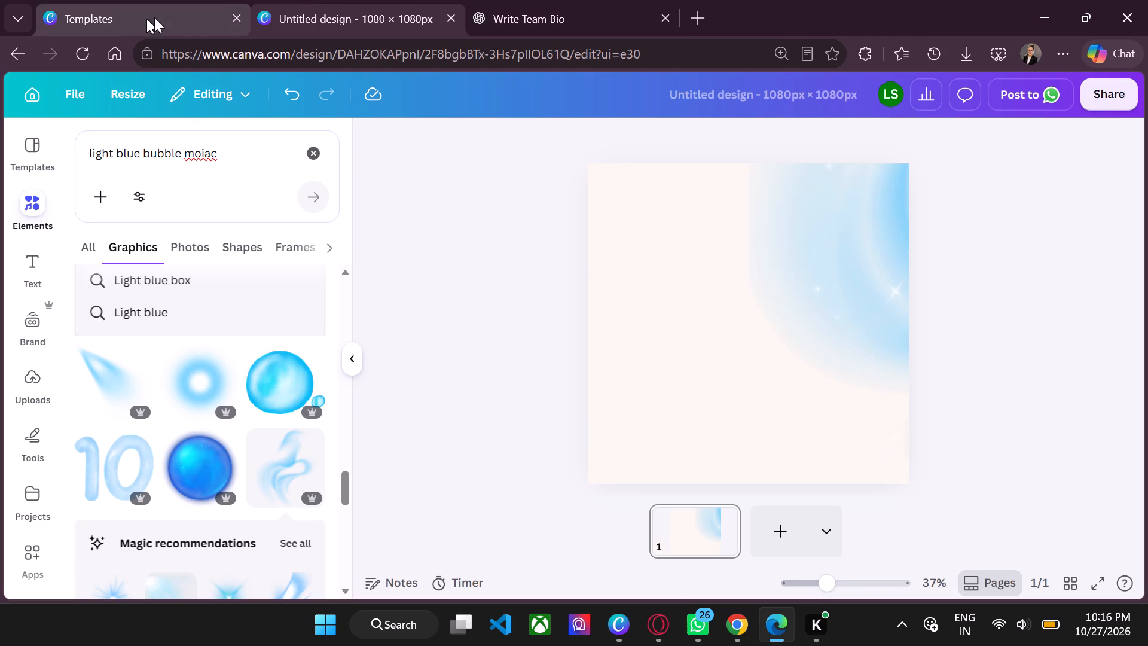
click(349, 11)
click(567, 0)
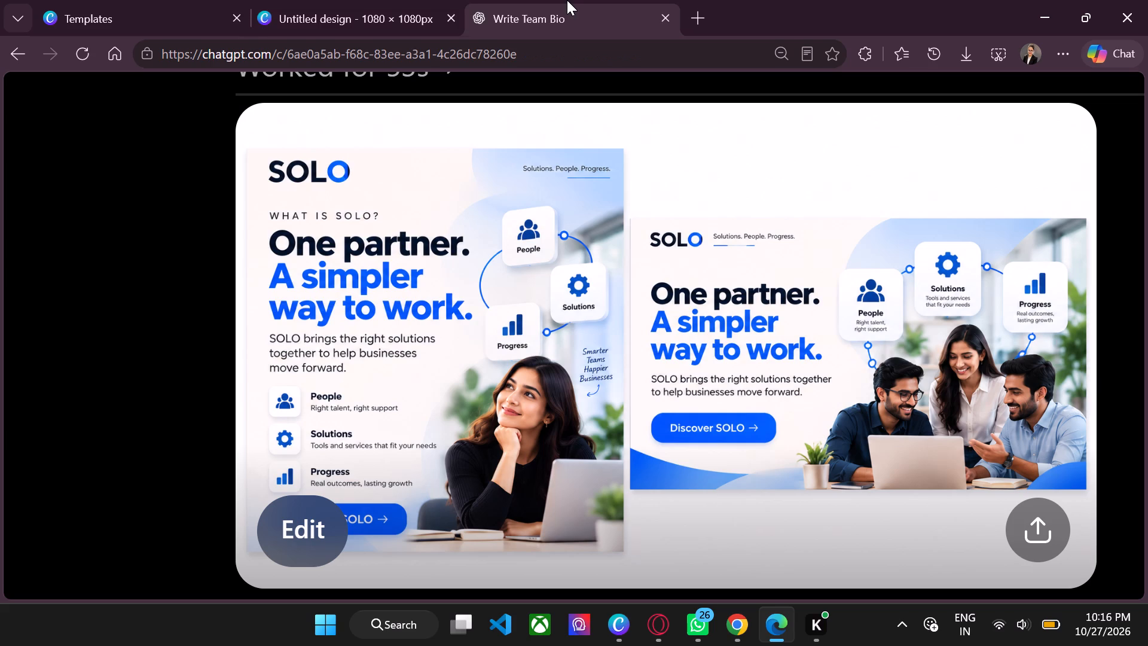
click(340, 0)
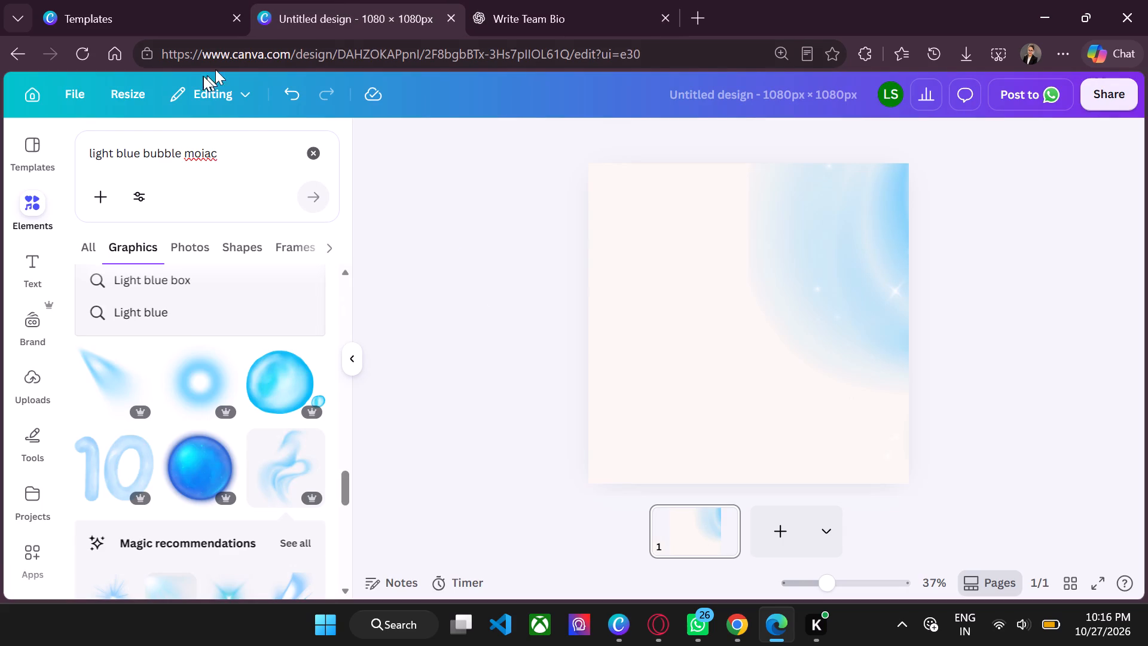
click(305, 151)
text(building)
key(Return)
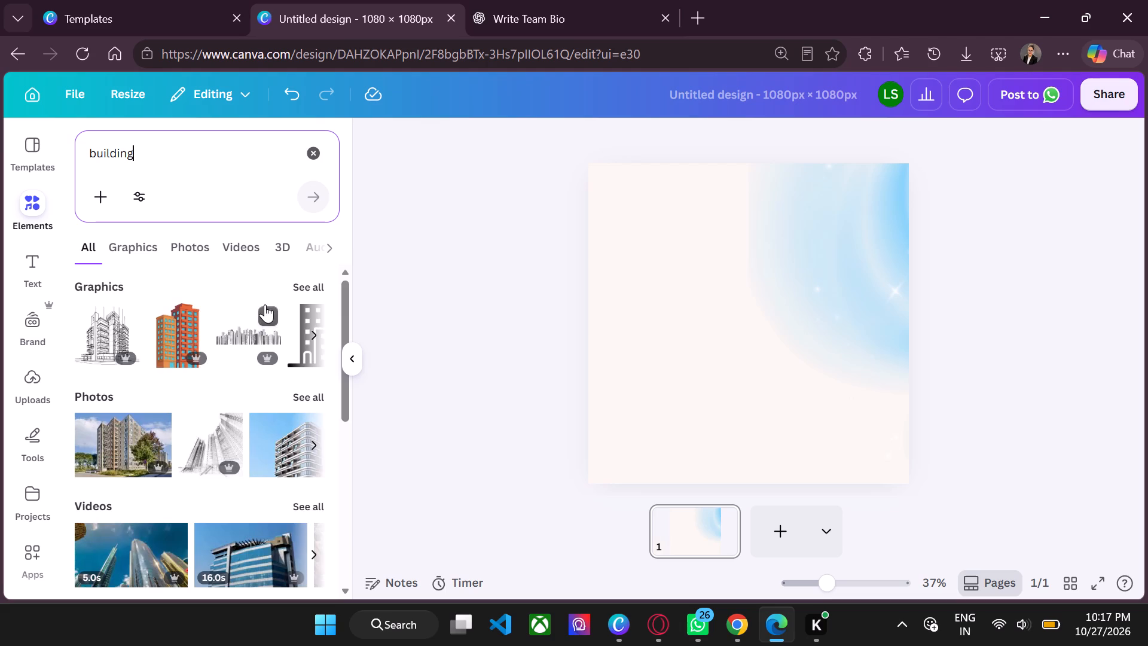
scroll(265, 304, down, 1)
scroll(241, 335, up, 1)
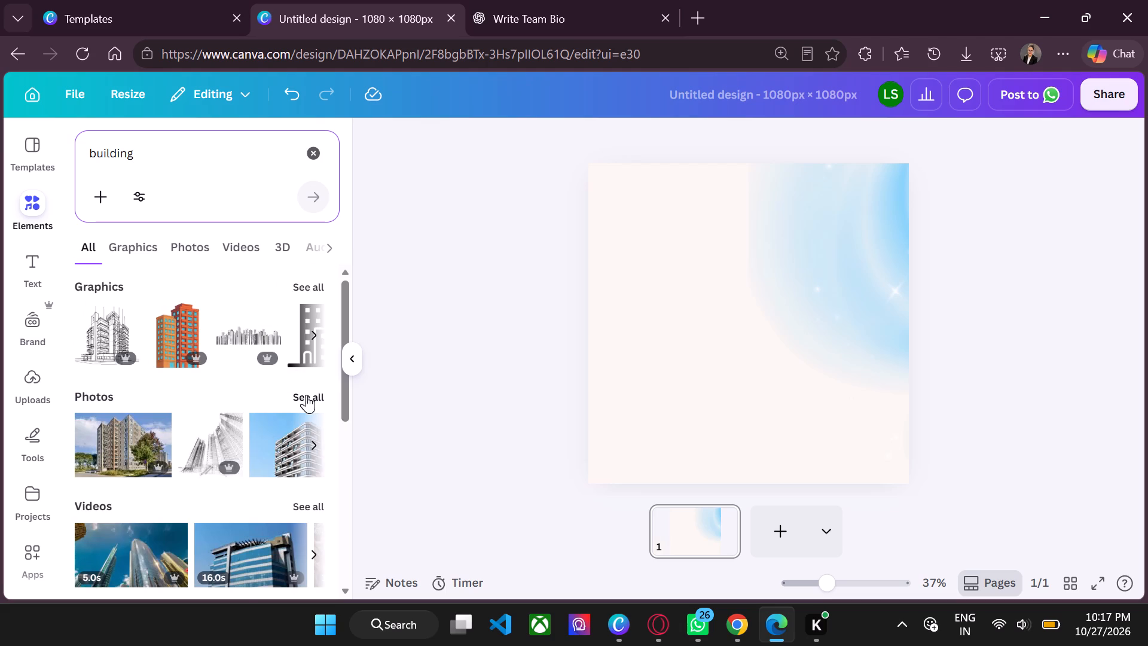
click(306, 395)
scroll(230, 396, down, 1)
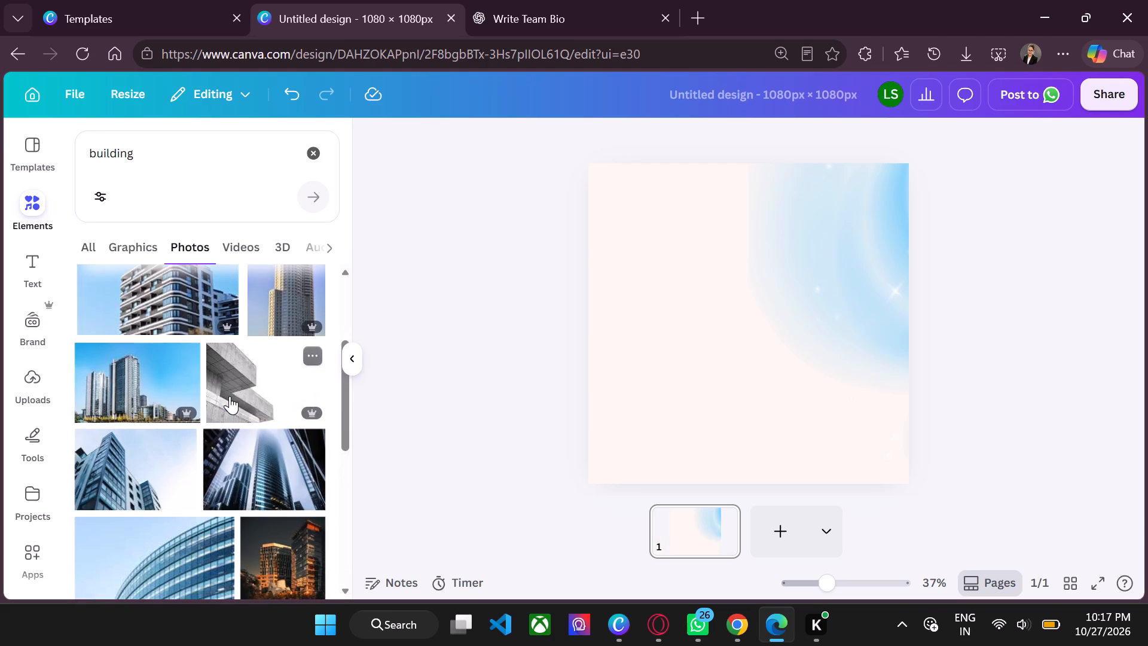
scroll(209, 349, up, 1)
click(180, 458)
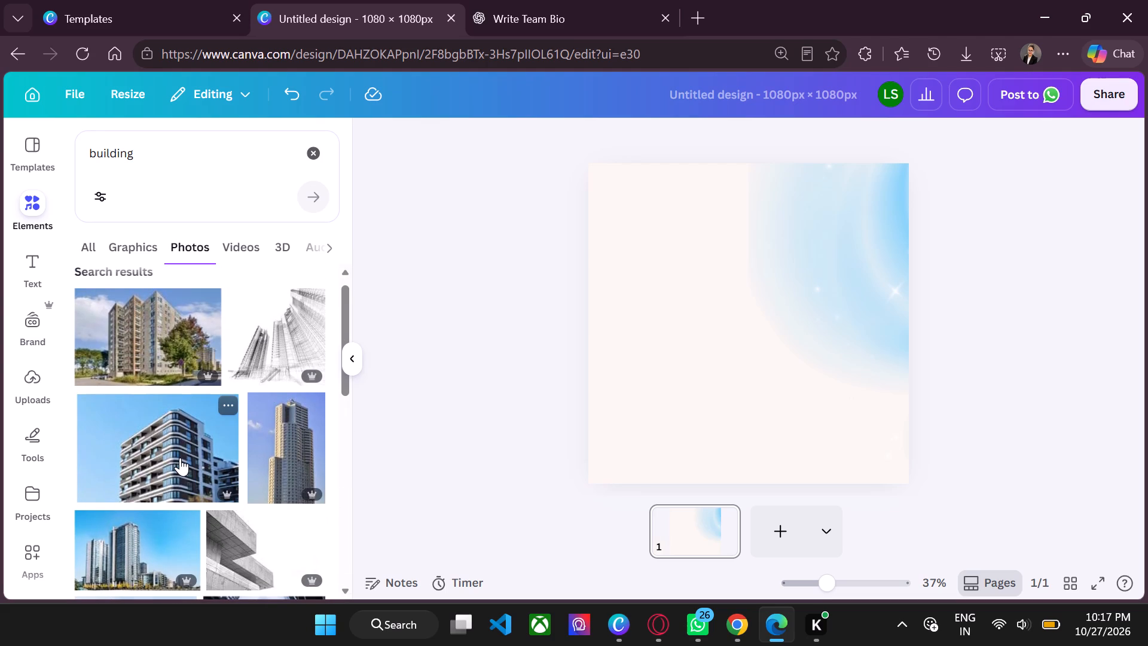
Shift the building photo toward the page's right side and remove its background.
drag(764, 346, 810, 327)
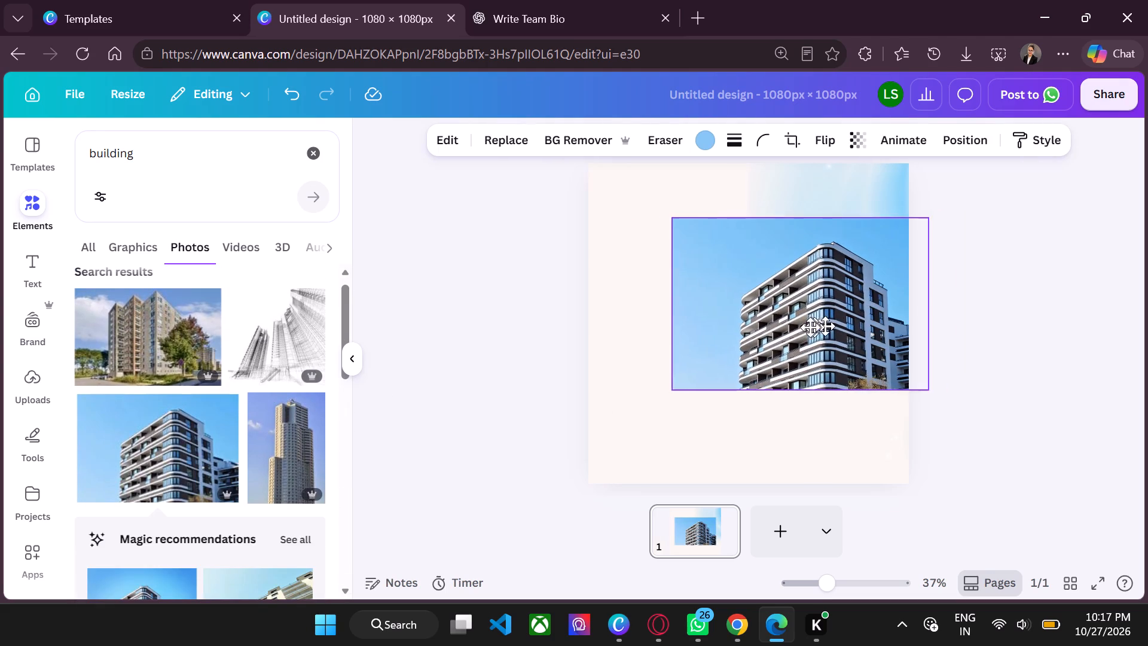
drag(810, 327, 808, 325)
click(582, 142)
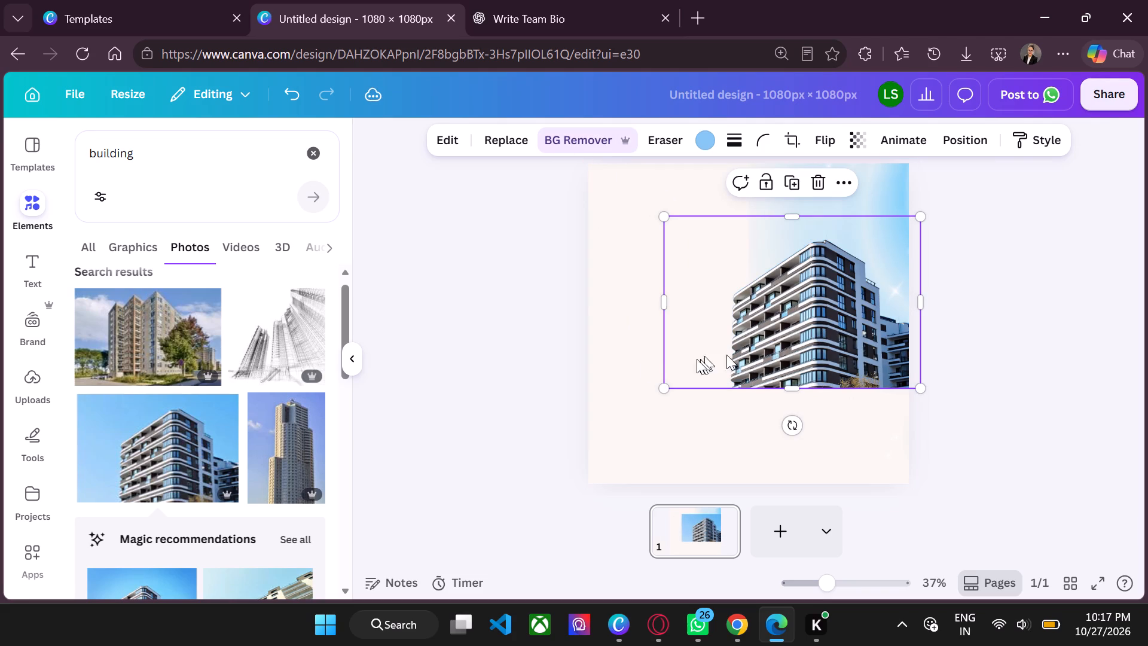
Position the building cutout over the blue glow at the page's upper right, its right part running off the page edge.
drag(837, 309, 917, 243)
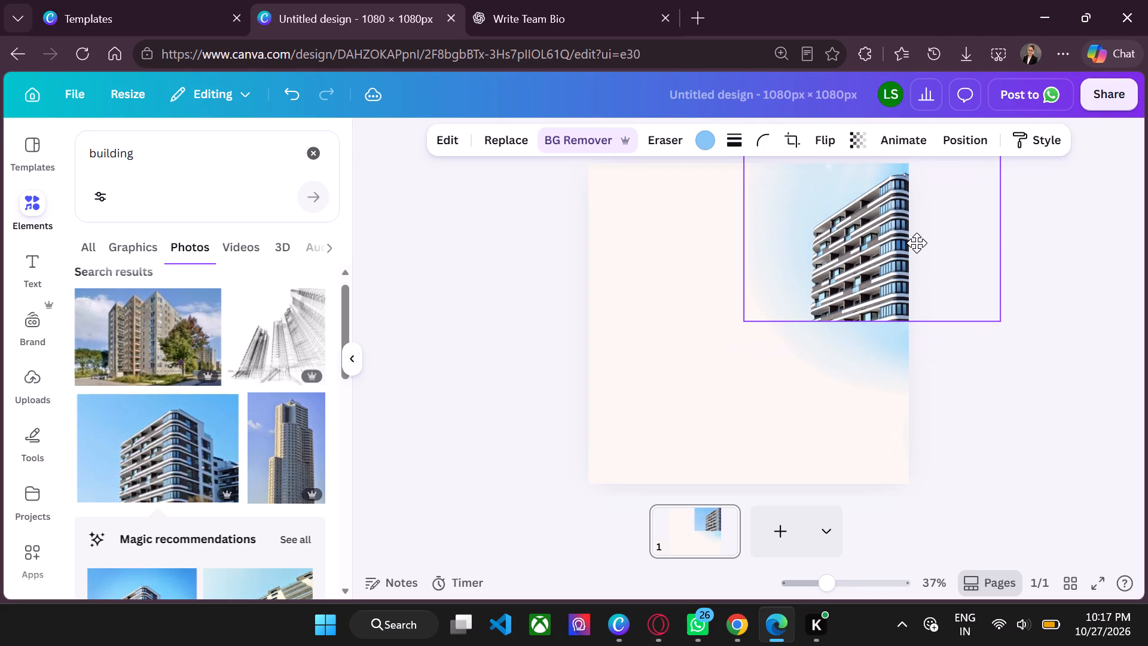
drag(917, 243, 923, 264)
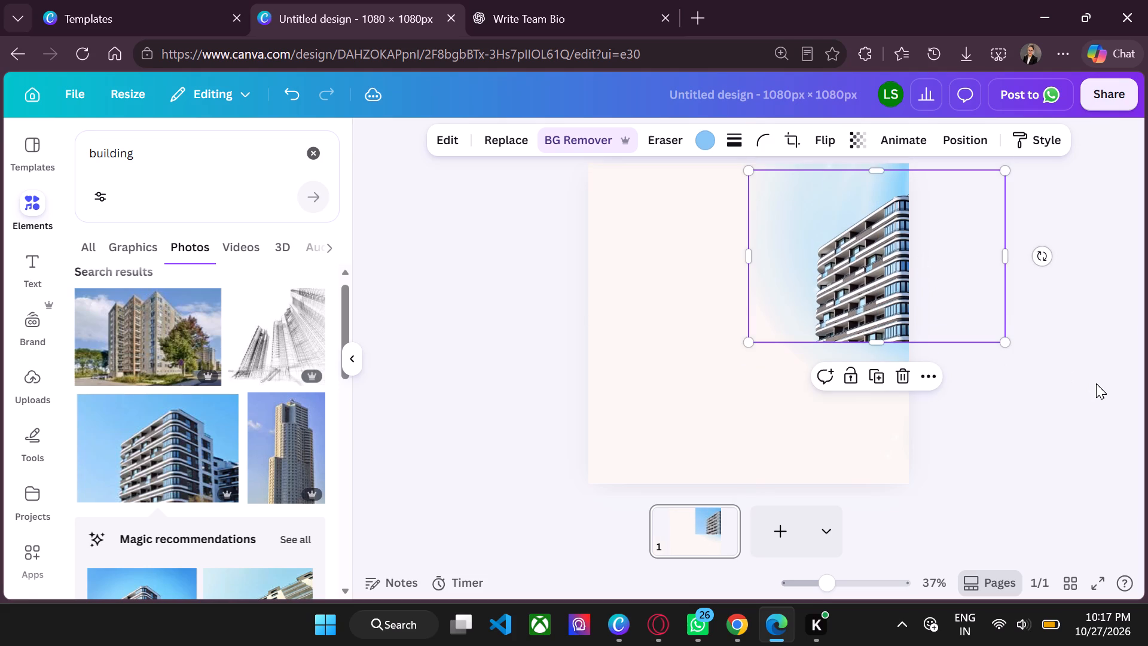
click(1096, 383)
drag(866, 284, 832, 293)
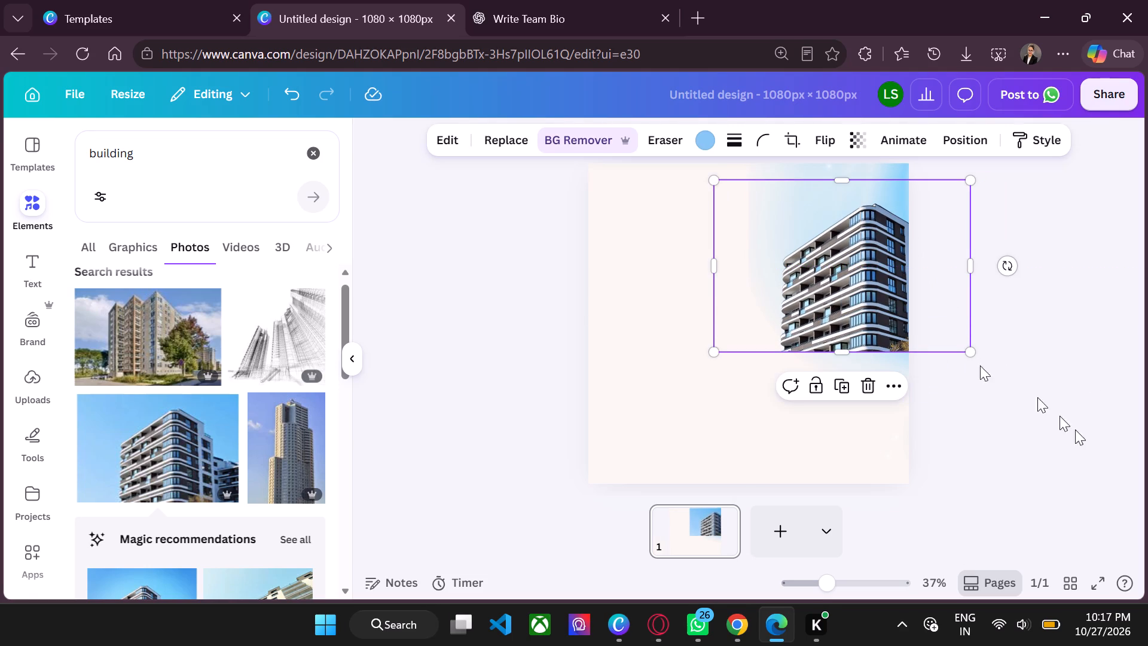
click(1104, 456)
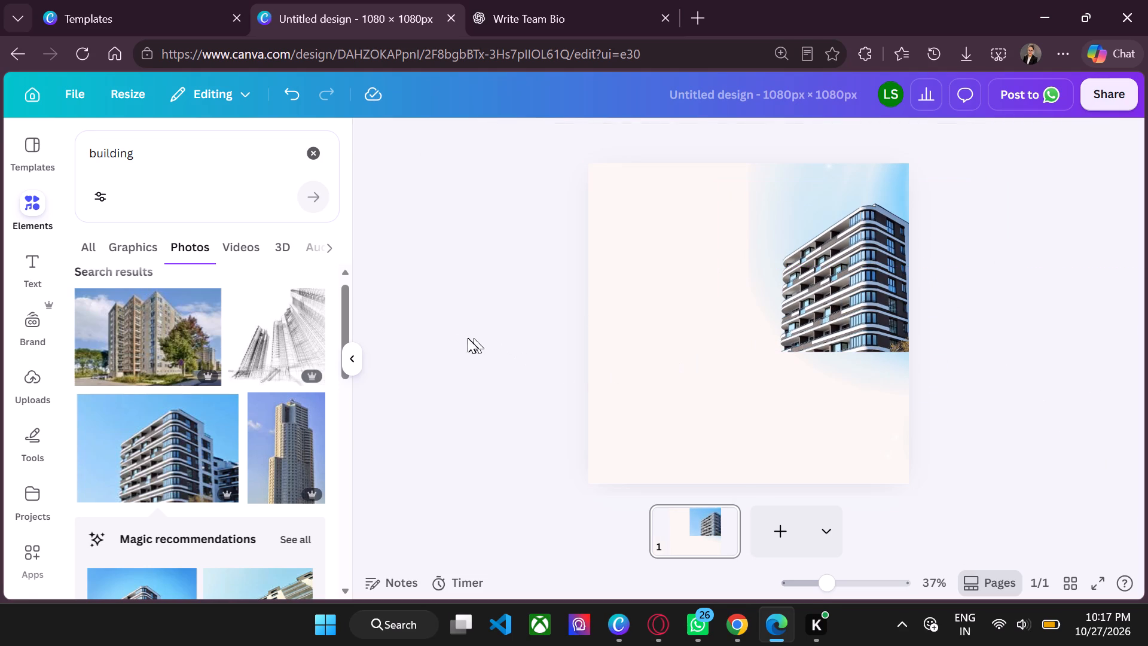
click(455, 337)
Check the SOLO reference in ChatGPT and make the building cutout semi-transparent so it fades into the blue glow.
click(536, 0)
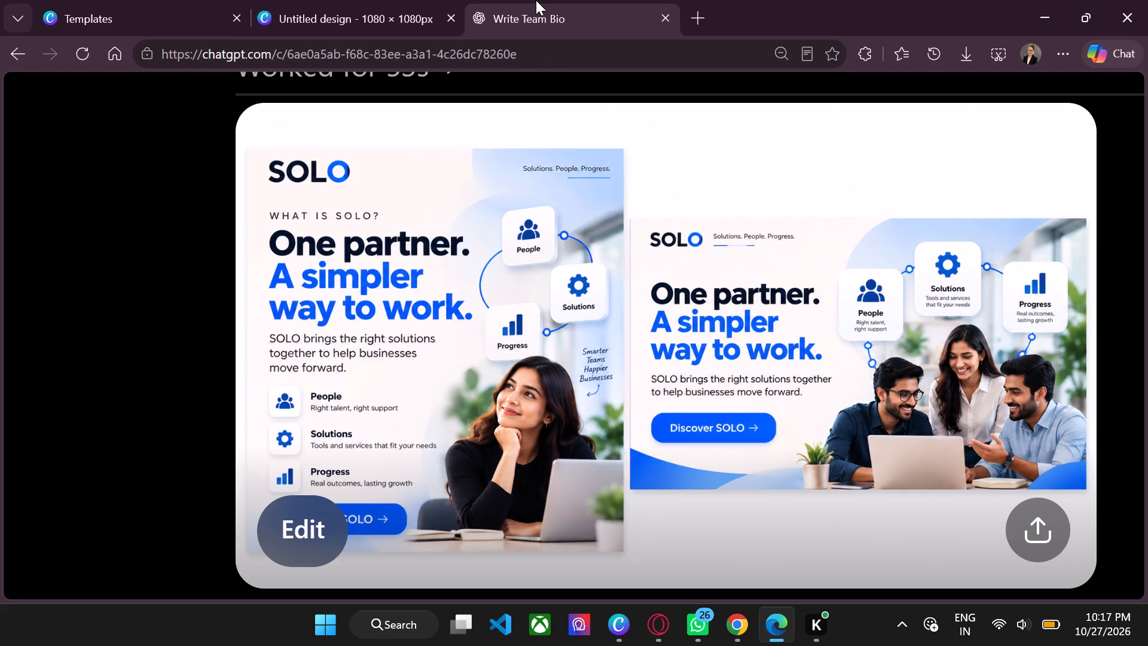
click(273, 10)
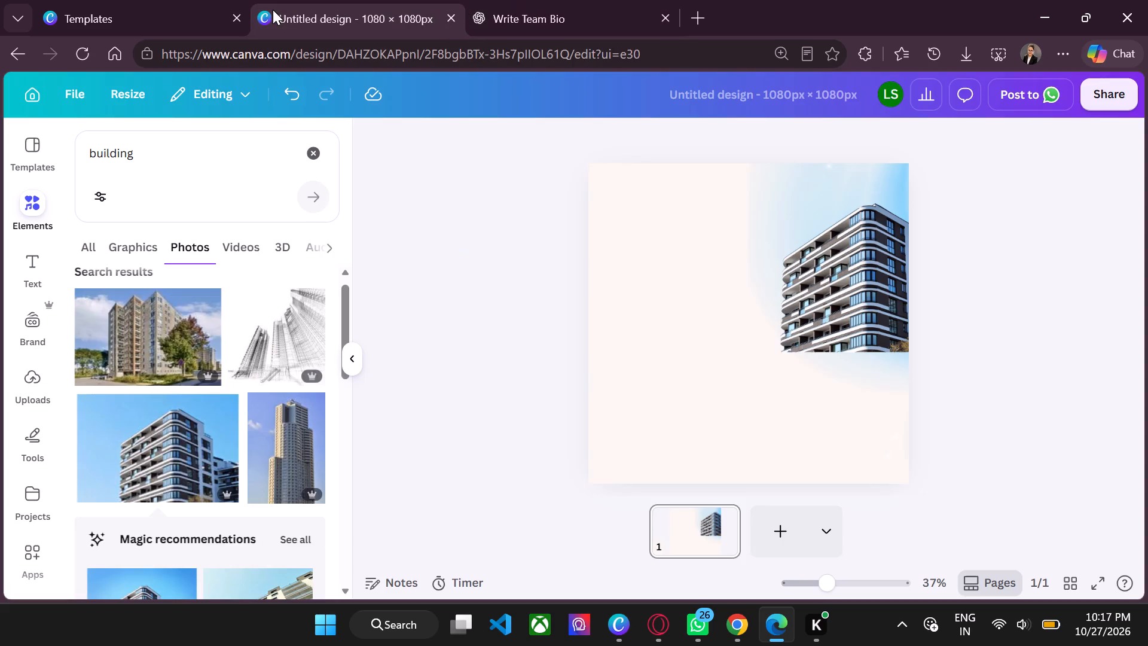
click(819, 270)
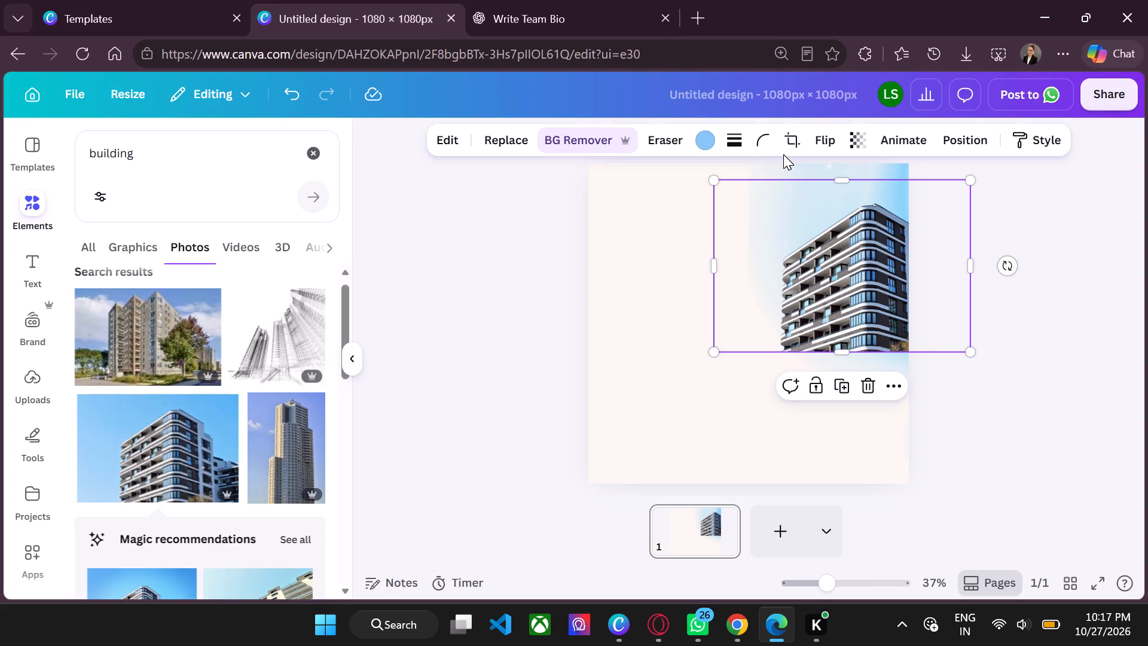
click(862, 139)
drag(897, 204, 833, 218)
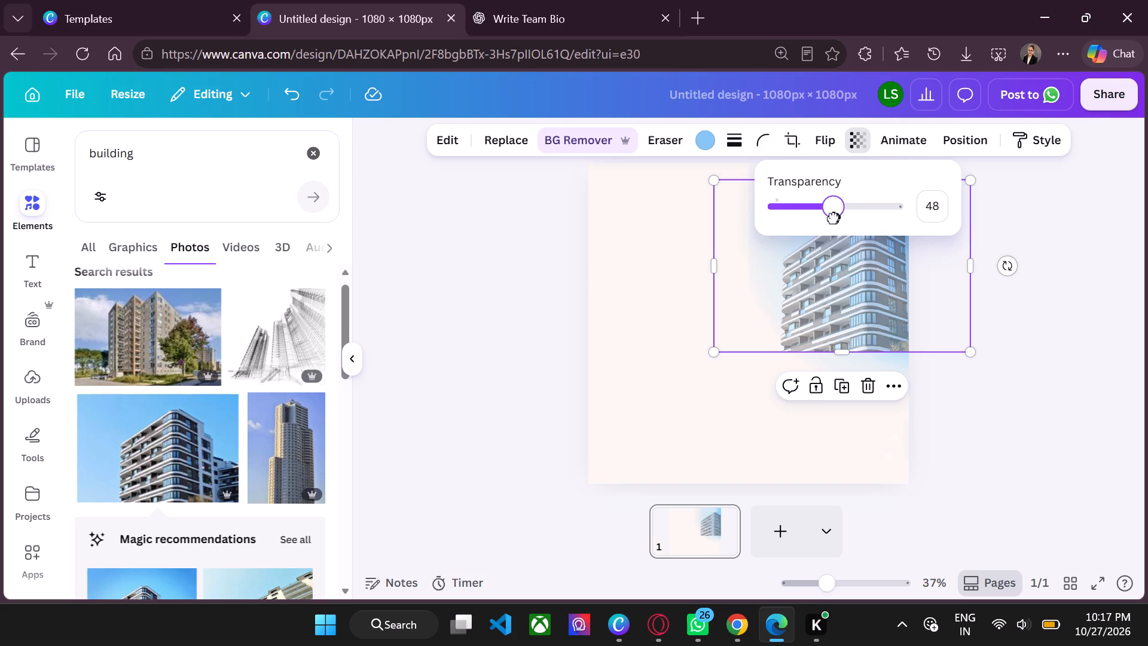
drag(833, 218, 820, 220)
click(497, 319)
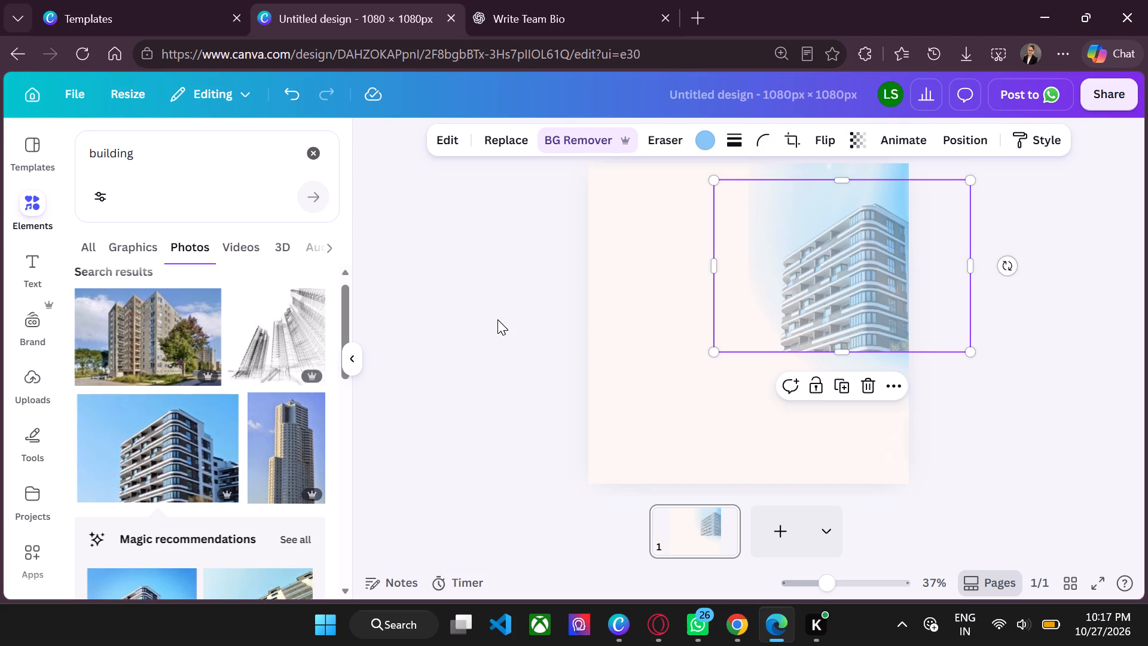
click(497, 319)
Move the faded building cutout slightly further toward the page's right edge, comparing its placement with the ChatGPT reference.
drag(869, 307, 902, 316)
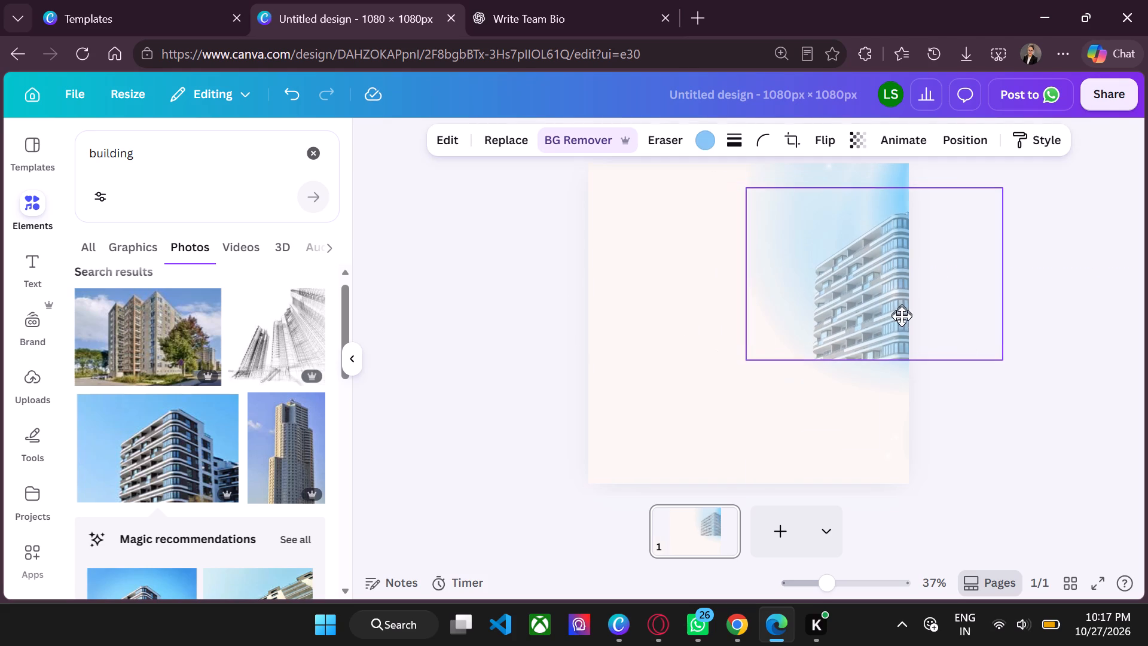
drag(902, 316, 886, 300)
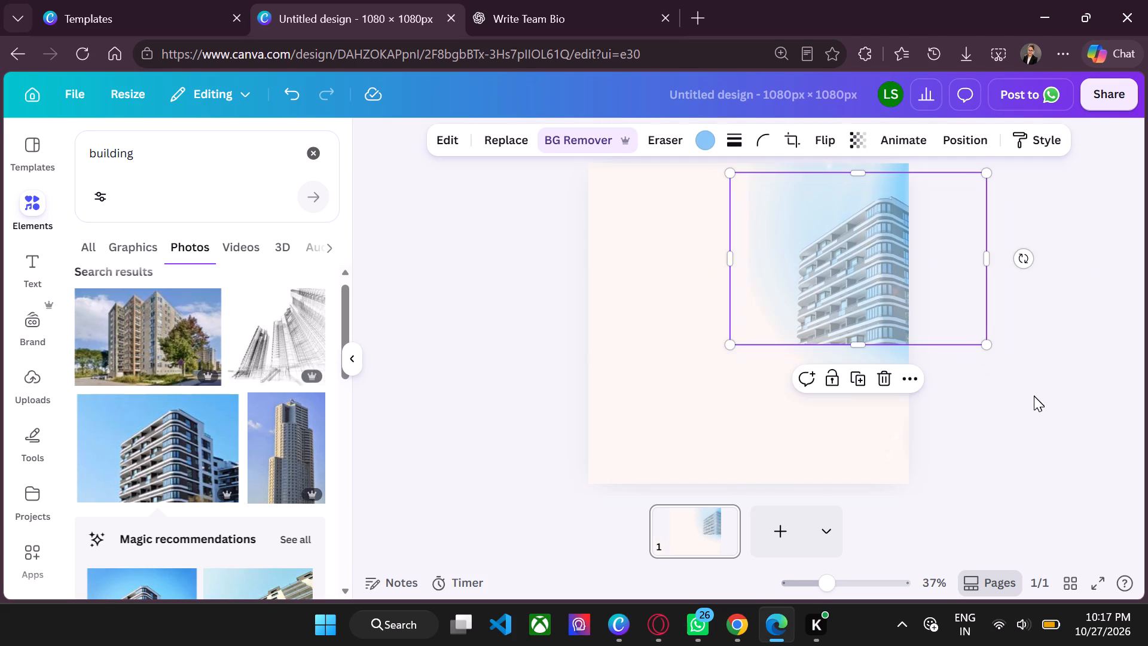
click(1034, 396)
click(596, 0)
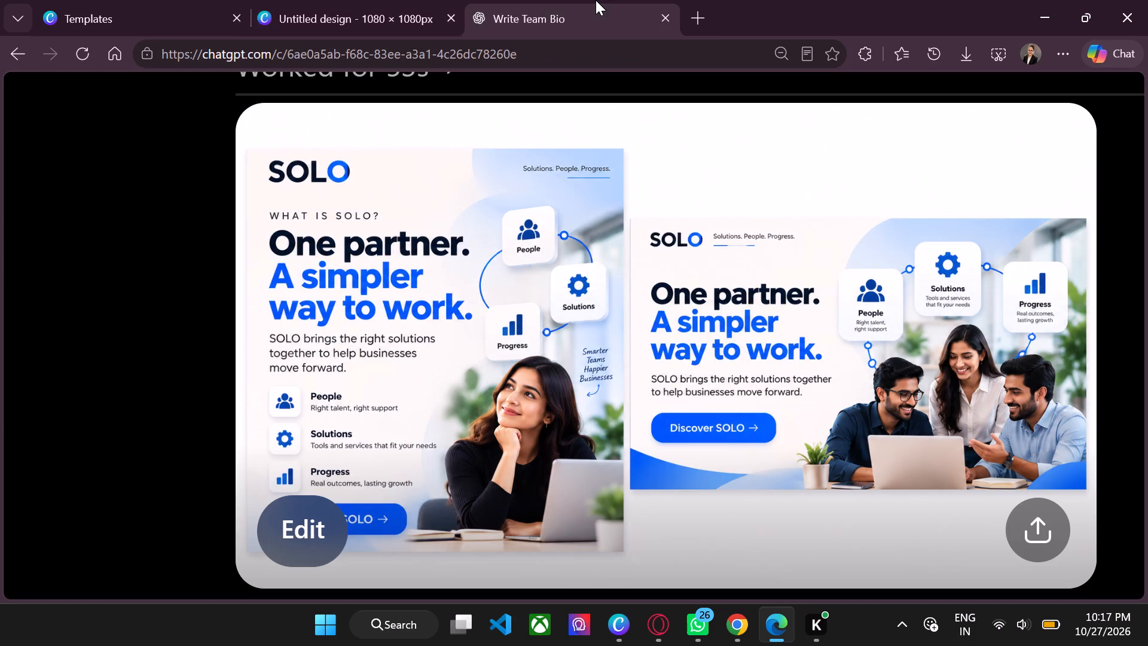
click(279, 0)
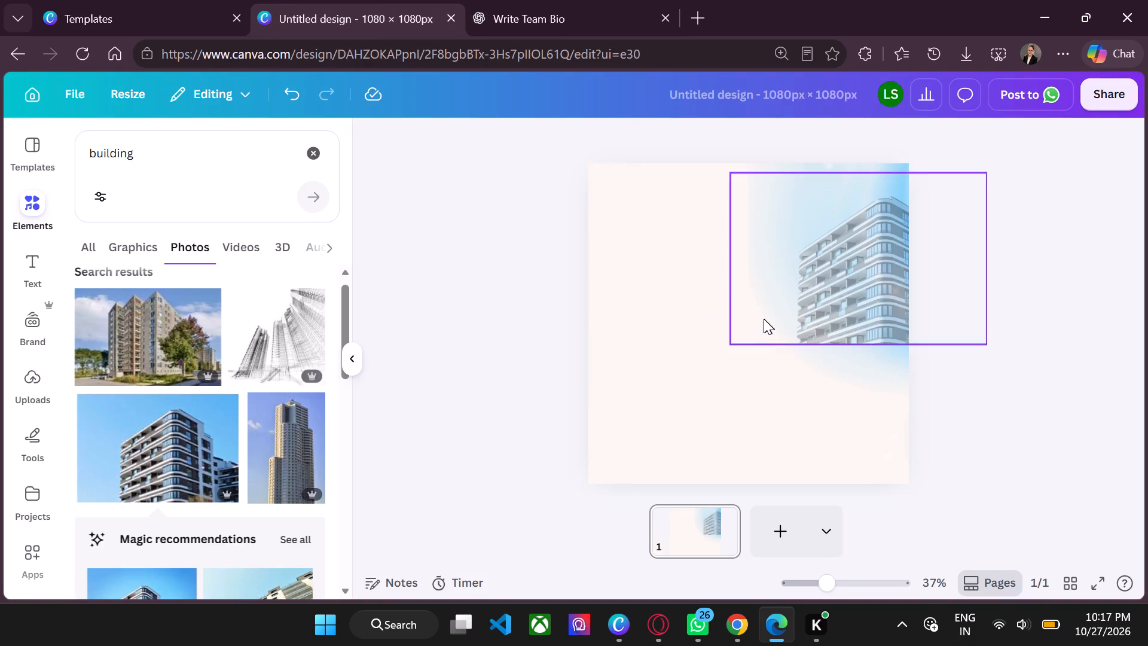
click(767, 246)
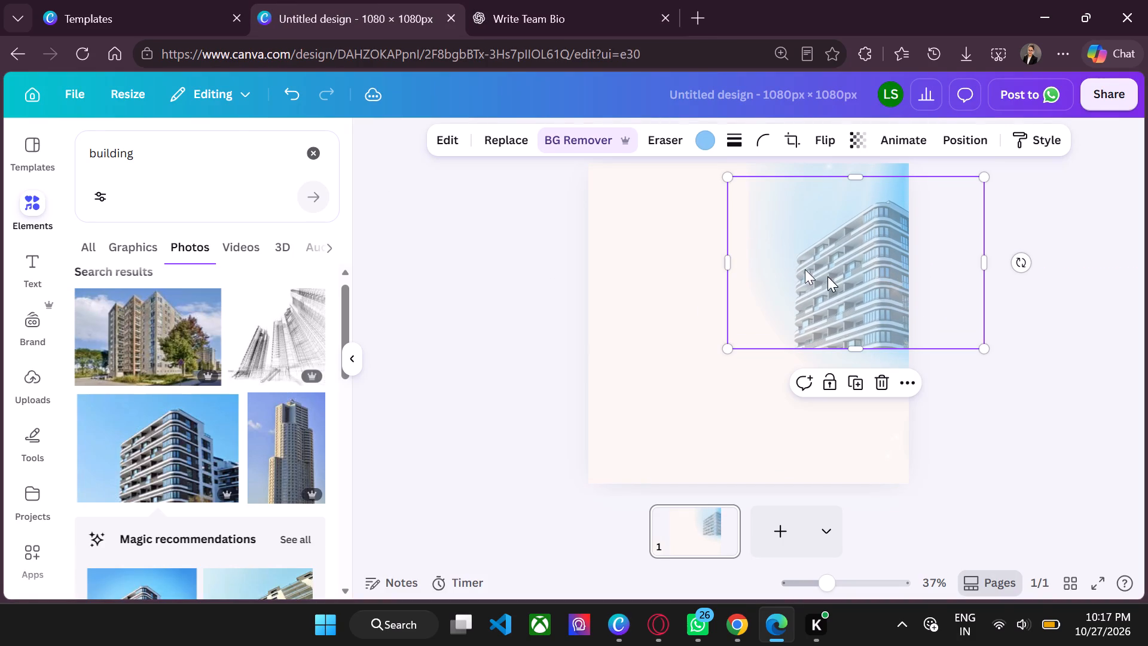
click(1036, 324)
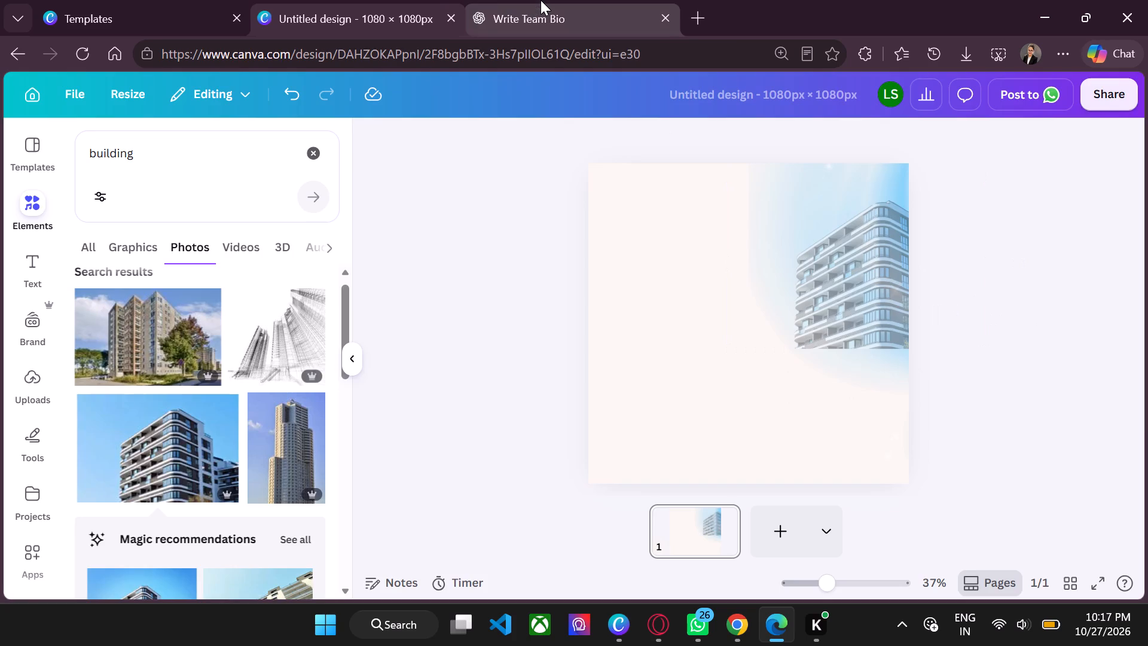
Recheck the ChatGPT reference, clear Canva's "building" search, and search the web in a new tab for "office girl thinking".
click(541, 0)
click(255, 0)
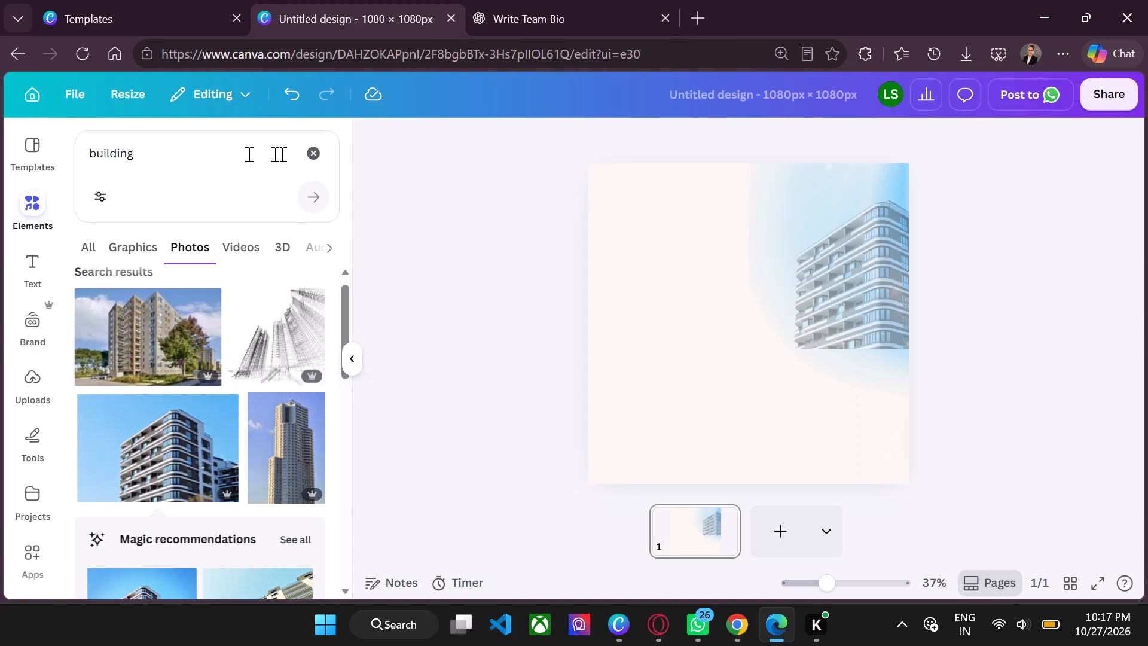
click(316, 156)
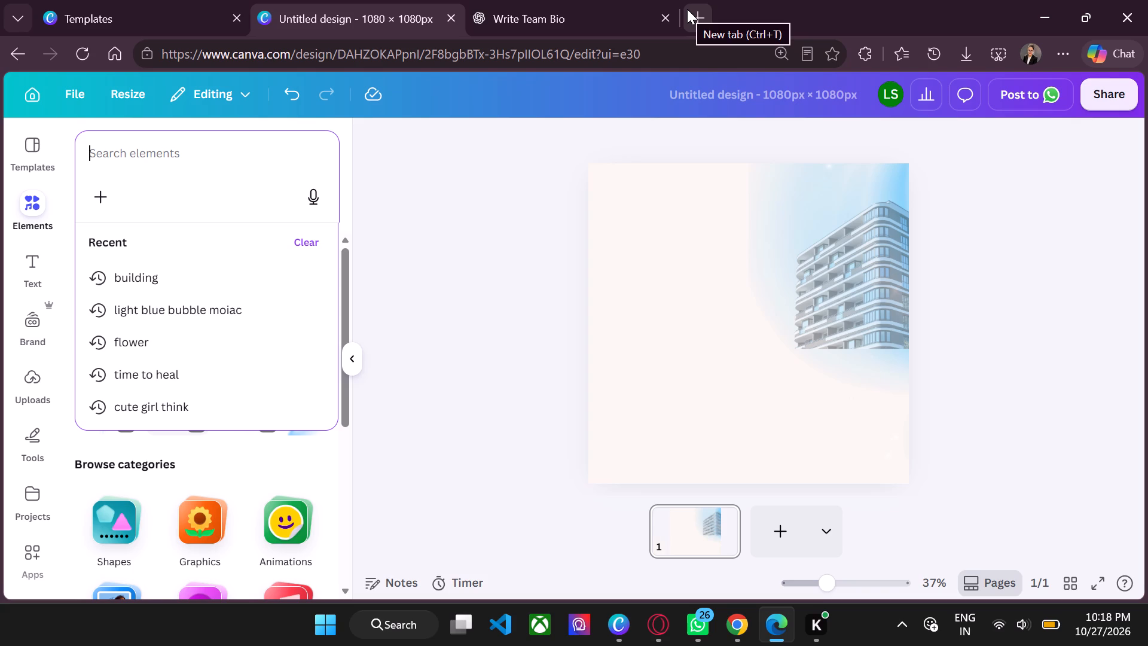
click(689, 9)
text(office girl thinking)
key(Return)
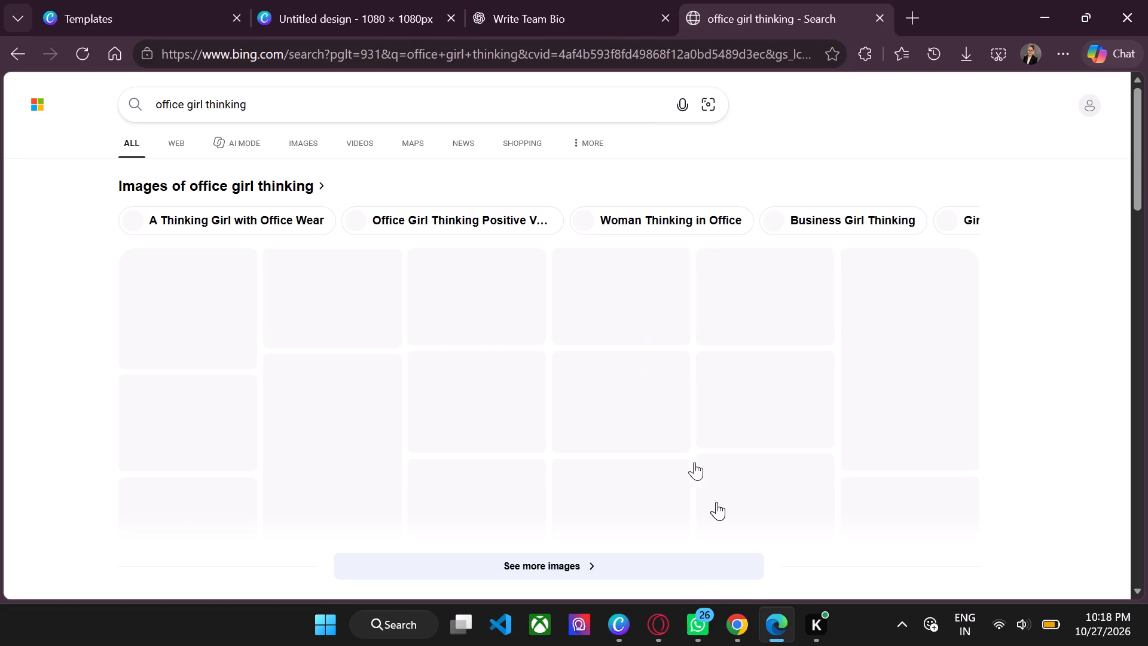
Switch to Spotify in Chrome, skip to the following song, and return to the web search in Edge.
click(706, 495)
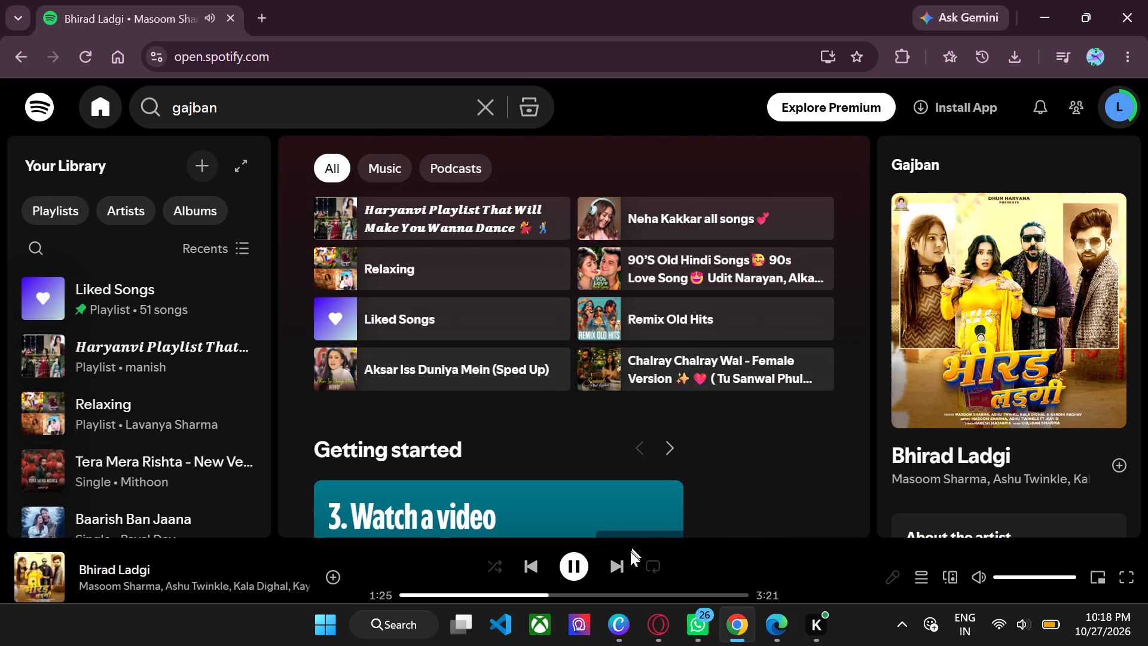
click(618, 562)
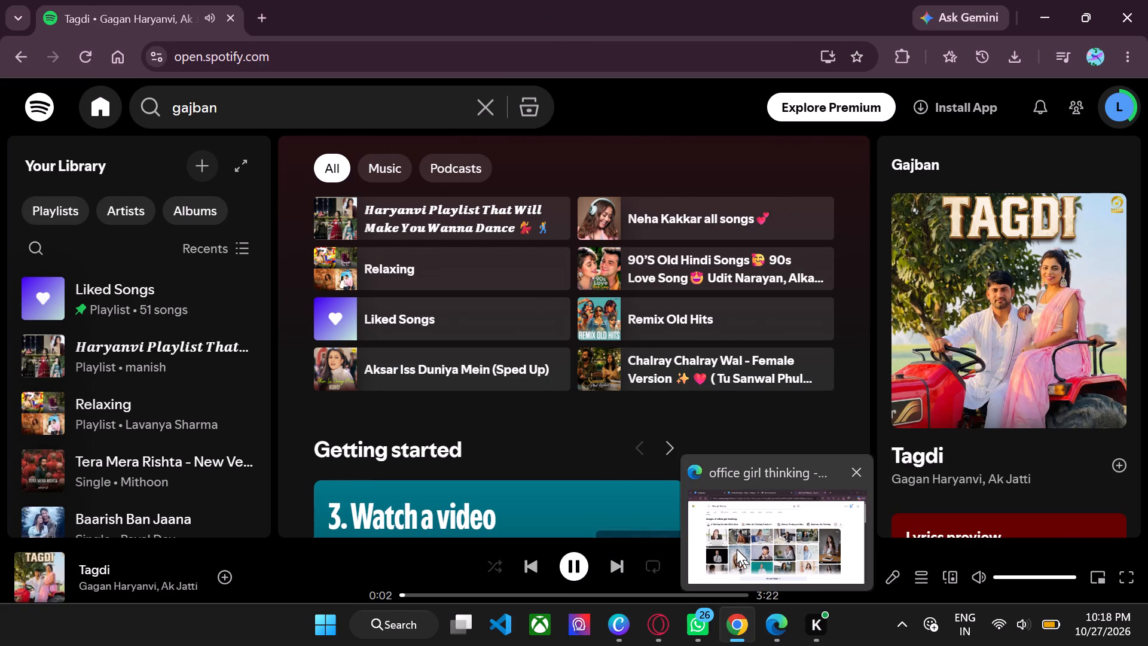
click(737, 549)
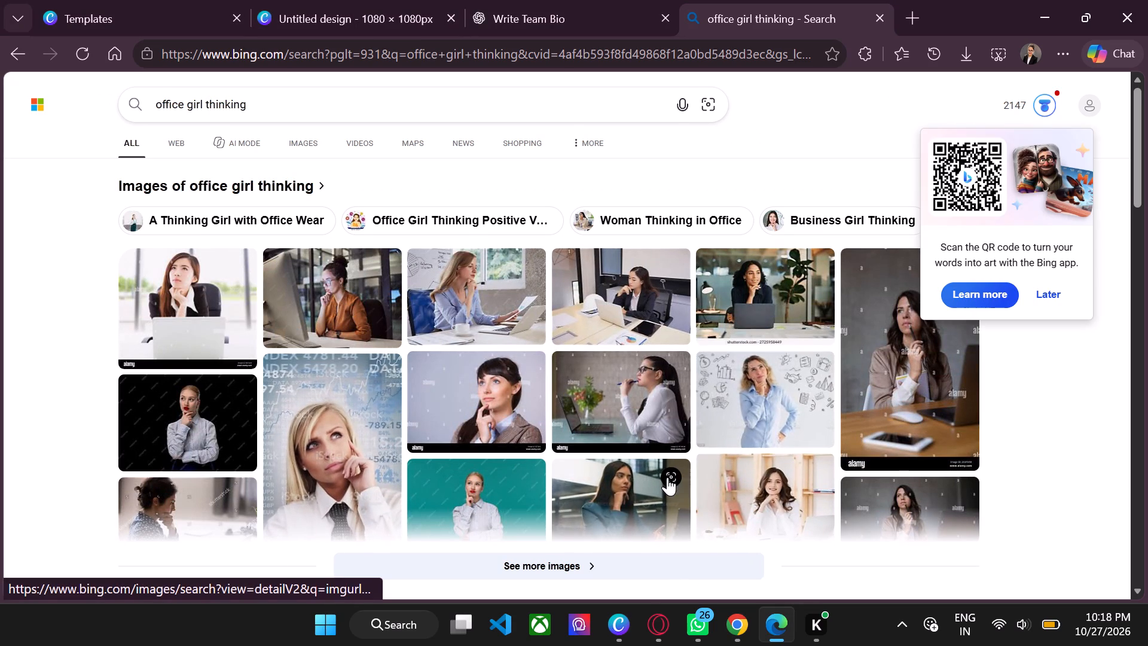
Open the photo of the curly-haired woman thinking behind a laptop and look through the similar office images for a suitable one.
scroll(667, 477, down, 1)
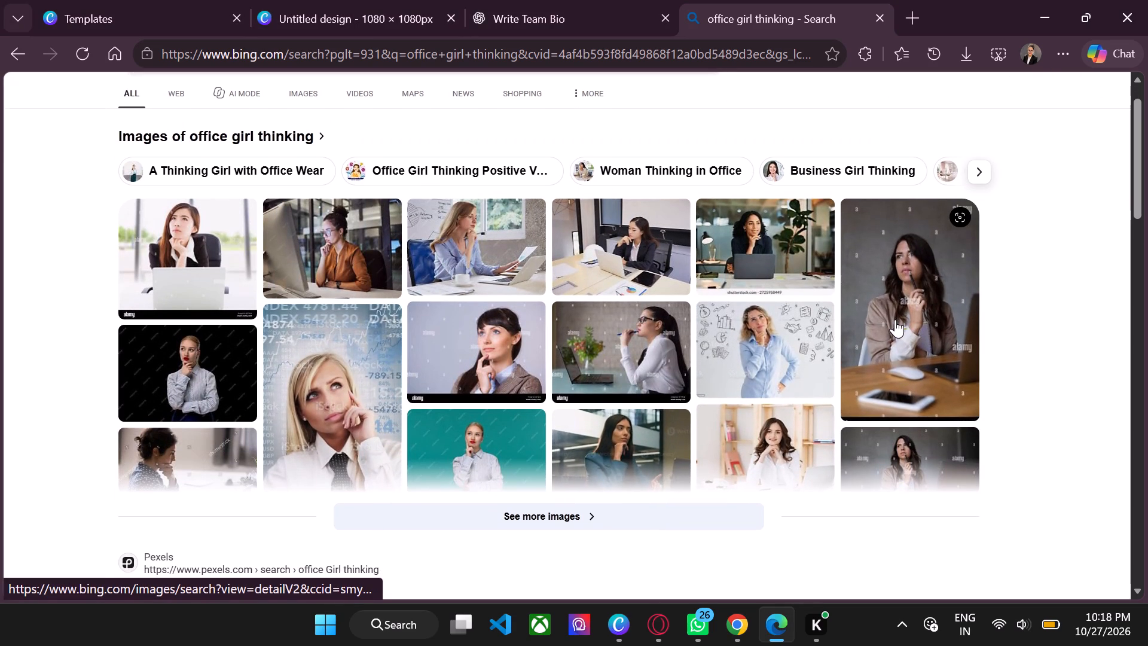
scroll(689, 265, up, 1)
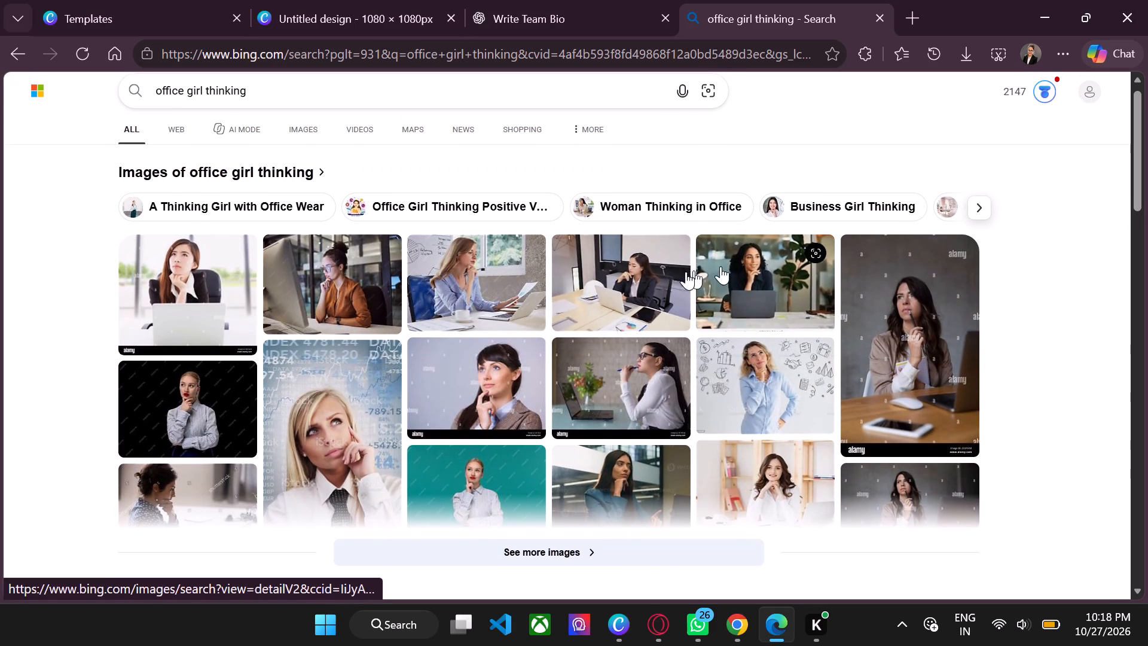
click(773, 264)
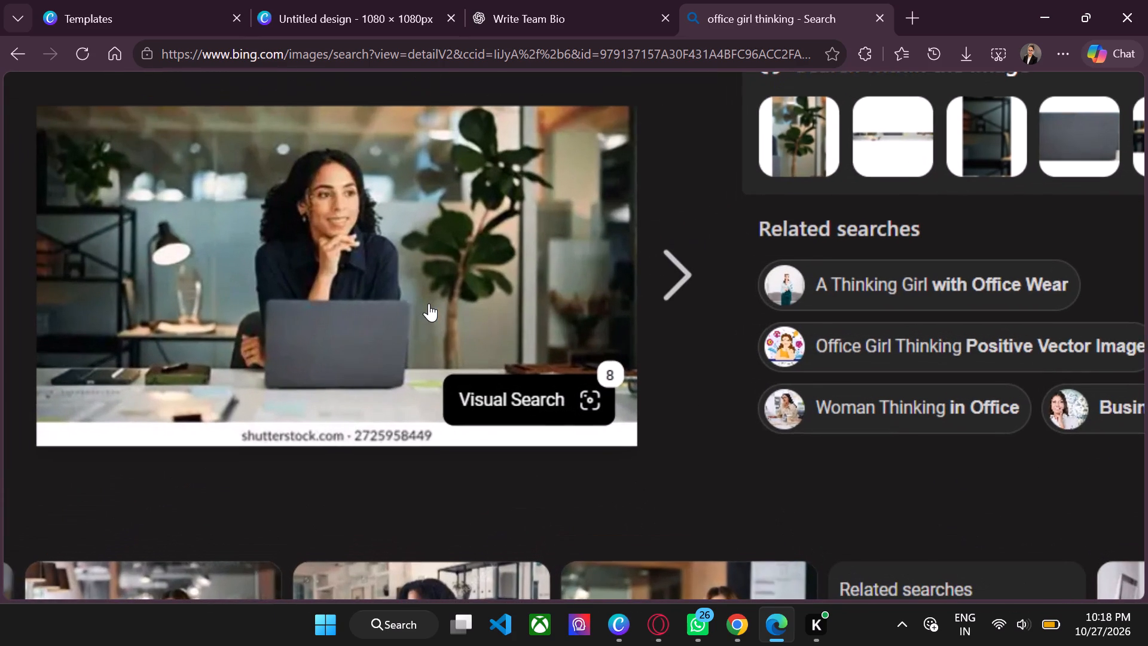
scroll(476, 461, down, 1)
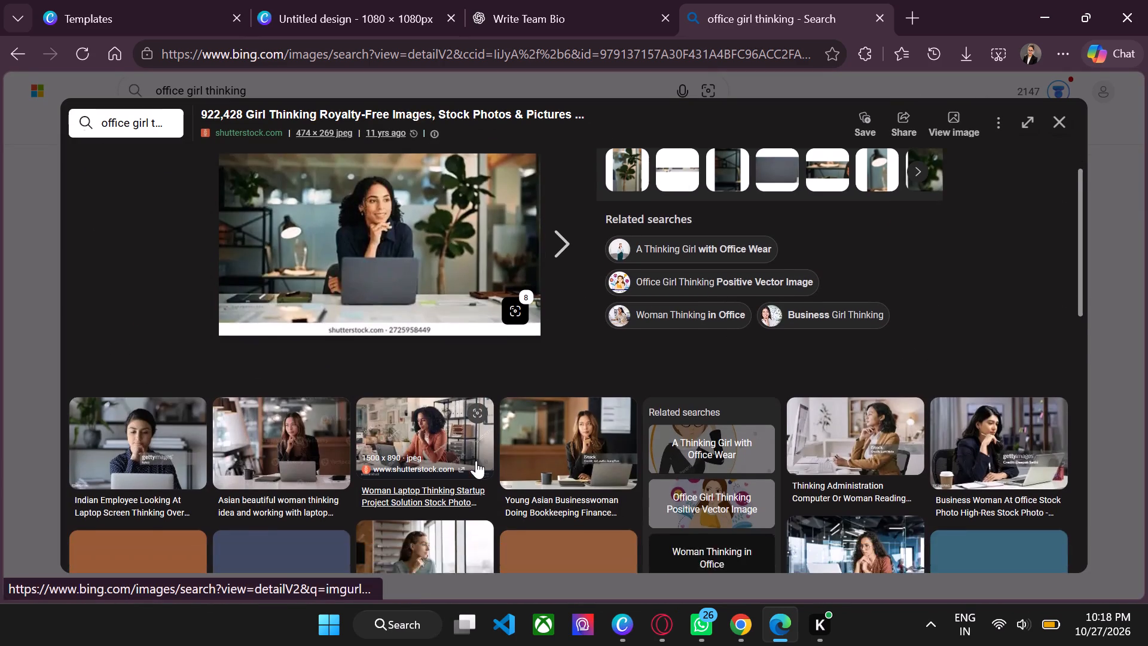
scroll(476, 461, down, 4)
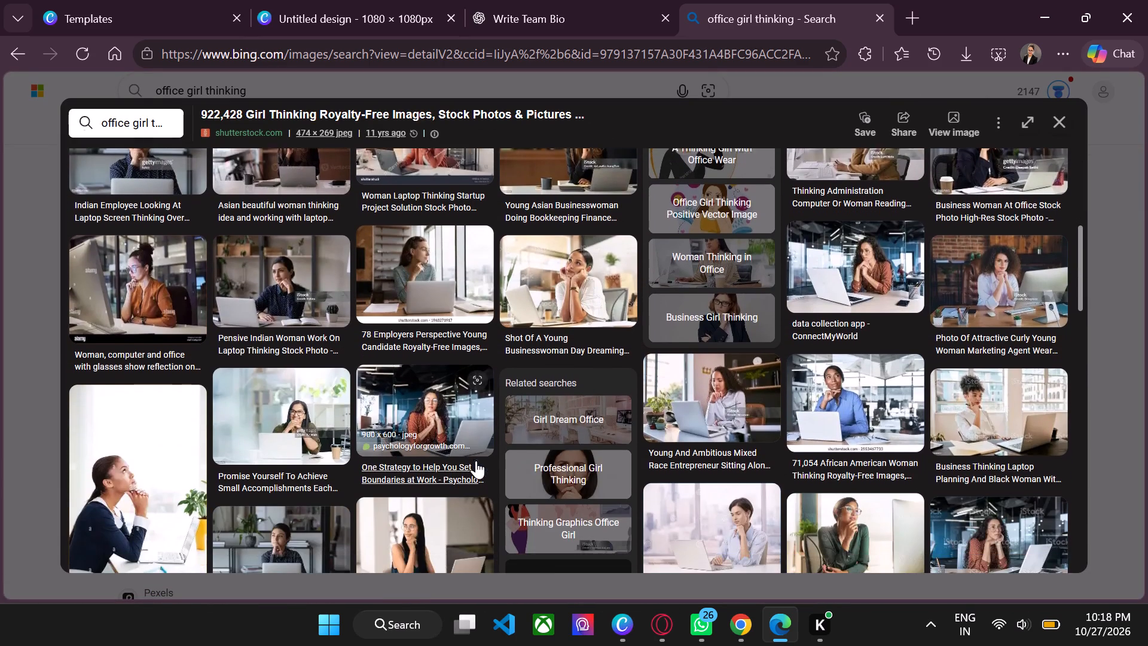
scroll(476, 461, down, 1)
scroll(725, 386, down, 1)
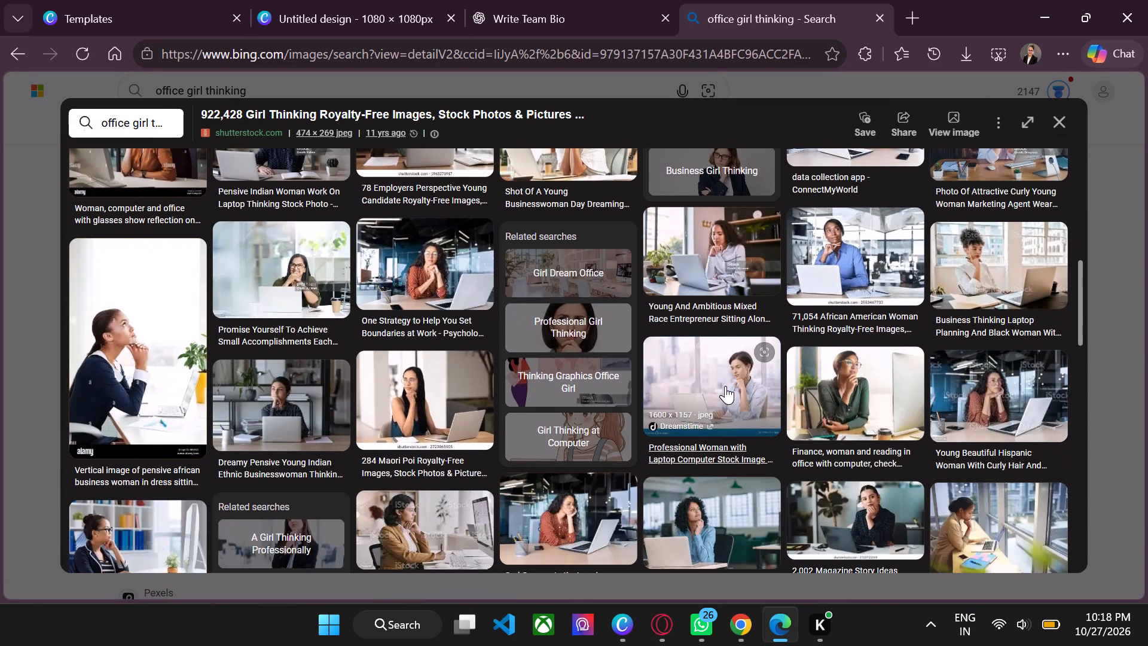
scroll(807, 349, down, 1)
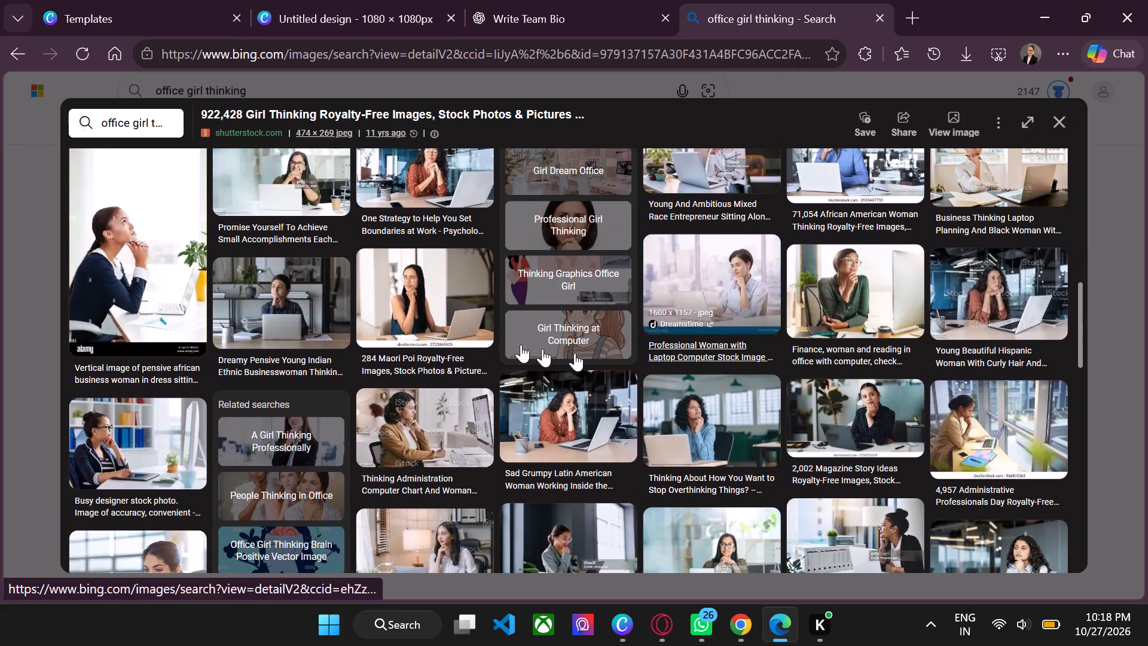
click(25, 280)
Look further through the "office girl thinking" web results and the full image results for a suitable photo.
scroll(380, 377, down, 2)
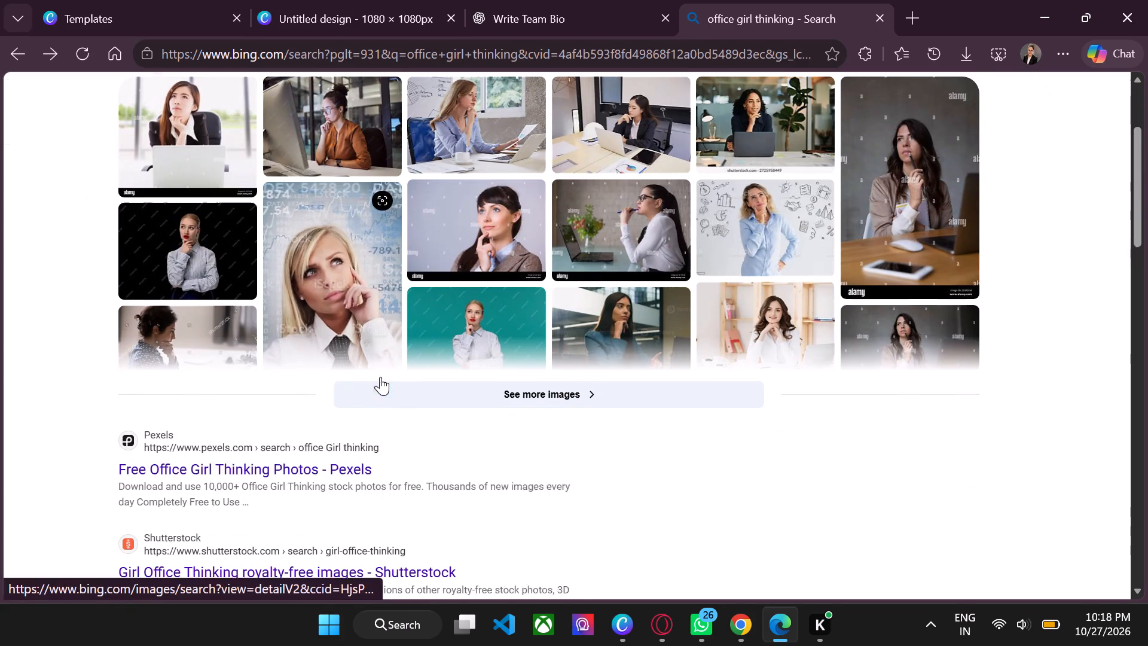
scroll(380, 377, down, 3)
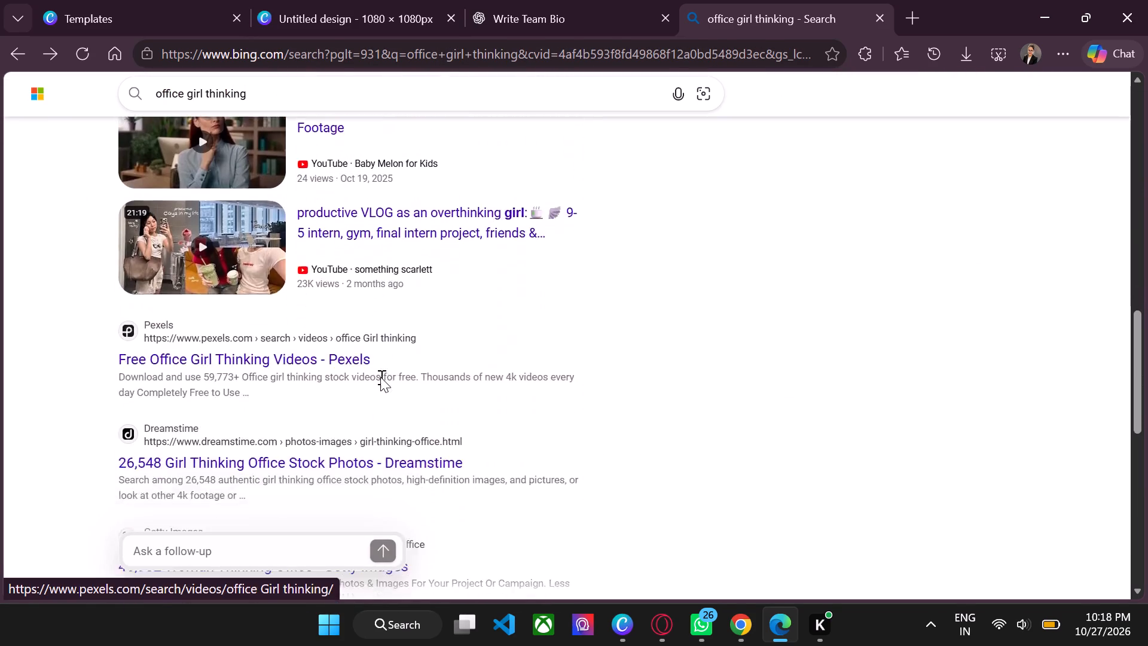
scroll(380, 377, up, 9)
click(297, 144)
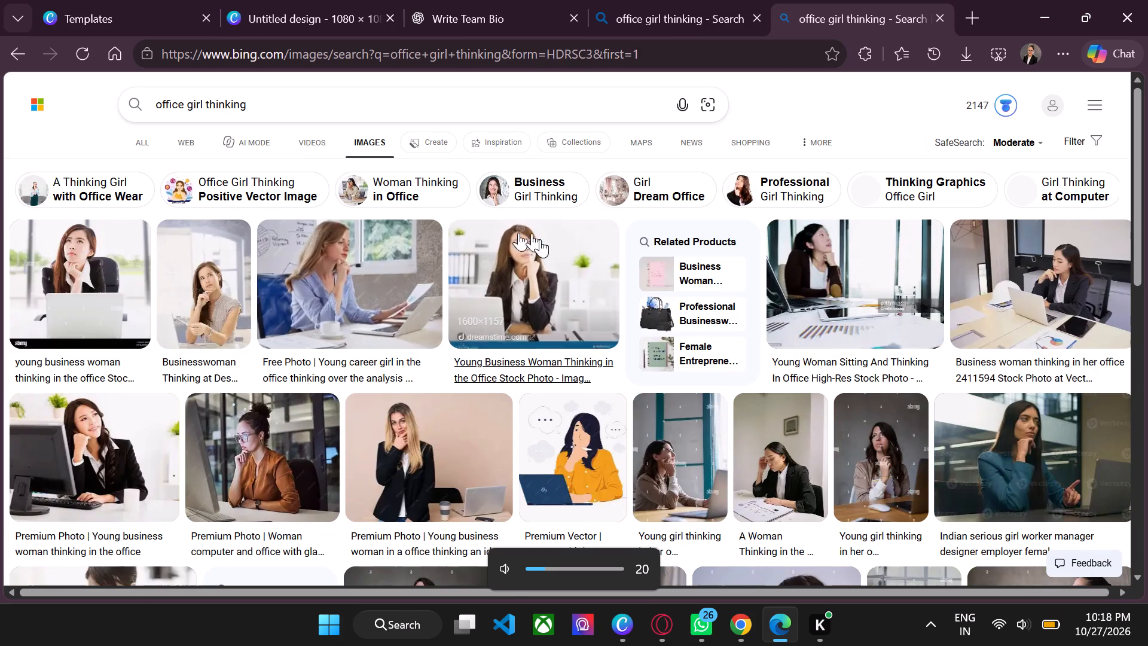
scroll(447, 297, down, 1)
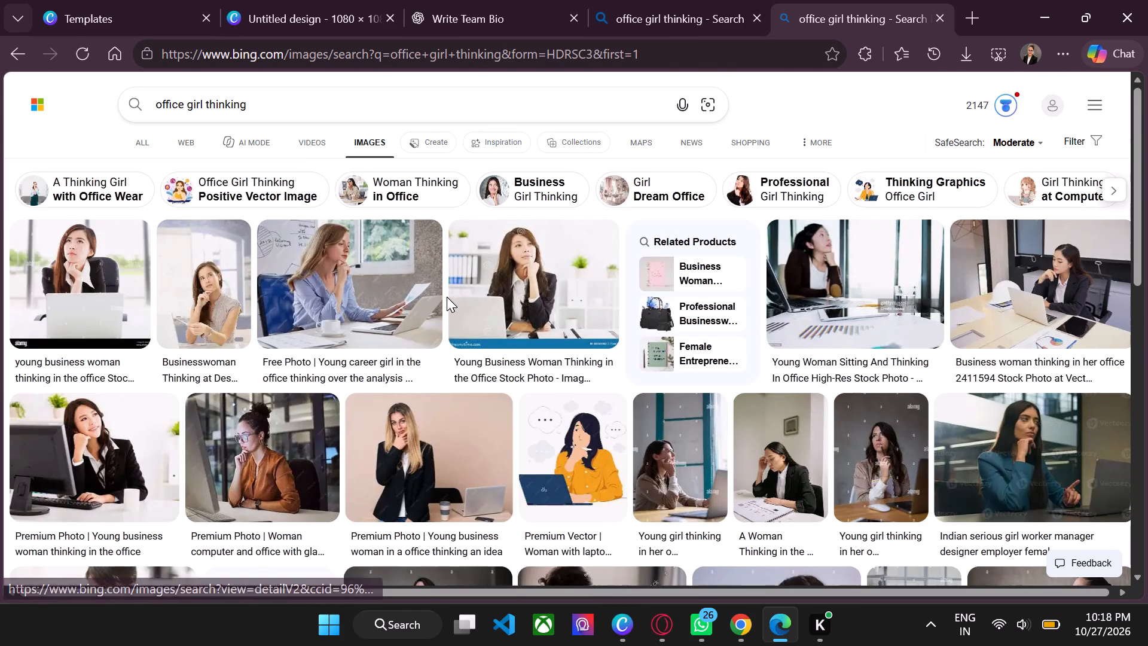
scroll(447, 297, down, 2)
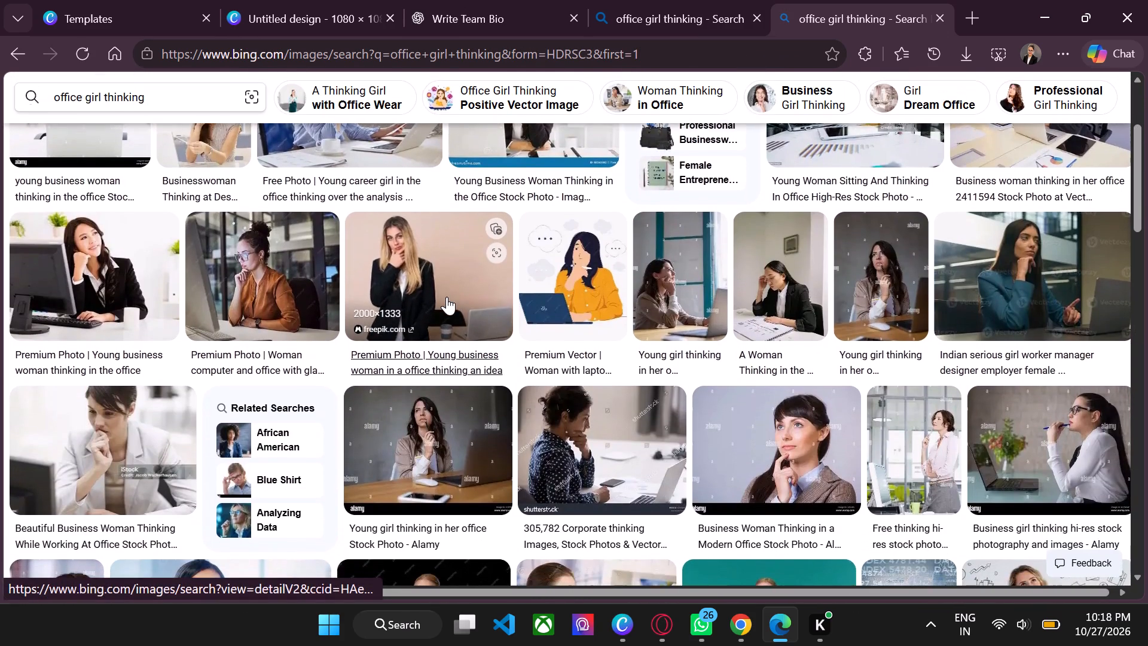
scroll(447, 297, up, 5)
Change the image search to "office girl".
click(290, 104)
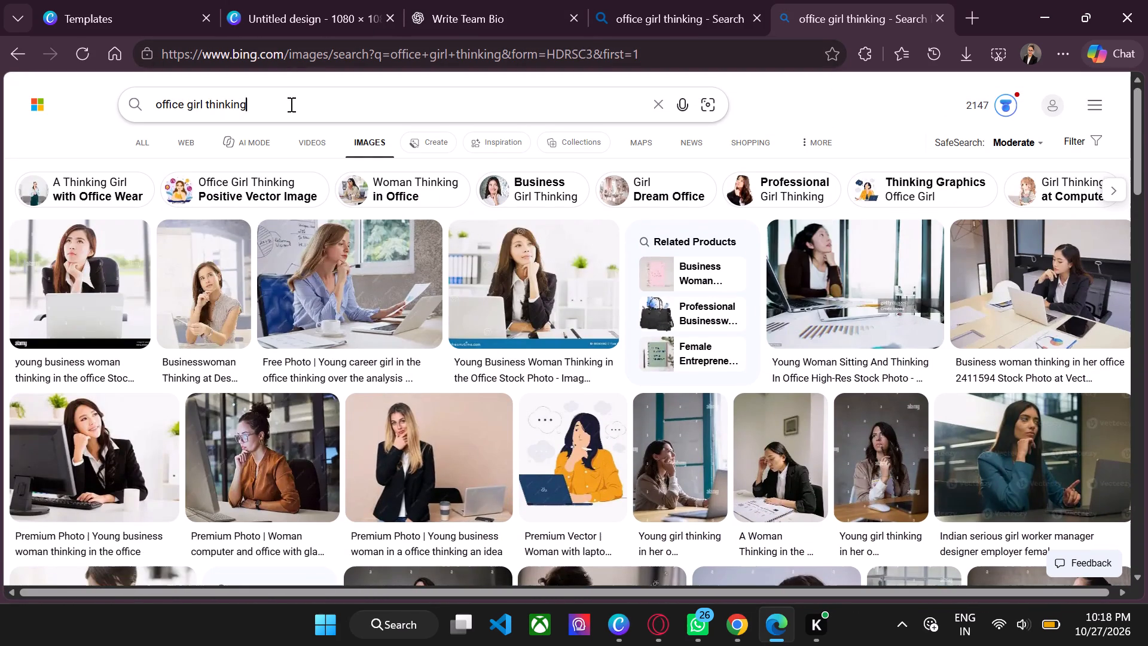
key(BackSpace)
key(BackSpace)
key(BackSpace)
key(BackSpace)
key(BackSpace)
key(BackSpace)
key(BackSpace)
key(BackSpace)
key(Return)
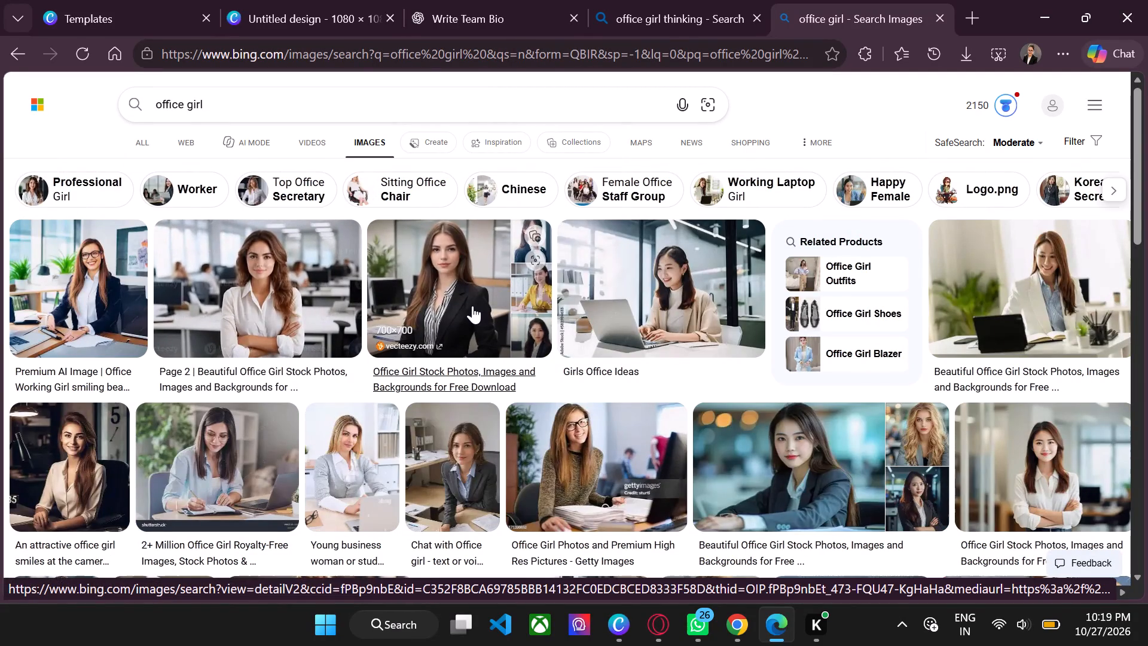
Save the office photo of the long-haired woman in a black blazer and striped blouse to the Downloads folder.
click(255, 297)
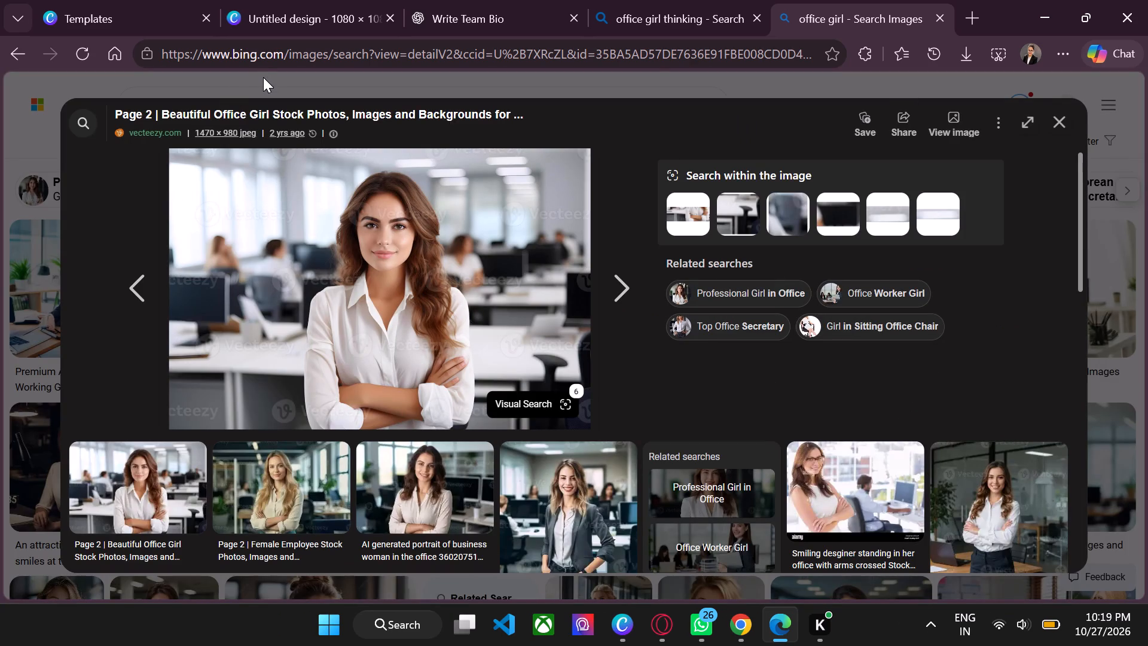
click(263, 77)
double_click(429, 325)
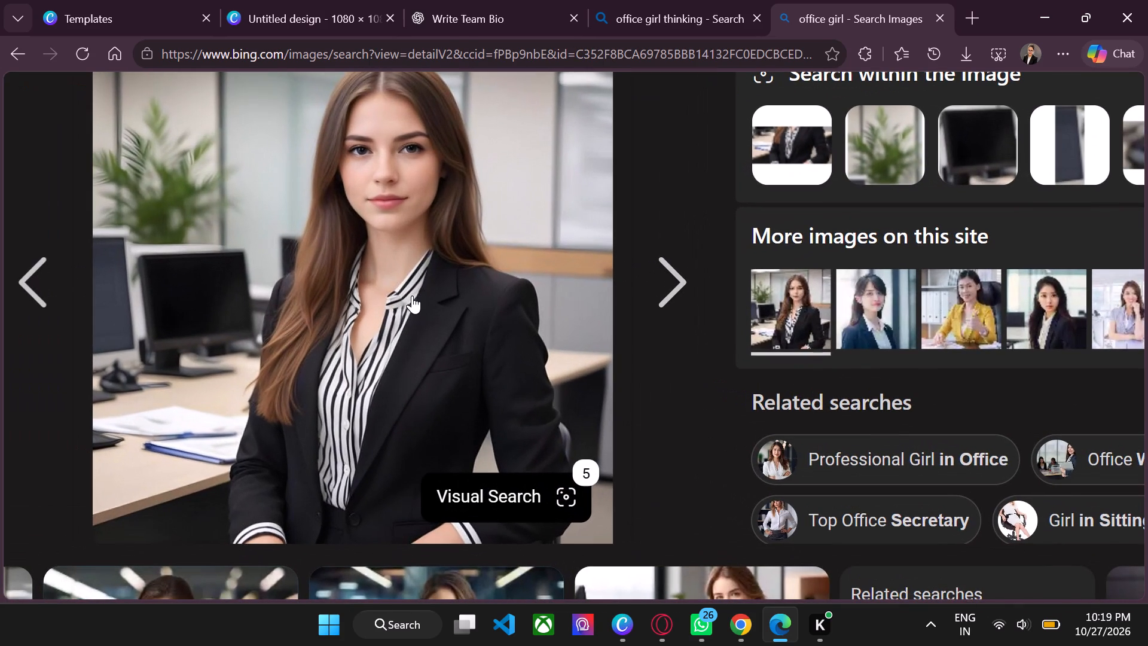
right_click(346, 232)
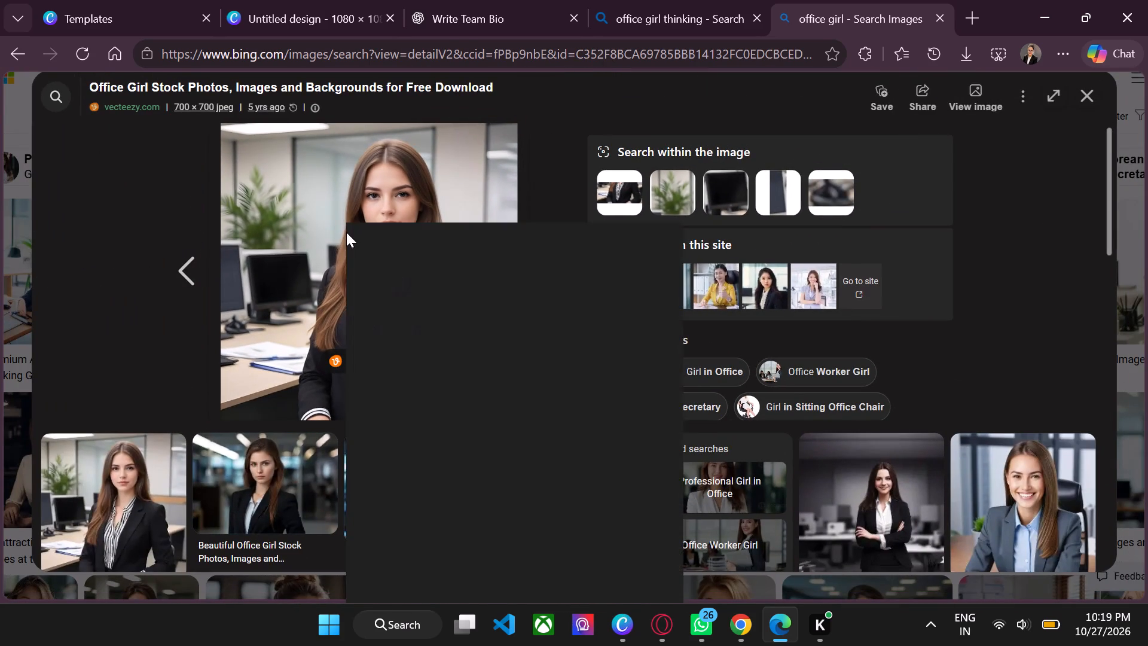
click(451, 269)
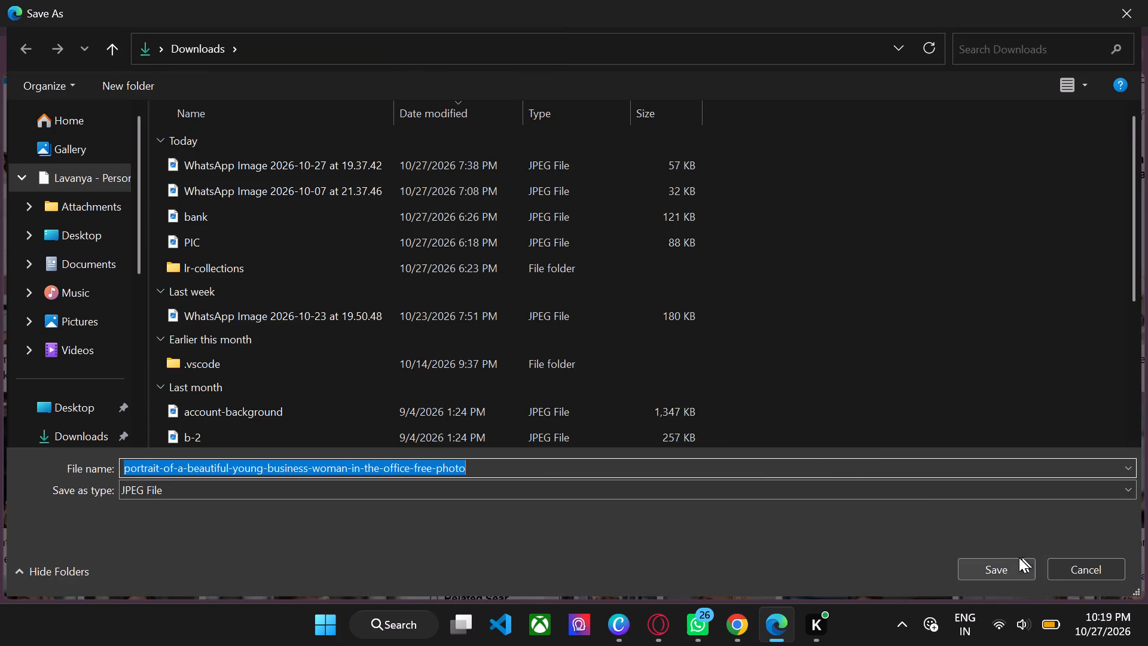
click(1013, 564)
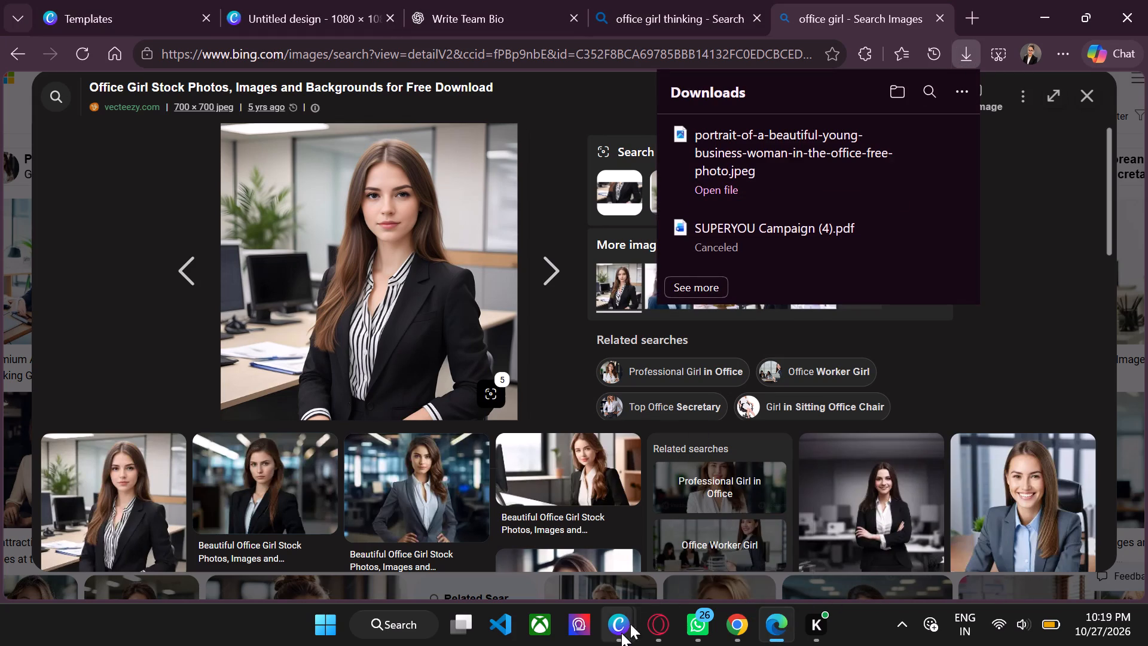
Return to the Canva design, upload the saved businesswoman photo from Downloads, and add it to the page.
click(755, 534)
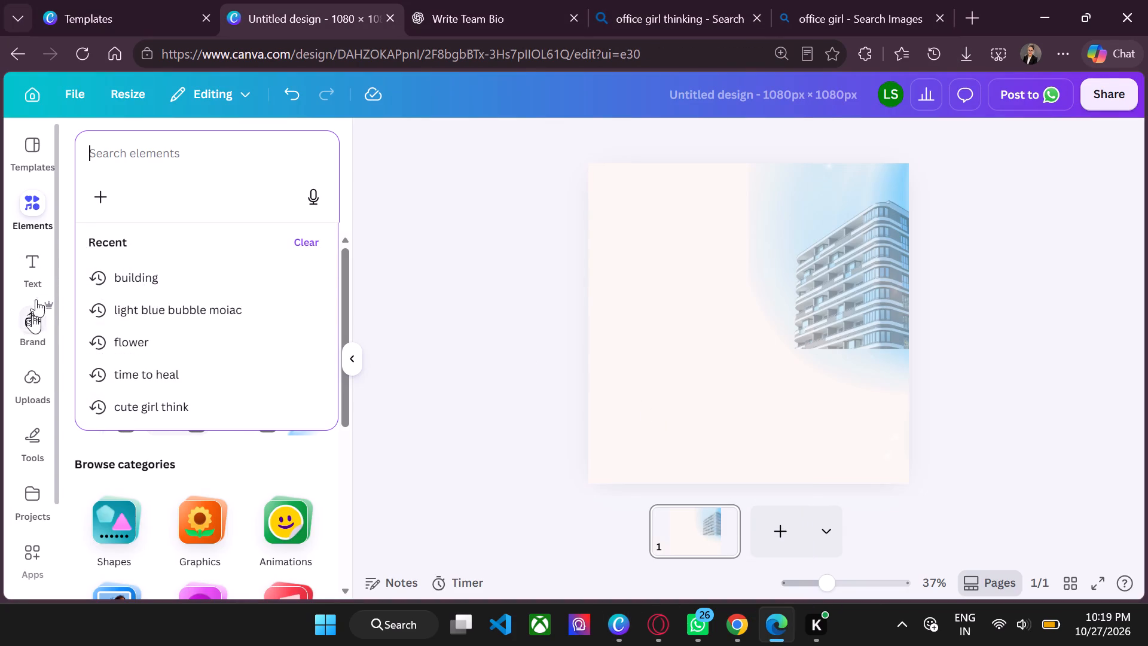
click(29, 391)
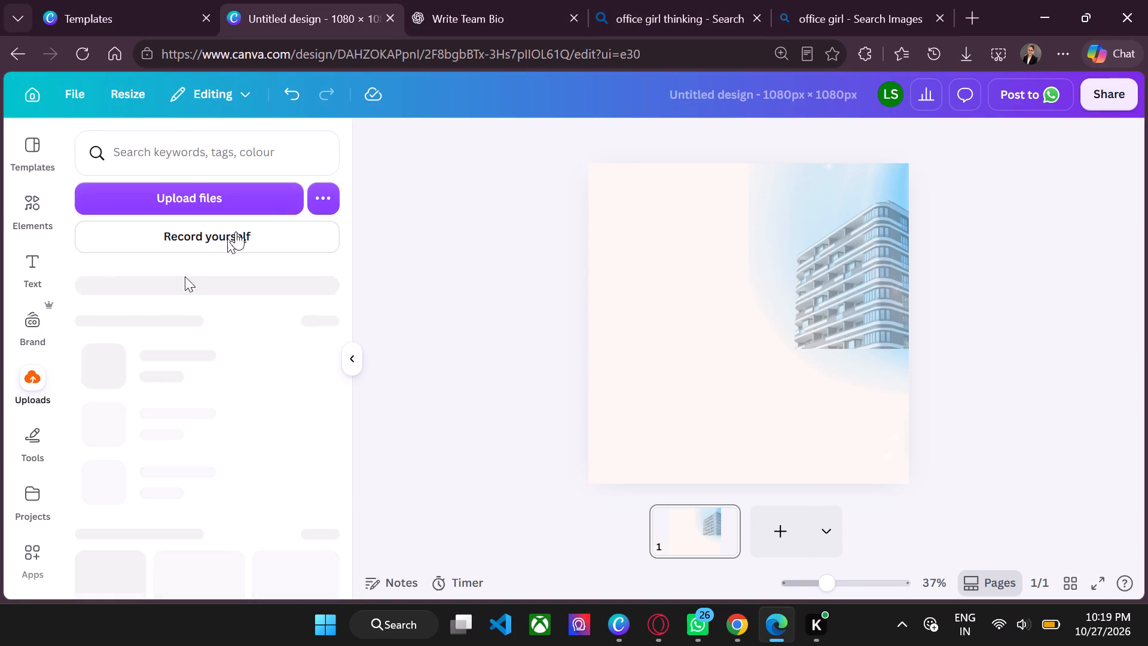
click(268, 192)
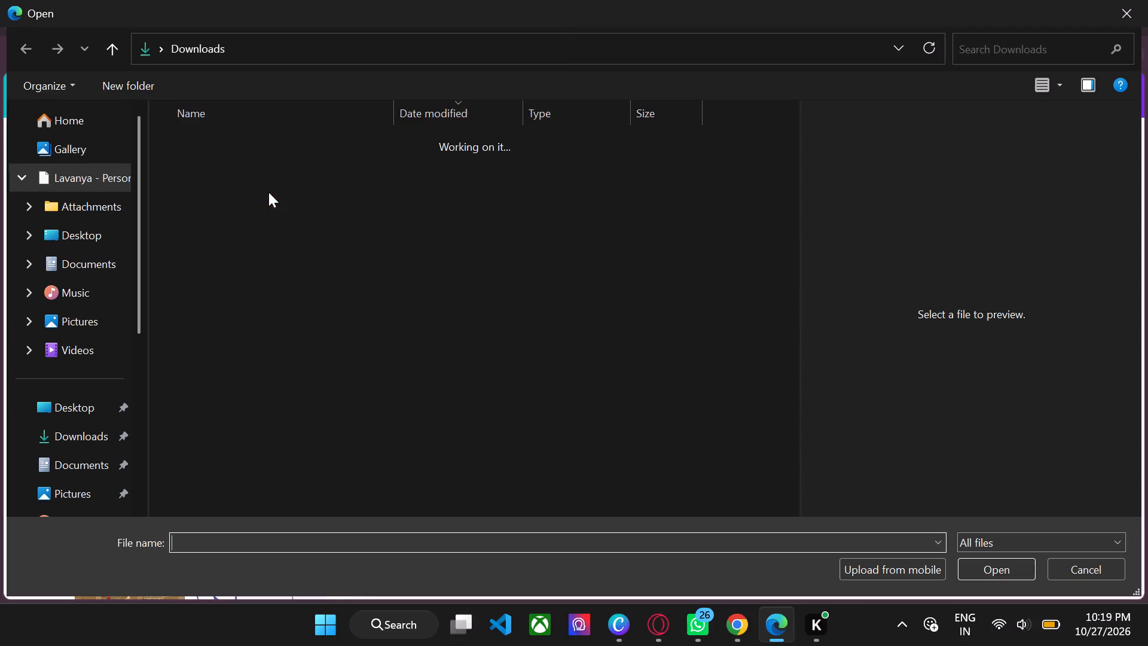
double_click(288, 164)
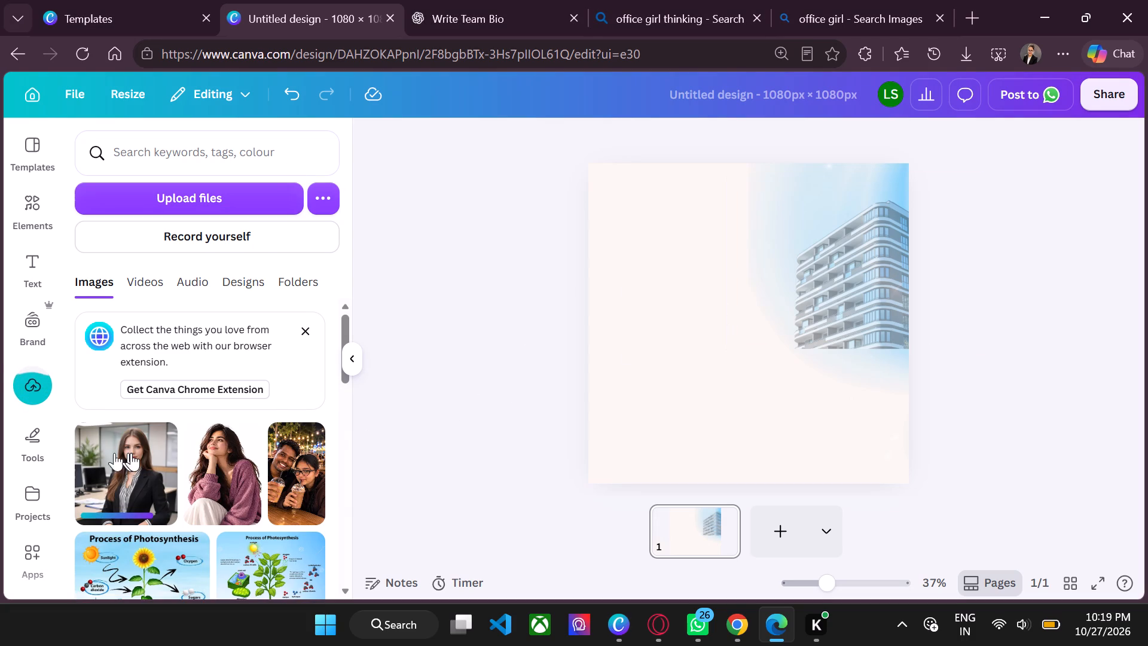
click(131, 453)
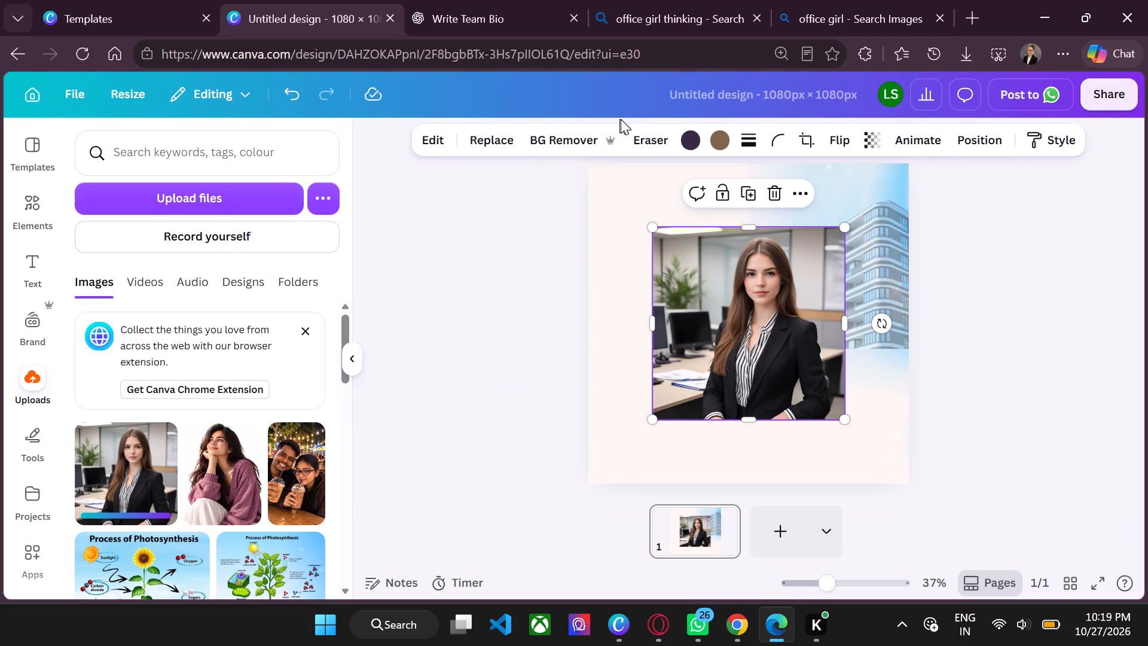
Remove the businesswoman photo's background and move the cutout against the page's right edge, in front of the building.
click(574, 138)
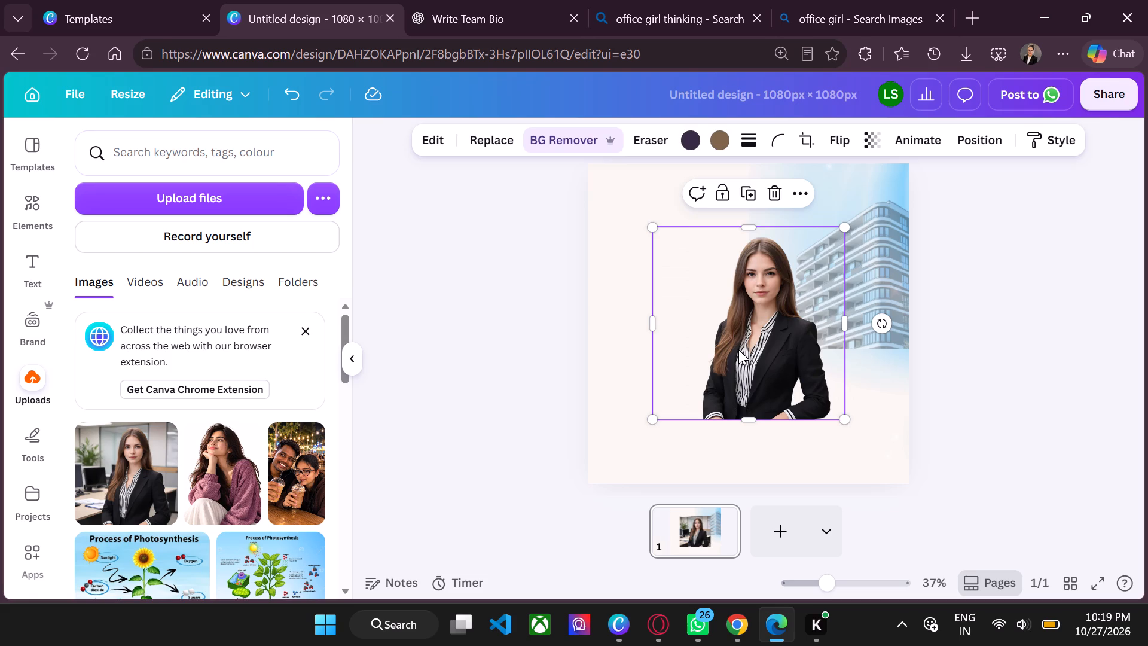
drag(738, 349, 801, 364)
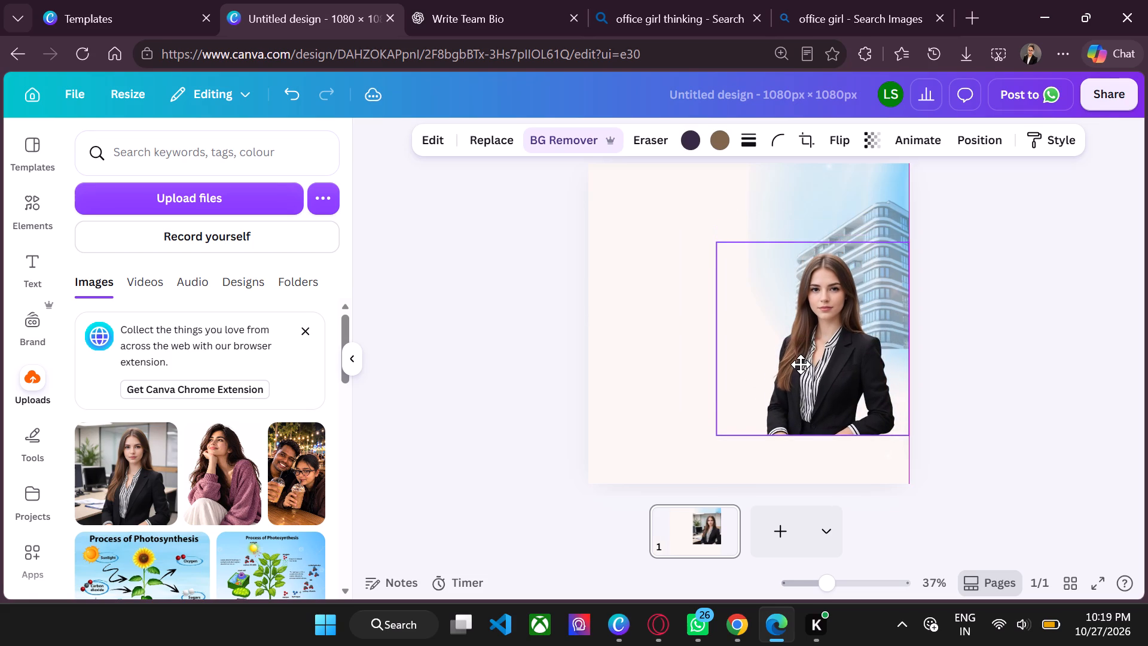
drag(801, 364, 801, 351)
click(1048, 395)
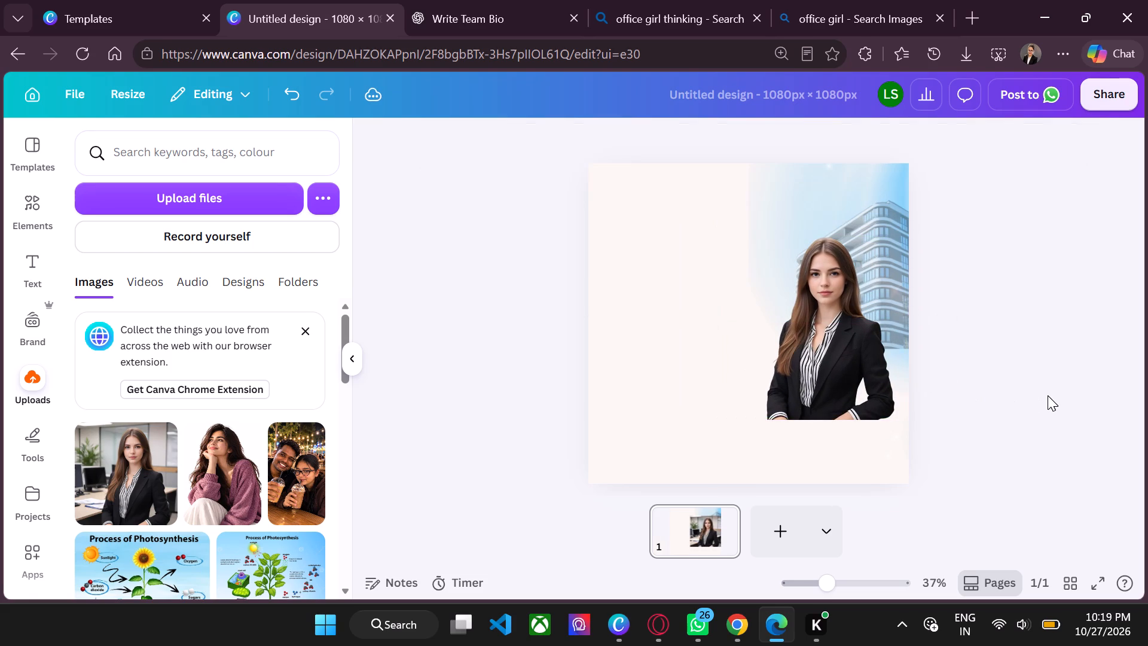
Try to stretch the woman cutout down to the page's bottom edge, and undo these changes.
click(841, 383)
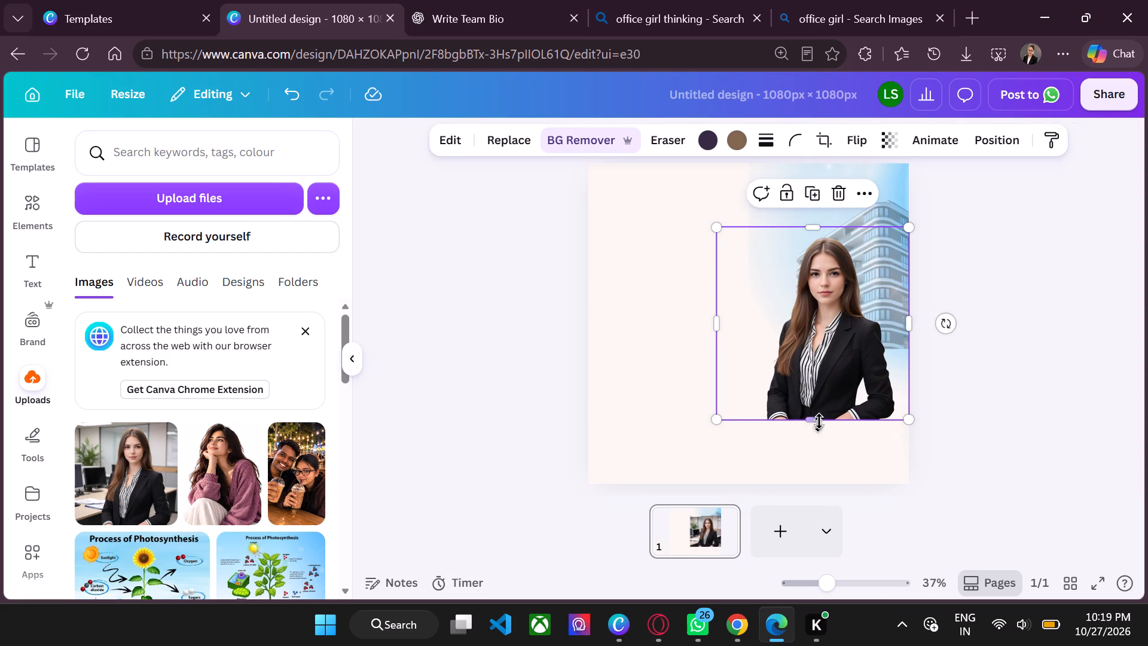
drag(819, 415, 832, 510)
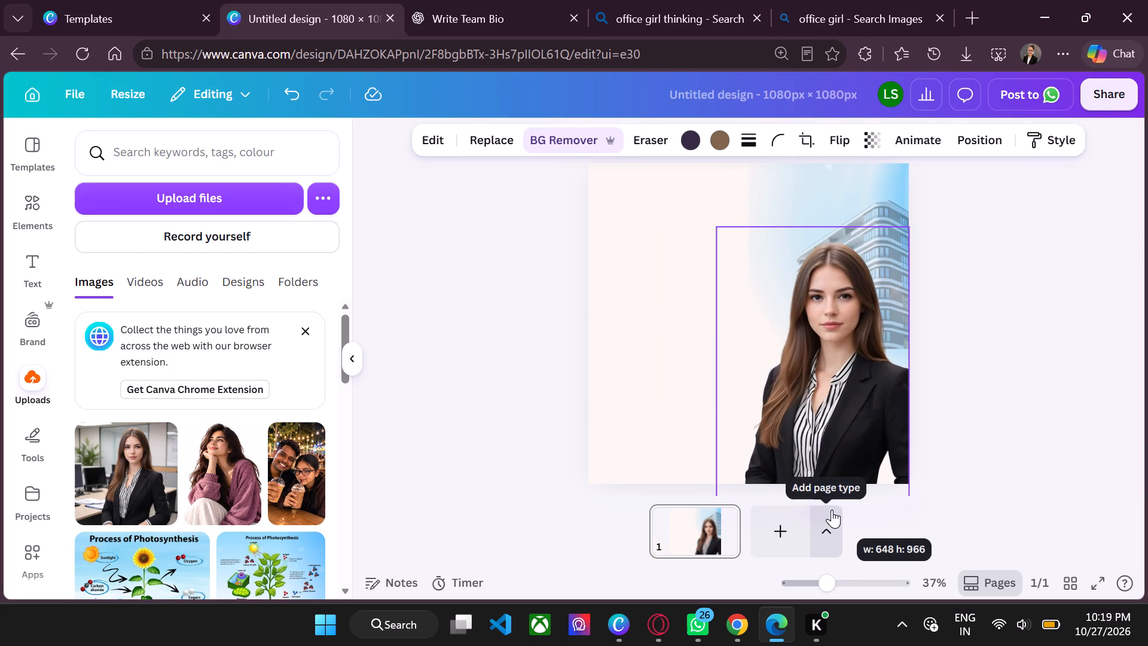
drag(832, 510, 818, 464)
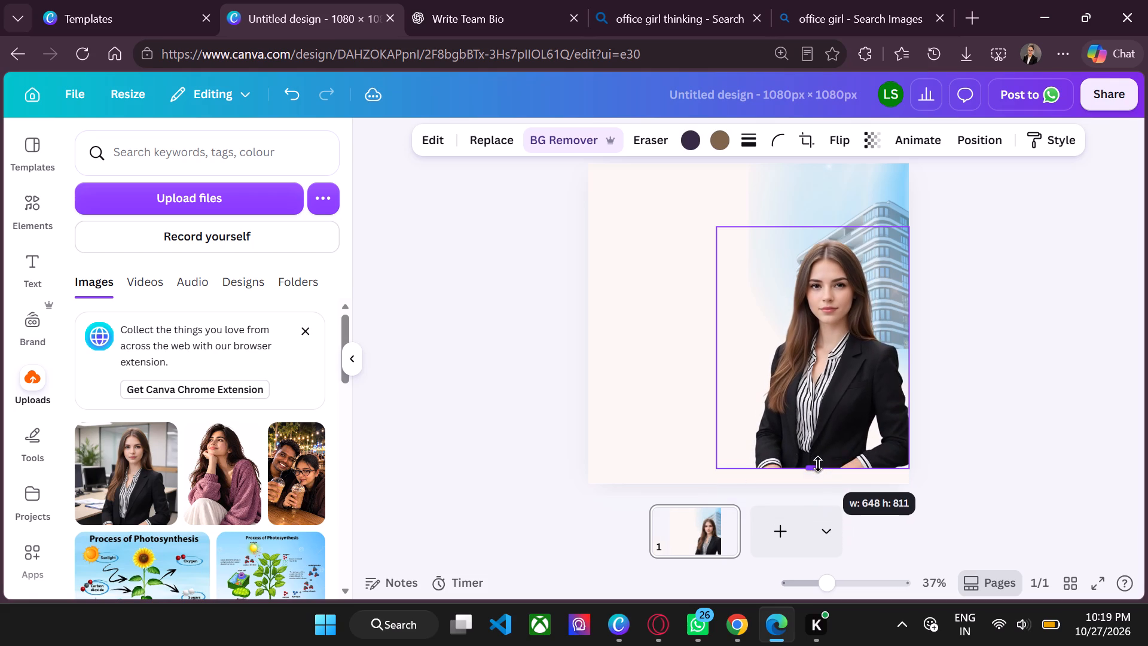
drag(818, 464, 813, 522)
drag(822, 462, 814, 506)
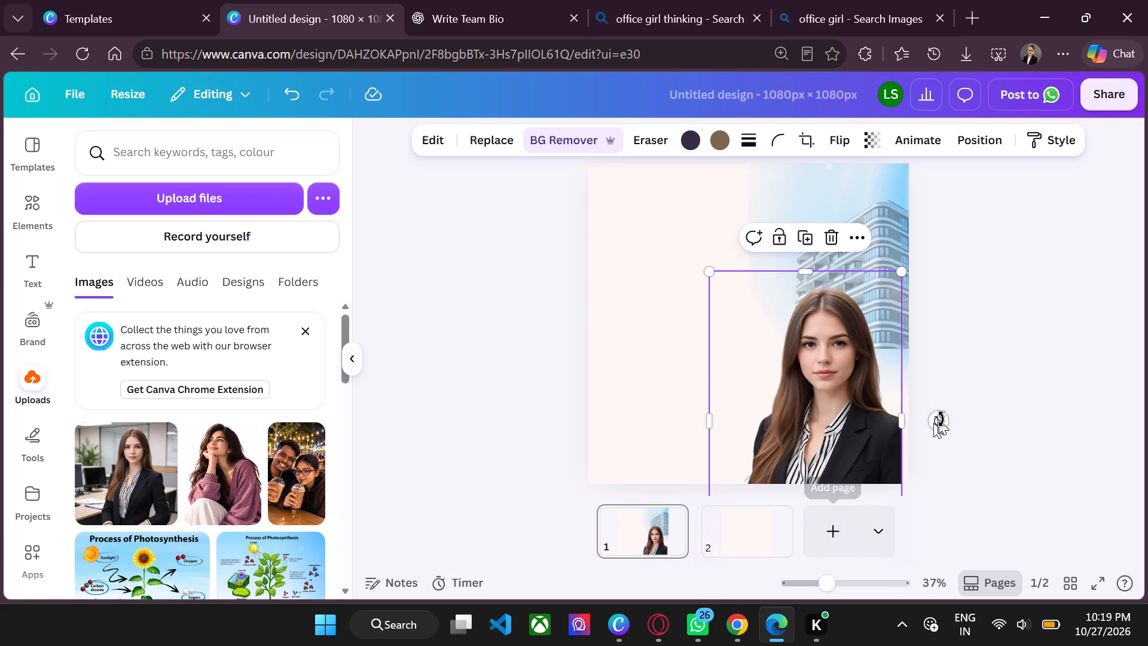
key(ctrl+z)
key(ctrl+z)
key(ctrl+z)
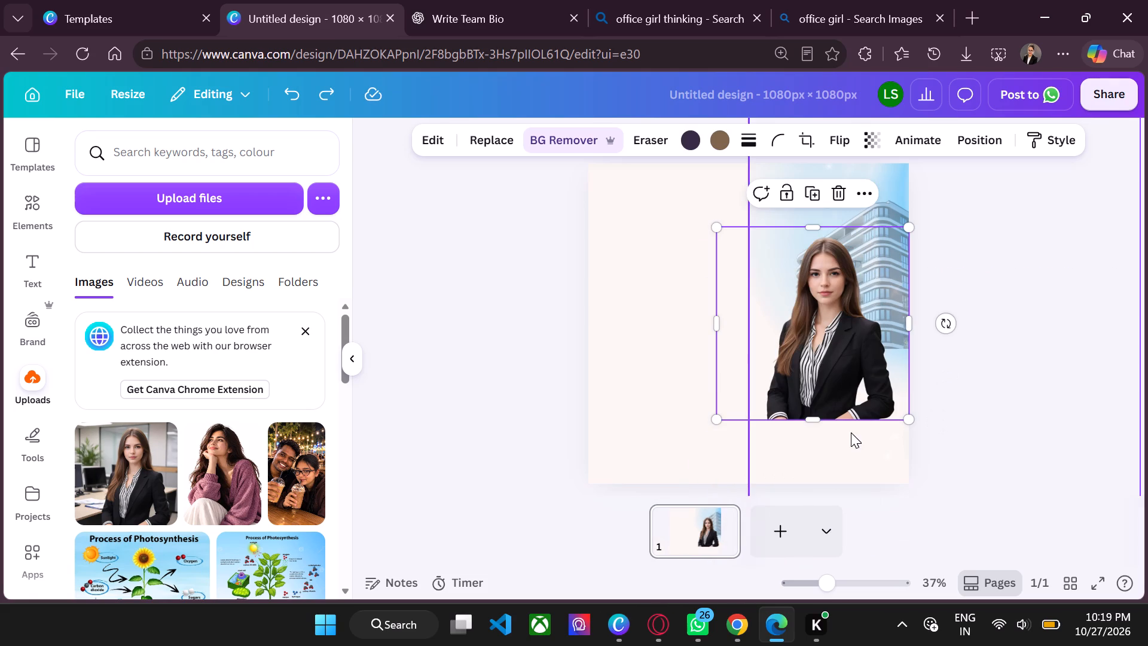
Check the SOLO reference in ChatGPT, then search Canva's elements for "white table" and add the white wooden tabletop photo.
click(490, 22)
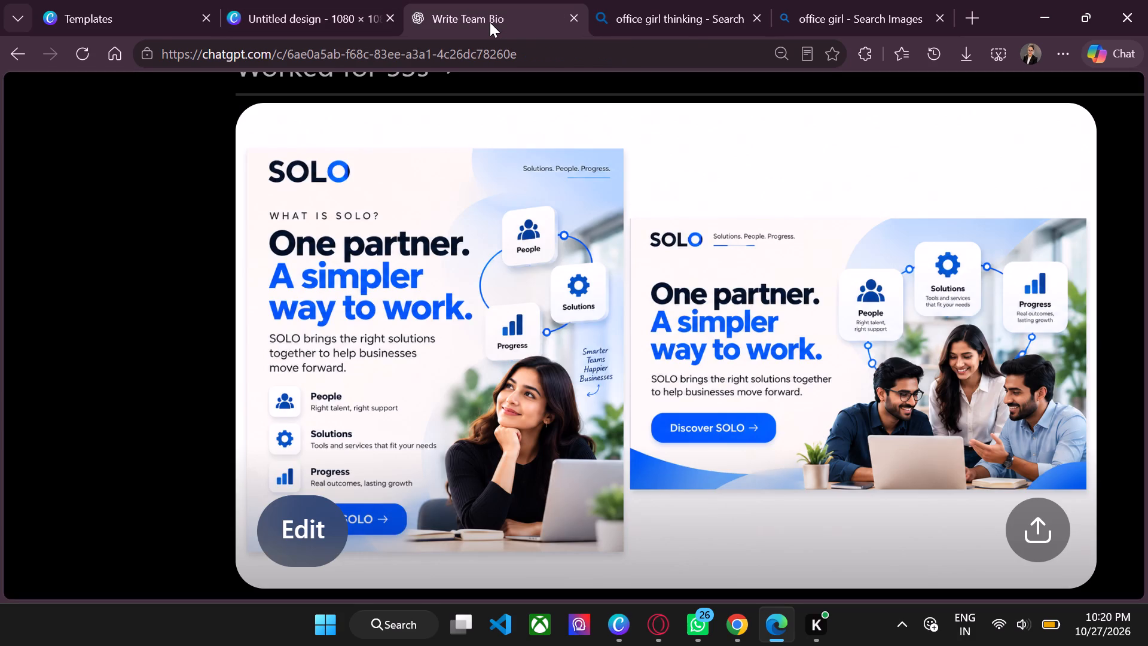
click(869, 1)
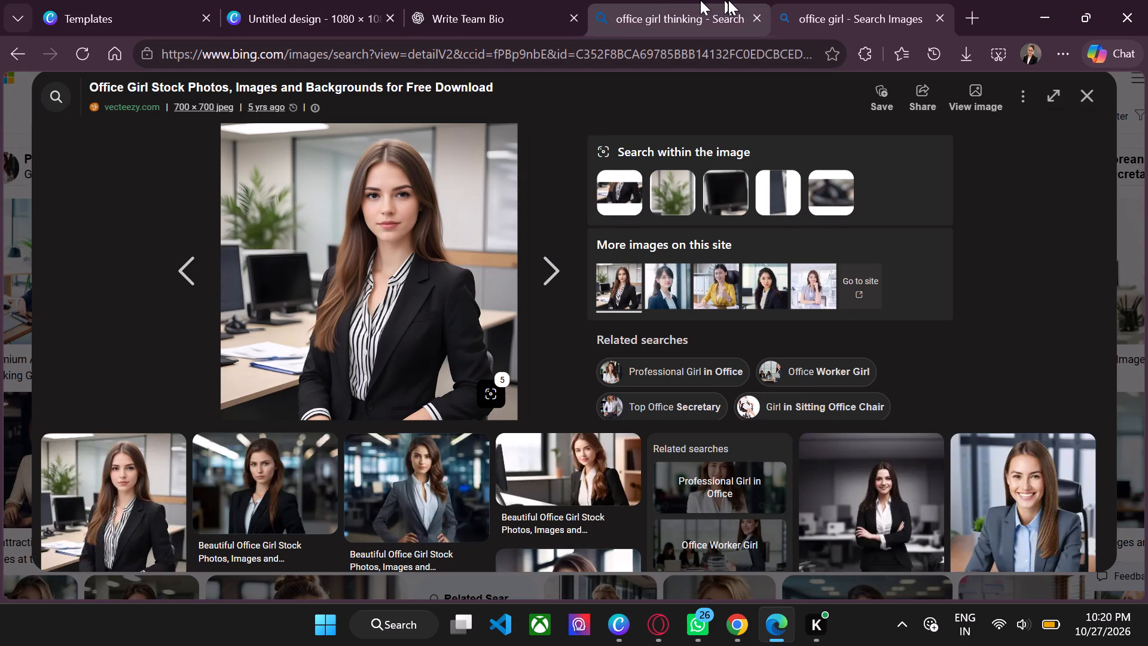
click(295, 0)
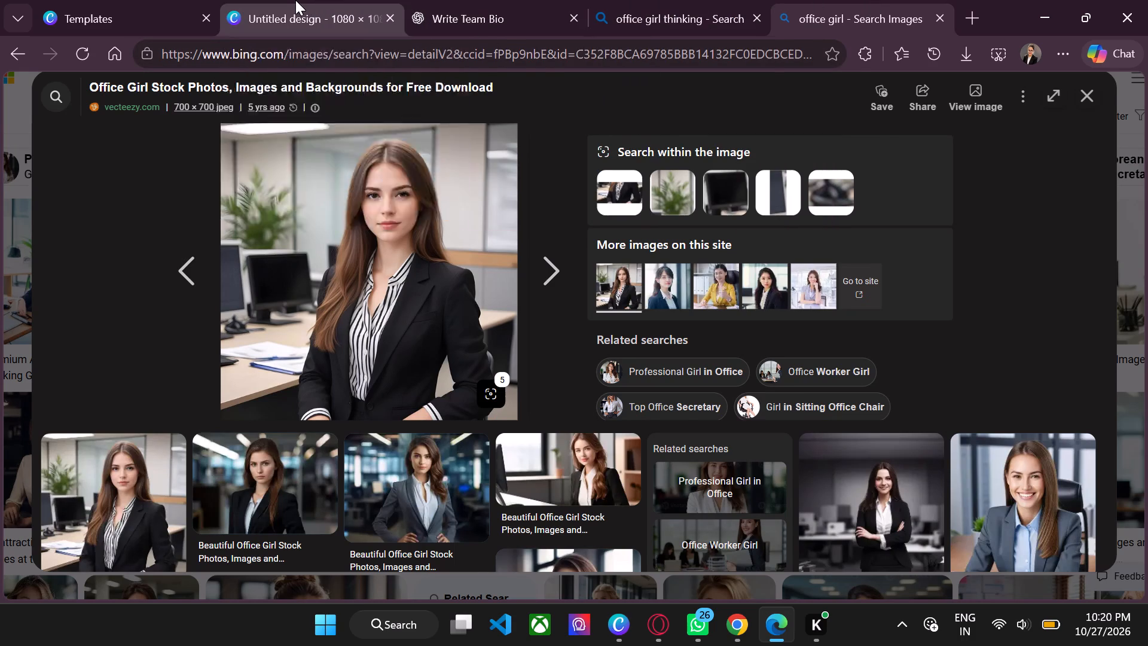
click(227, 142)
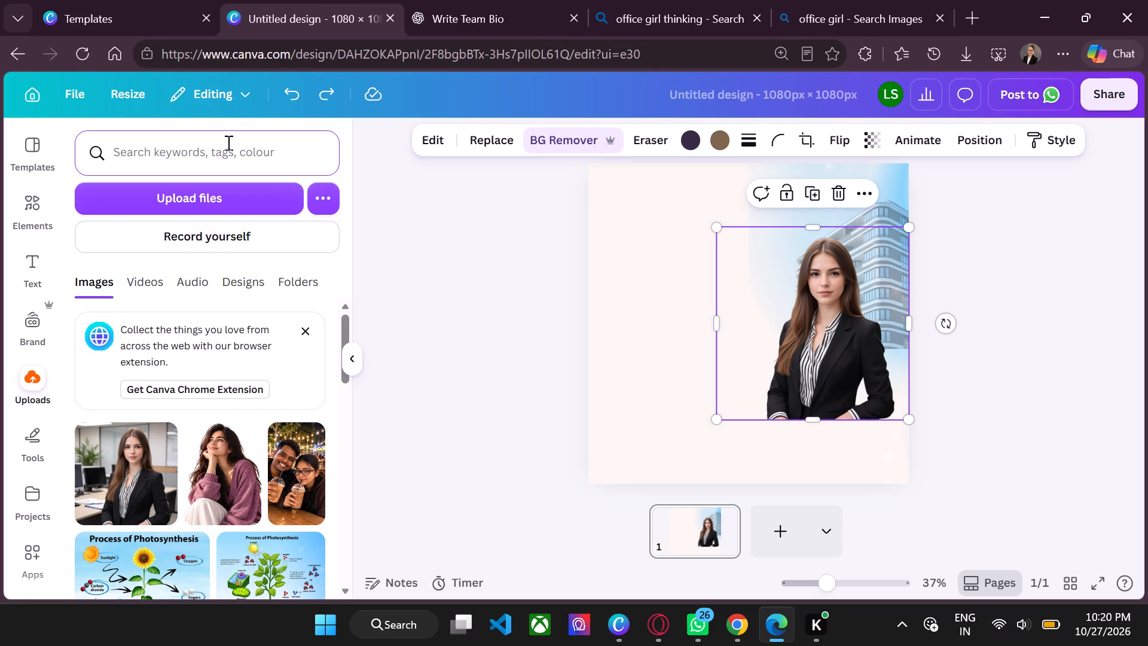
click(20, 216)
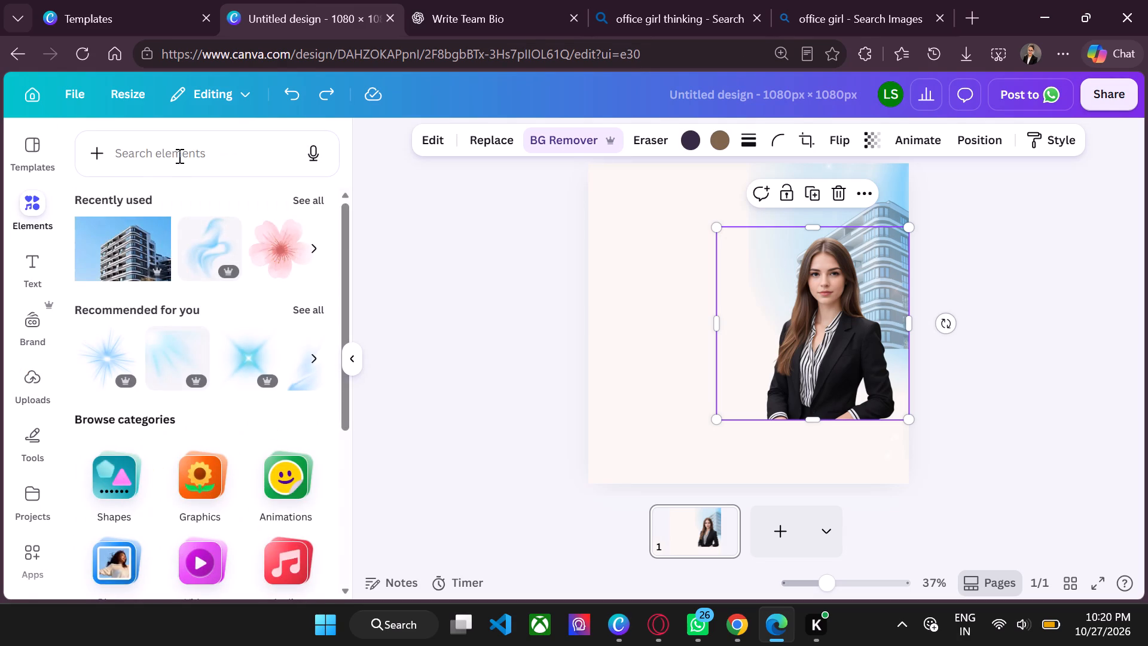
click(163, 156)
text(white tab;e)
key(BackSpace)
key(BackSpace)
text(le)
key(Return)
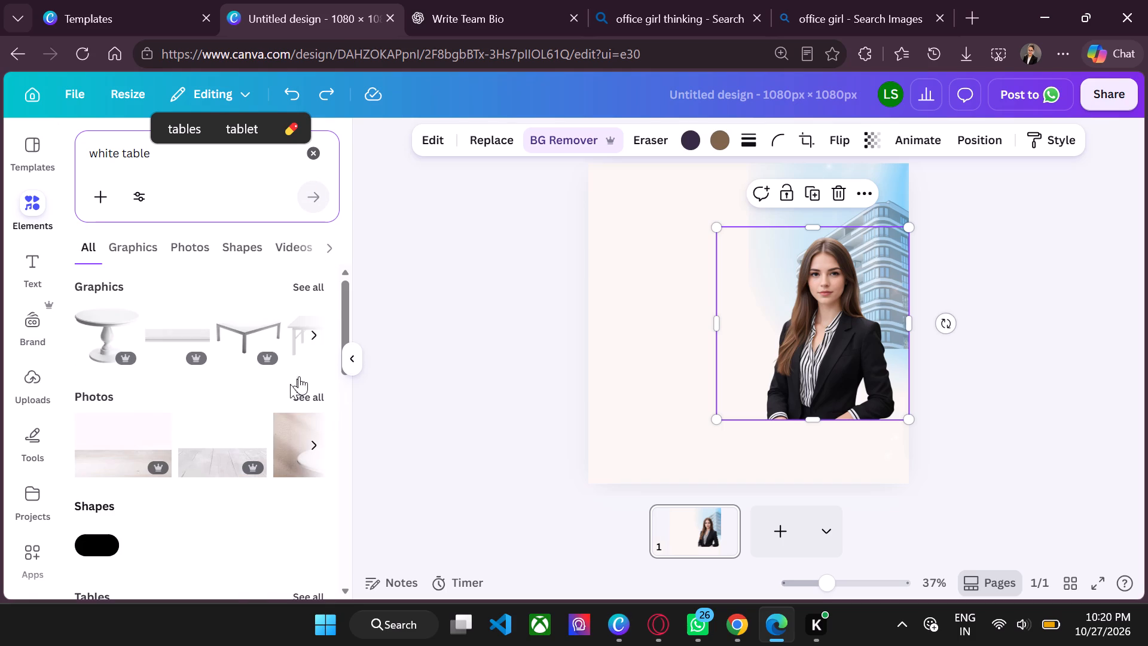
click(288, 404)
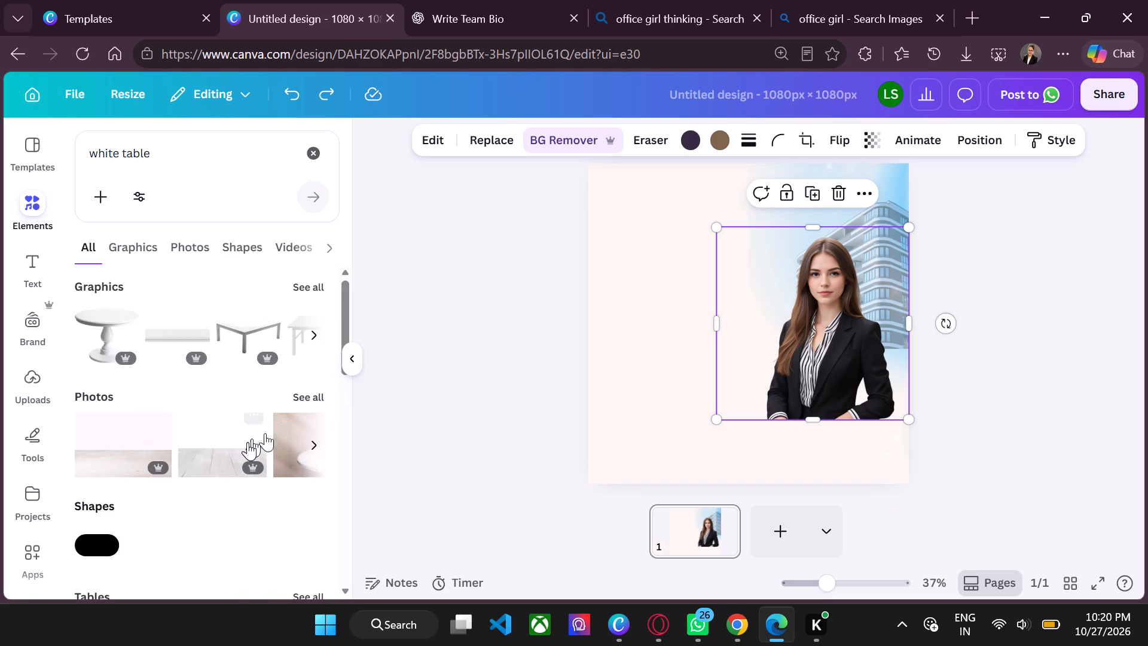
click(234, 451)
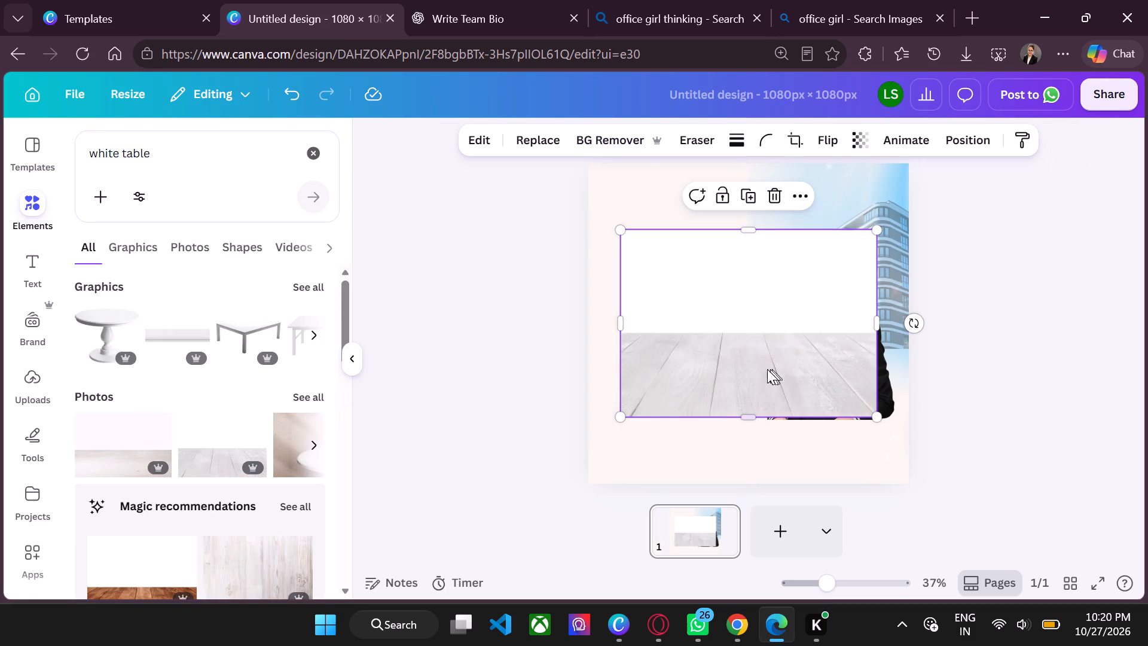
Remove the tabletop photo's background and place it along the page's bottom edge, enlarged to span the full page width.
drag(760, 369, 732, 399)
click(586, 142)
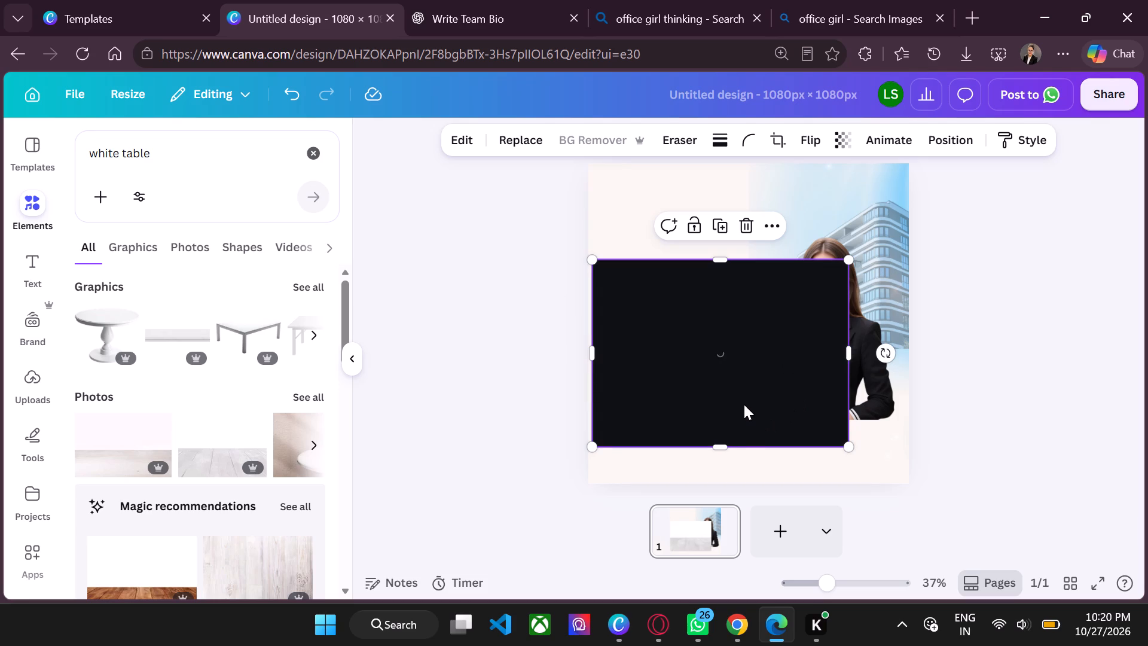
drag(744, 404, 719, 468)
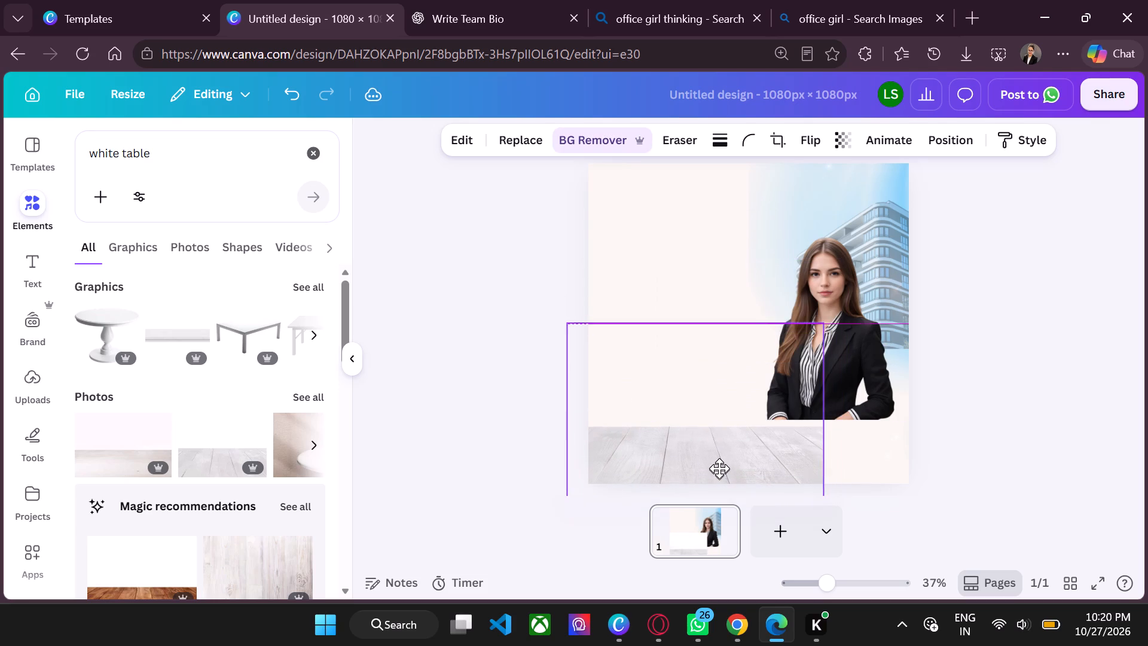
drag(719, 468, 720, 468)
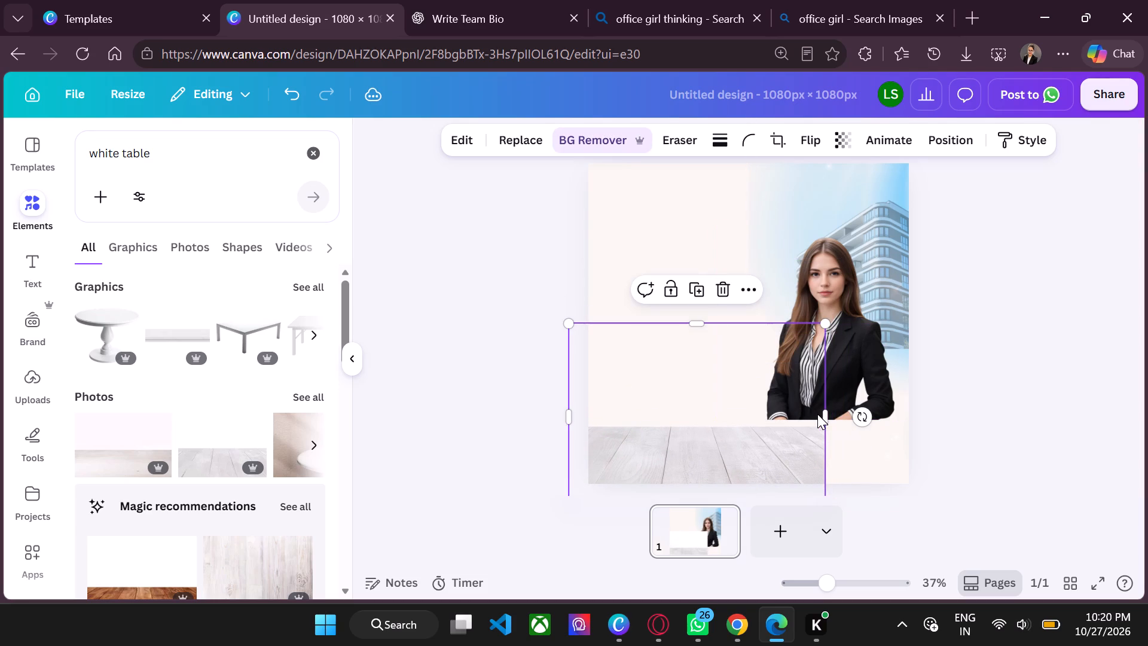
drag(823, 419, 972, 434)
click(832, 387)
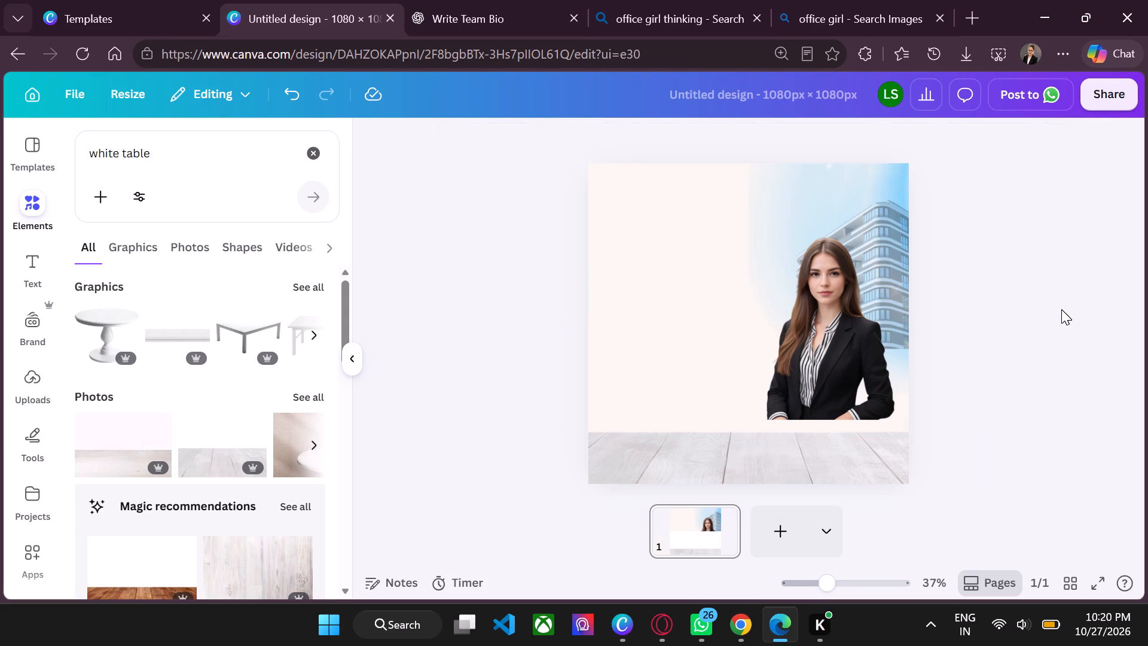
click(1061, 309)
Move the woman cutout down and slightly right so that her lower edge sits behind the white tabletop.
drag(813, 307, 813, 319)
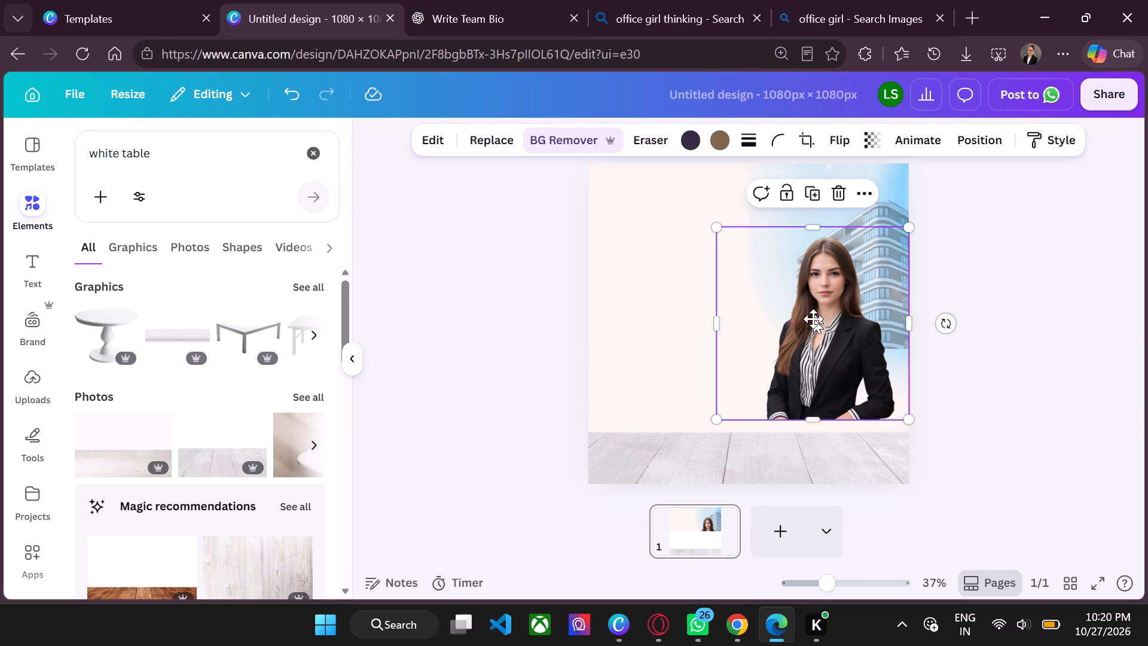
drag(813, 319, 814, 333)
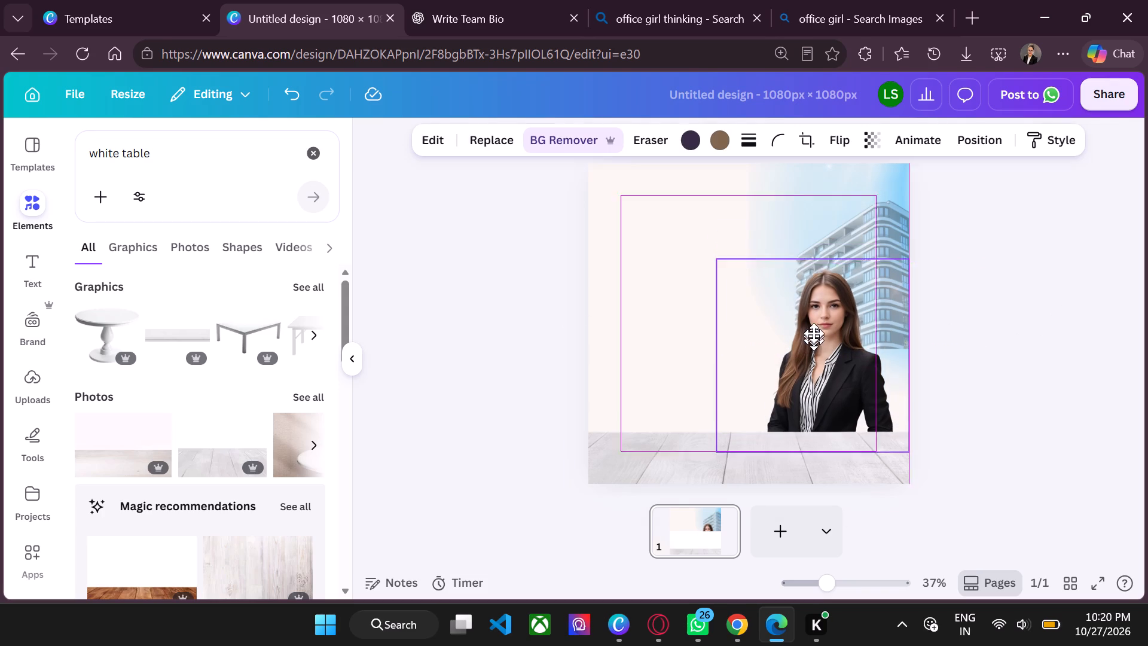
drag(814, 333, 820, 343)
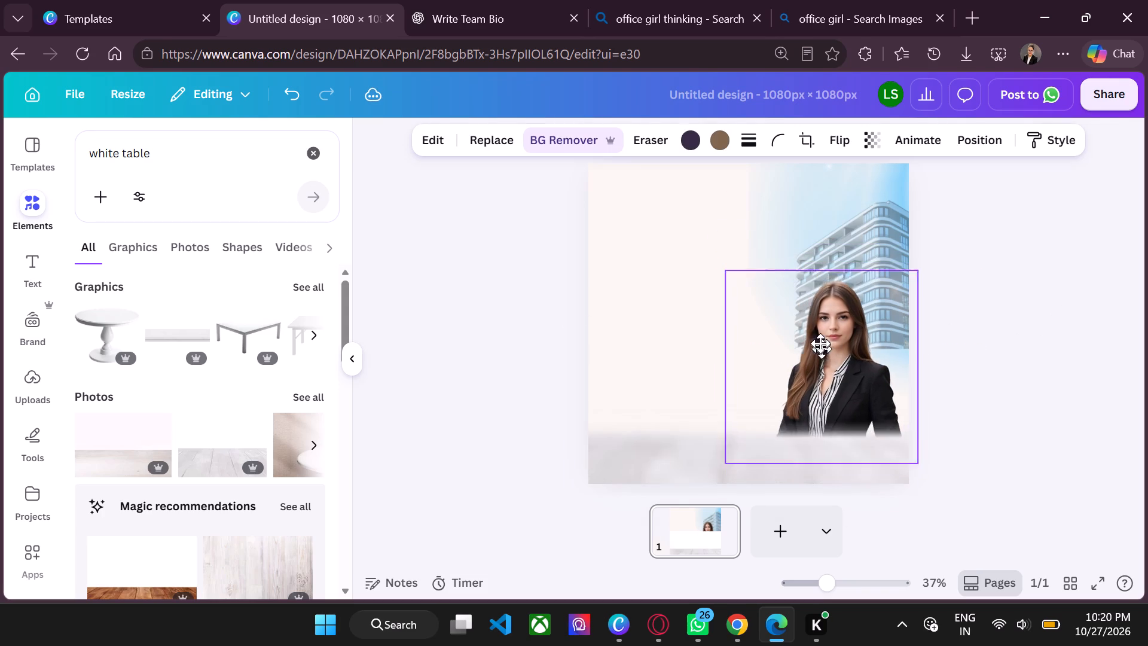
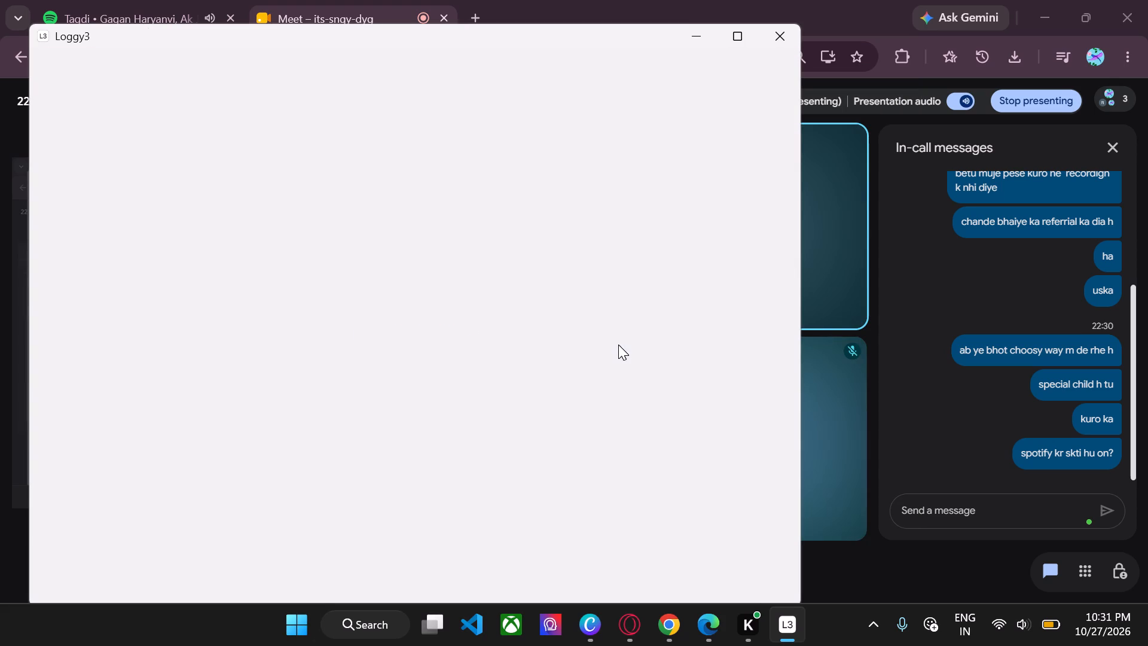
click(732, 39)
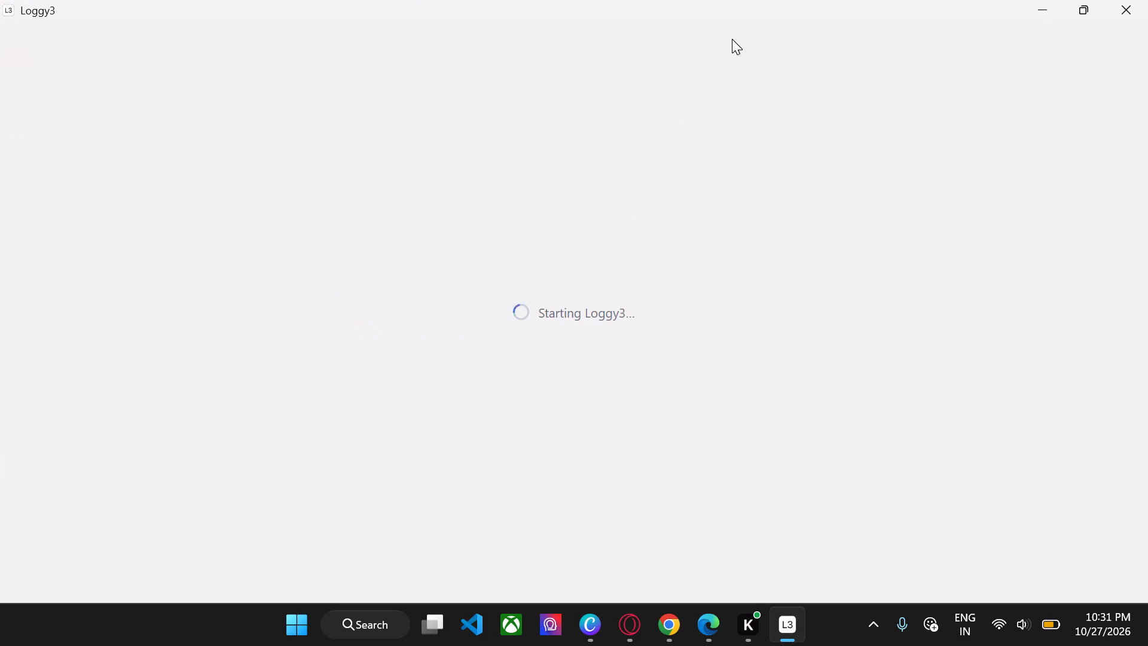
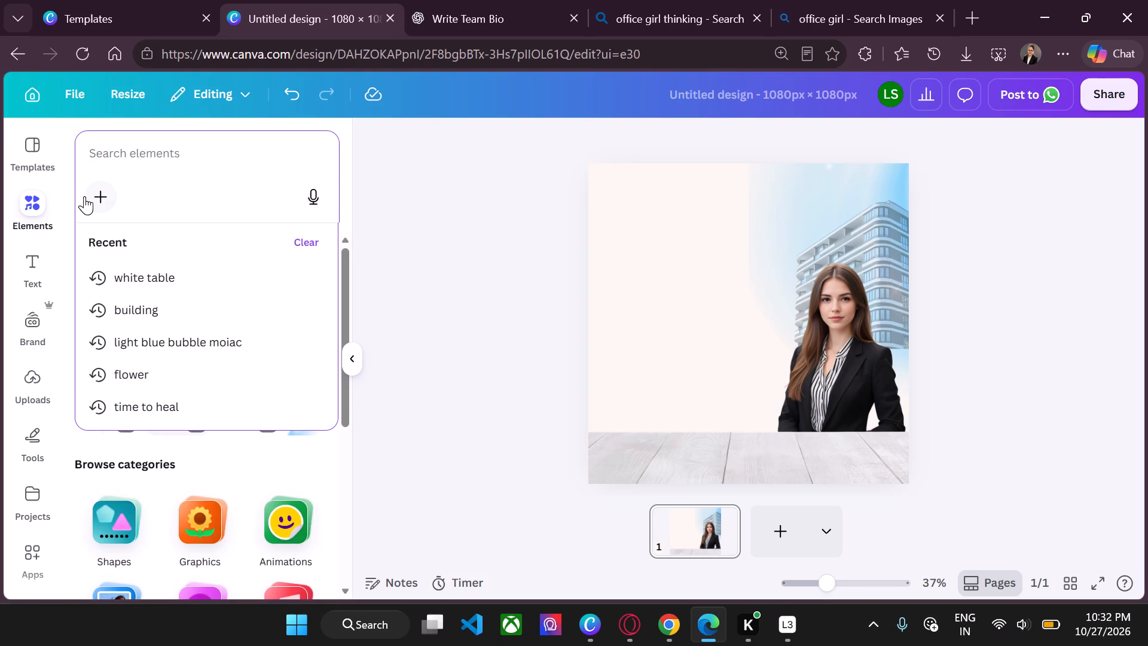
Search the elements library for "3d square" and look through the 3D results for a suitable square block.
text(3d squar)
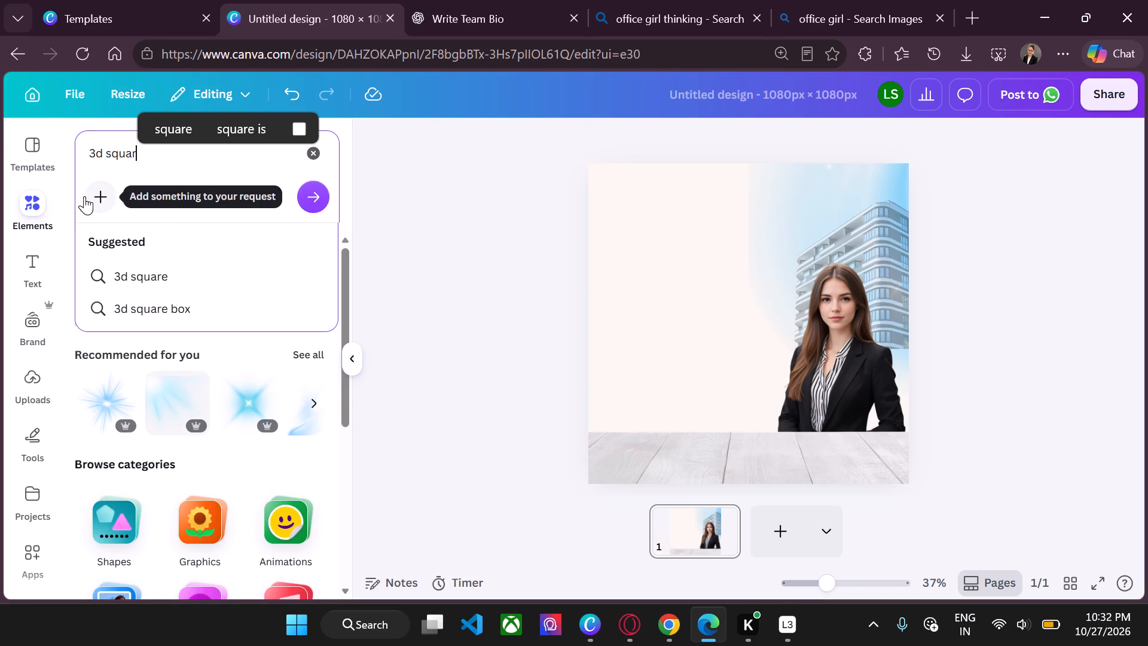
key(e)
key(Return)
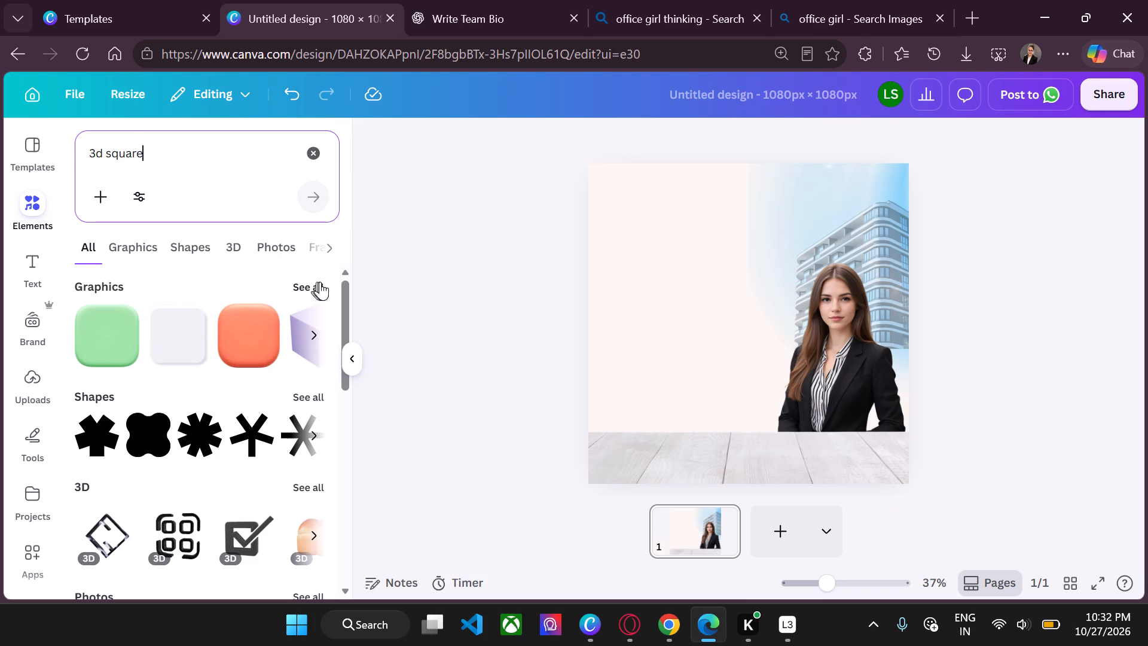
scroll(225, 402, down, 1)
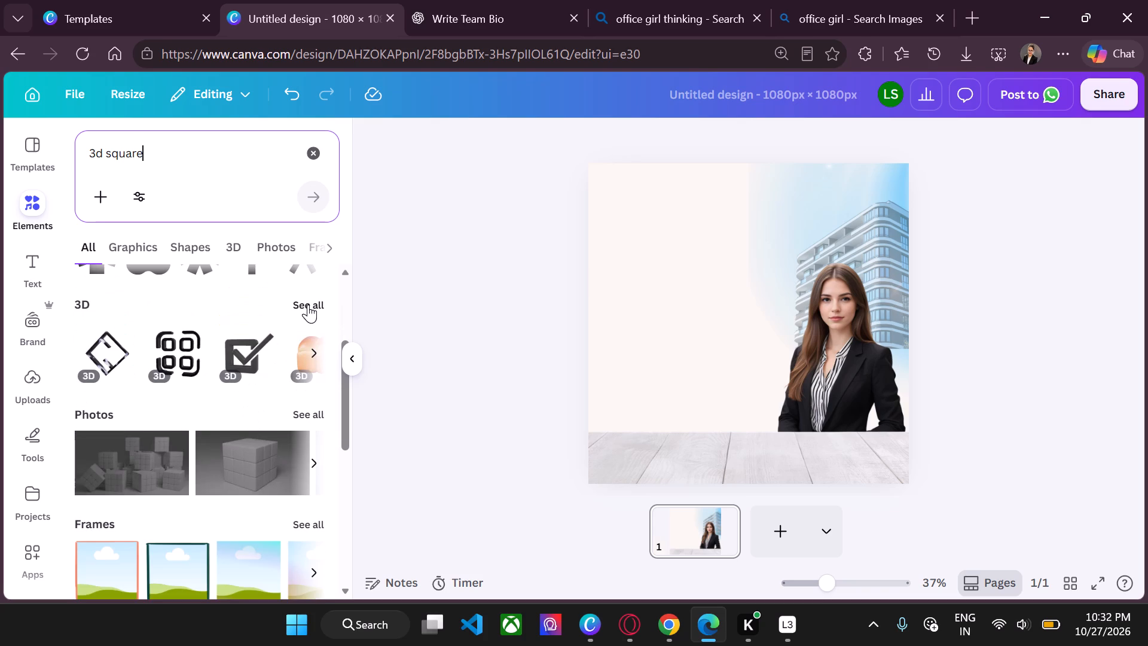
click(308, 304)
scroll(253, 394, down, 1)
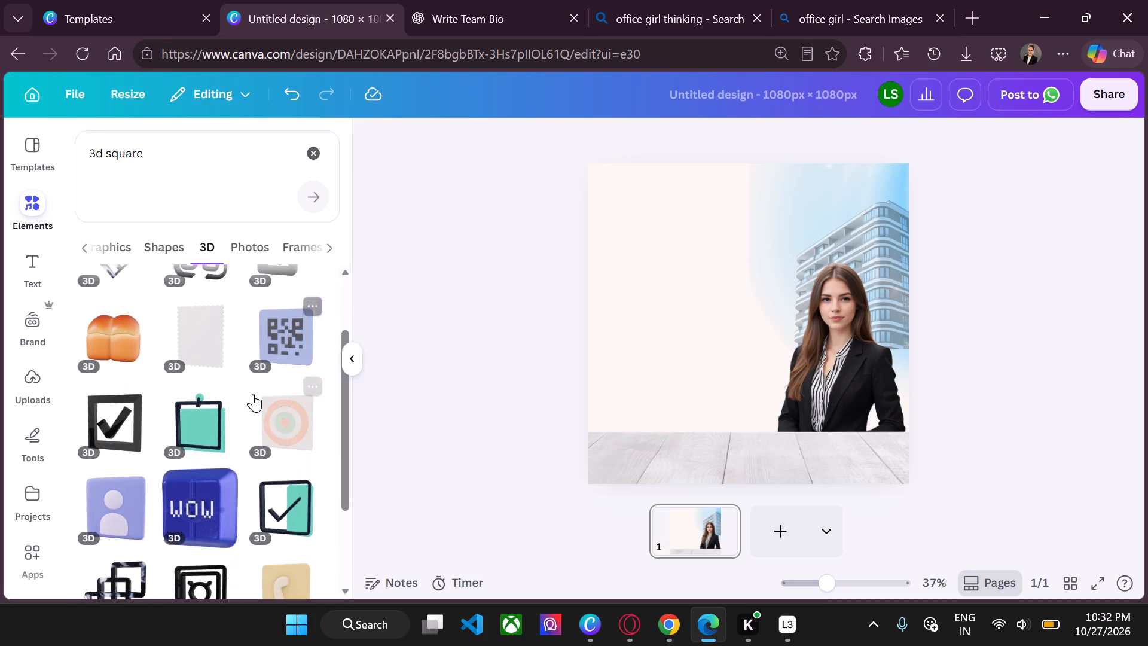
scroll(253, 394, down, 1)
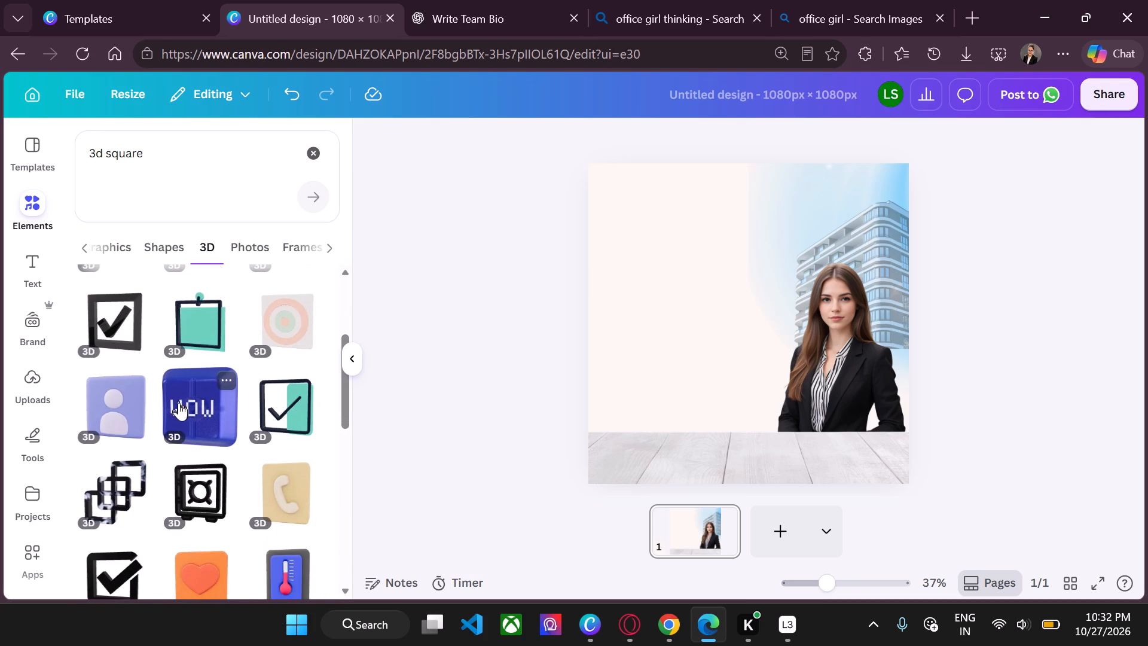
scroll(268, 397, down, 2)
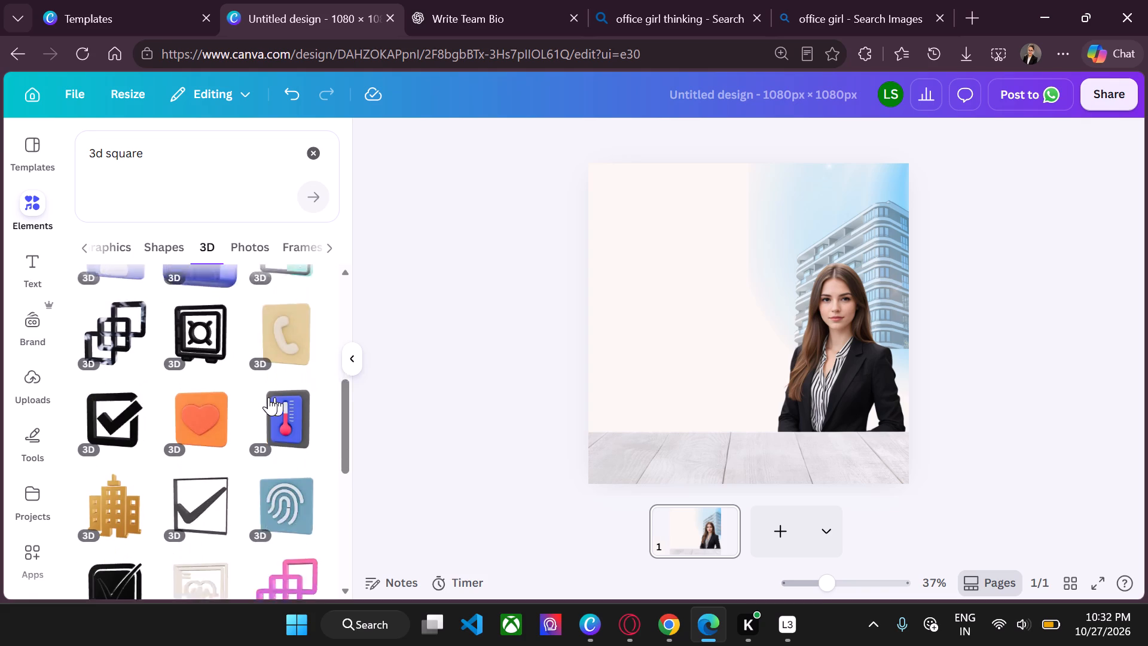
scroll(268, 397, down, 1)
scroll(231, 438, down, 1)
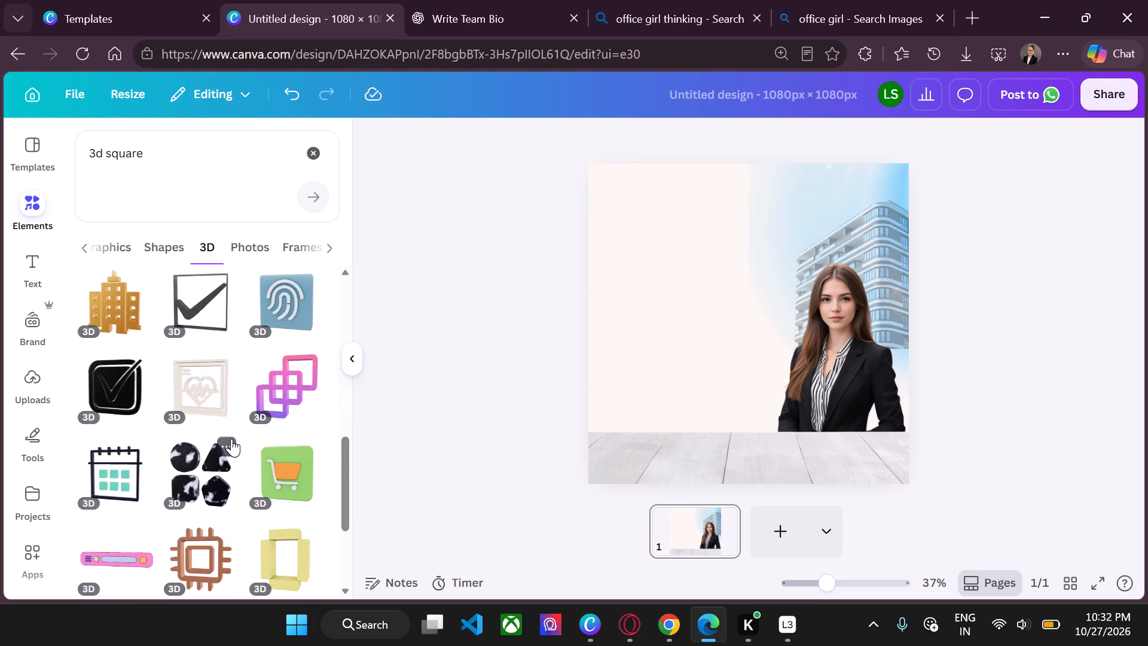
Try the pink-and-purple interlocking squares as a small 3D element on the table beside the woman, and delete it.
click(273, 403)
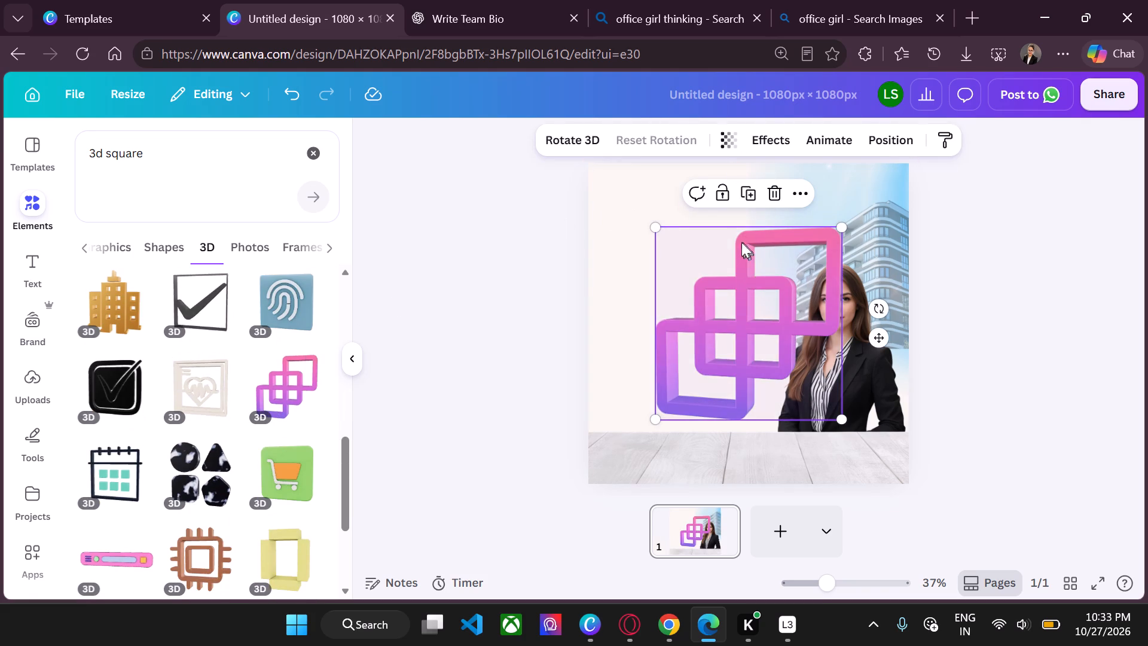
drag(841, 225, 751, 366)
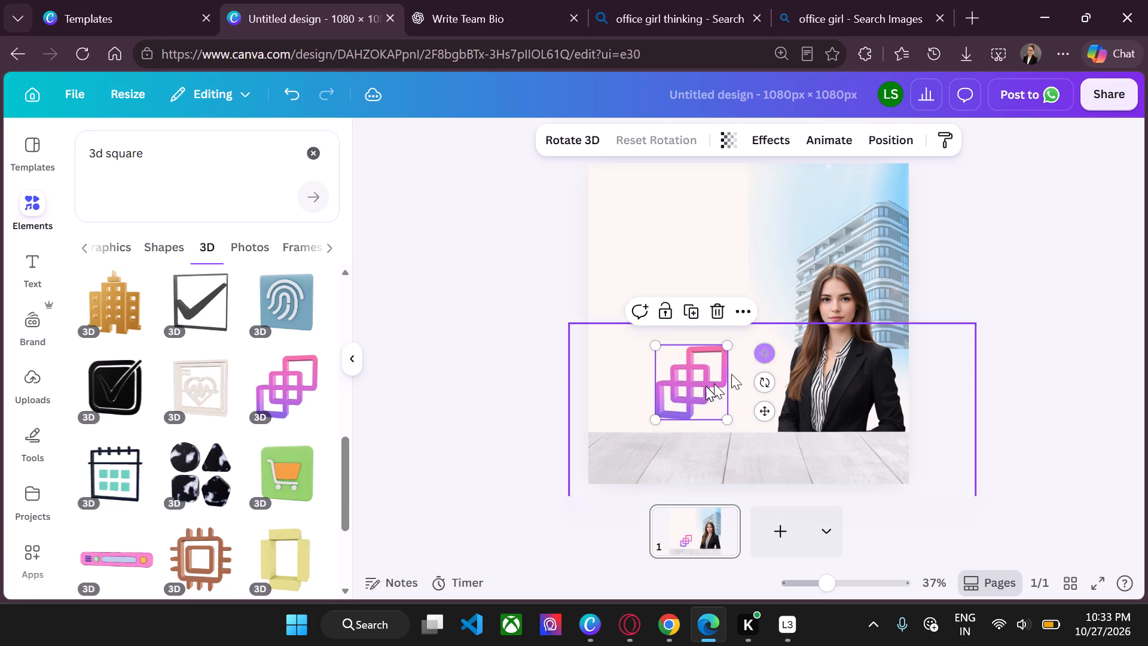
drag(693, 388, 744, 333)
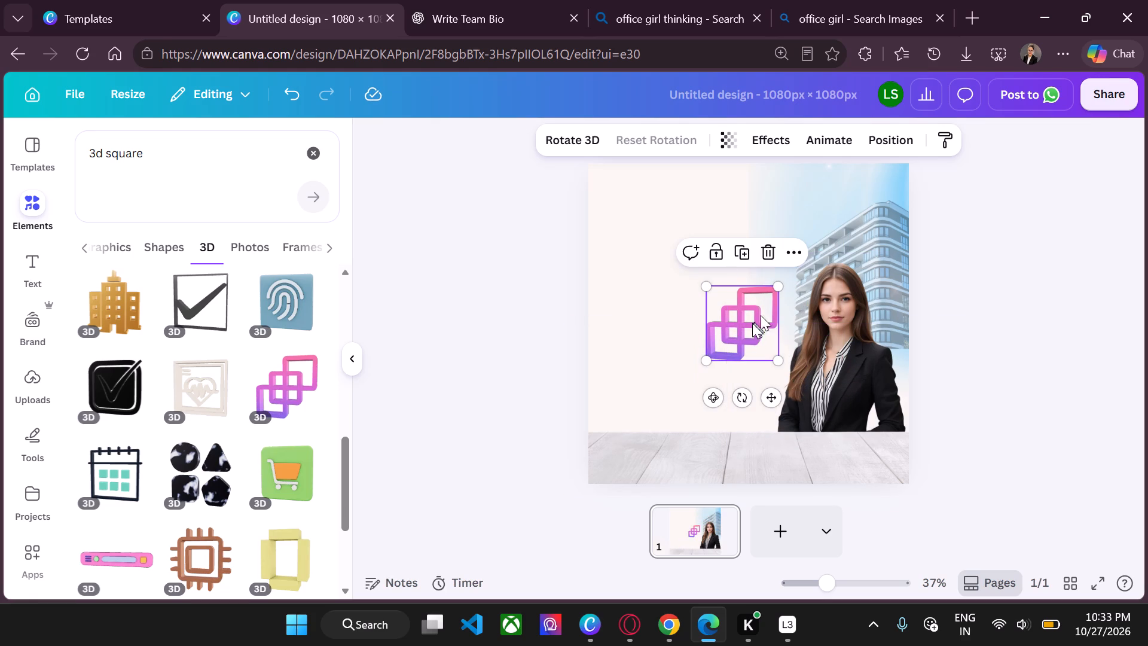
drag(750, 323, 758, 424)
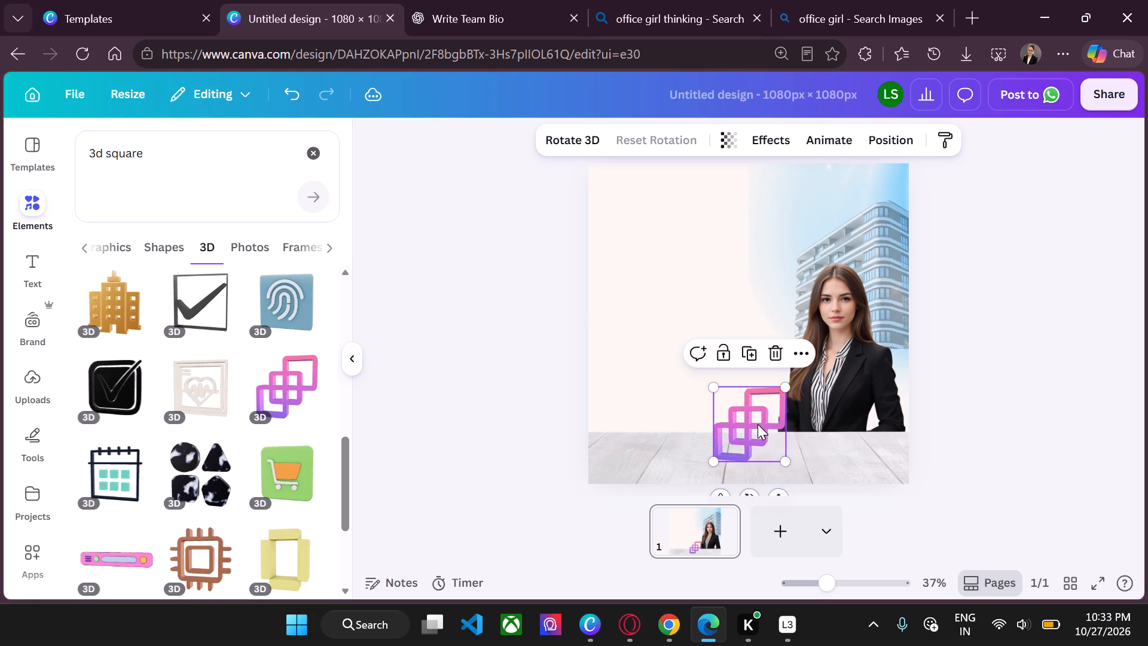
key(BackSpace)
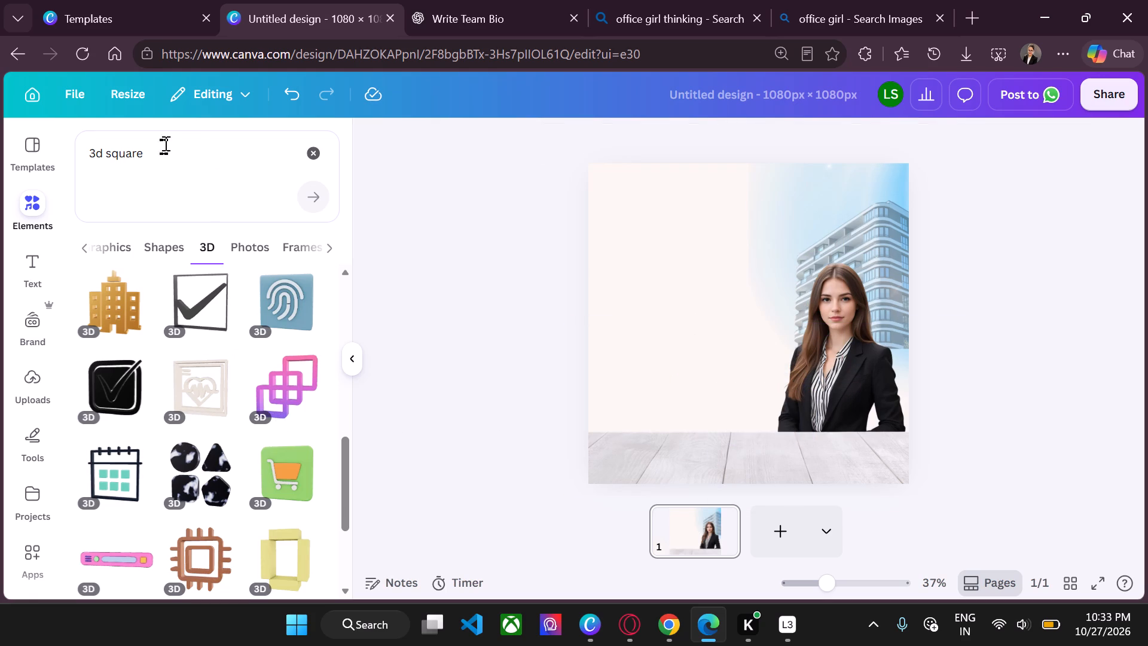
Refine the search to "3d square blue", examine the 3D results for a usable square, and clear the search.
click(162, 147)
key(space)
text(blue)
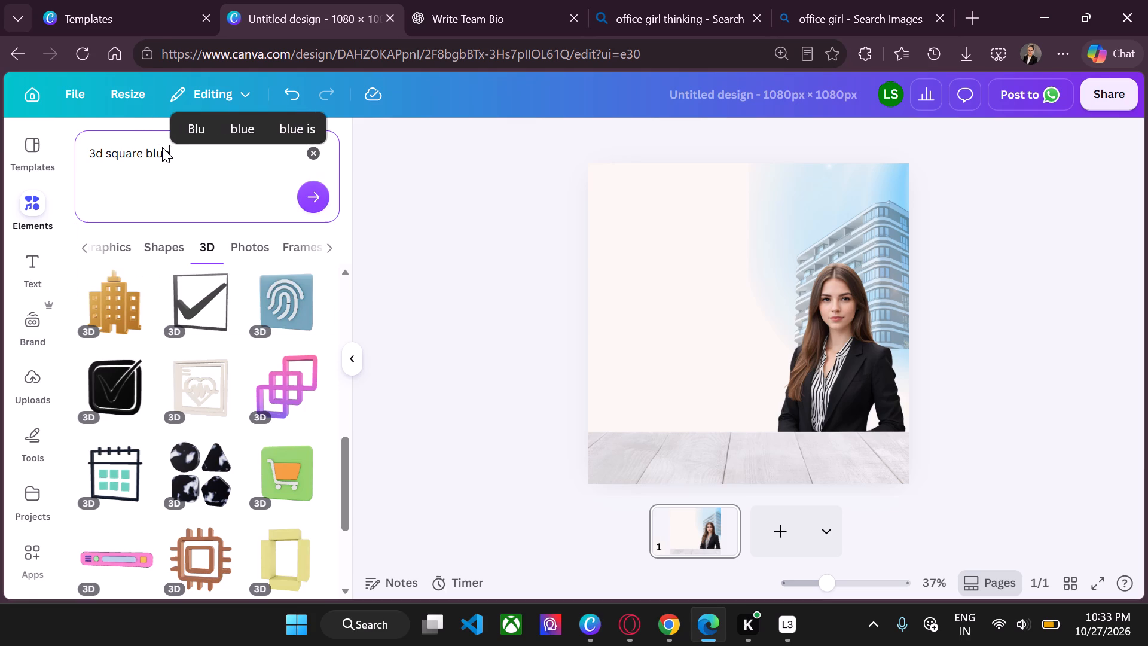
key(Return)
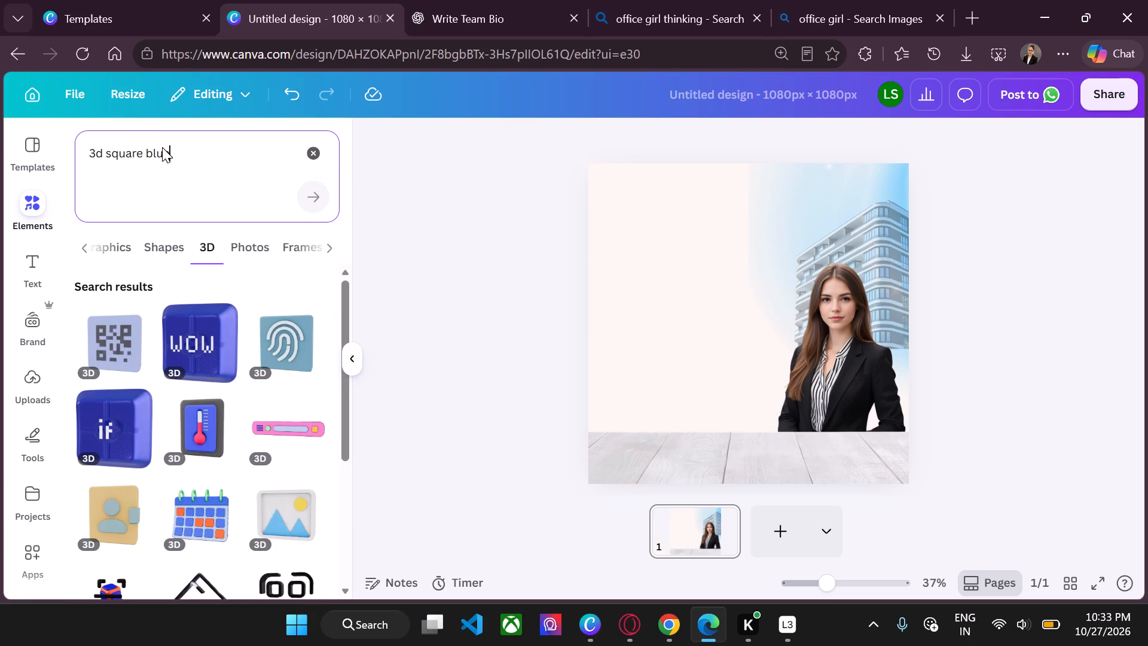
scroll(166, 392, down, 1)
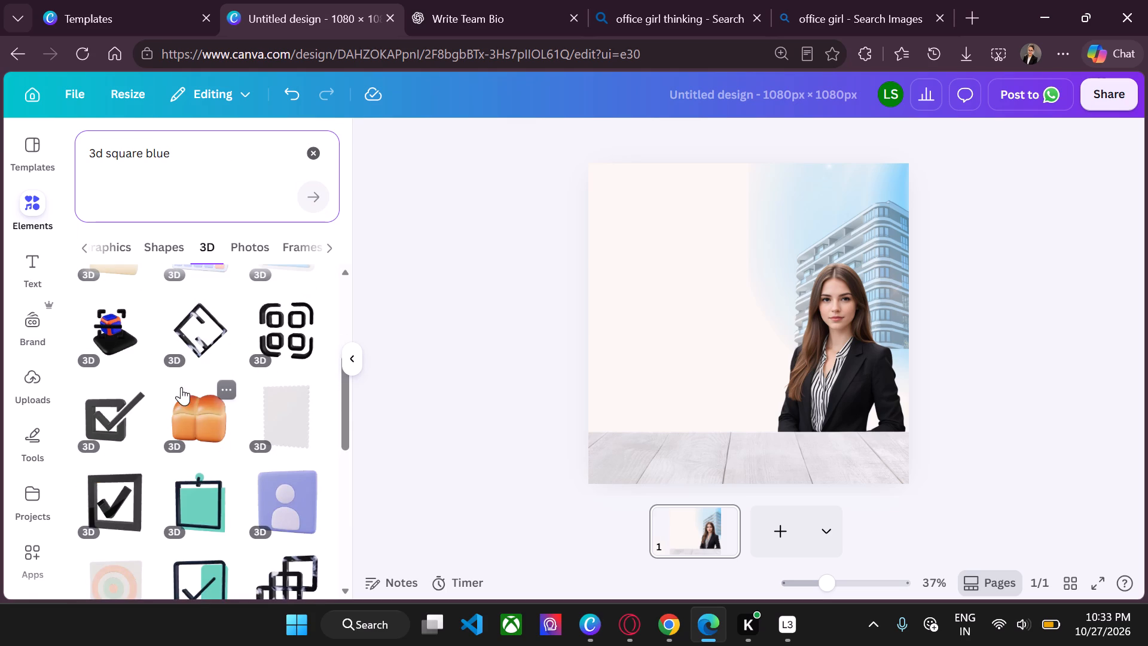
scroll(185, 409, down, 1)
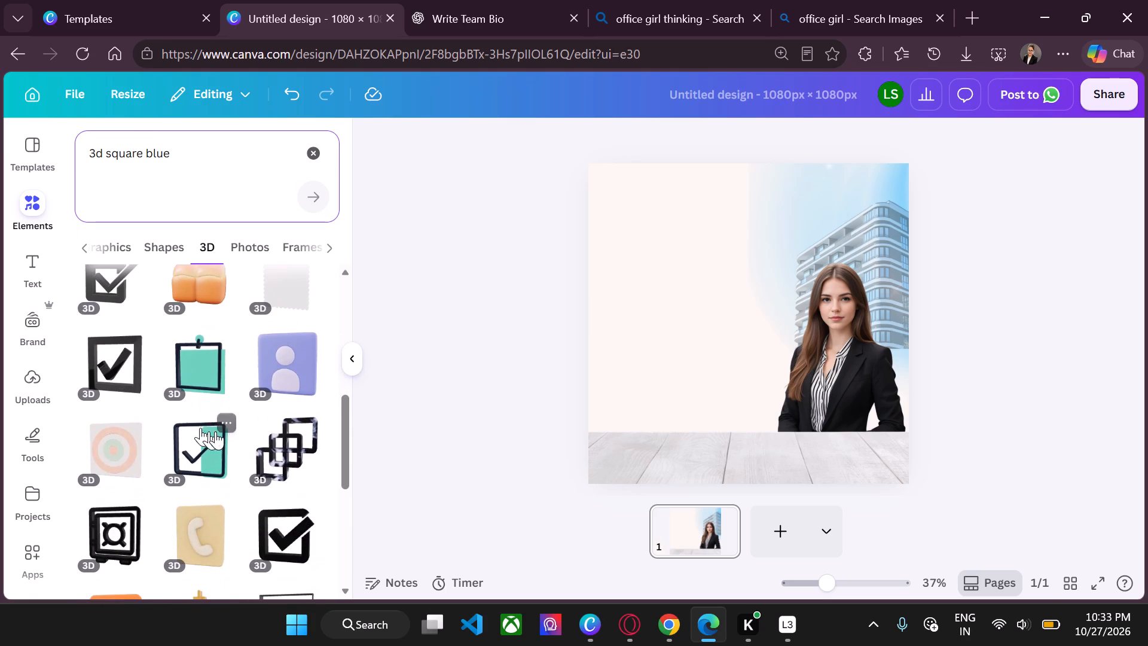
scroll(233, 431, down, 2)
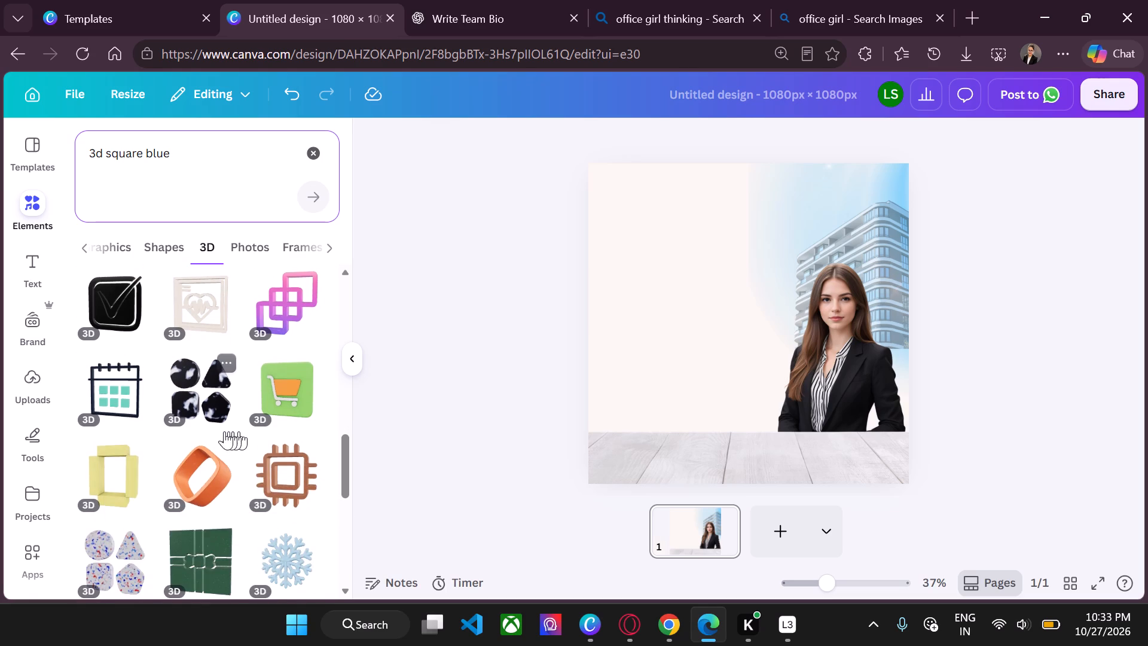
scroll(184, 431, down, 1)
scroll(184, 431, right, 1)
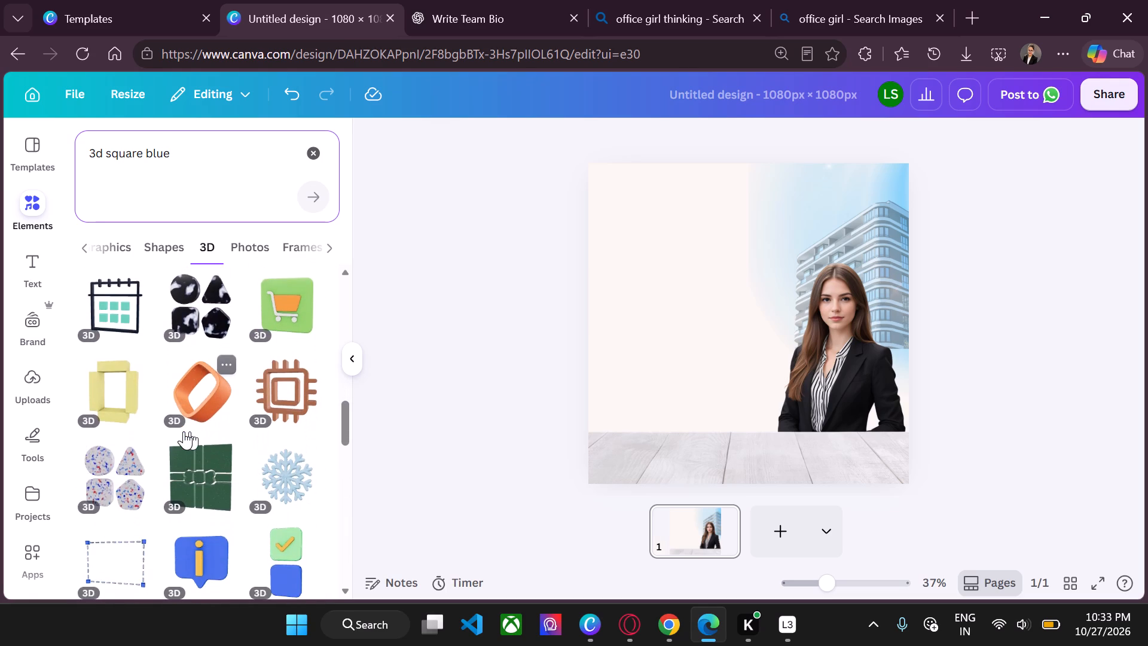
scroll(184, 431, right, 1)
scroll(184, 431, down, 2)
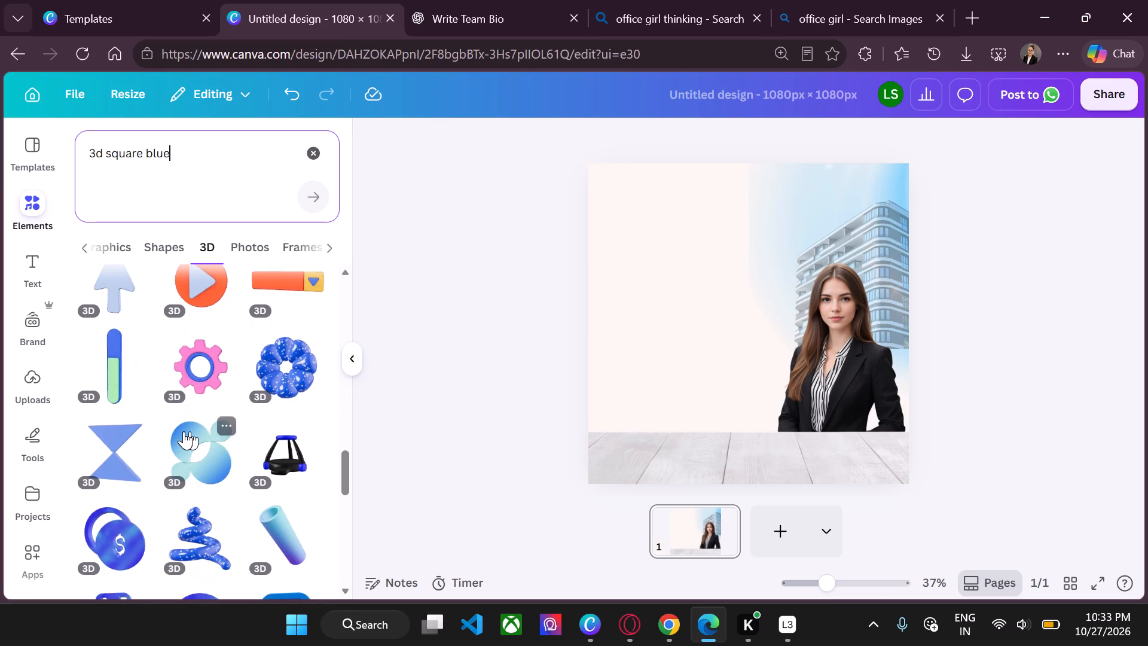
scroll(184, 431, down, 2)
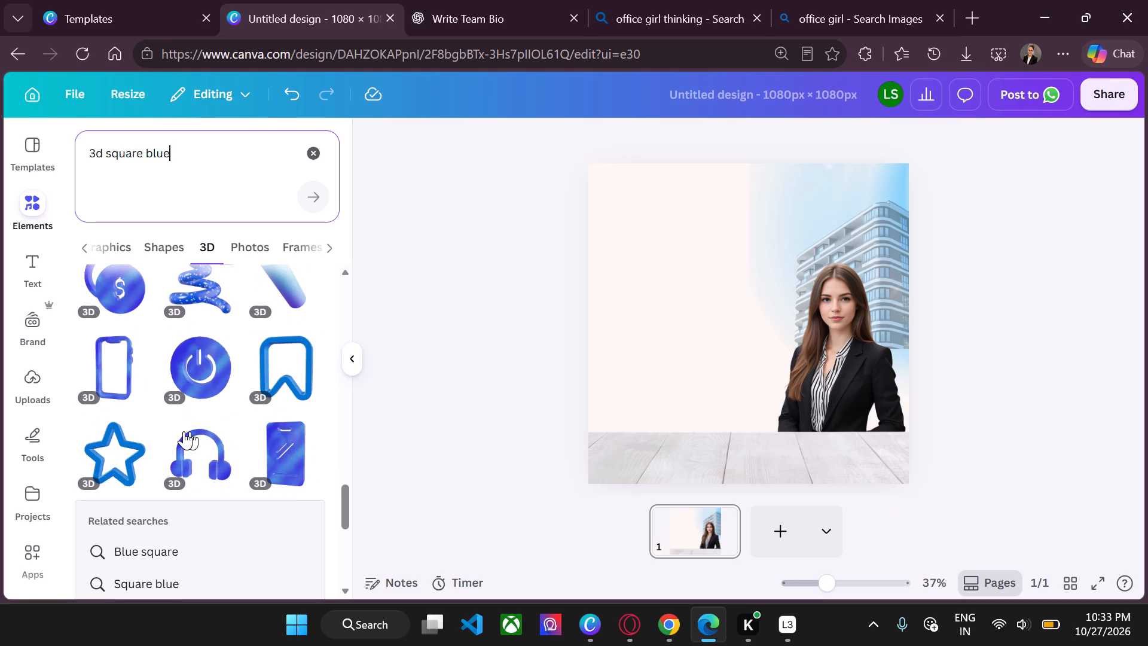
click(38, 212)
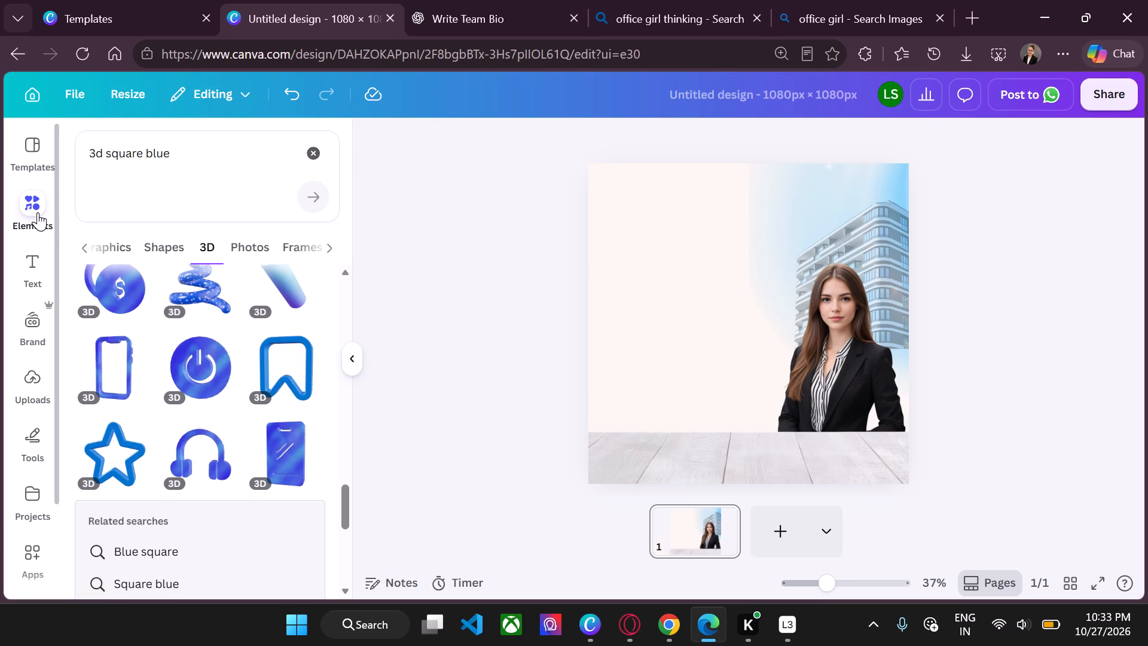
click(313, 150)
click(441, 191)
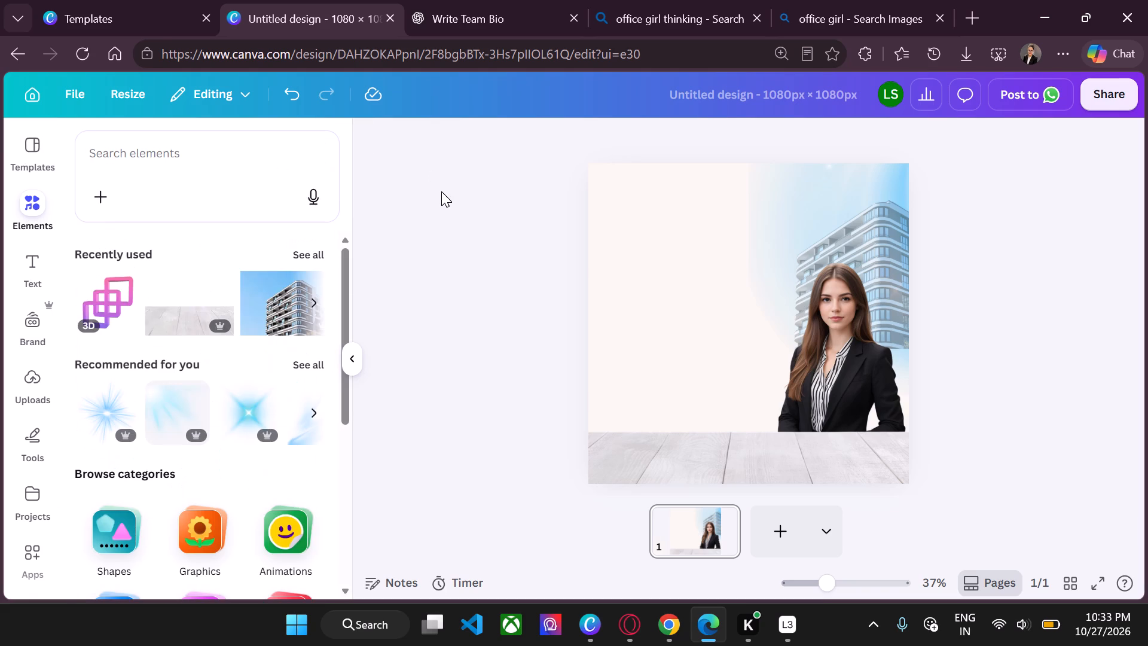
Search elements for "square 3d box" and place the pale rounded square graphic, shrunk small, at the table's back edge in the design's lower-left area.
click(146, 155)
text(sqaue)
key(BackSpace)
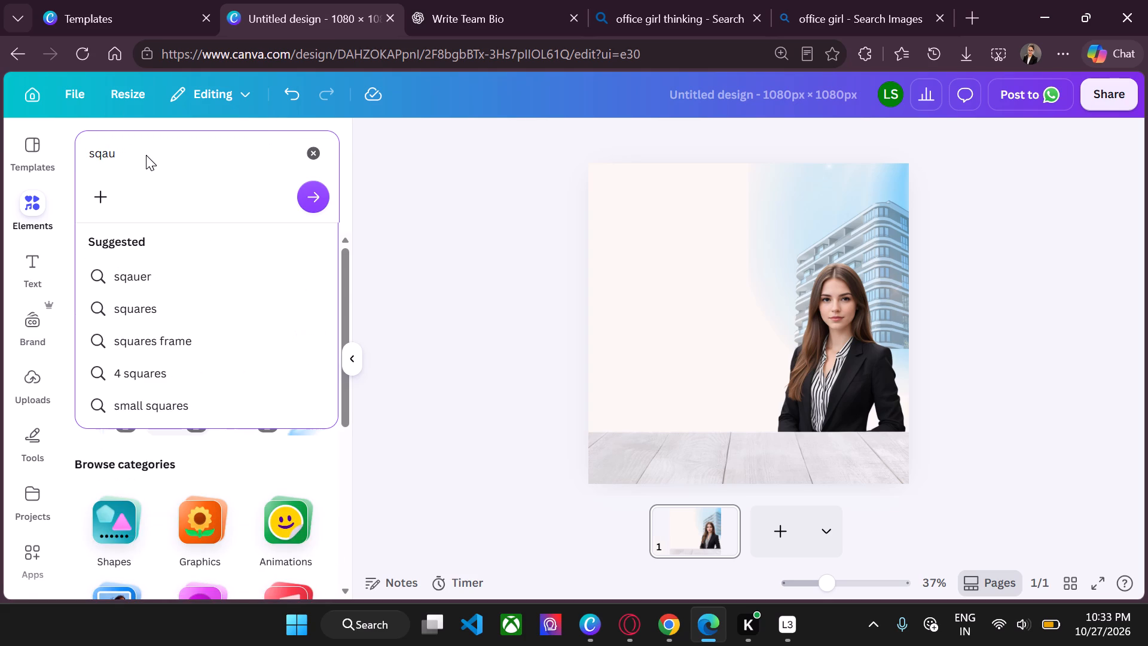
text(re 3d box)
key(Return)
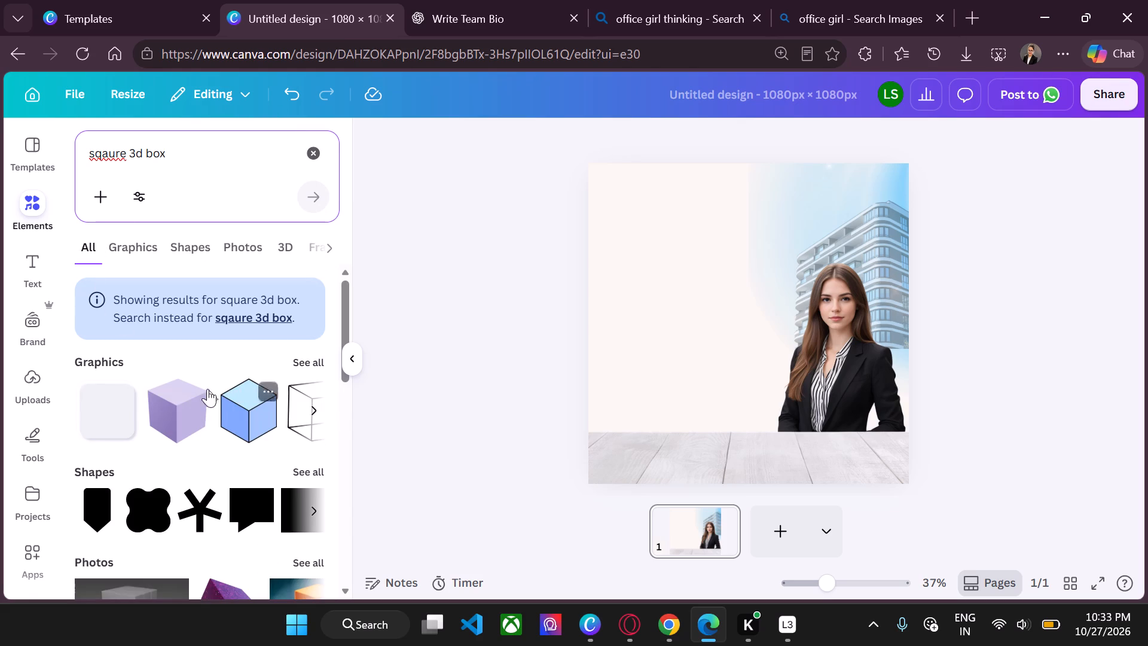
click(132, 401)
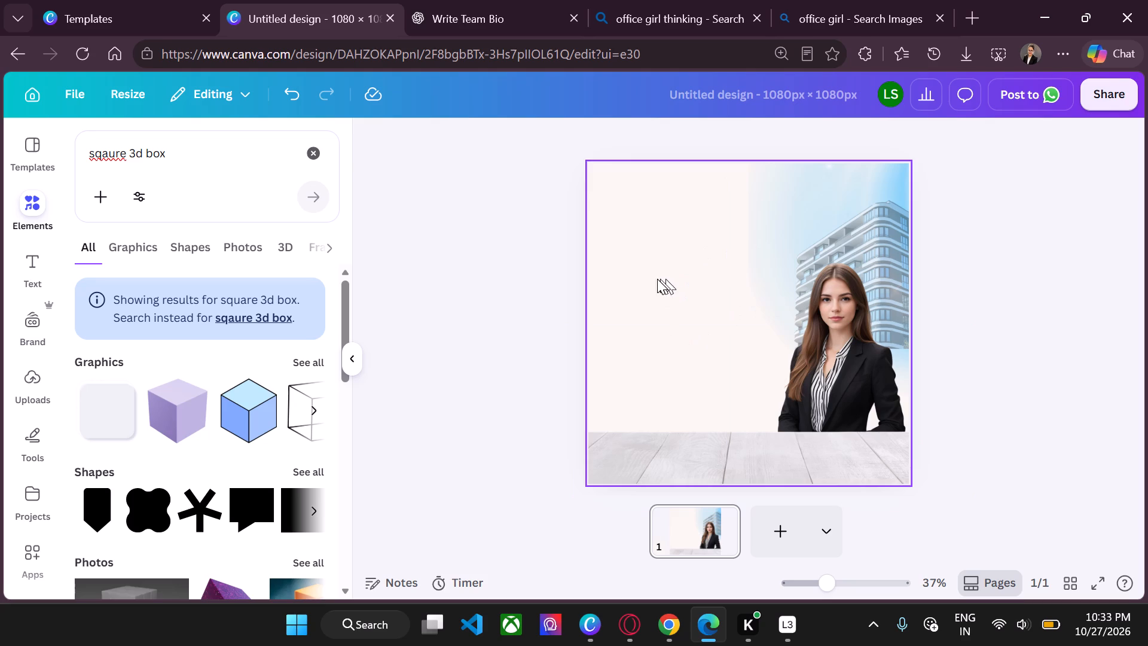
drag(96, 410, 716, 298)
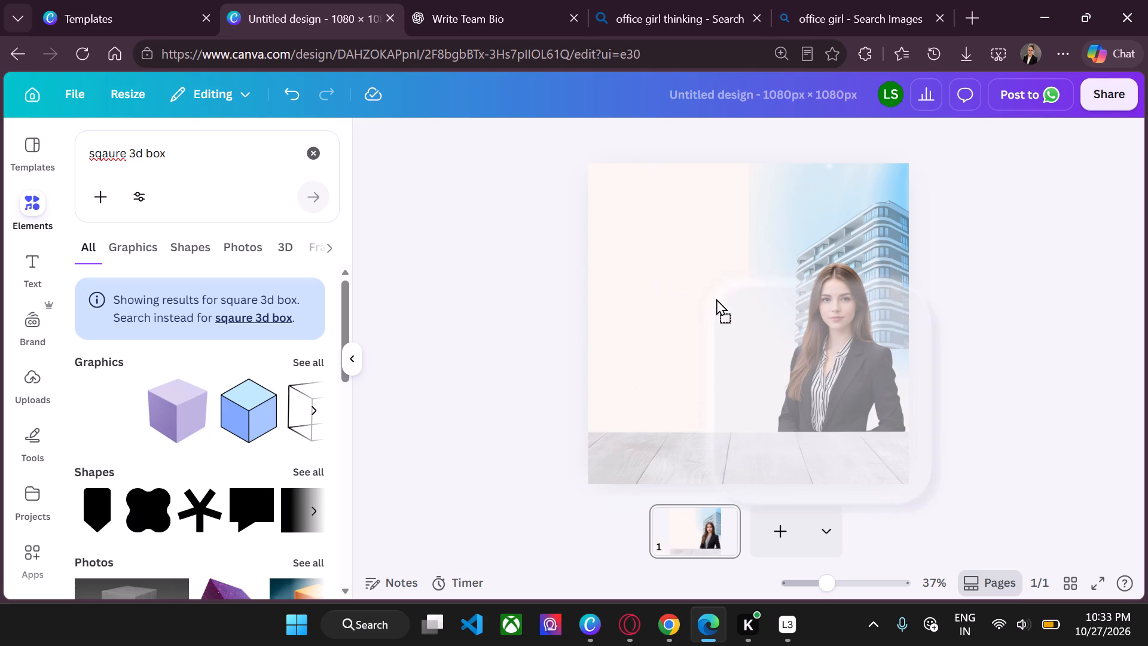
drag(716, 298, 624, 226)
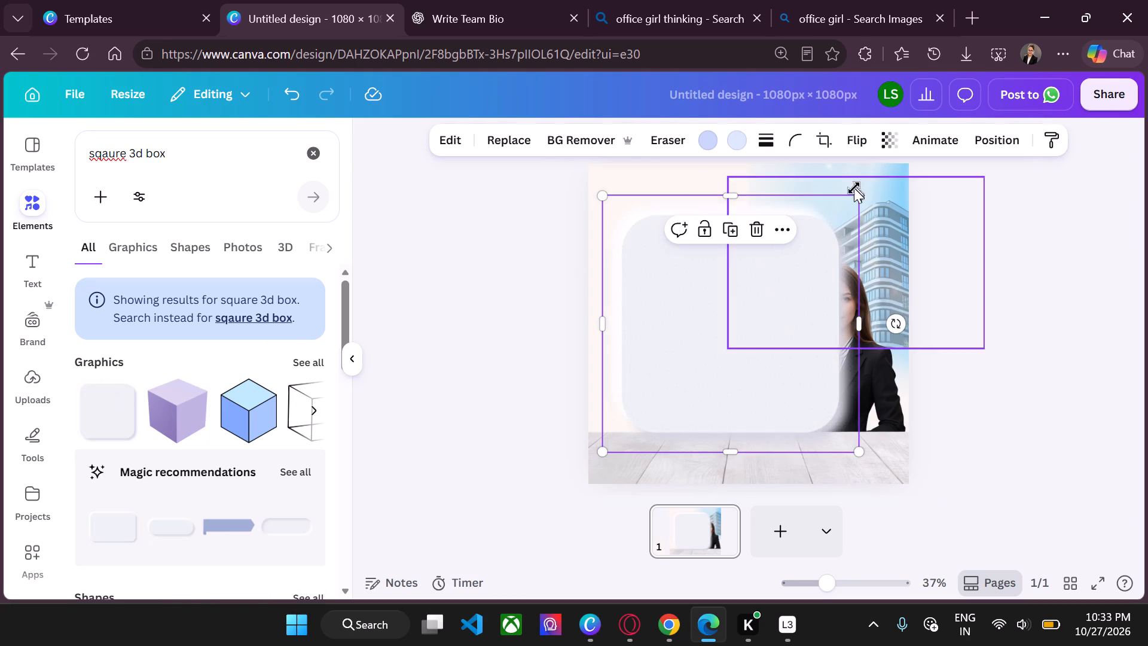
drag(856, 196, 691, 385)
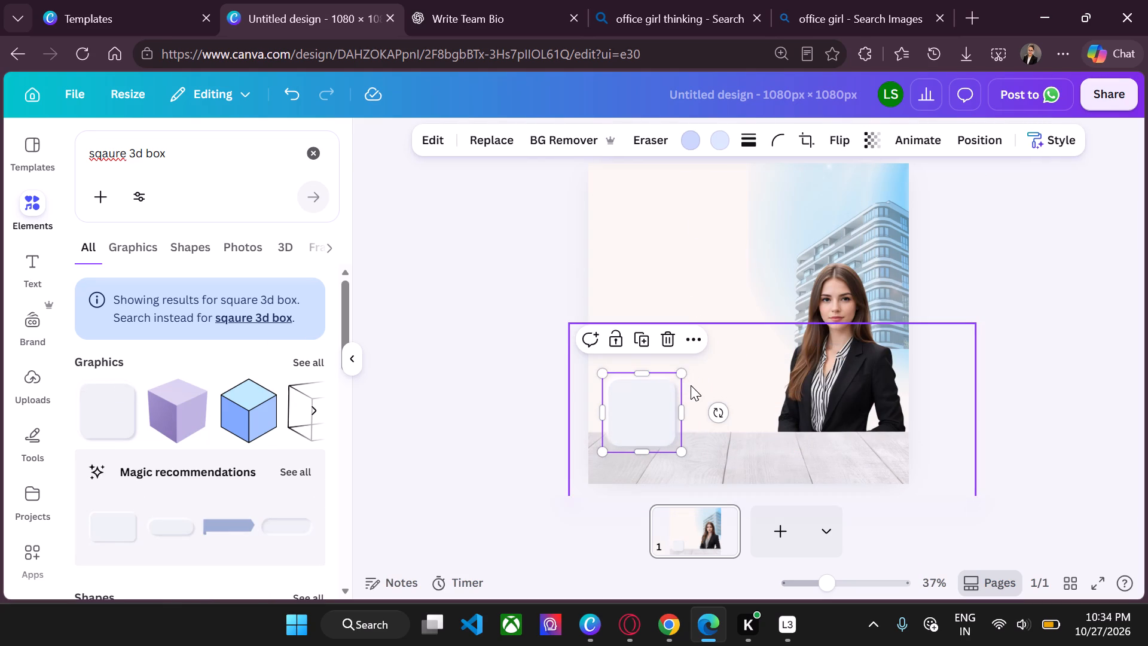
Set the rounded square's first colour to f8f6f0.
click(692, 136)
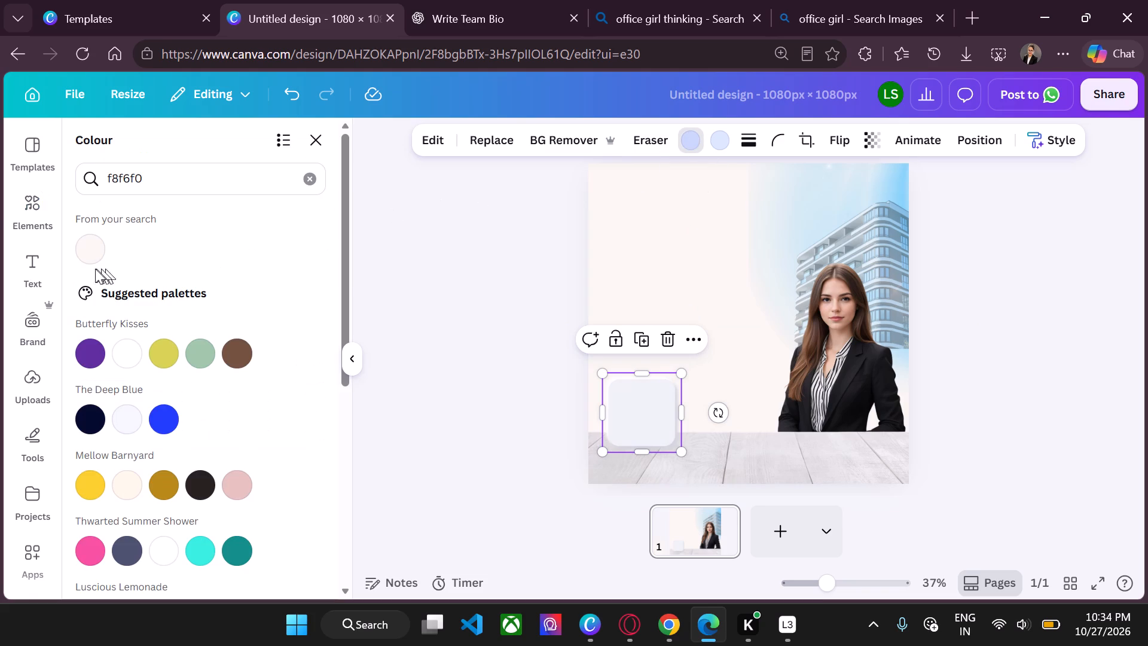
click(90, 253)
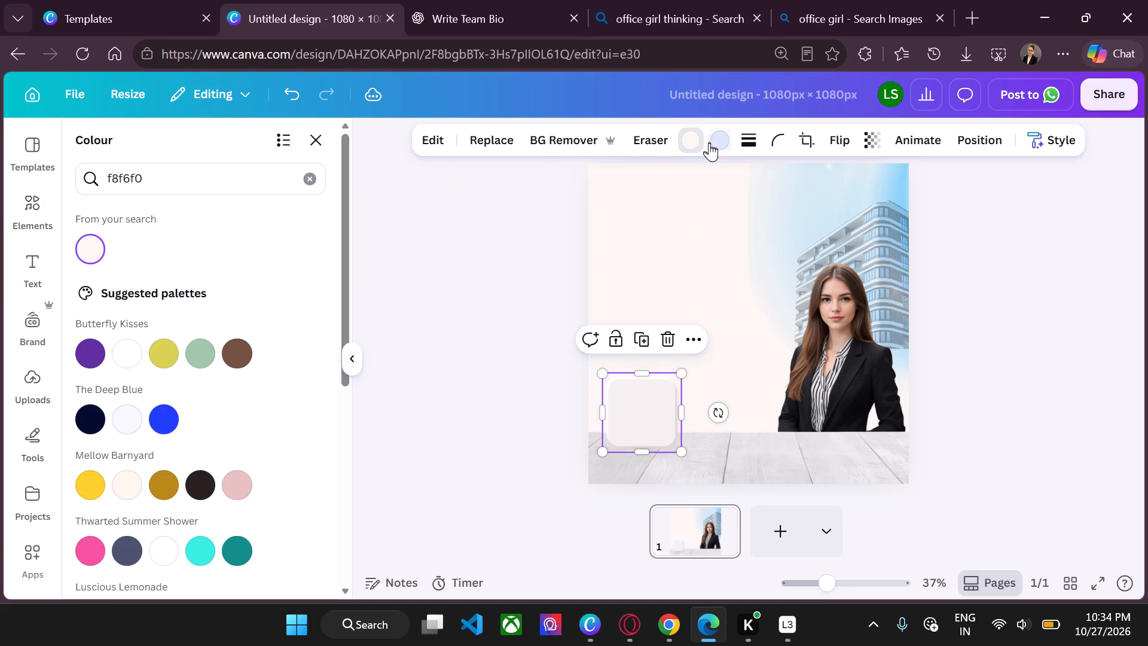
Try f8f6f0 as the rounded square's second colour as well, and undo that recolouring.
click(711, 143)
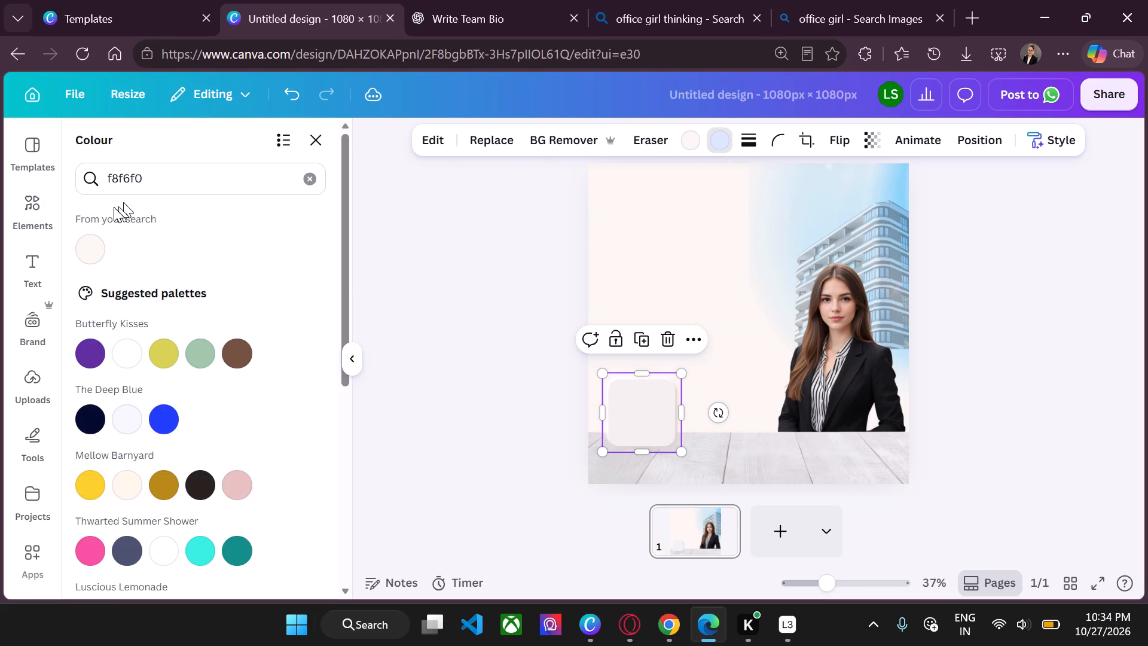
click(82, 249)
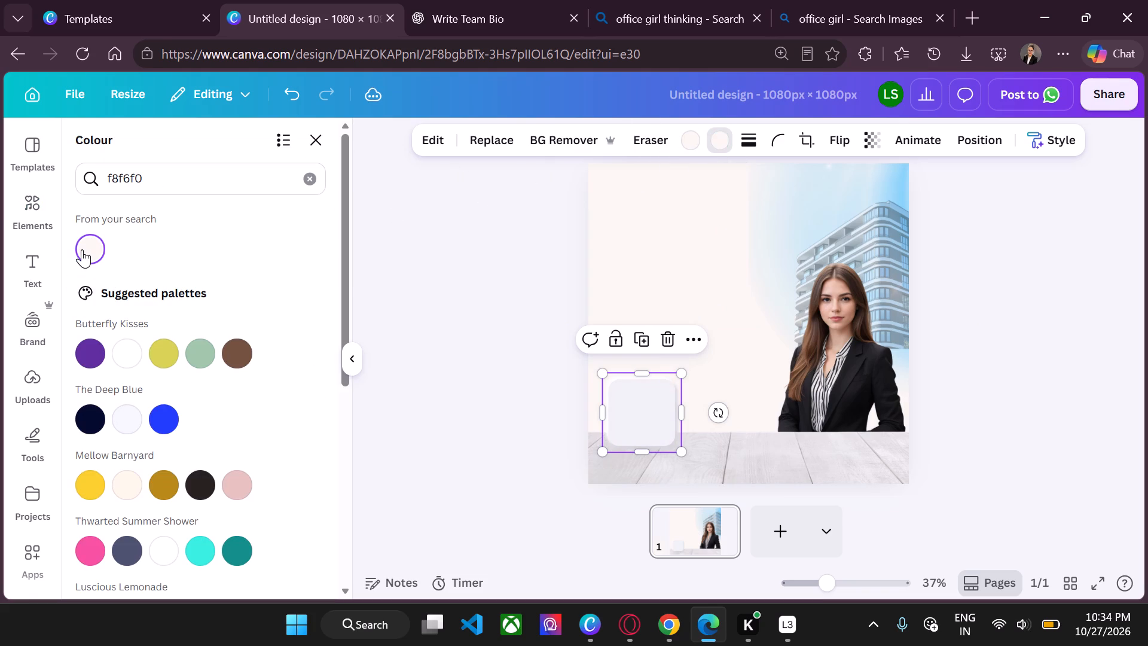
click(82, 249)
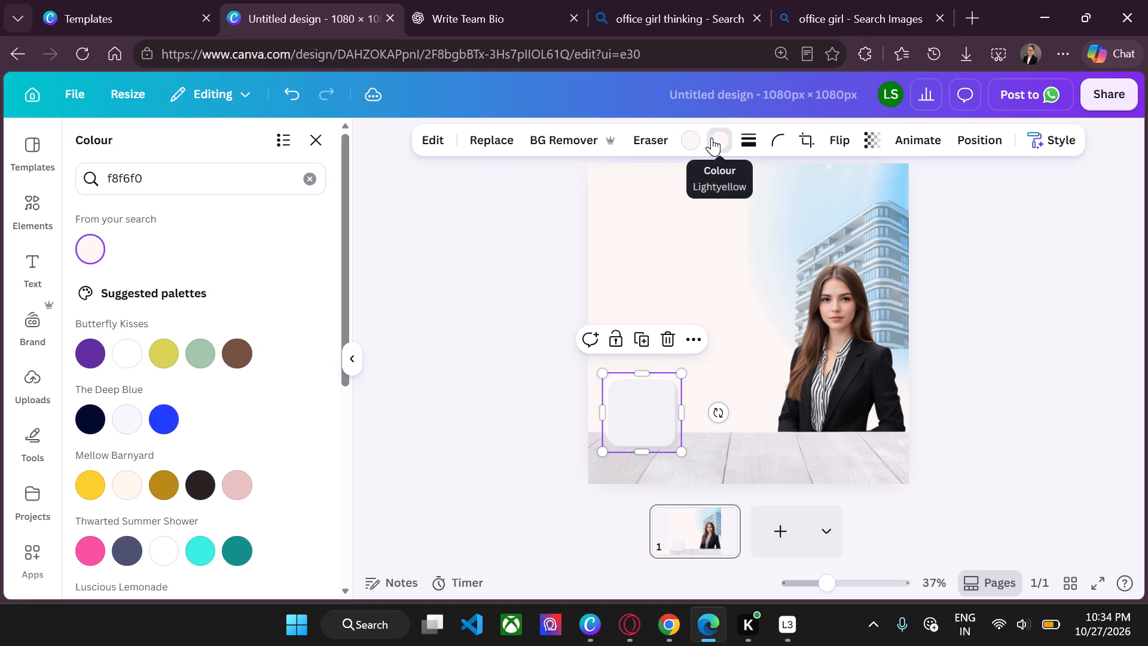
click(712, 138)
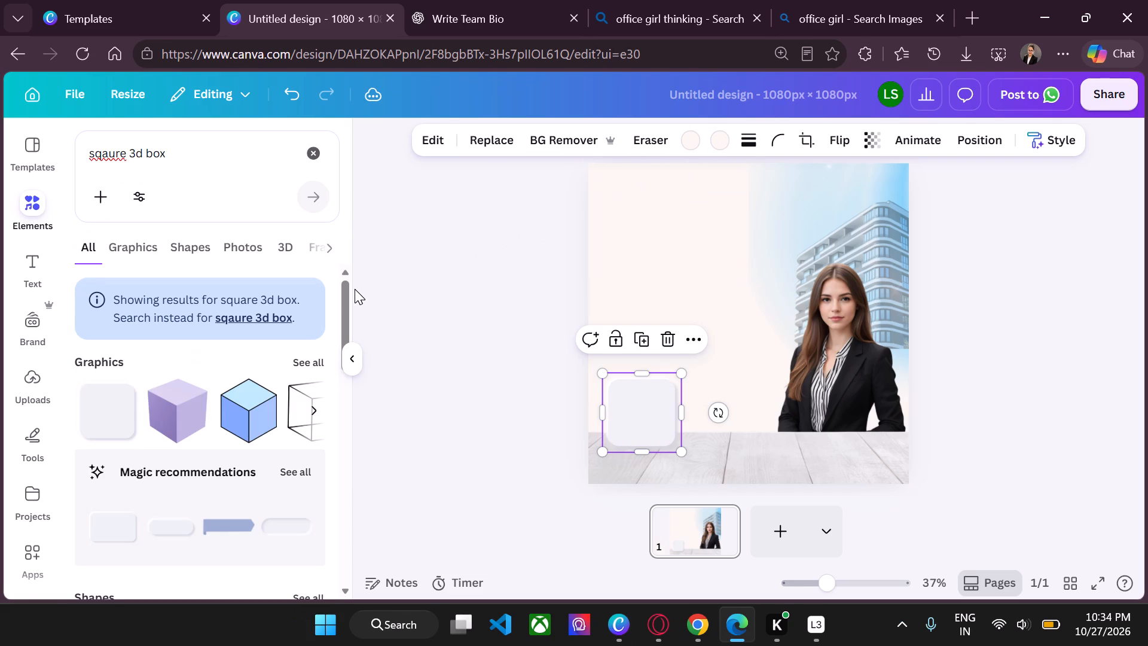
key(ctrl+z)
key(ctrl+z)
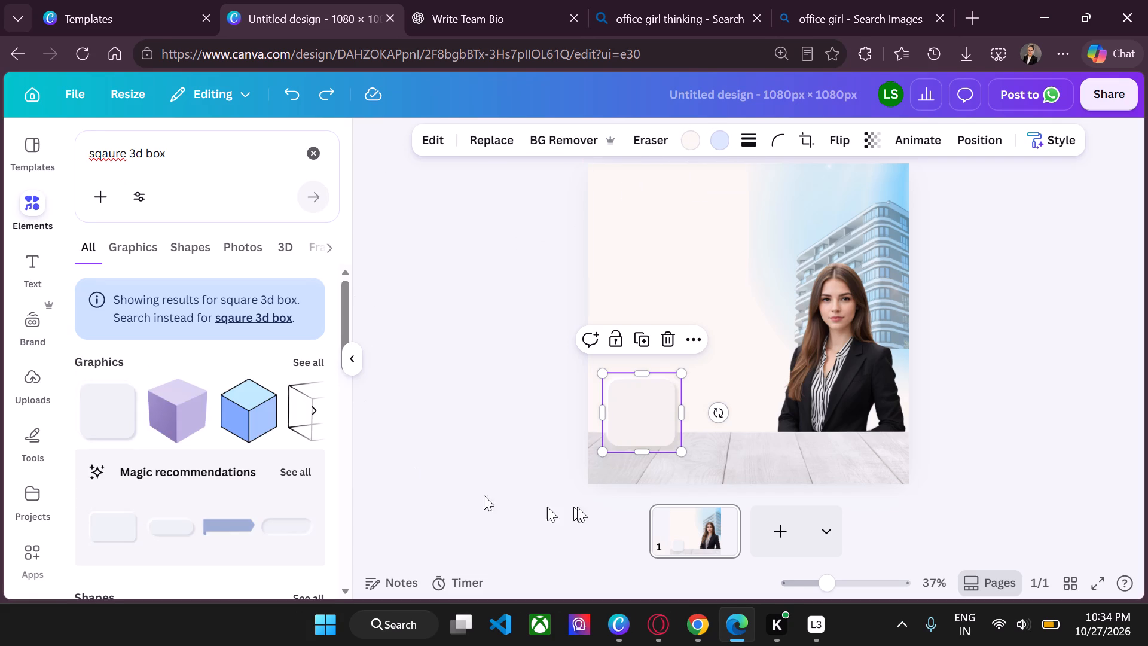
Move the rounded square from the table to above the woman's head and flip it horizontally.
drag(645, 416, 845, 236)
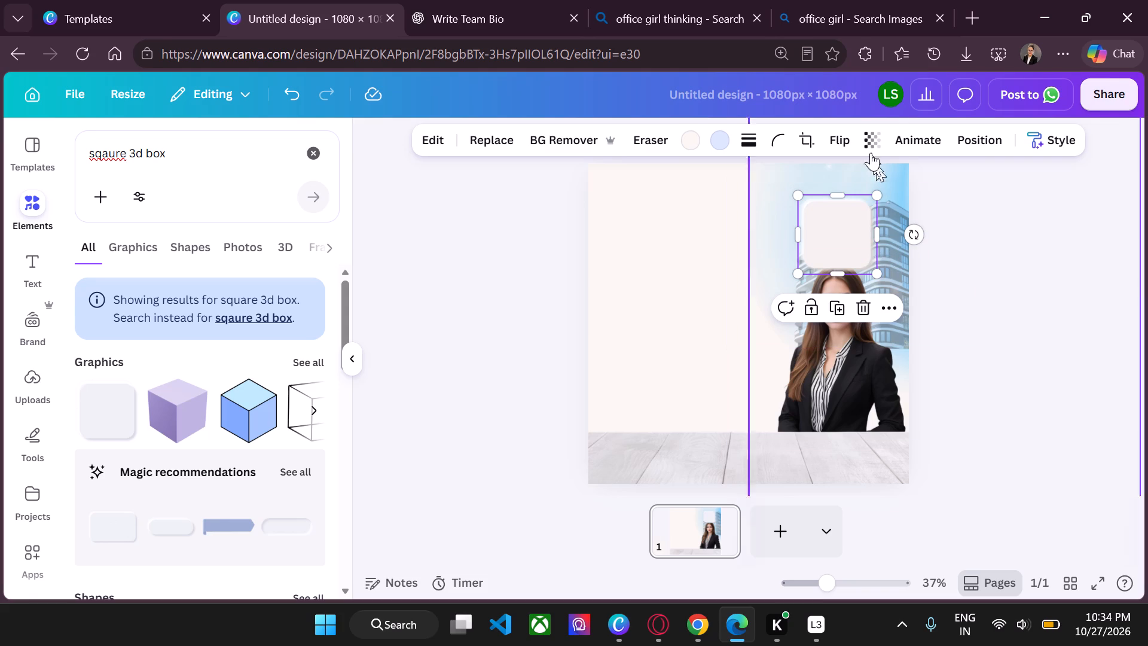
click(841, 138)
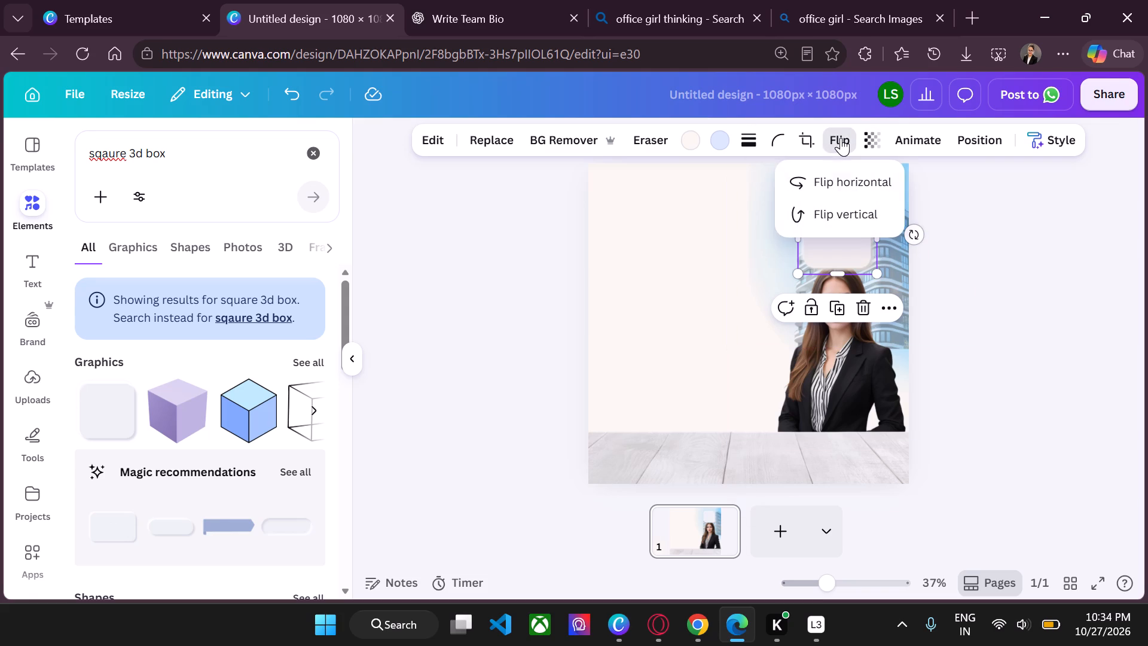
click(851, 185)
click(1016, 255)
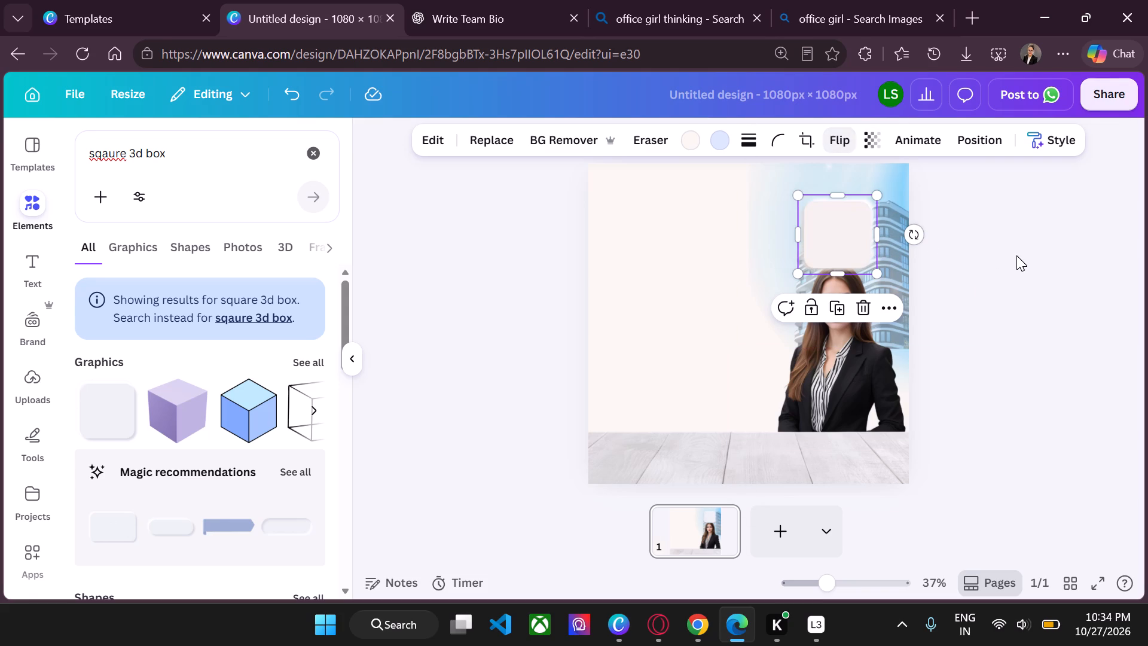
click(1016, 255)
Shrink the rounded square to about 169 × 169 px and position it higher above the woman's head.
click(856, 236)
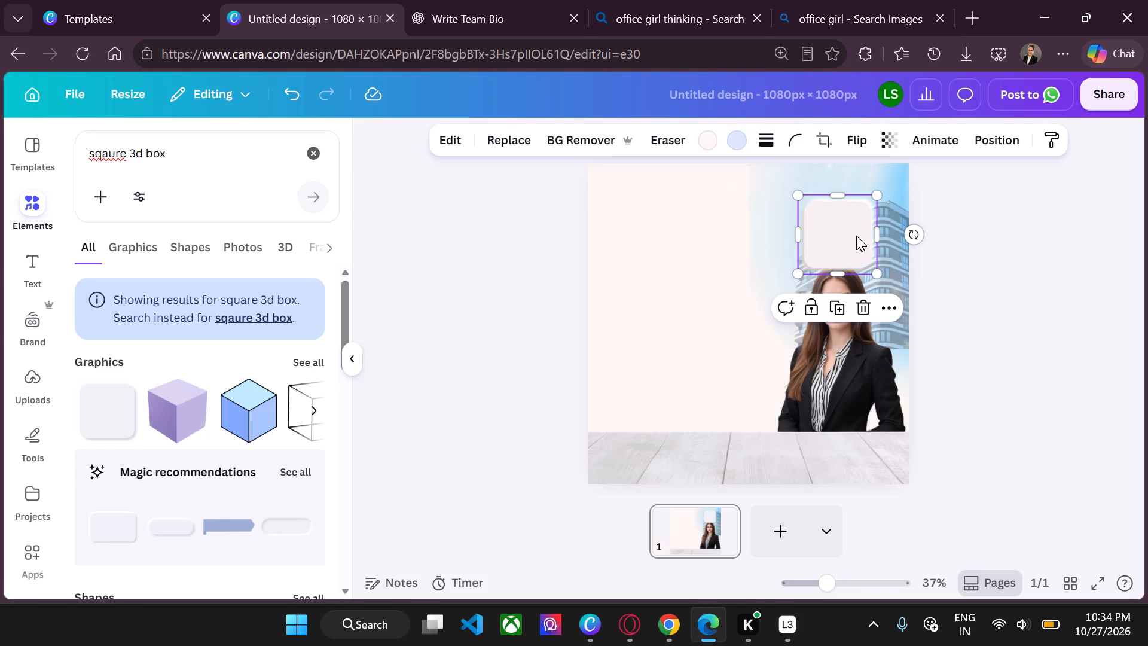
drag(875, 193, 850, 225)
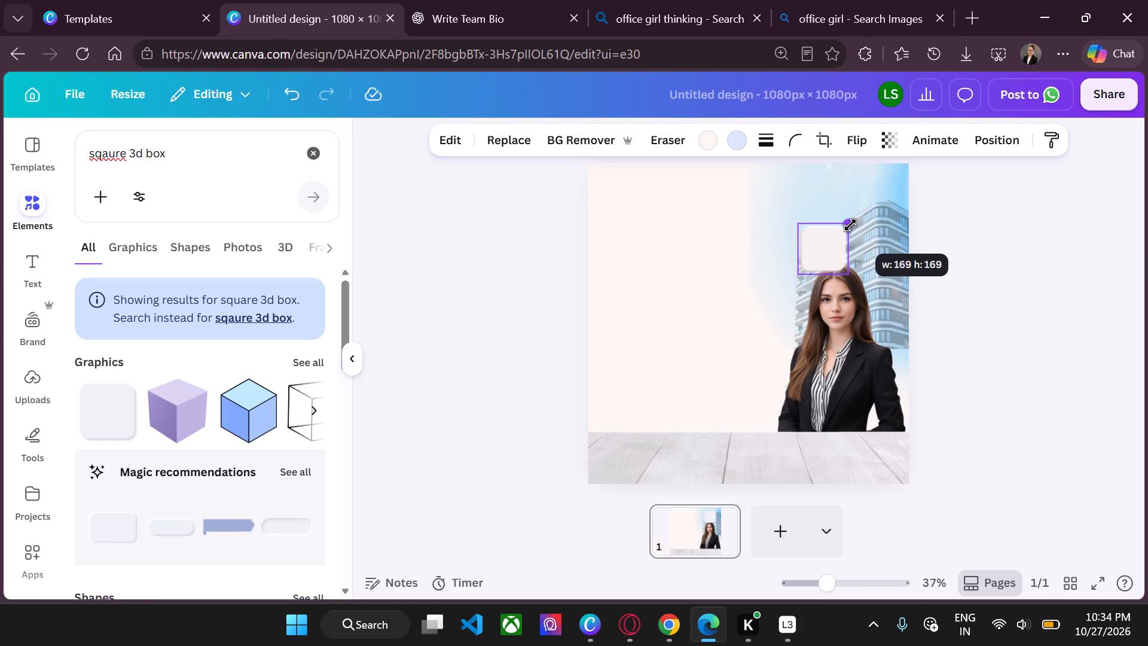
drag(828, 246, 820, 217)
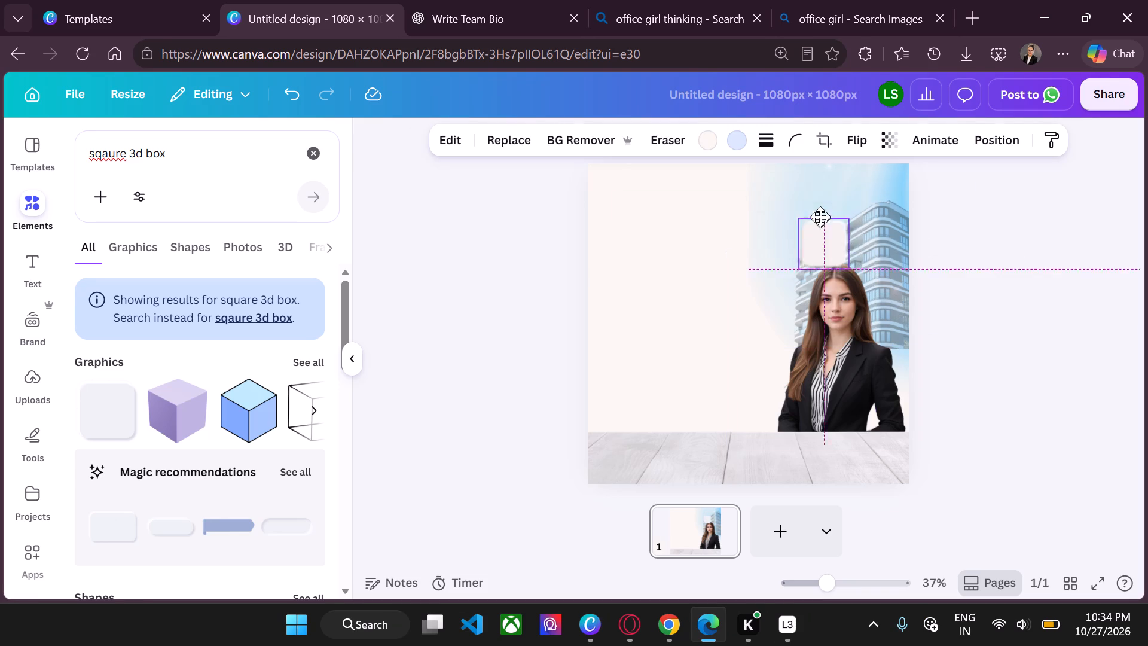
drag(820, 217, 819, 225)
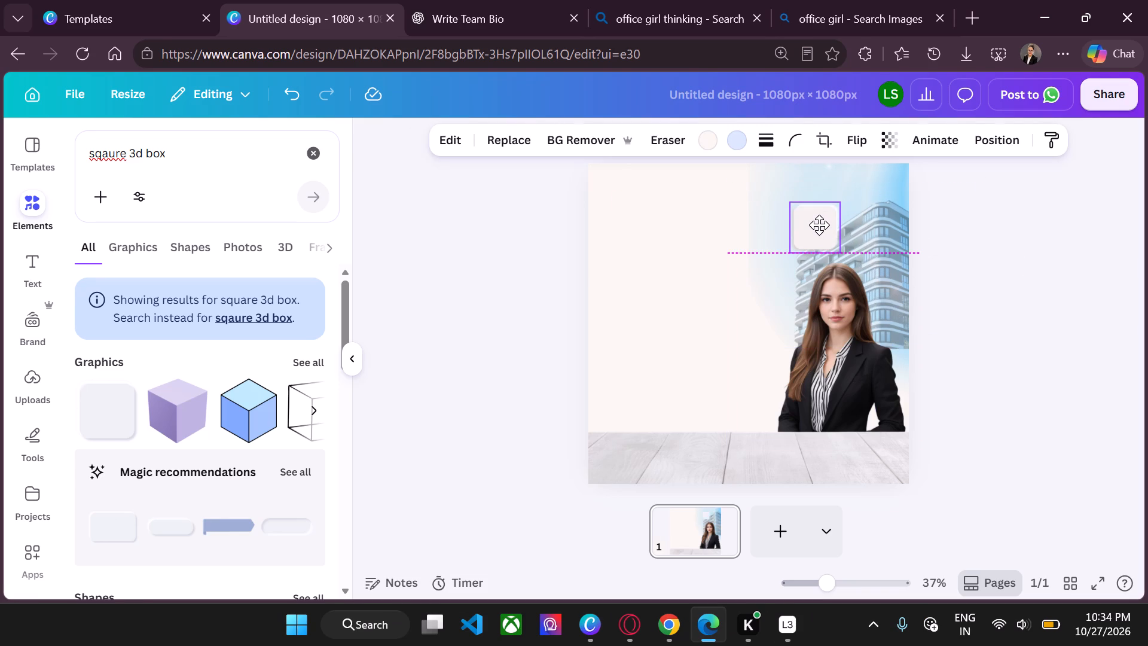
drag(819, 225, 819, 224)
drag(819, 224, 813, 199)
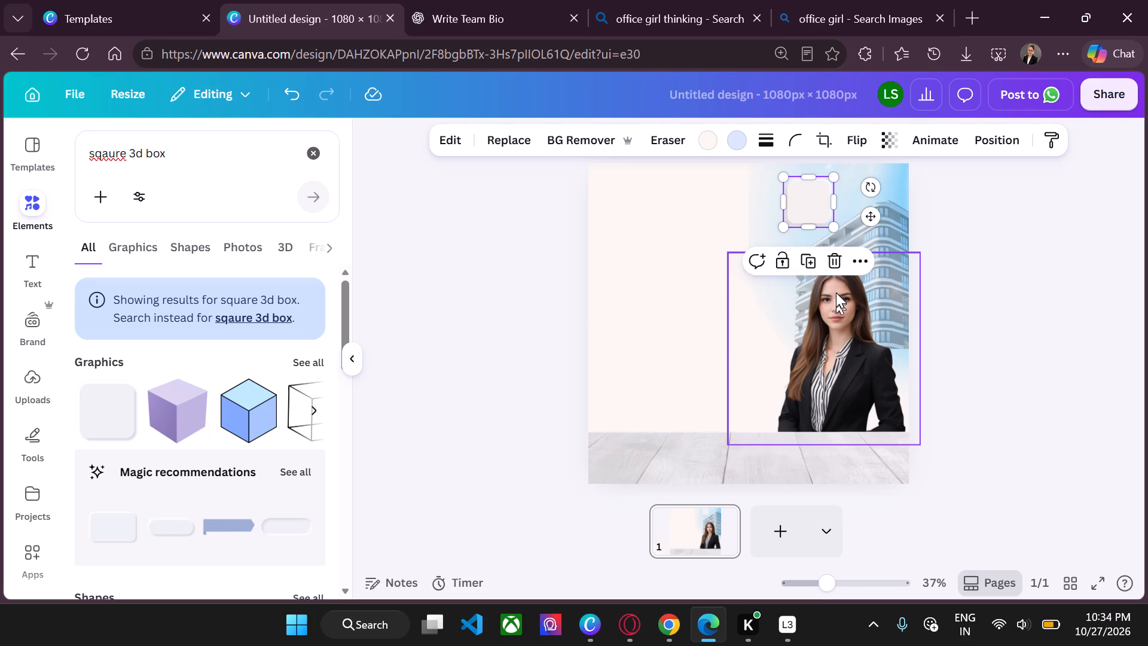
Shift the office woman slightly down so there is more room above her head.
drag(836, 290, 833, 300)
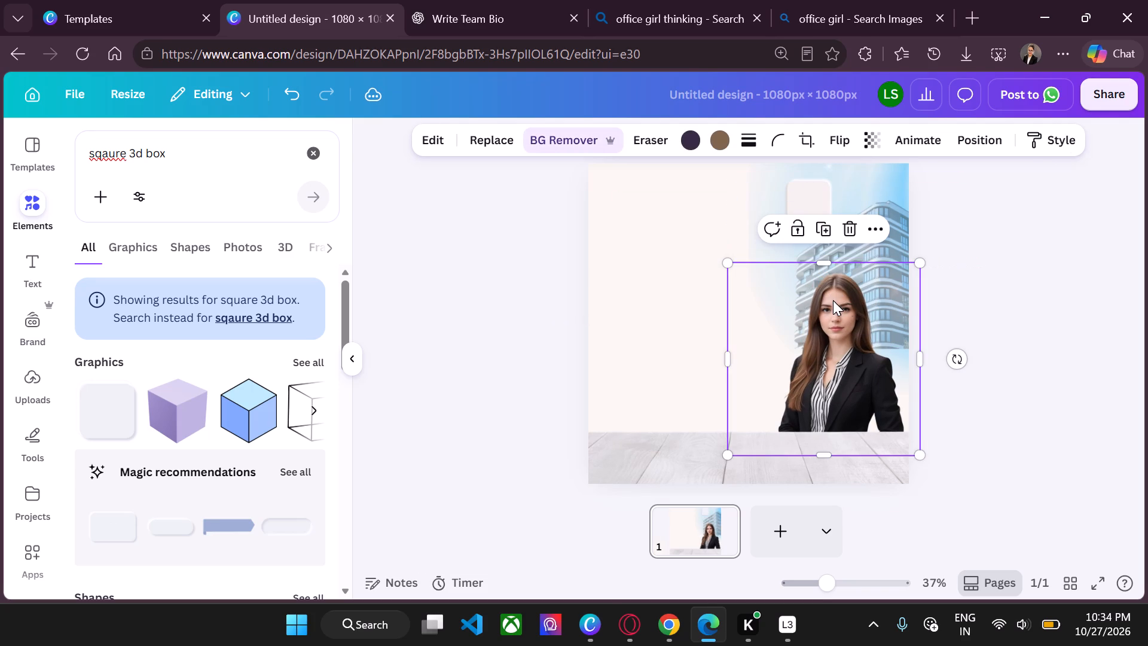
click(1062, 330)
Nudge the rounded square closer to the woman's head and shrink it a little further.
scroll(1062, 330, up, 1)
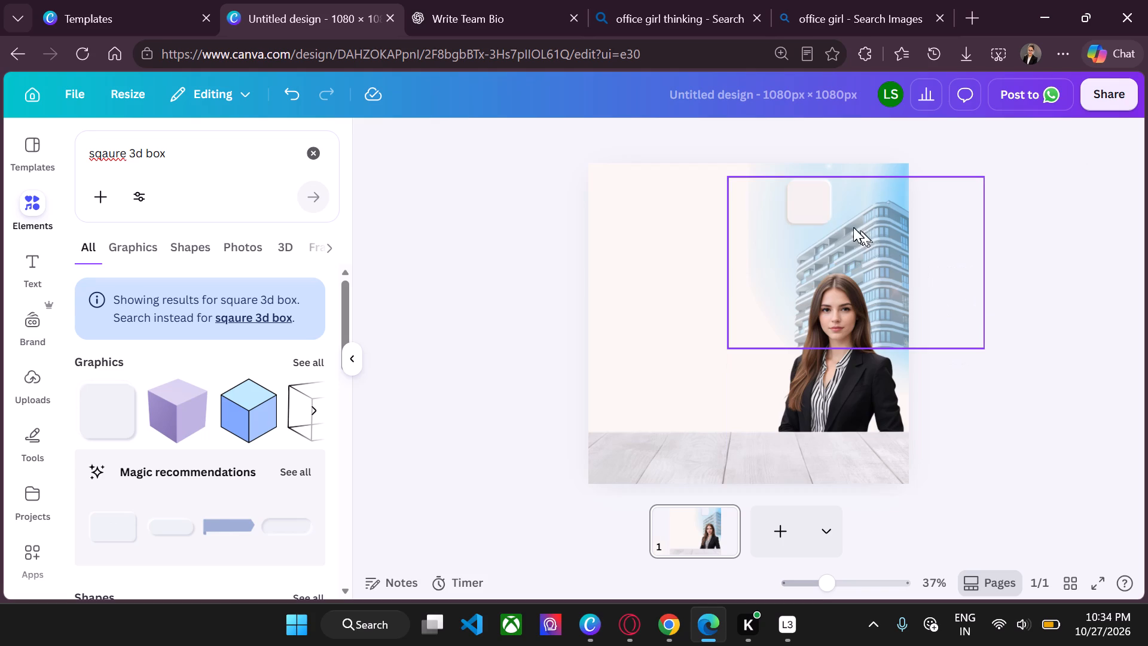
drag(811, 206, 820, 214)
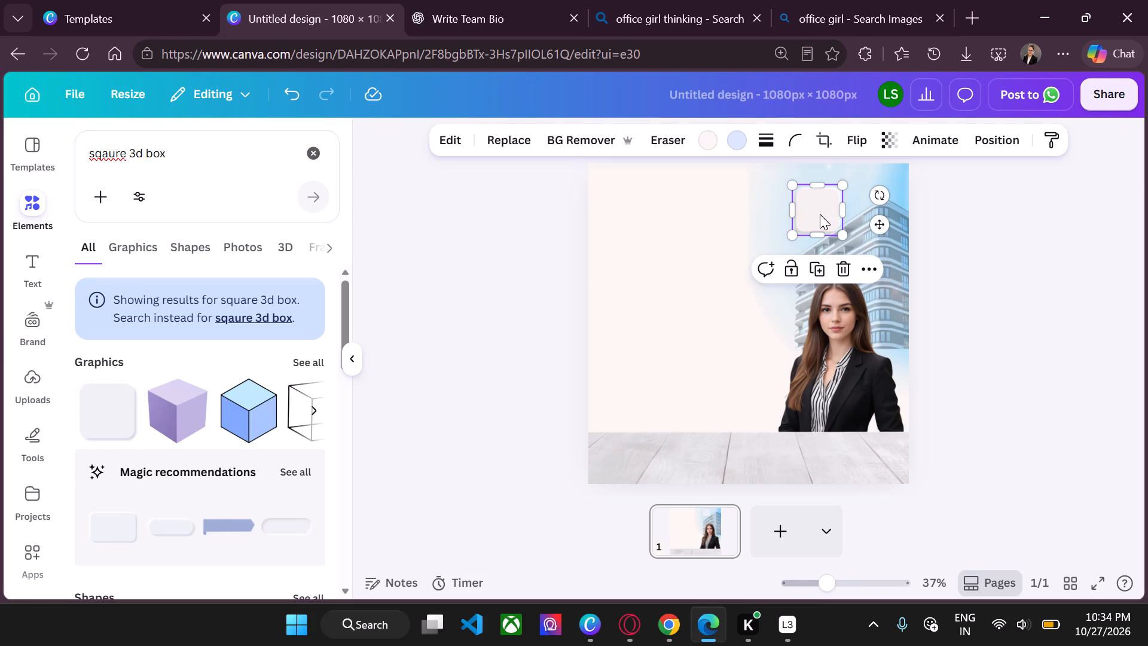
drag(843, 184, 836, 189)
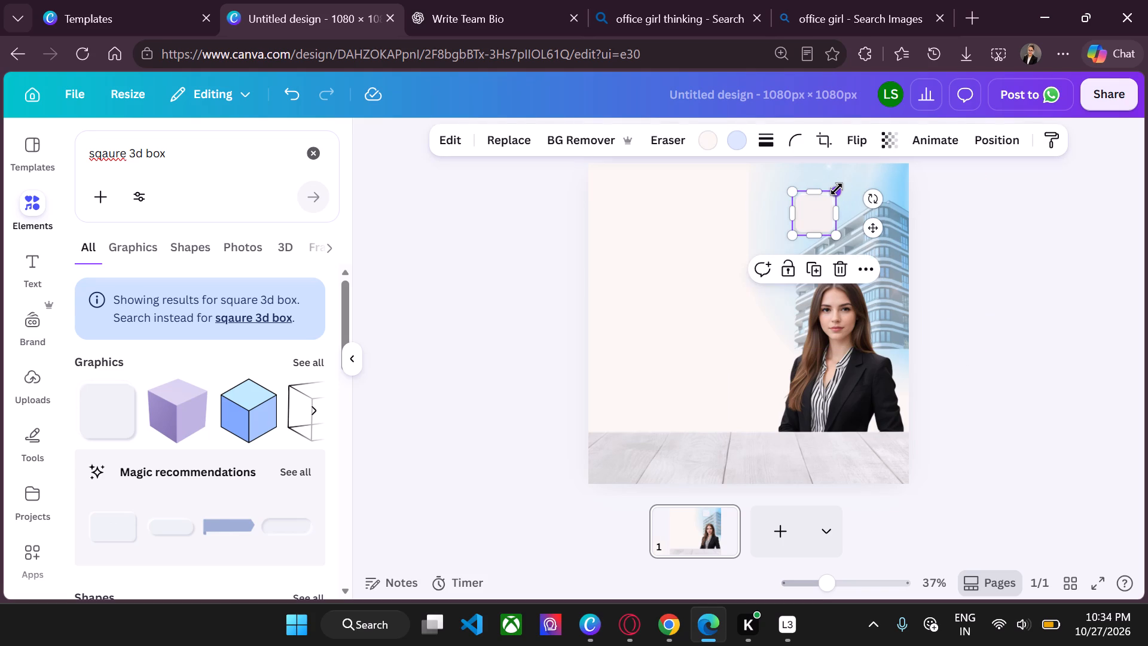
Duplicate the rounded square and place the copy lower and to its right, over the building.
right_click(811, 210)
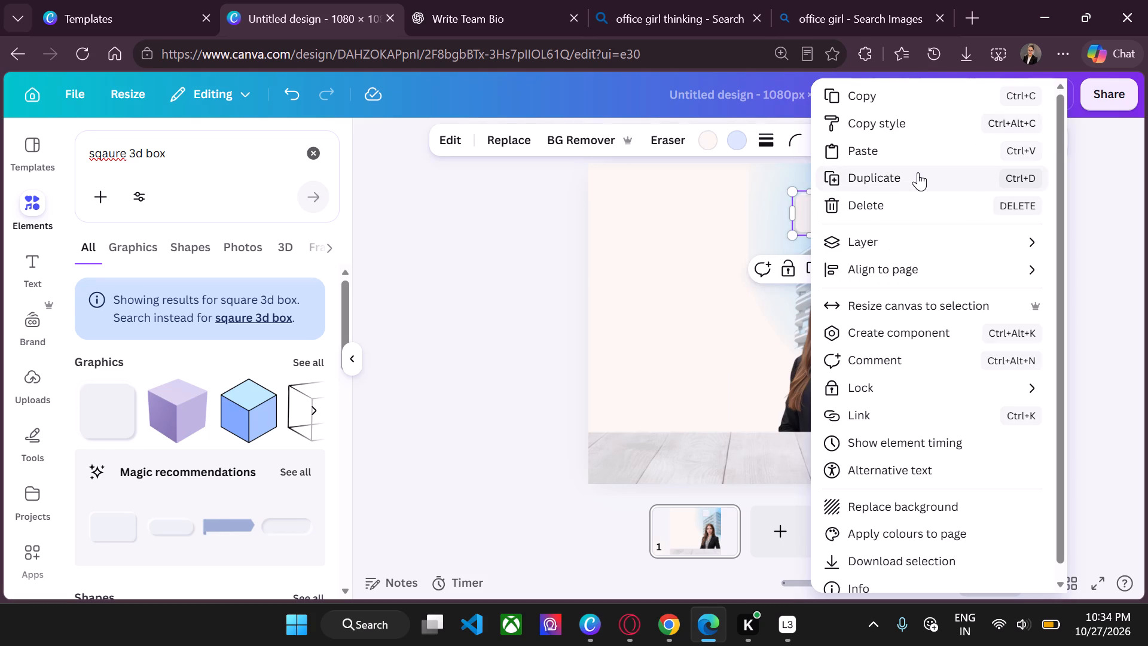
click(918, 172)
drag(816, 218, 869, 230)
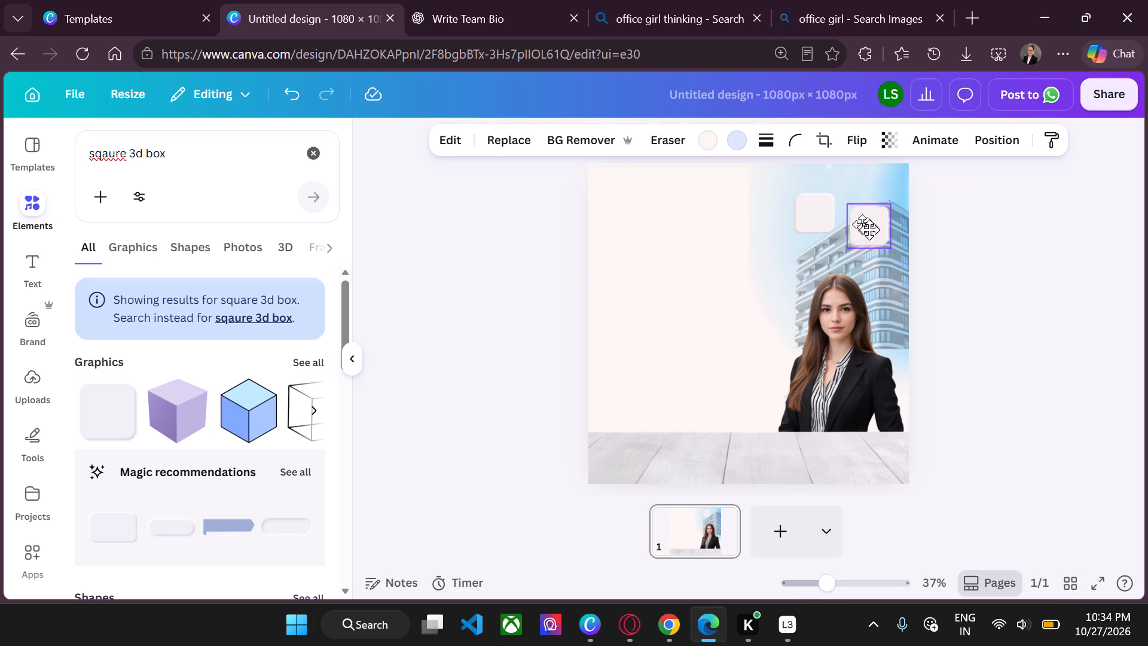
drag(869, 230, 865, 244)
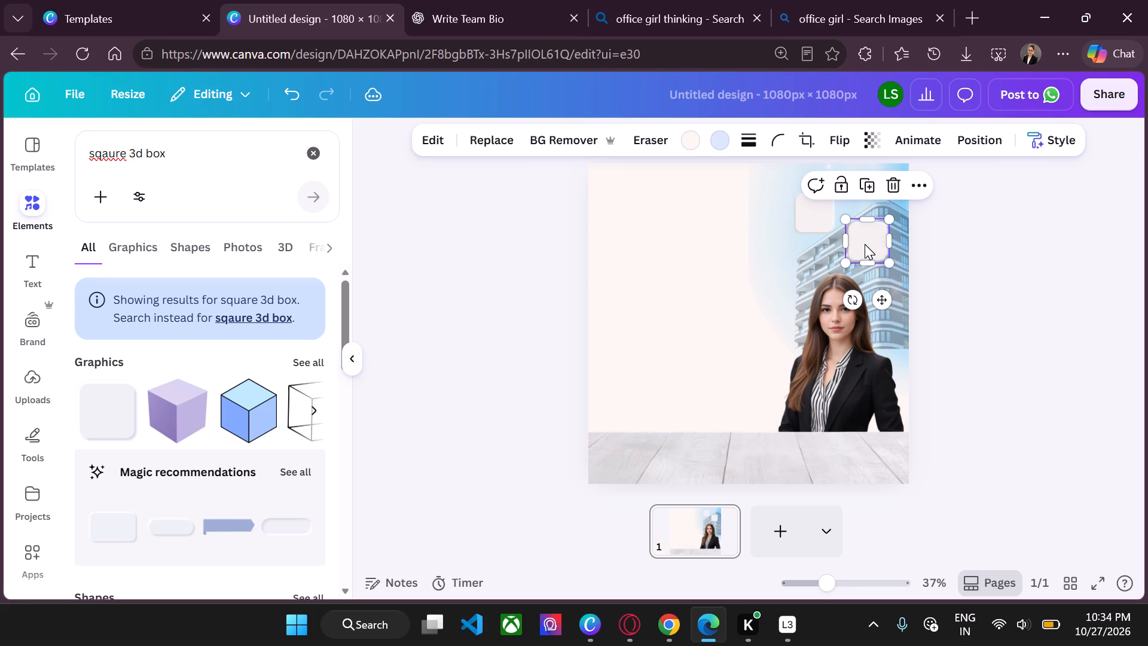
Duplicate the second square and place the copy to the left of the woman's head, below the first square.
right_click(865, 244)
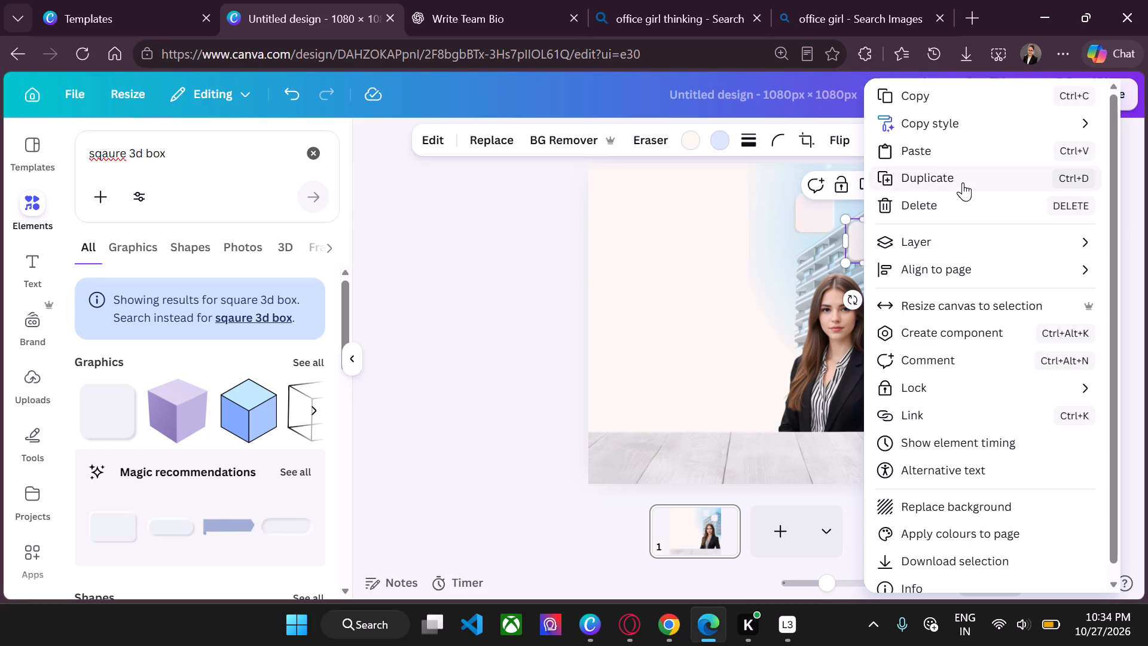
click(963, 182)
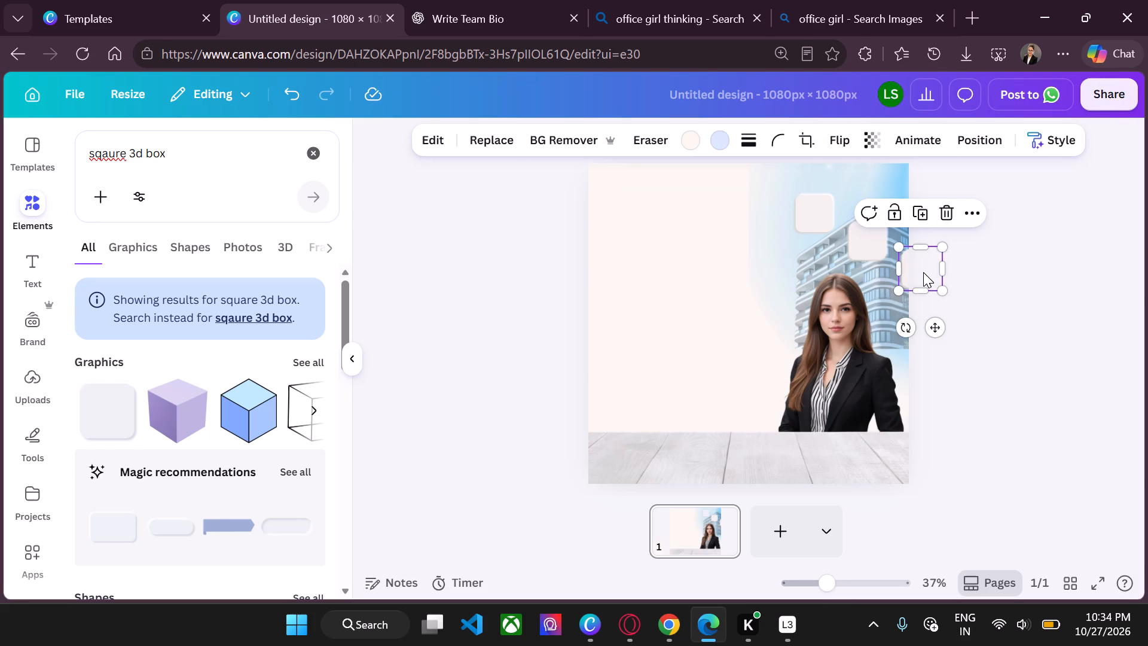
drag(923, 272, 788, 276)
click(1027, 270)
Recolour the background gradient behind the building with The Deep Blue's bright blue first and Thwarted Summer Shower's turquoise second.
scroll(1027, 270, up, 1)
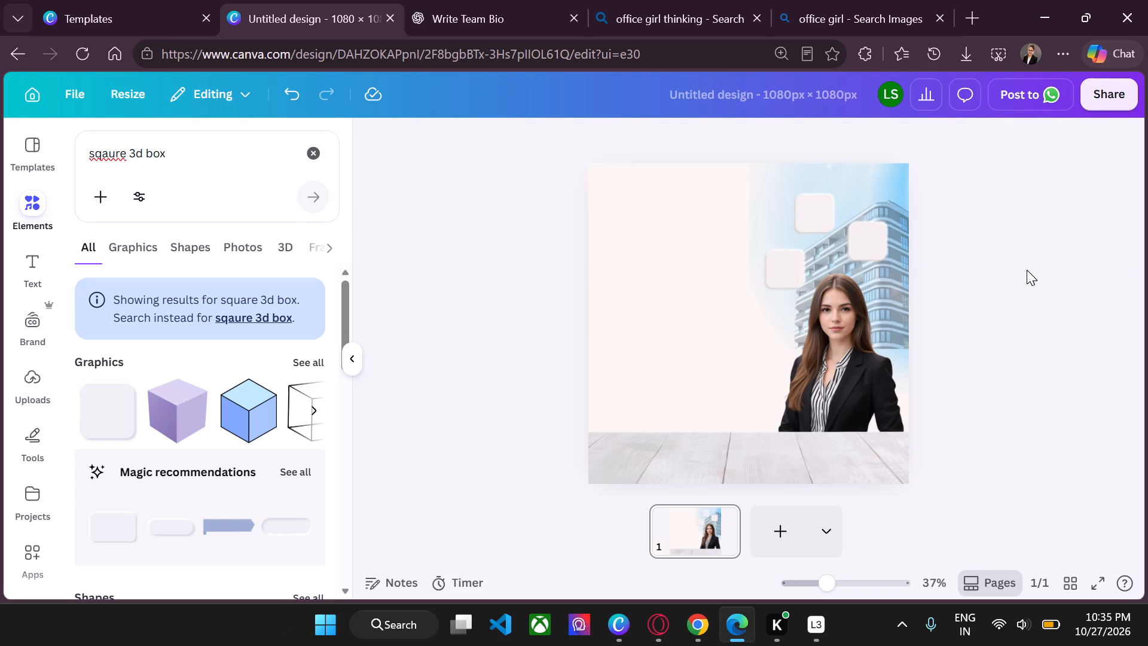
scroll(1027, 270, up, 1)
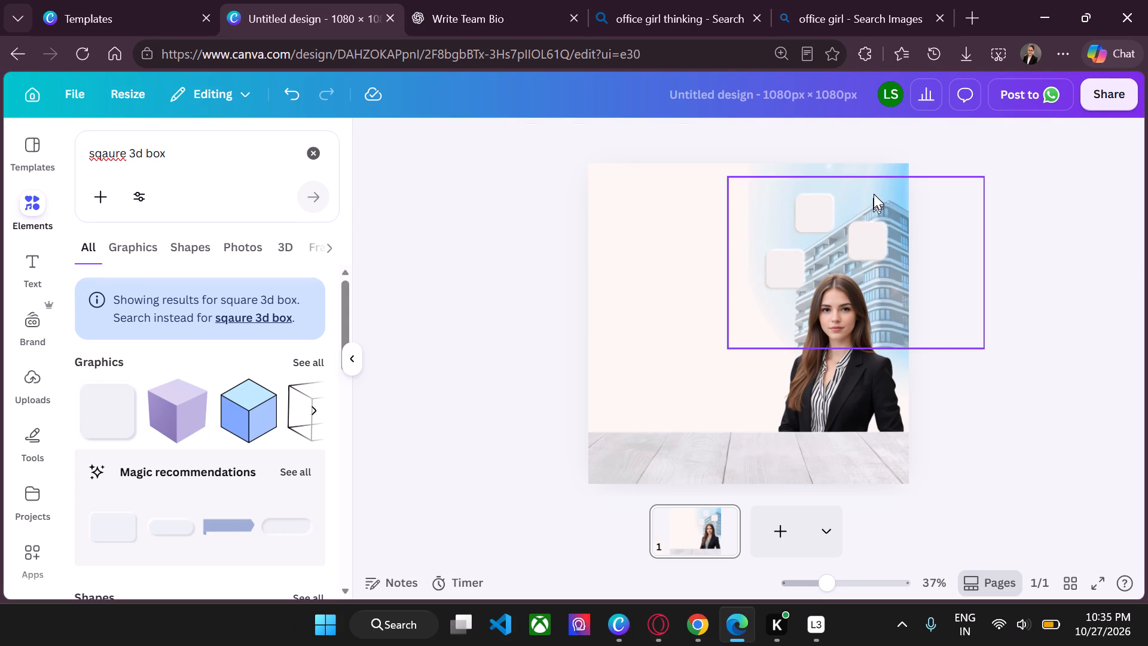
click(781, 166)
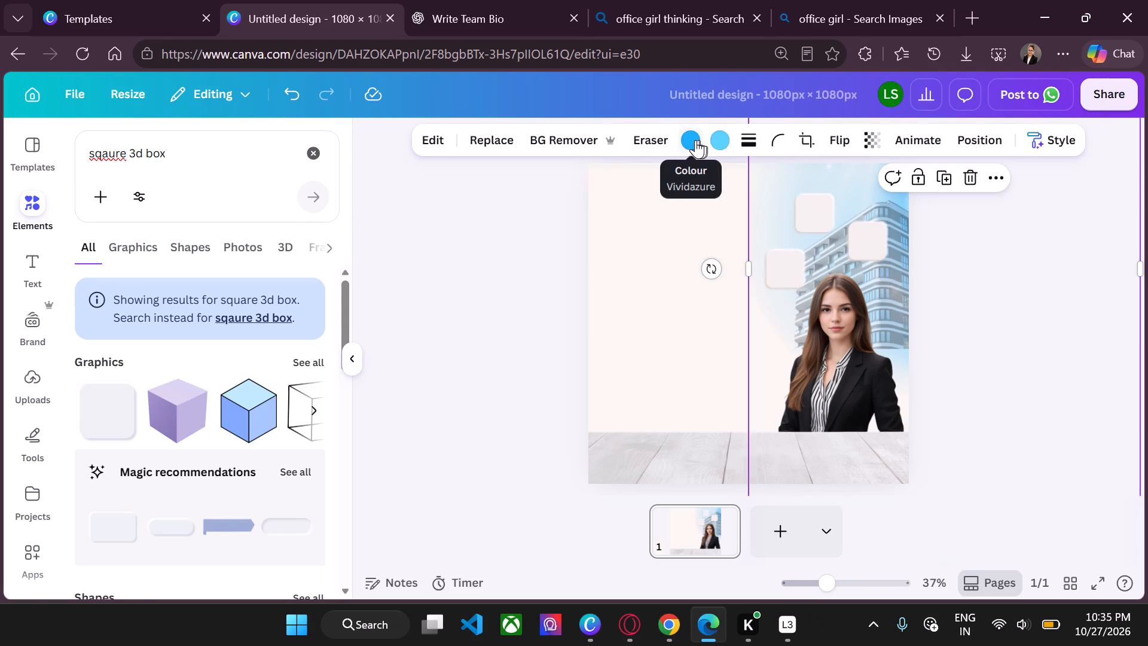
click(692, 140)
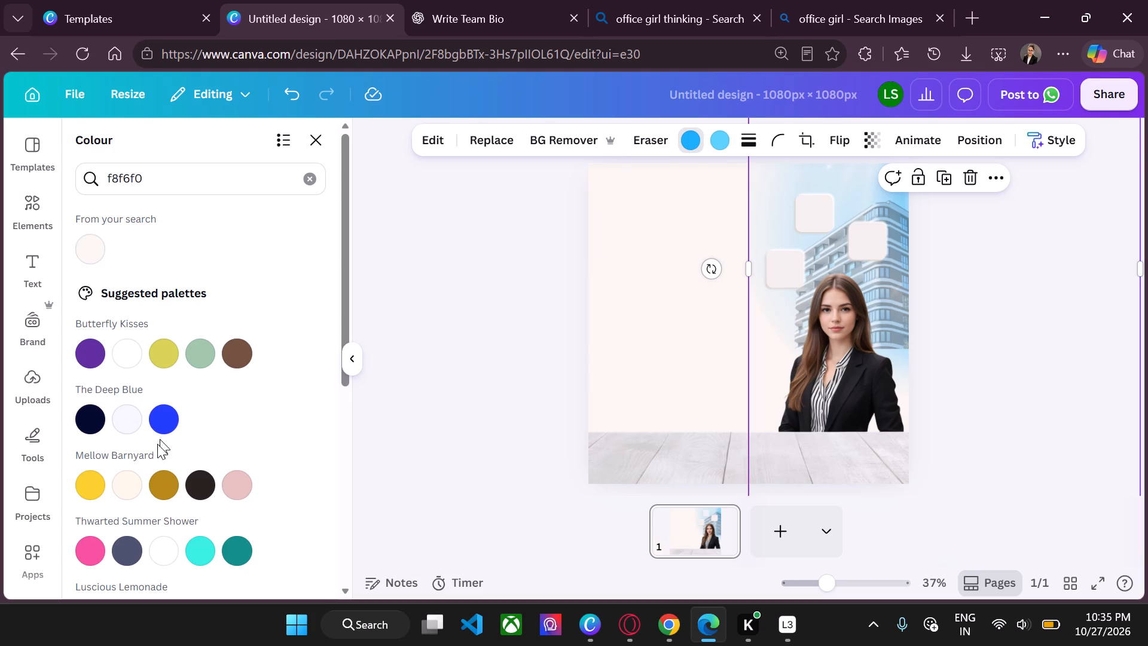
scroll(132, 524, down, 1)
scroll(178, 260, up, 1)
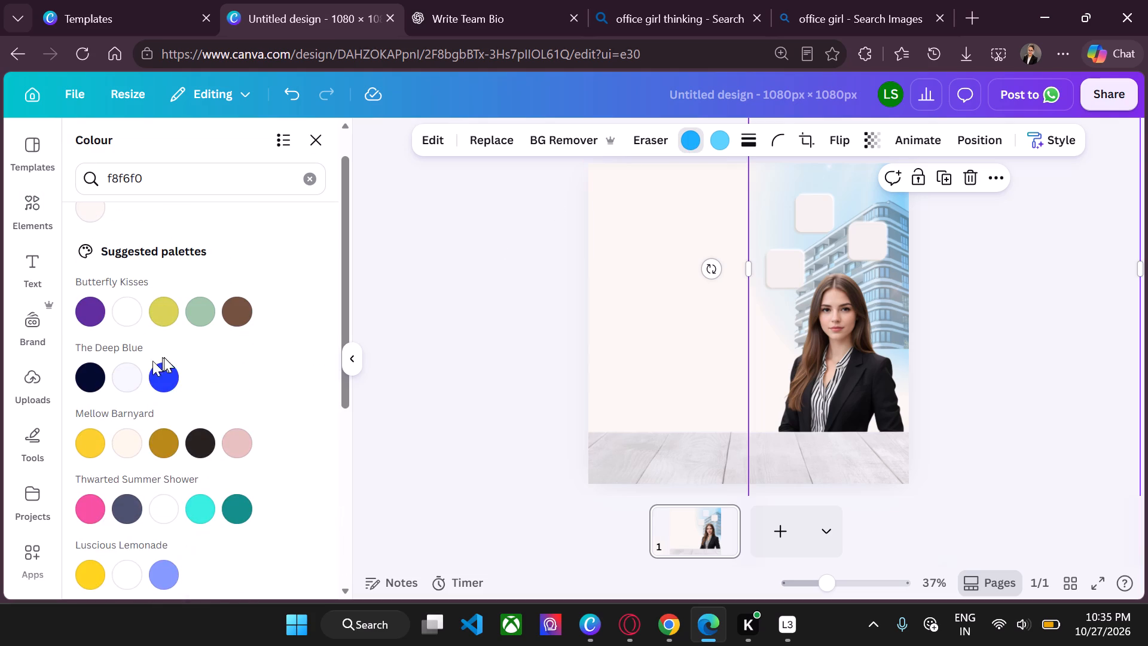
click(165, 373)
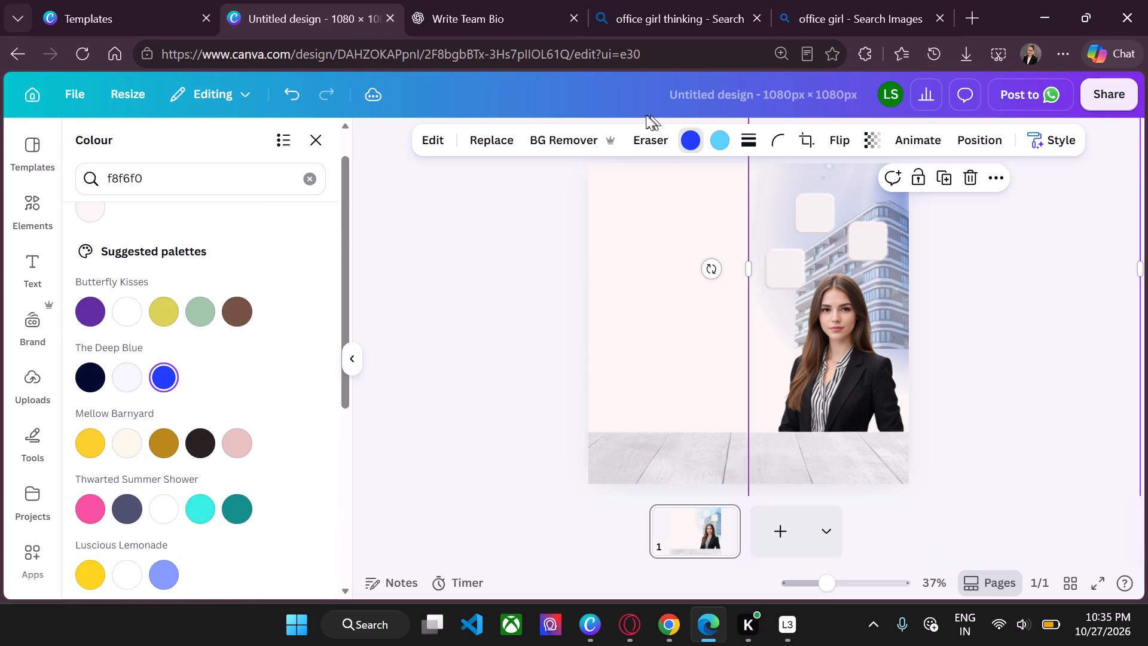
click(722, 136)
click(208, 507)
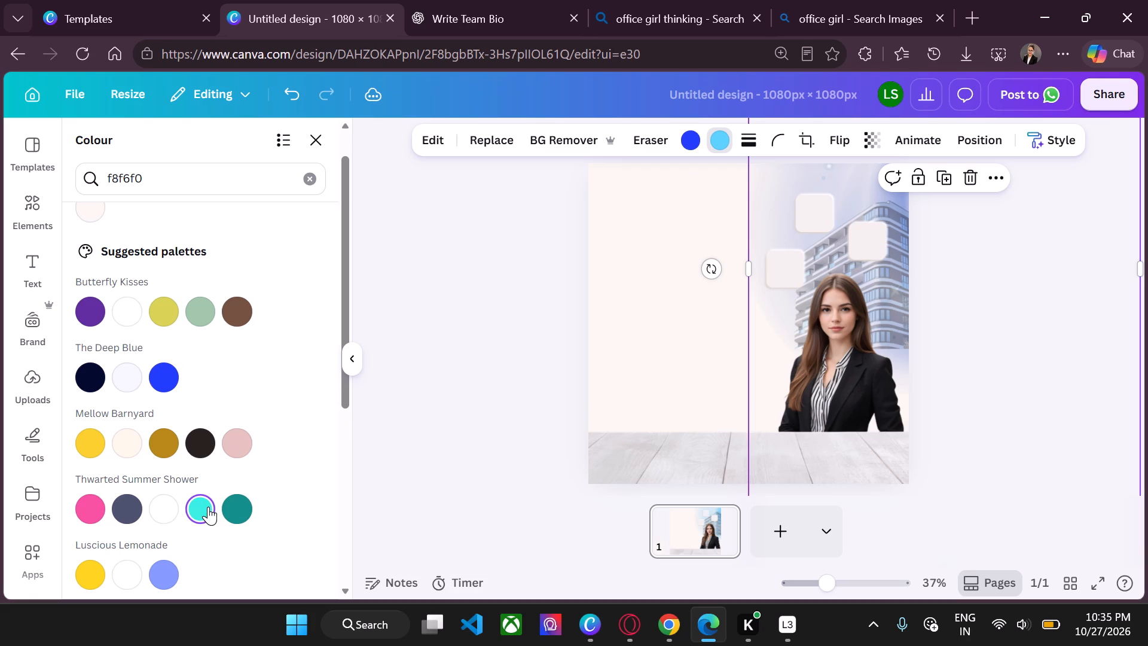
double_click(515, 243)
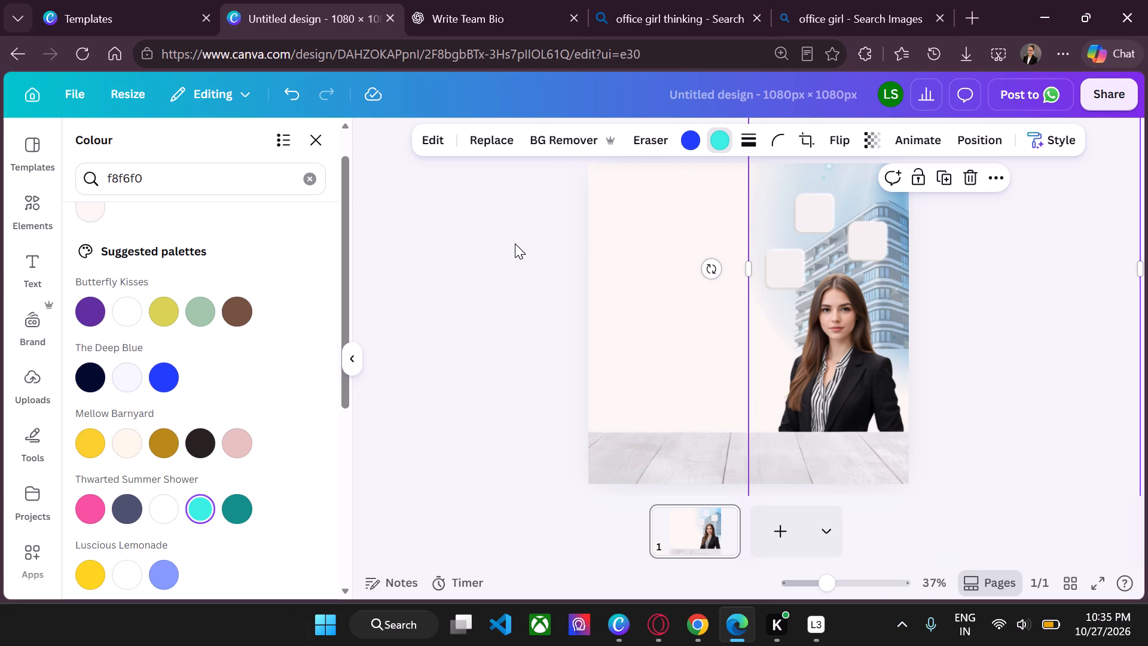
click(515, 243)
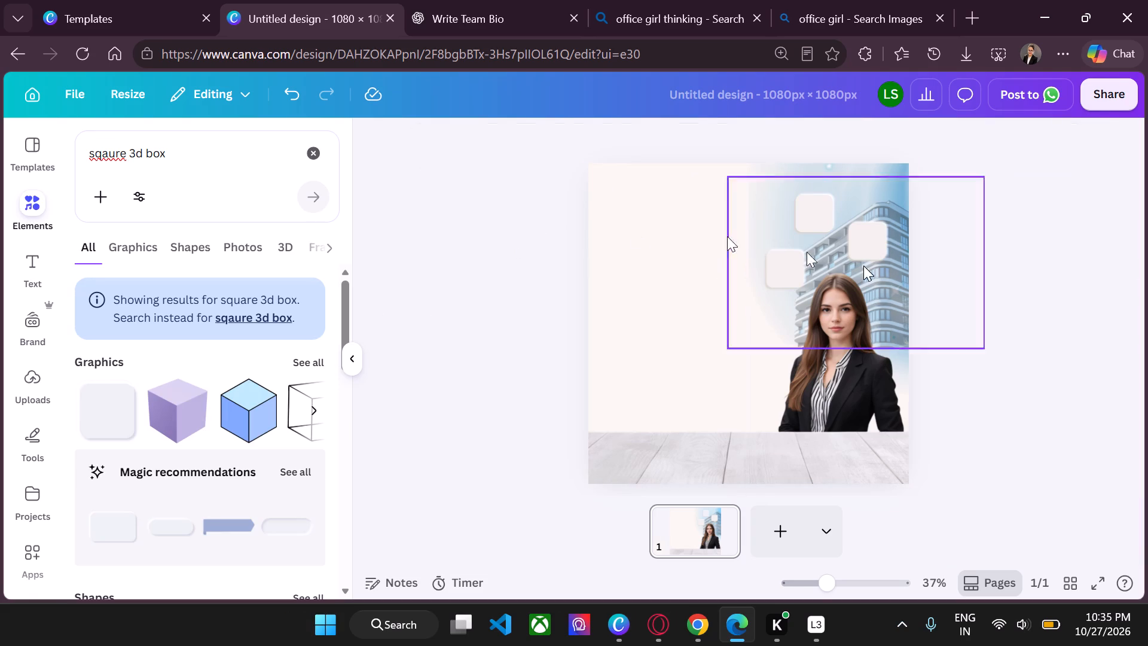
Raise the building image's transparency value past 47 so the building stands out more.
click(893, 230)
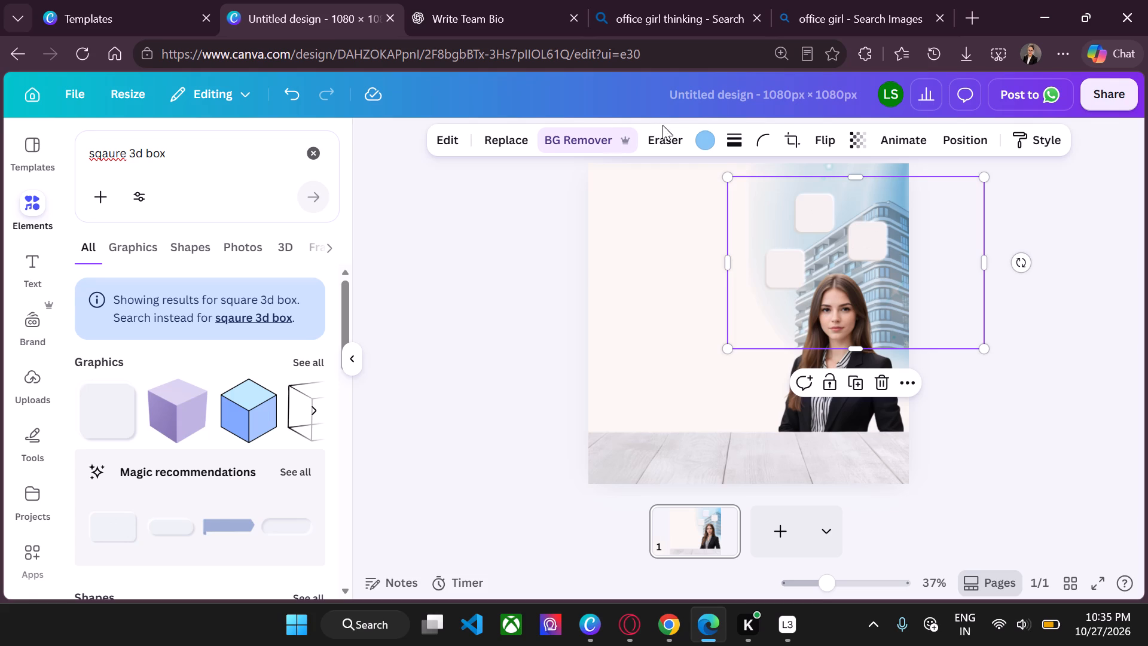
click(861, 137)
drag(819, 205, 833, 205)
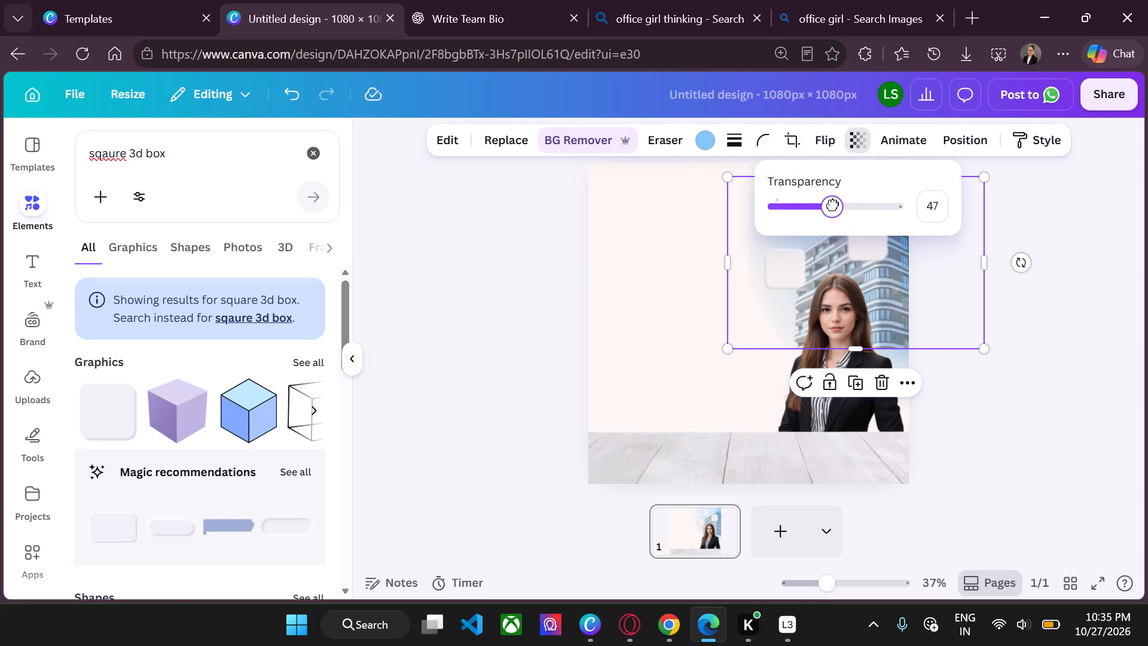
drag(833, 205, 843, 205)
double_click(1104, 206)
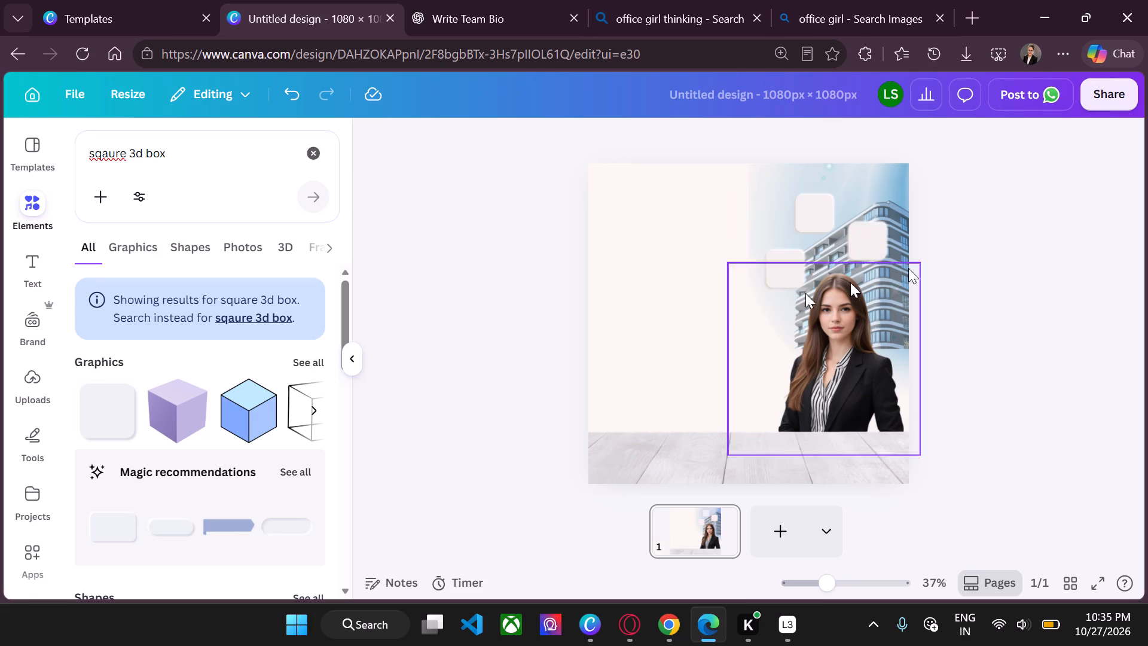
Clear the elements search and select the top rounded square above the woman's head.
click(312, 154)
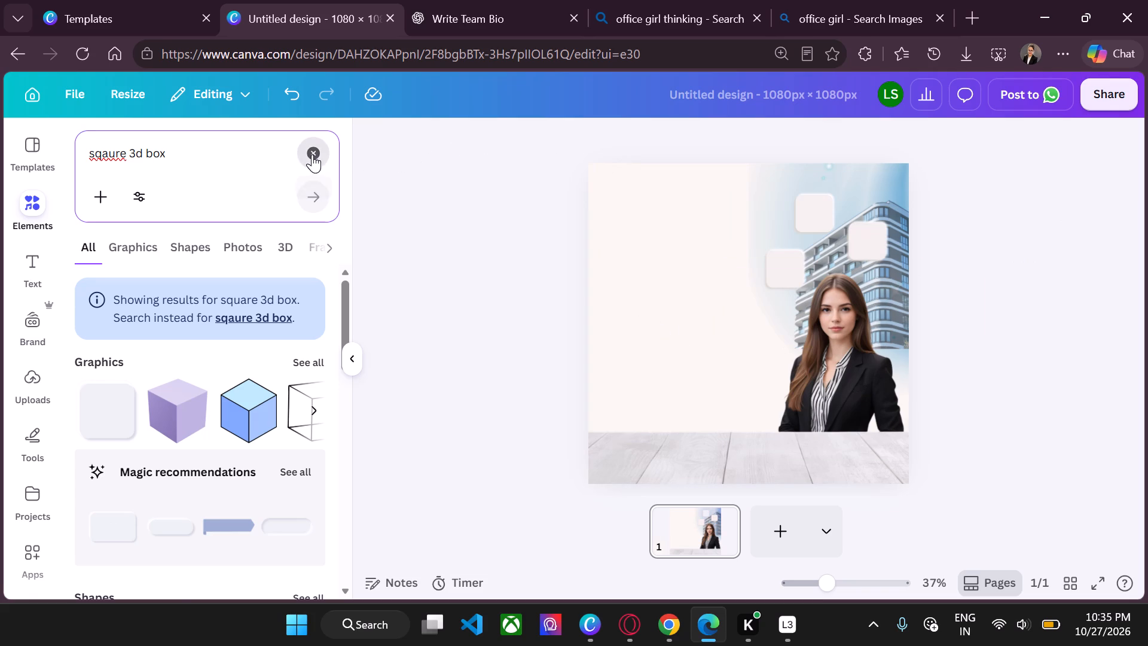
click(806, 212)
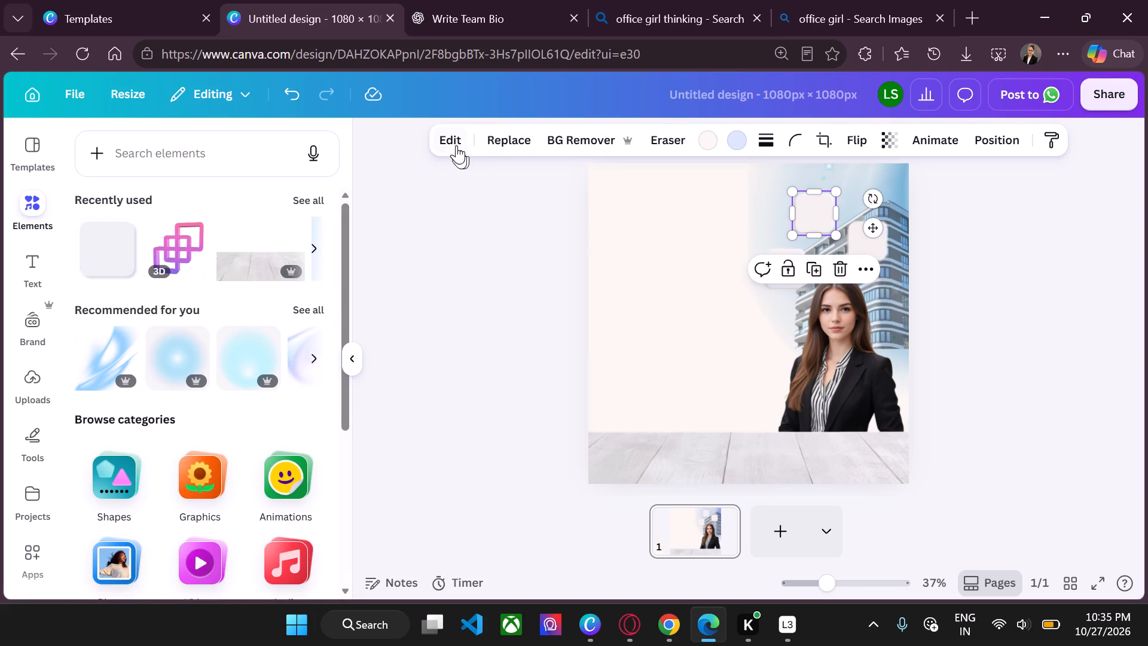
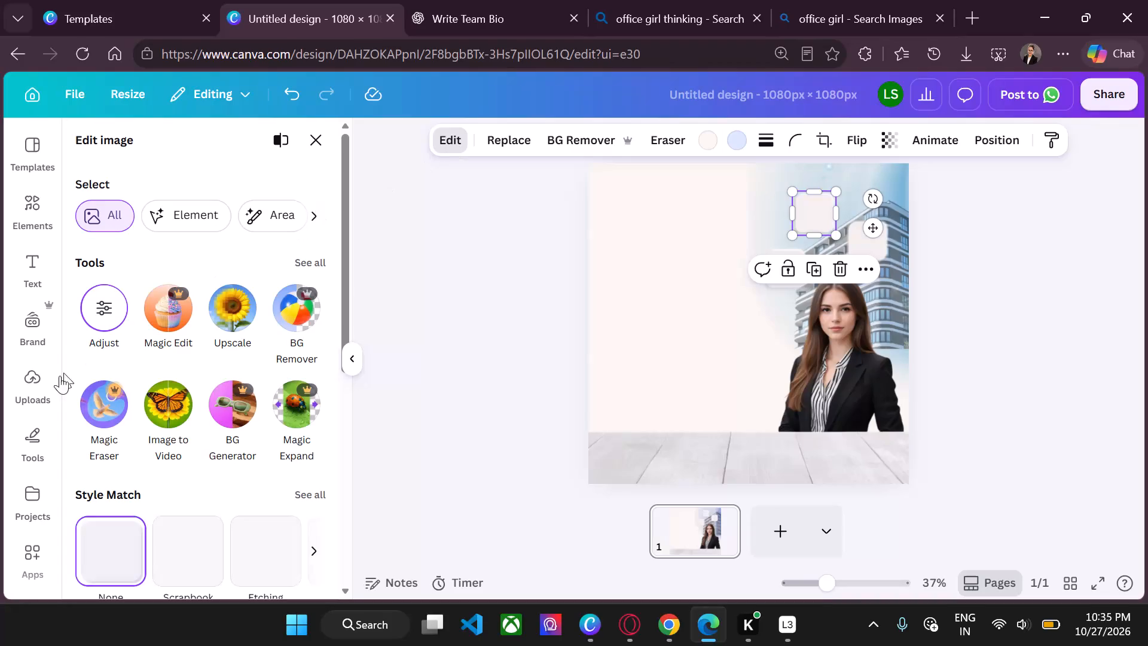
Browse the filters and apply an Angled shadow to the top rounded square above the woman's head.
scroll(124, 425, down, 1)
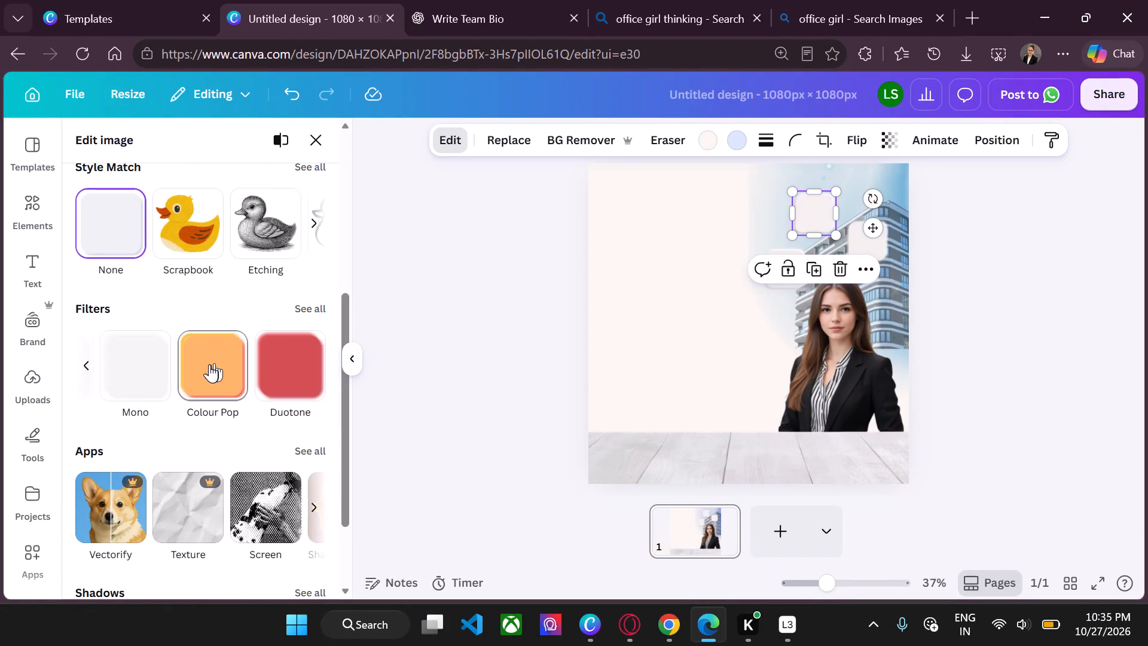
click(306, 313)
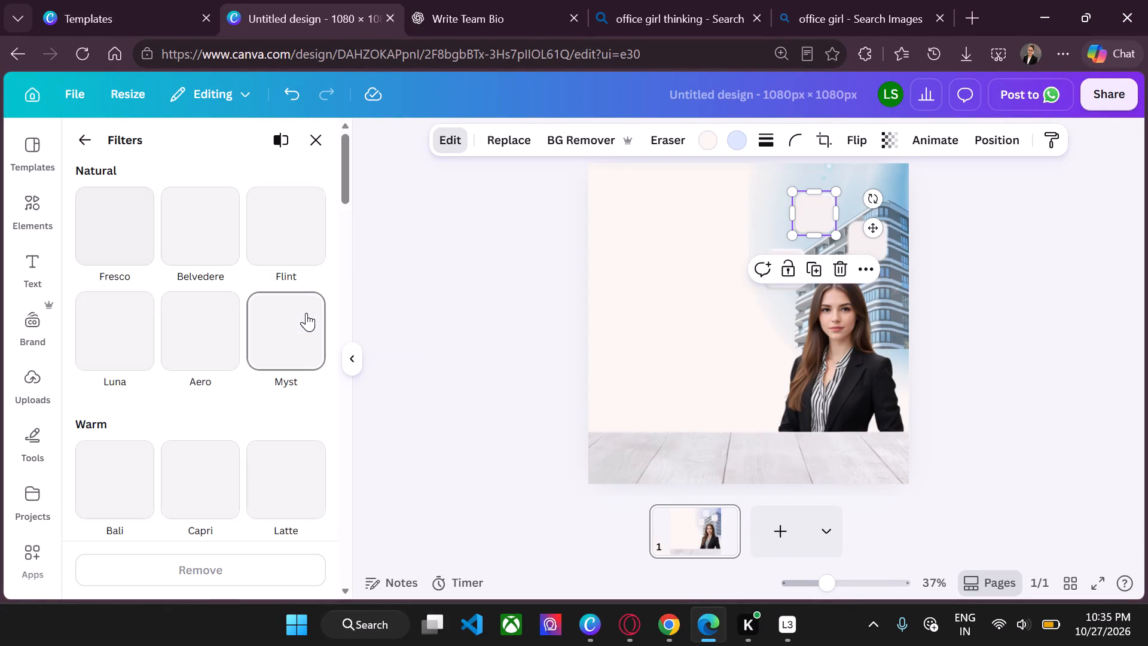
scroll(226, 379, down, 2)
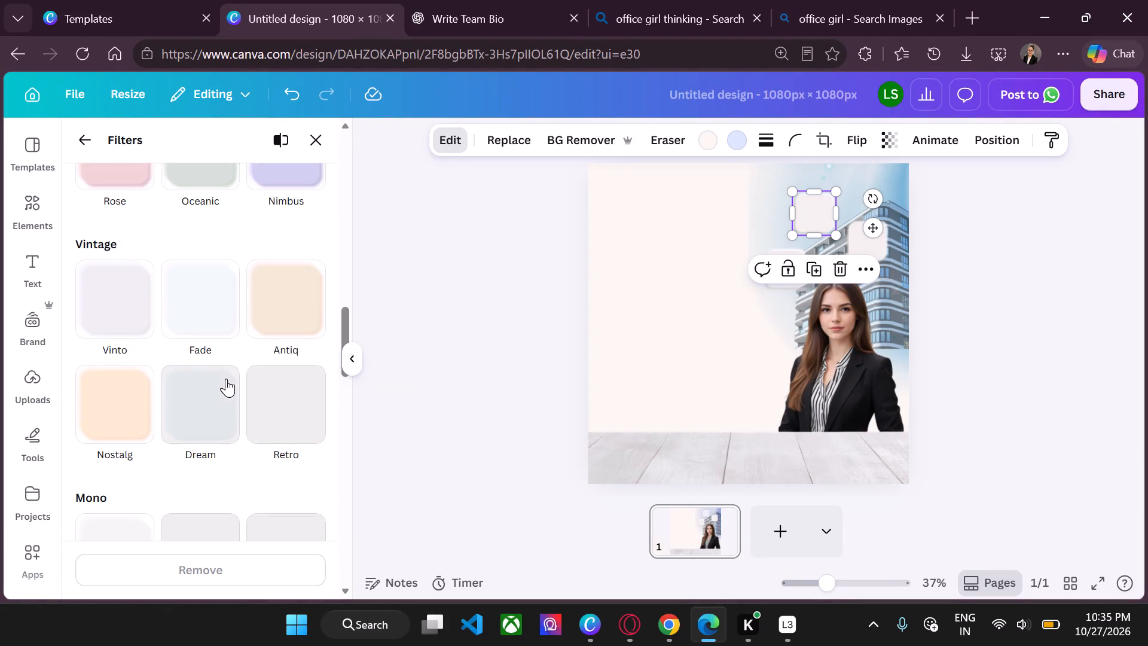
click(84, 144)
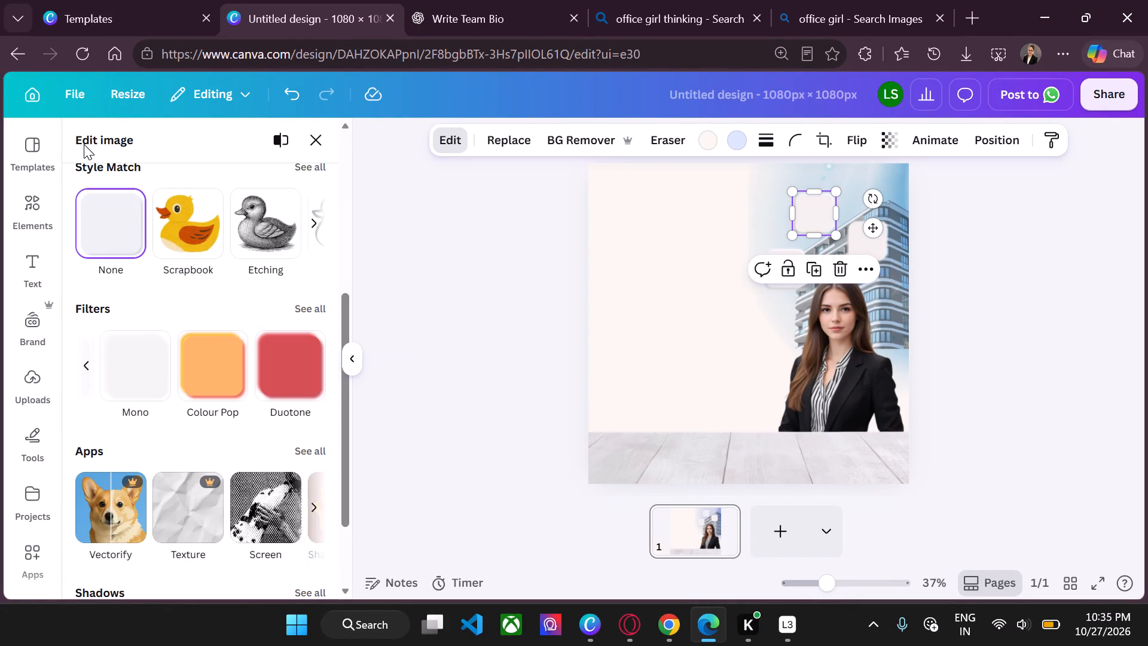
scroll(170, 425, down, 1)
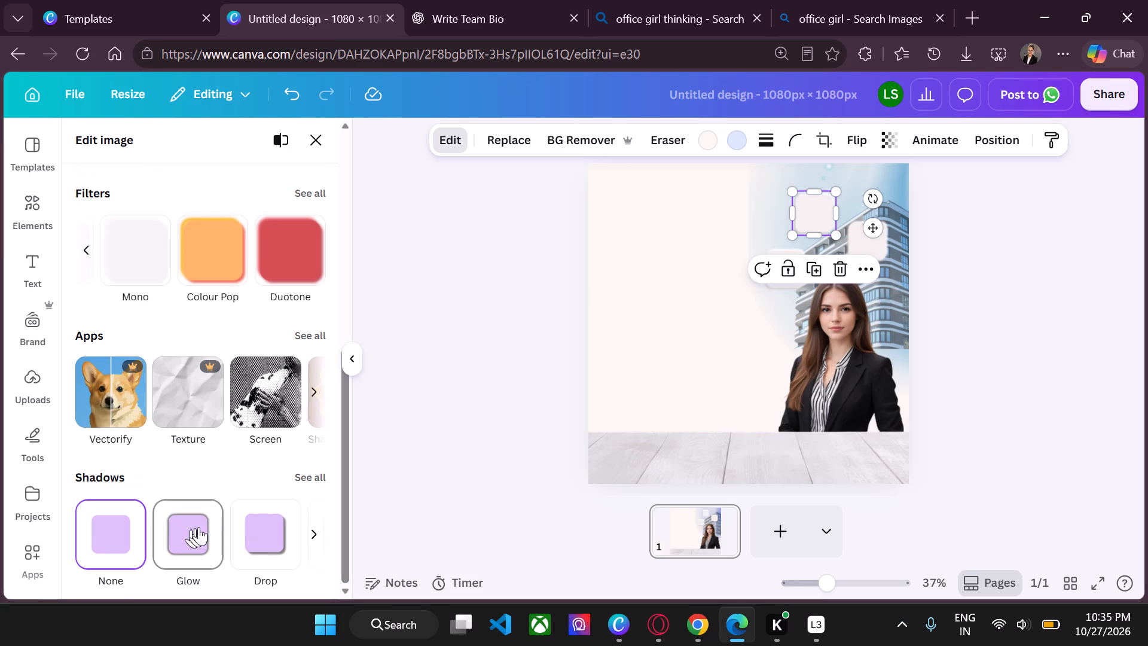
click(283, 548)
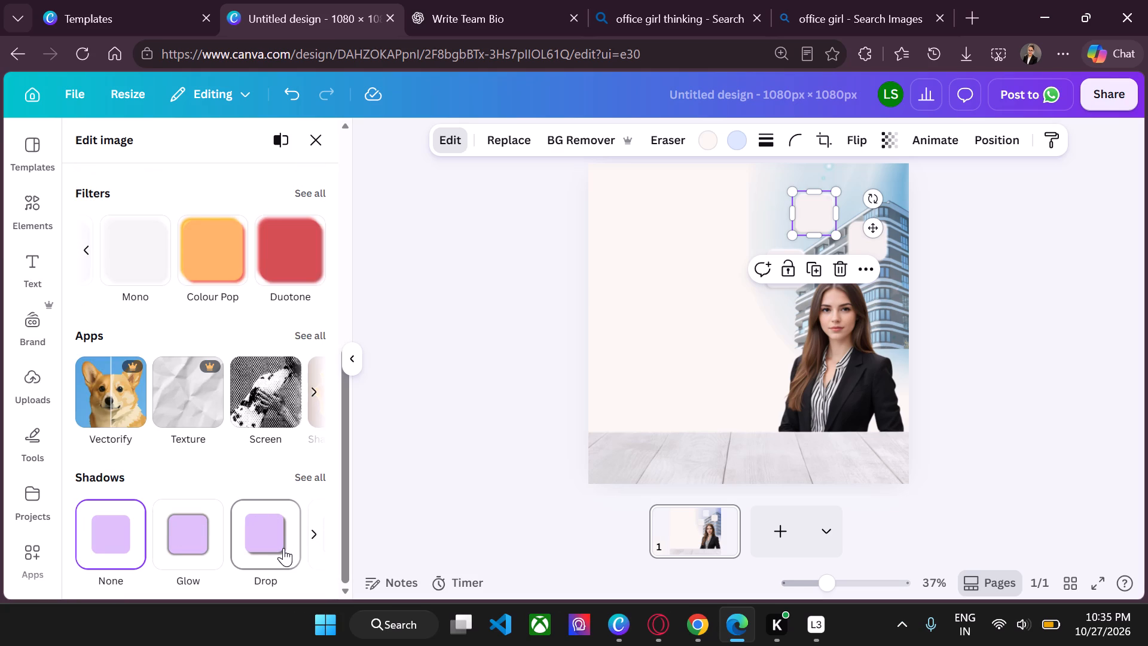
click(317, 477)
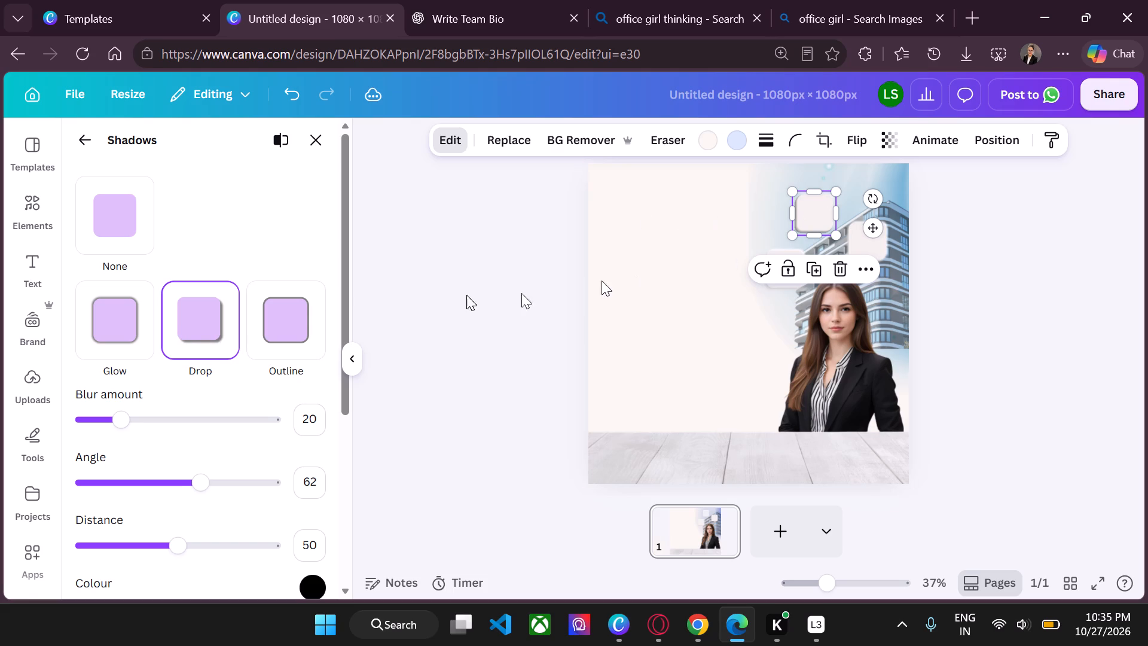
scroll(213, 401, down, 1)
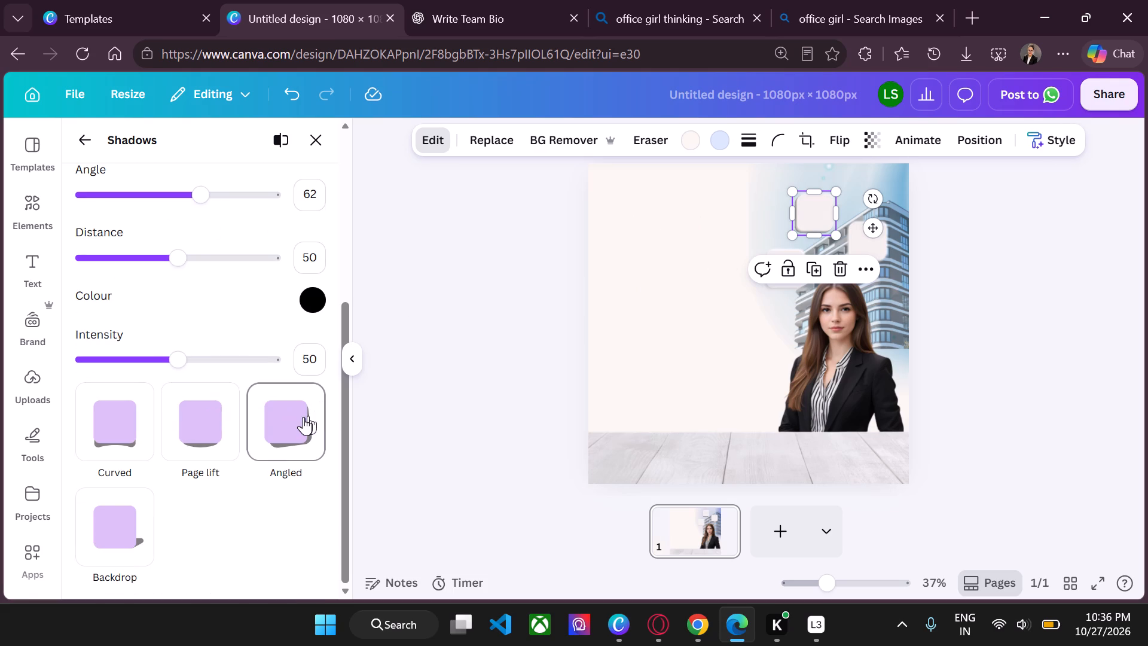
click(300, 417)
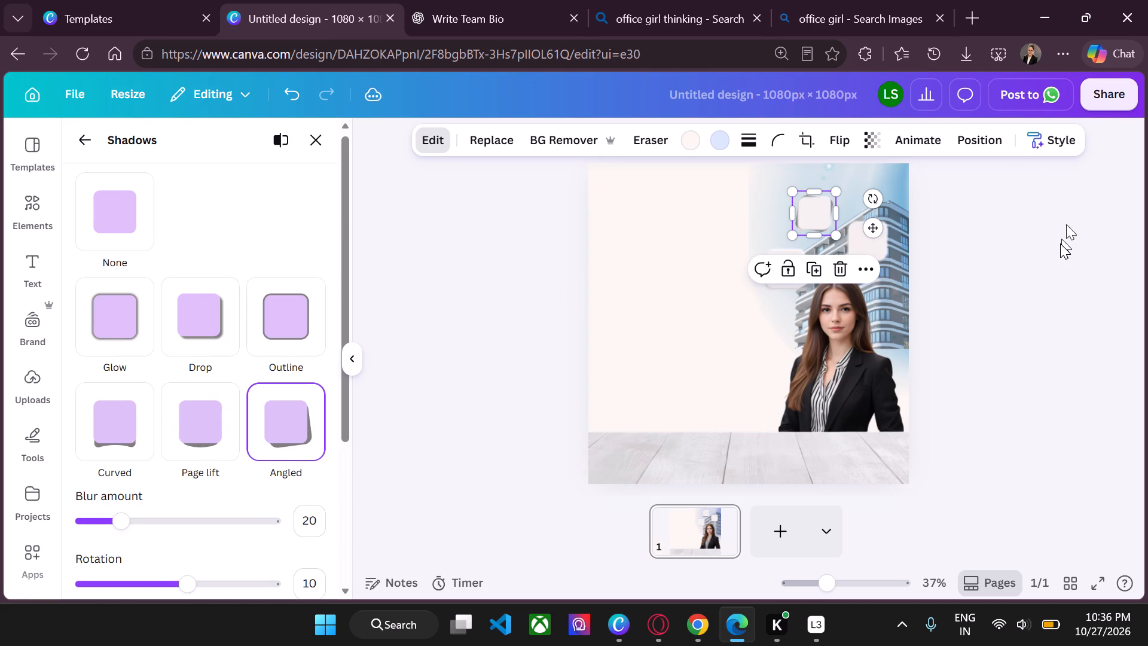
double_click(1060, 243)
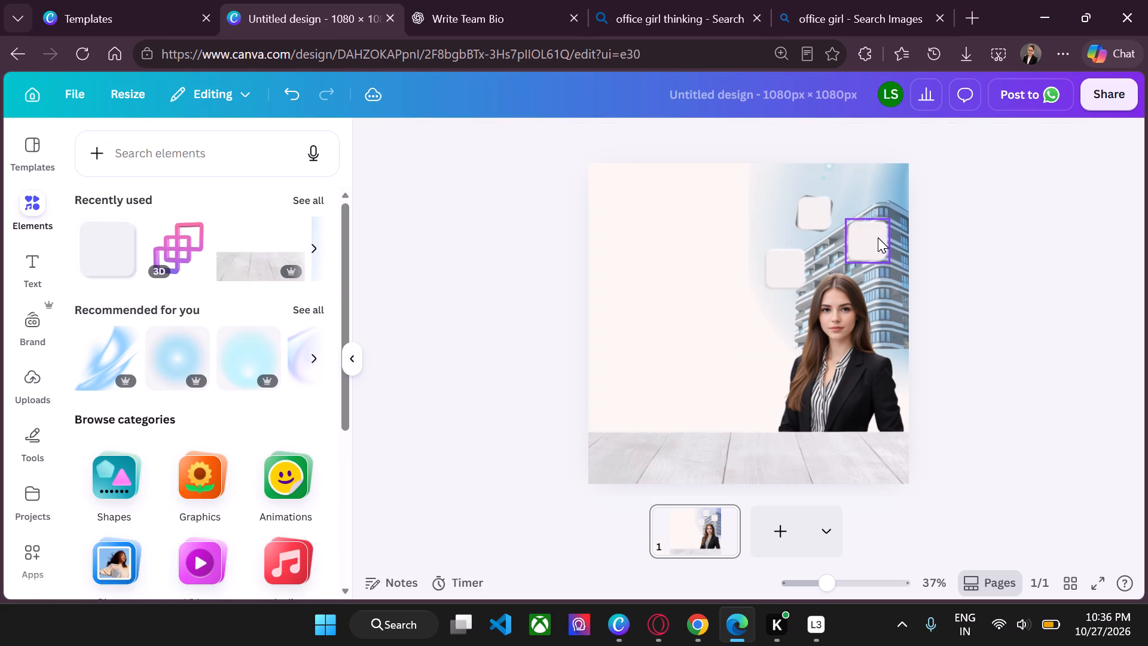
Apply an Angled shadow to the rounded square above and to the right of the woman's head.
click(878, 237)
click(428, 137)
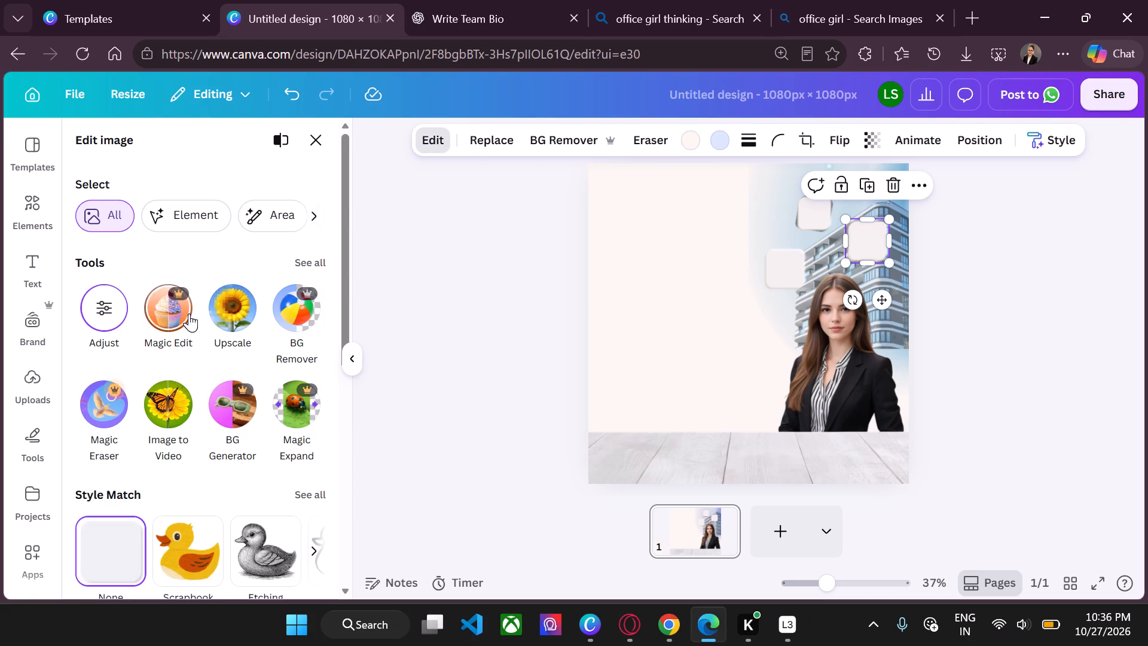
scroll(189, 313, down, 2)
click(298, 479)
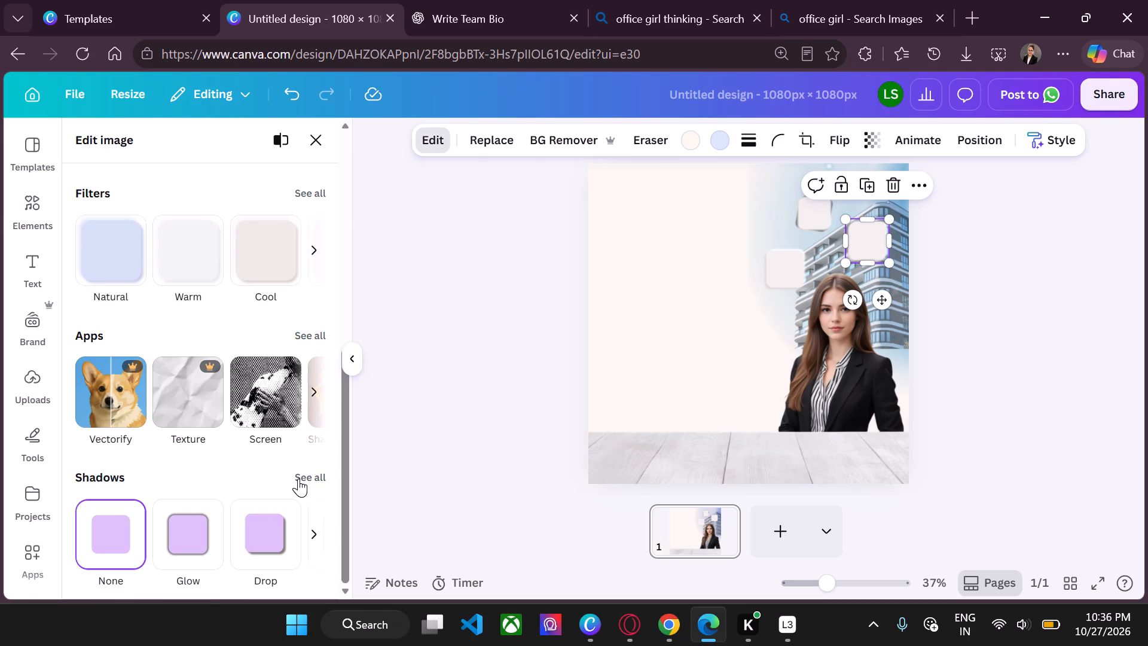
scroll(231, 487, down, 1)
click(302, 410)
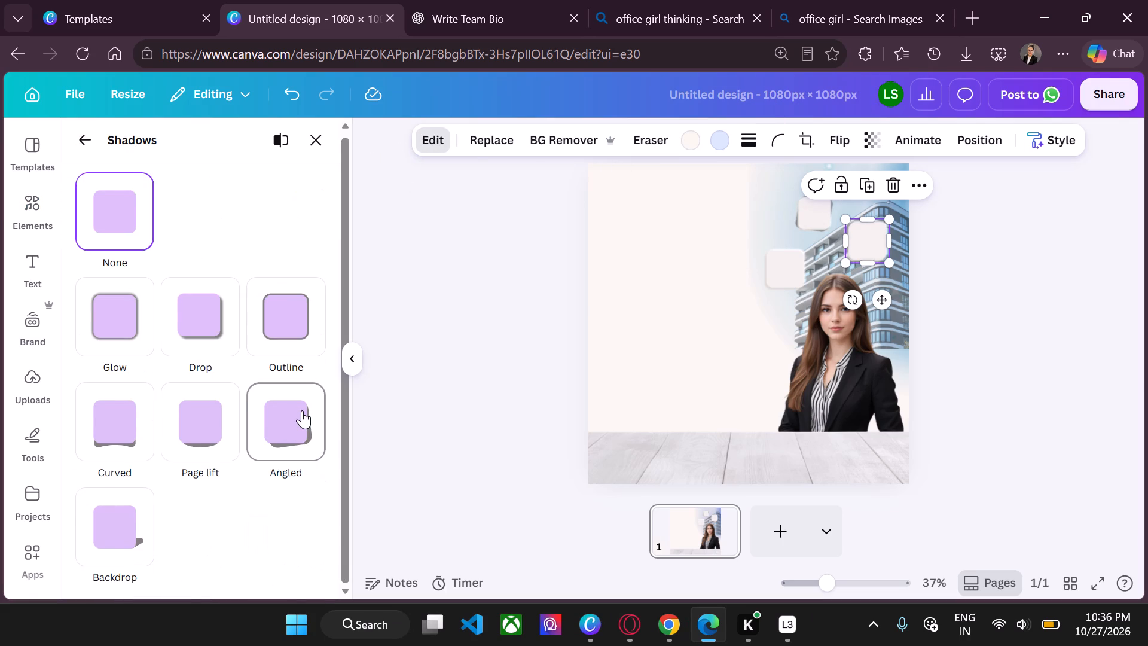
click(1060, 291)
click(1060, 291)
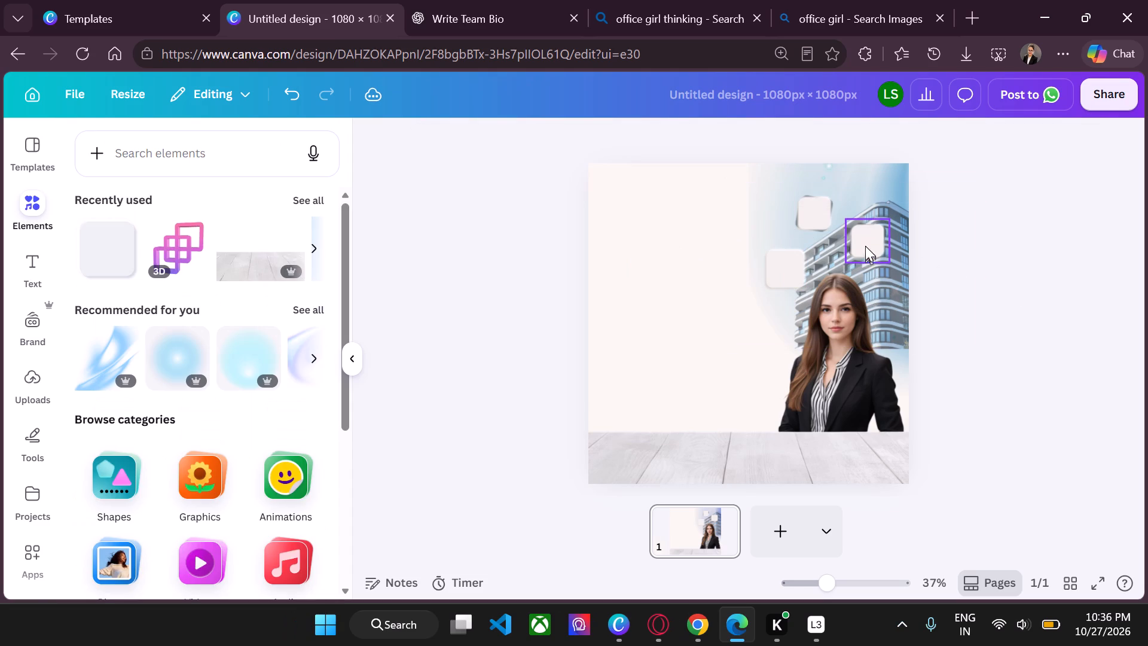
click(865, 237)
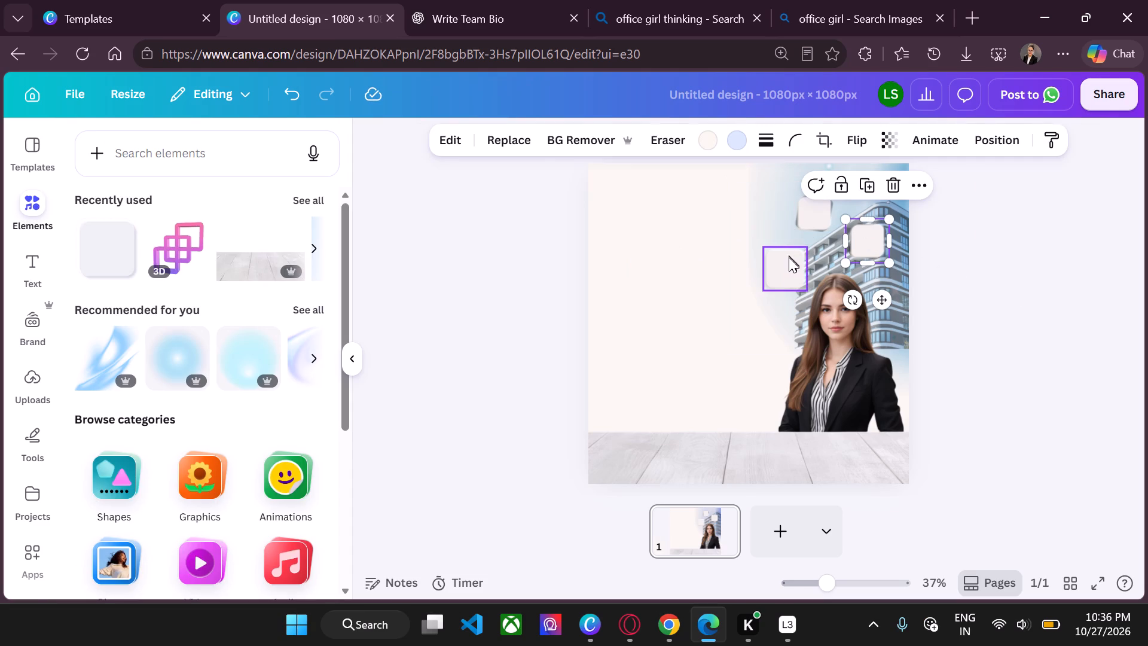
Apply an Angled shadow to the rounded square on the left side of the woman's head.
click(789, 257)
click(420, 141)
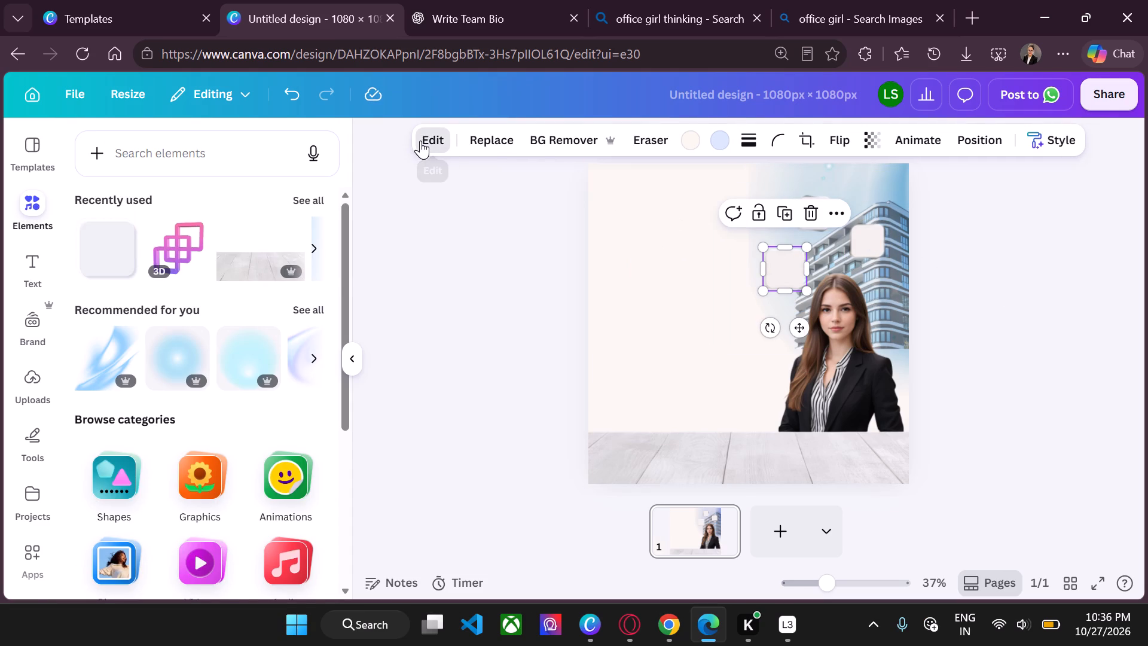
scroll(213, 345, down, 3)
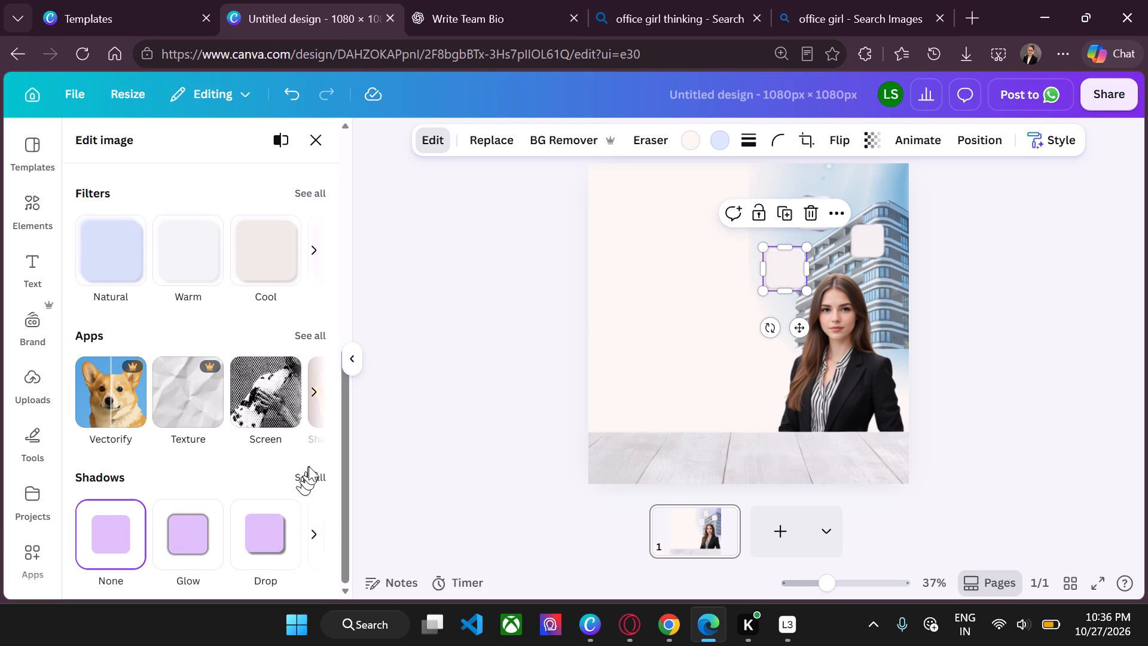
click(303, 477)
scroll(249, 468, down, 1)
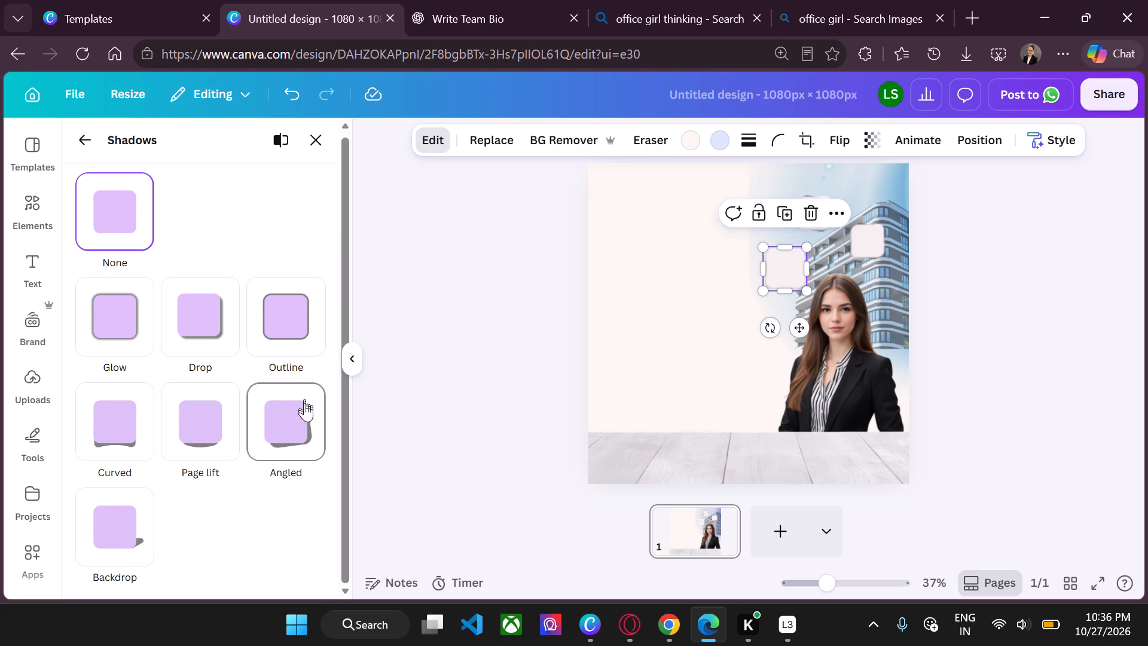
click(301, 410)
click(515, 287)
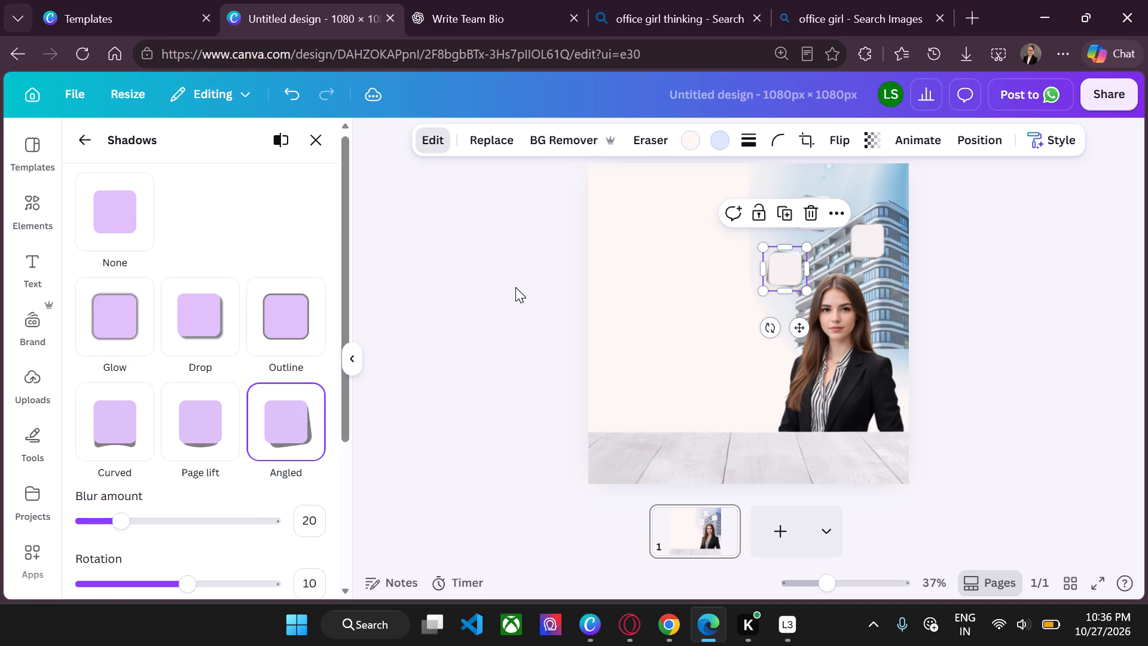
click(515, 287)
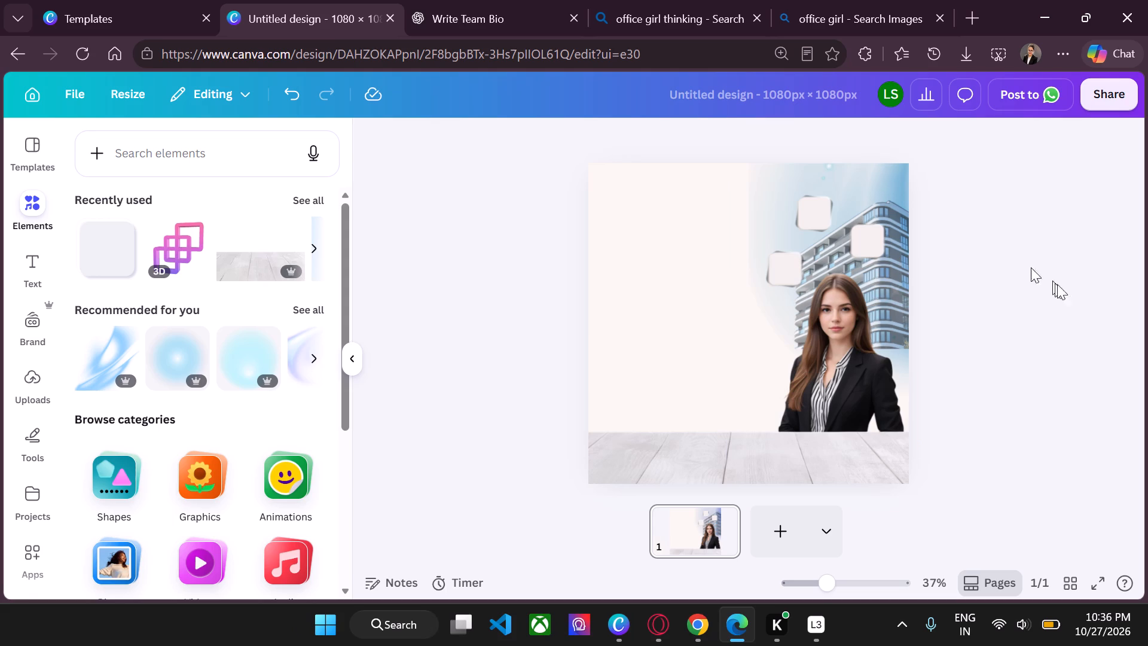
Try different positions for the building image and shift it slightly left behind the woman and the three squares.
click(905, 261)
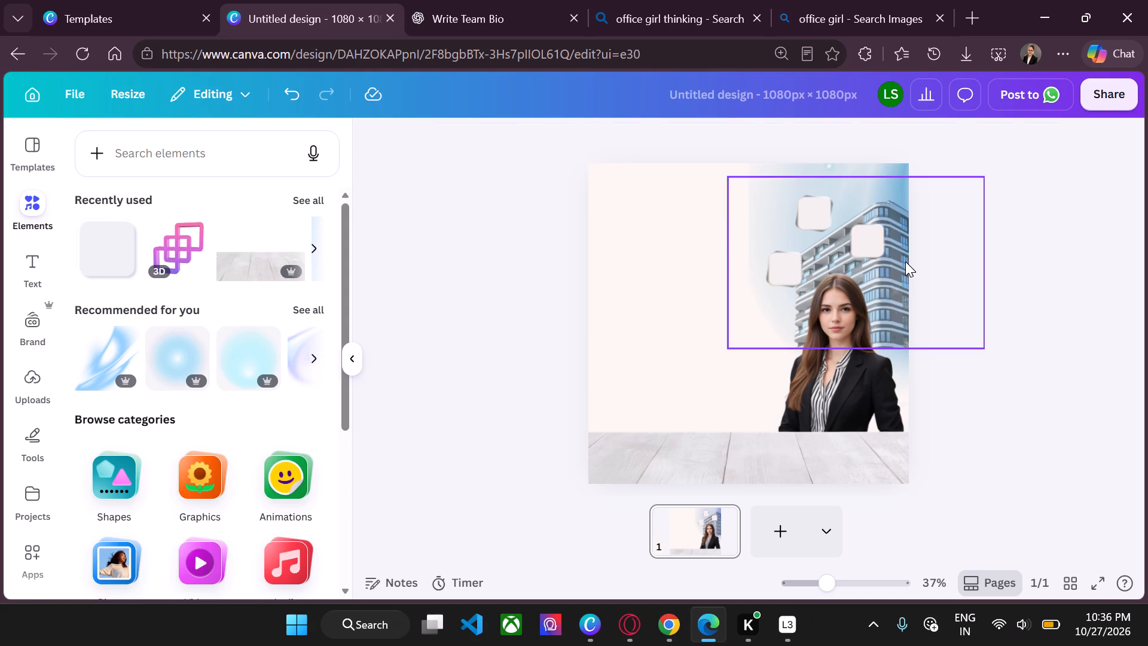
drag(905, 261, 894, 275)
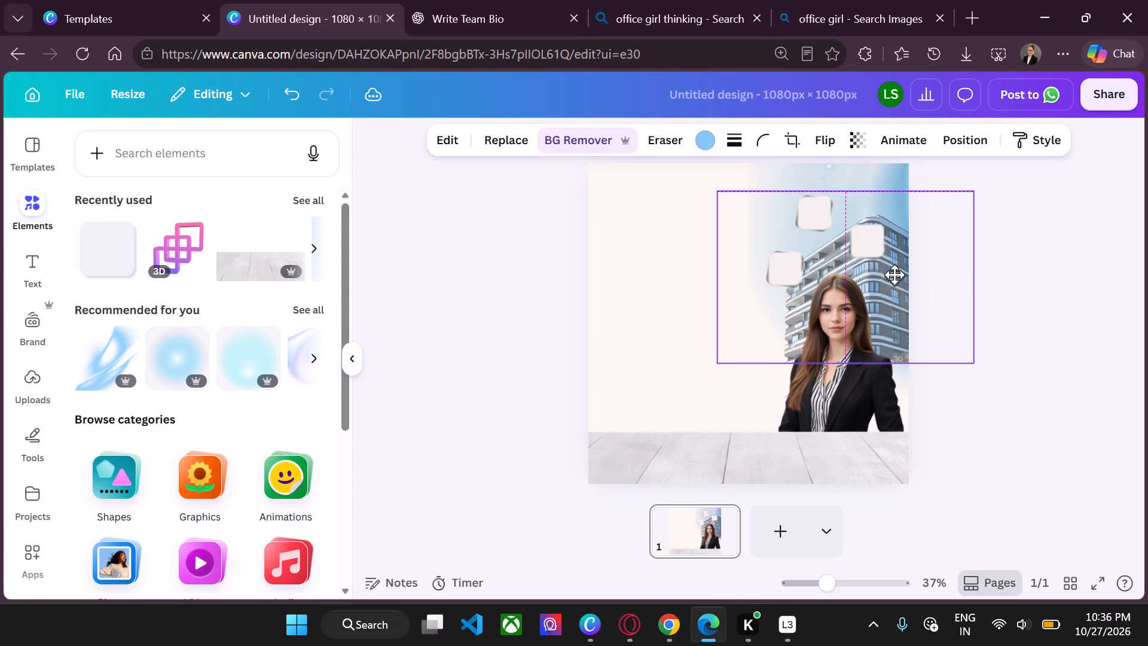
drag(894, 275, 910, 262)
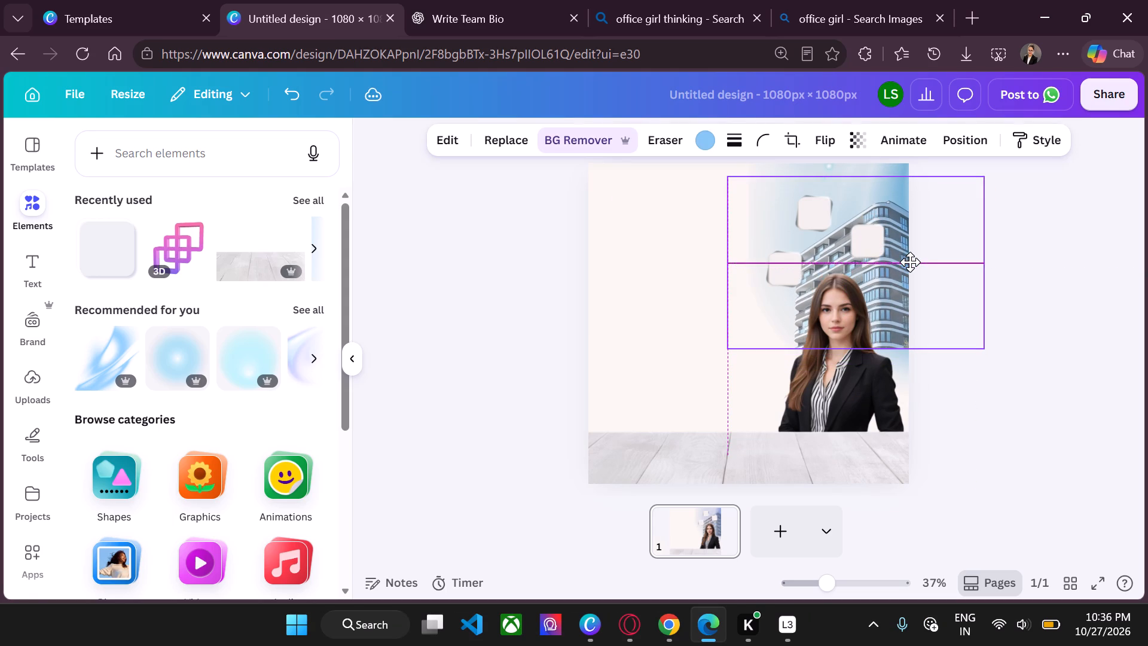
drag(910, 262, 904, 249)
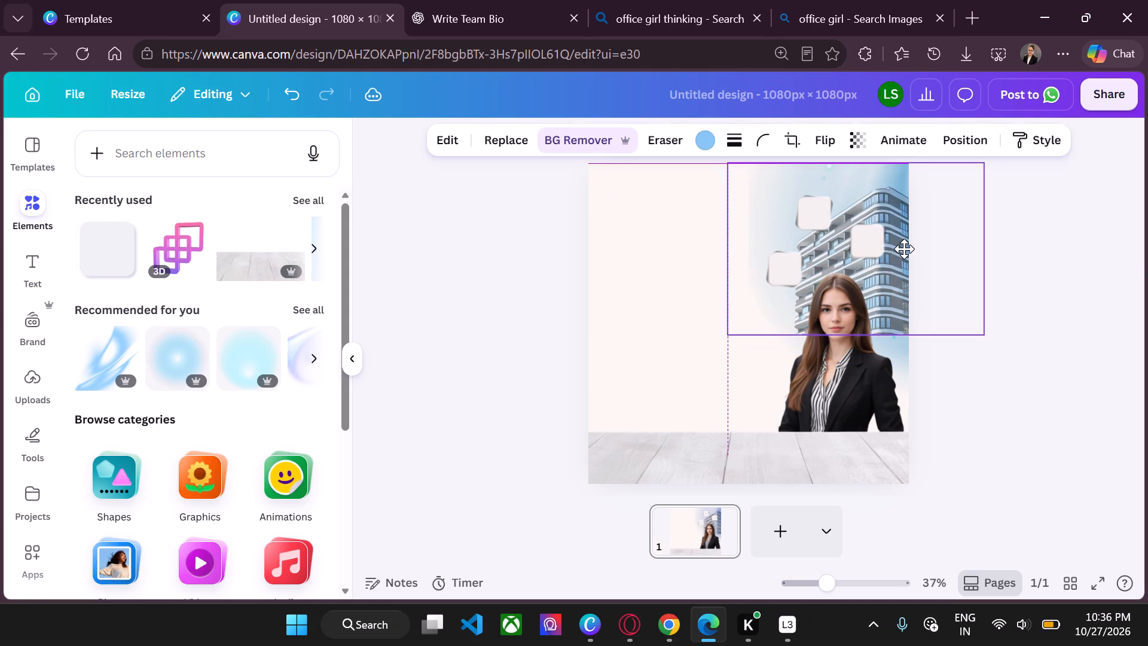
drag(904, 249, 889, 261)
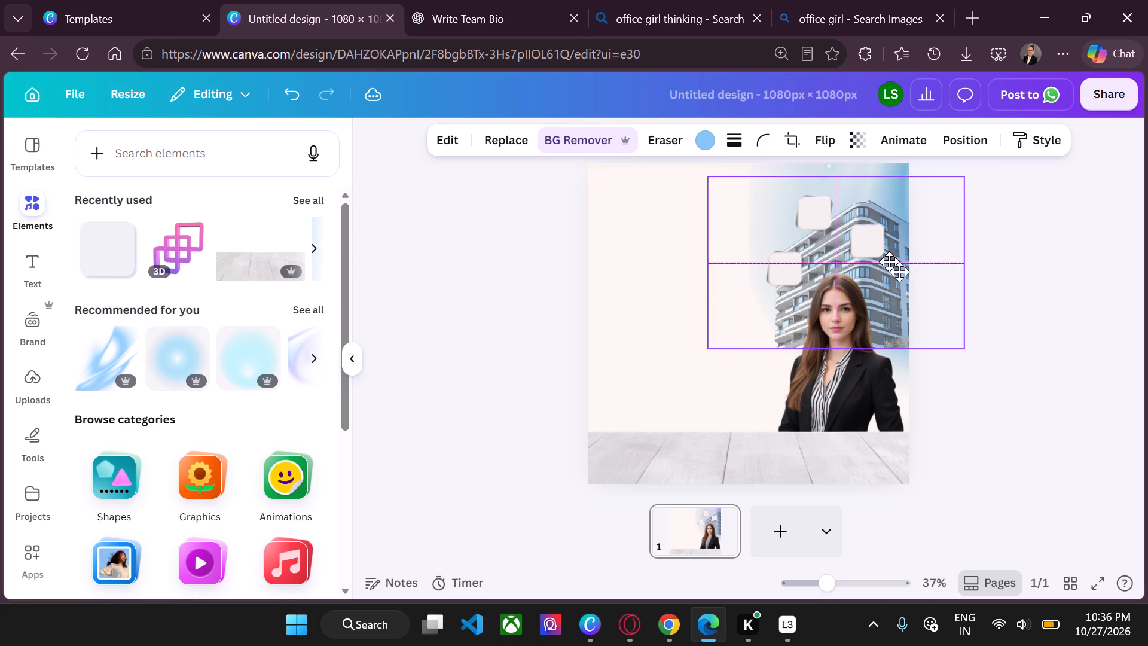
drag(889, 261, 885, 261)
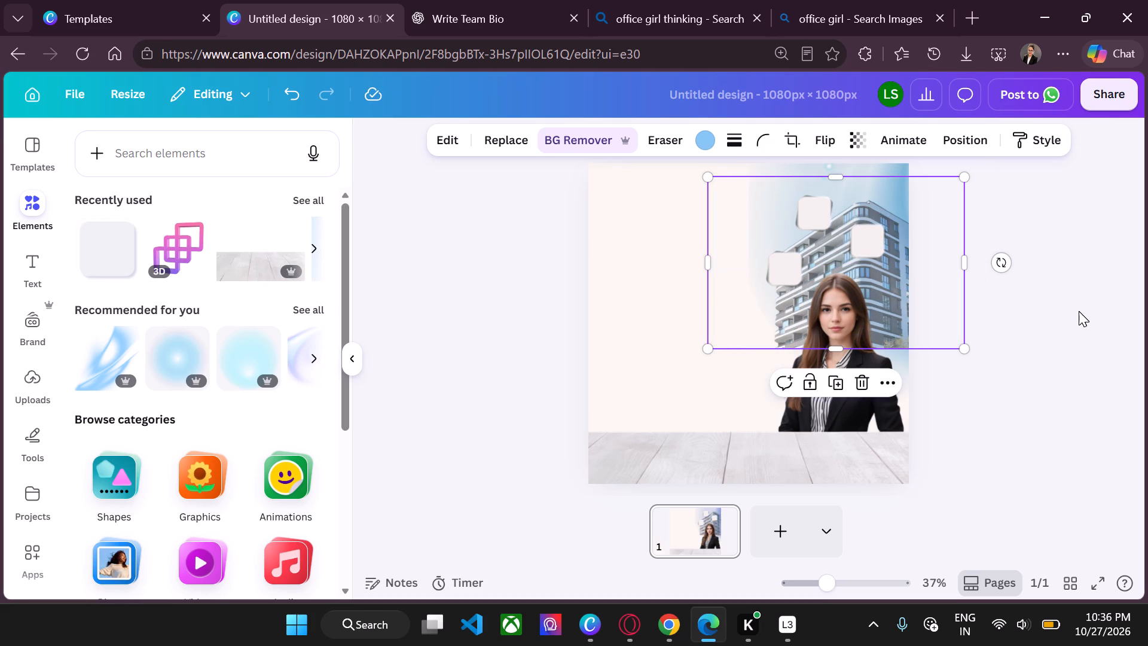
click(1079, 311)
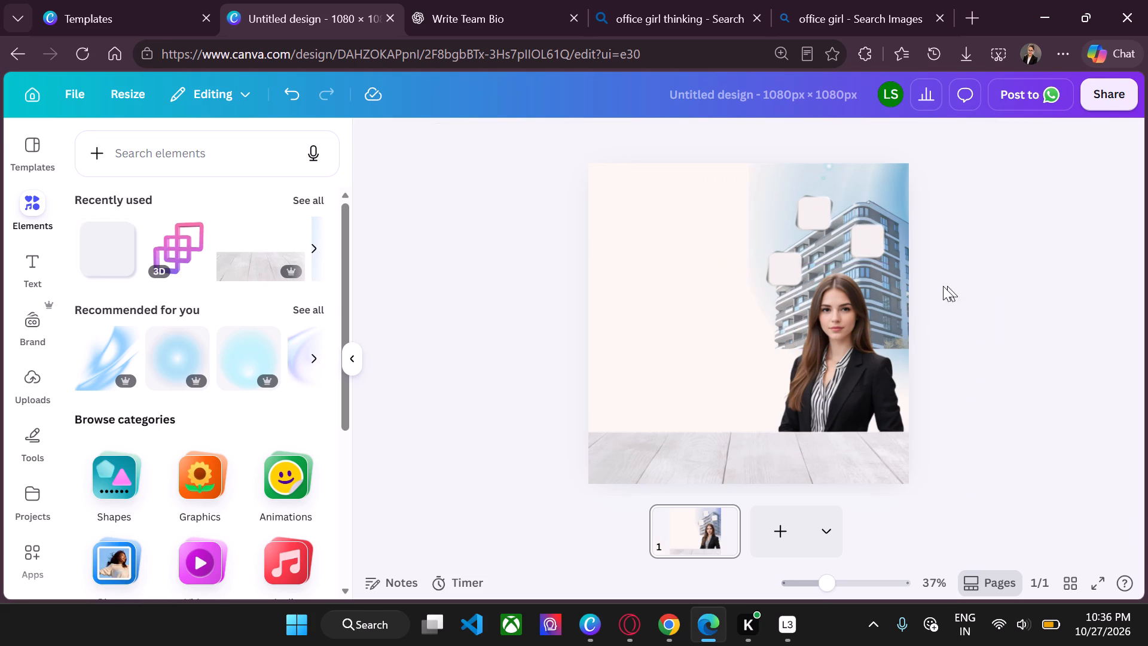
drag(900, 261, 913, 278)
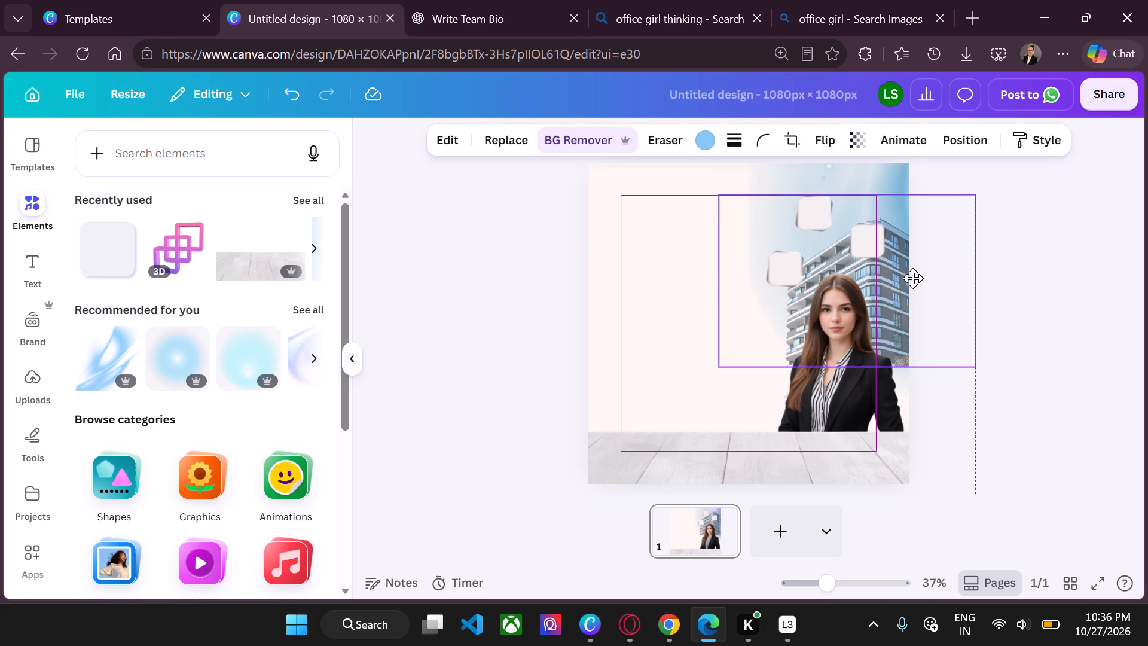
drag(913, 278, 913, 299)
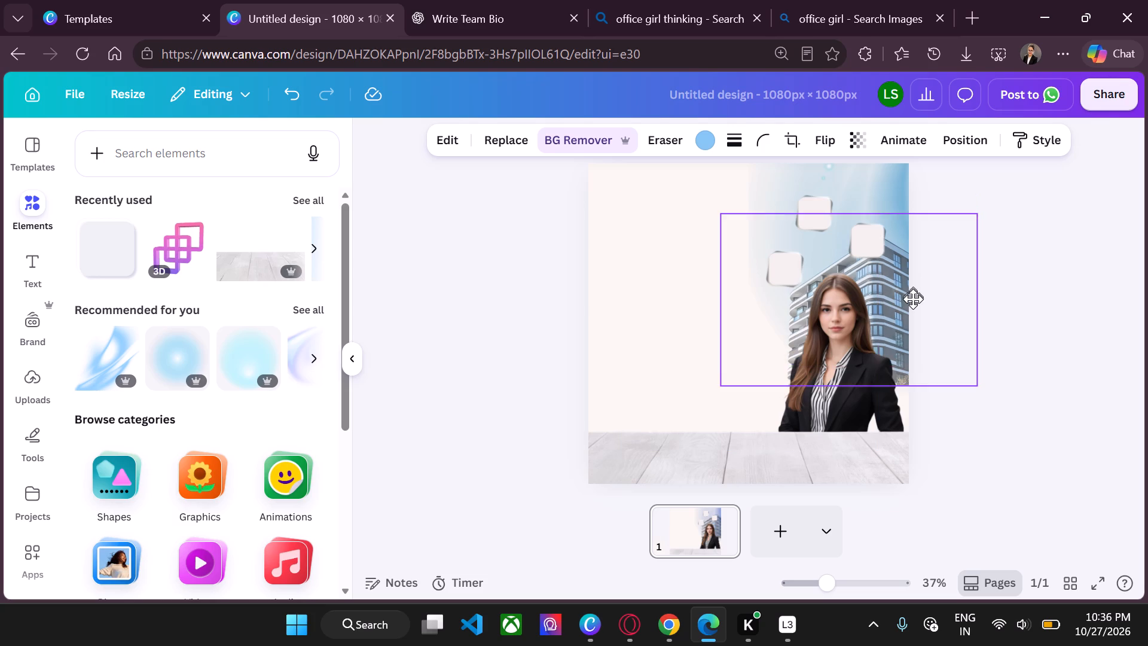
drag(913, 299, 908, 309)
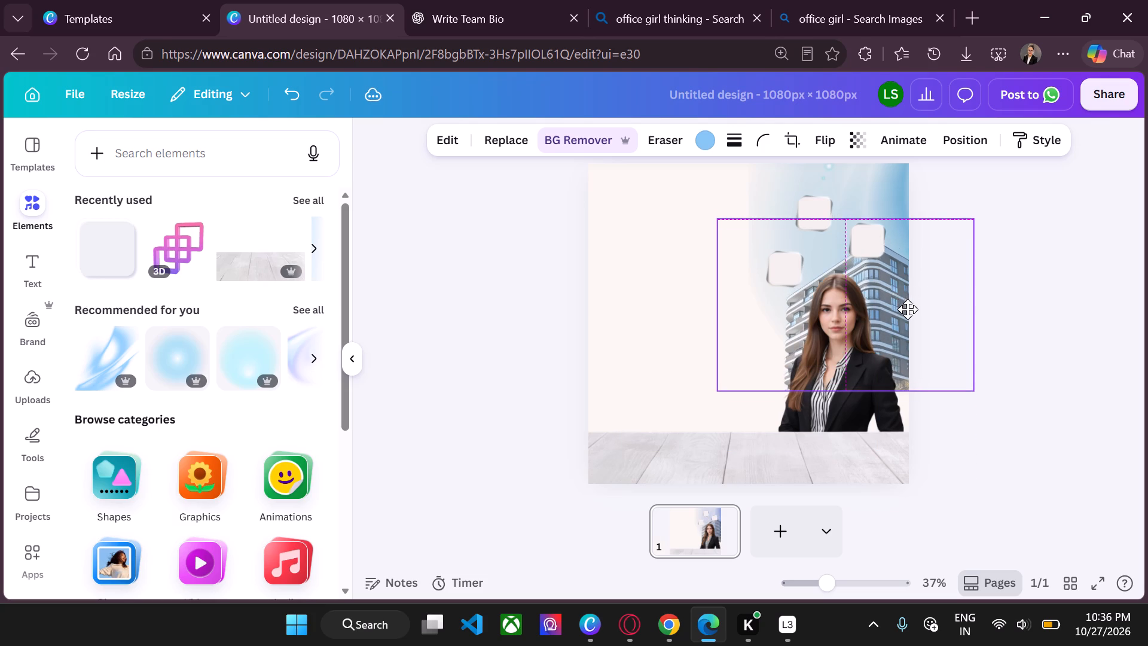
drag(908, 309, 933, 264)
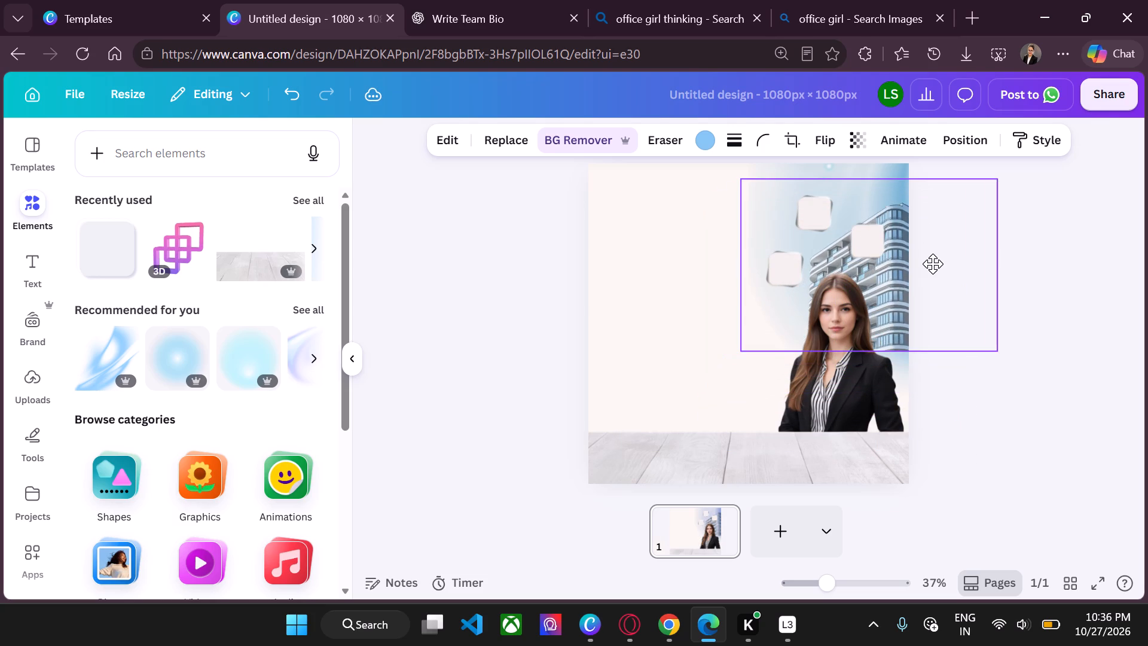
drag(933, 264, 909, 270)
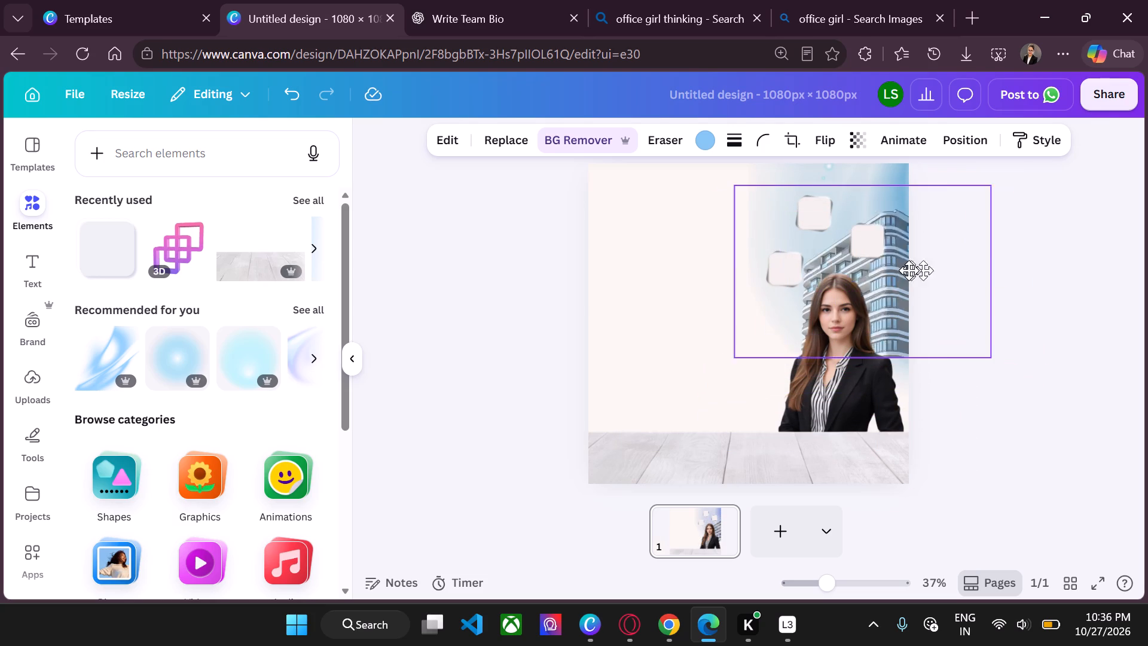
drag(909, 270, 903, 260)
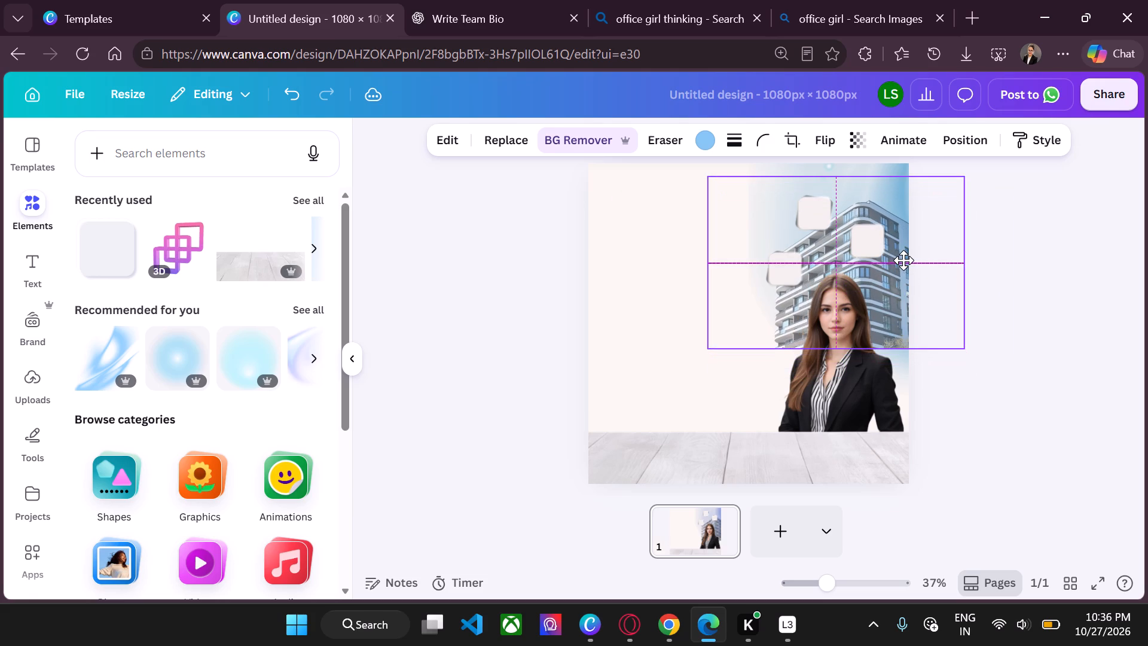
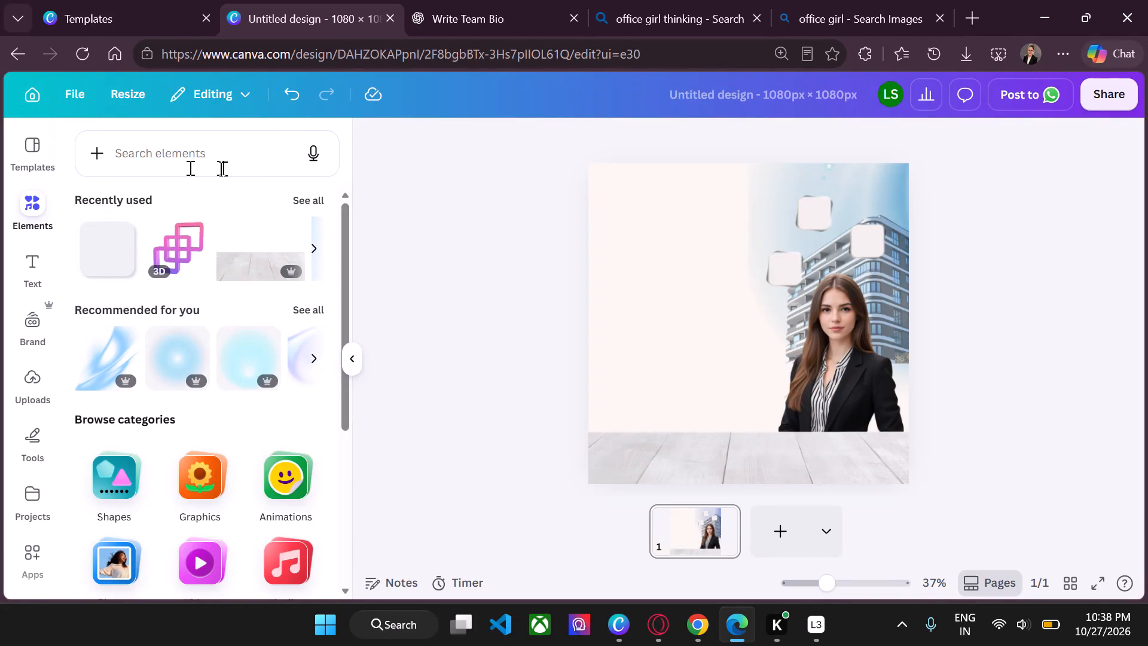
Search the elements for "professional woman working laptop bright modern office" and show all photo results.
click(194, 163)
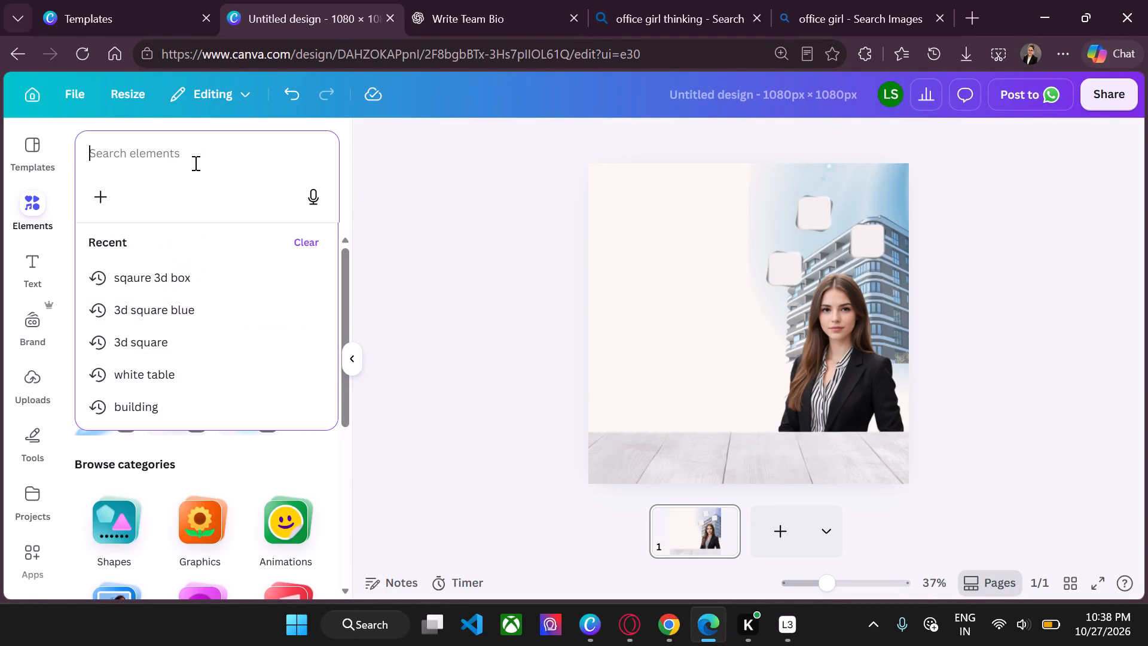
text(professional woman working)
key(space)
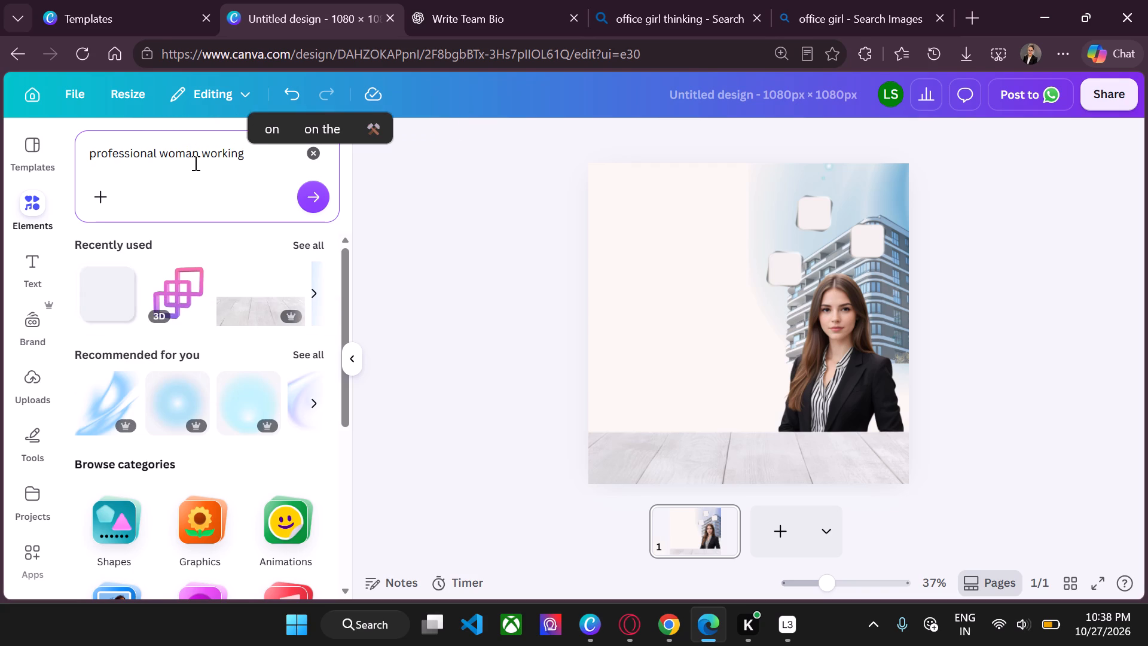
text(laptop bright modern office)
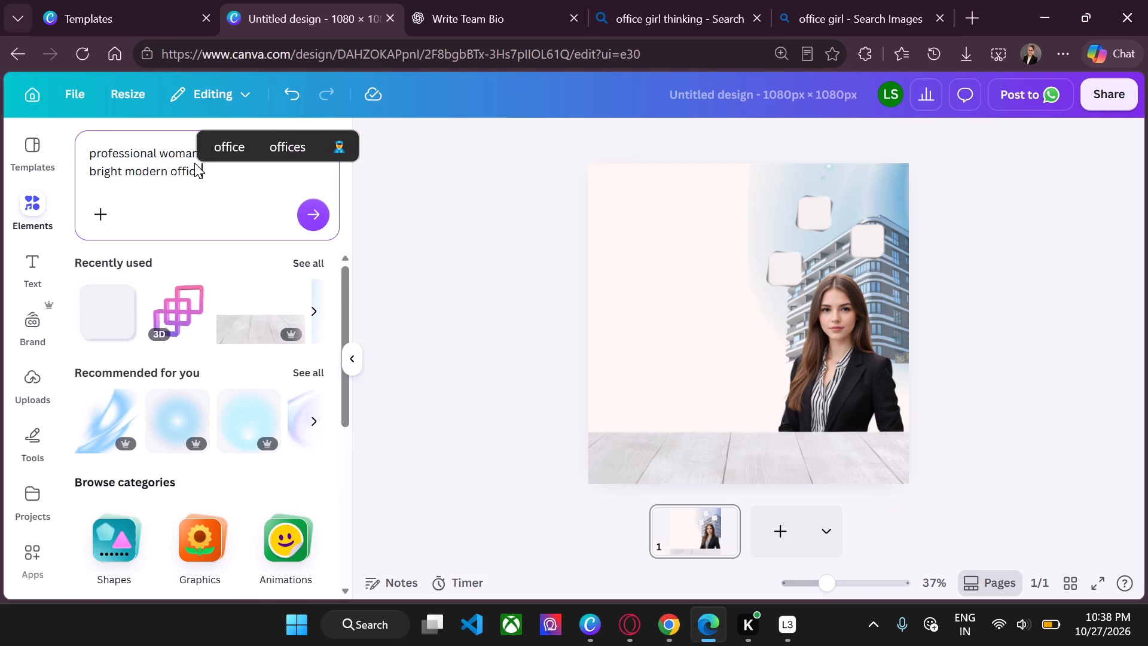
key(Return)
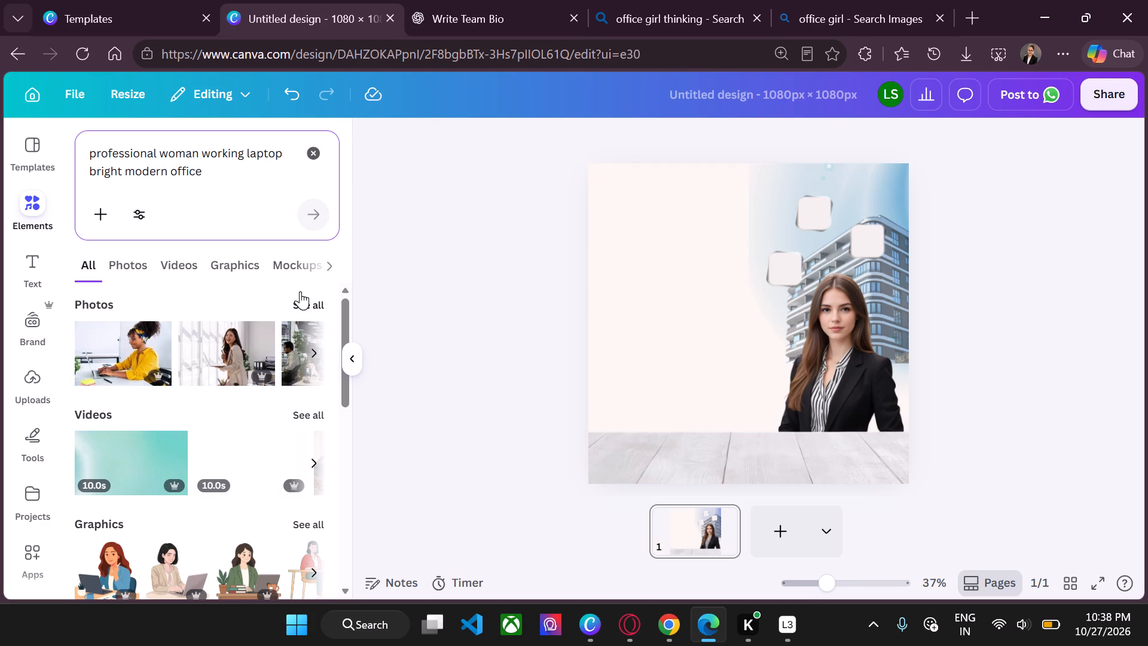
click(310, 309)
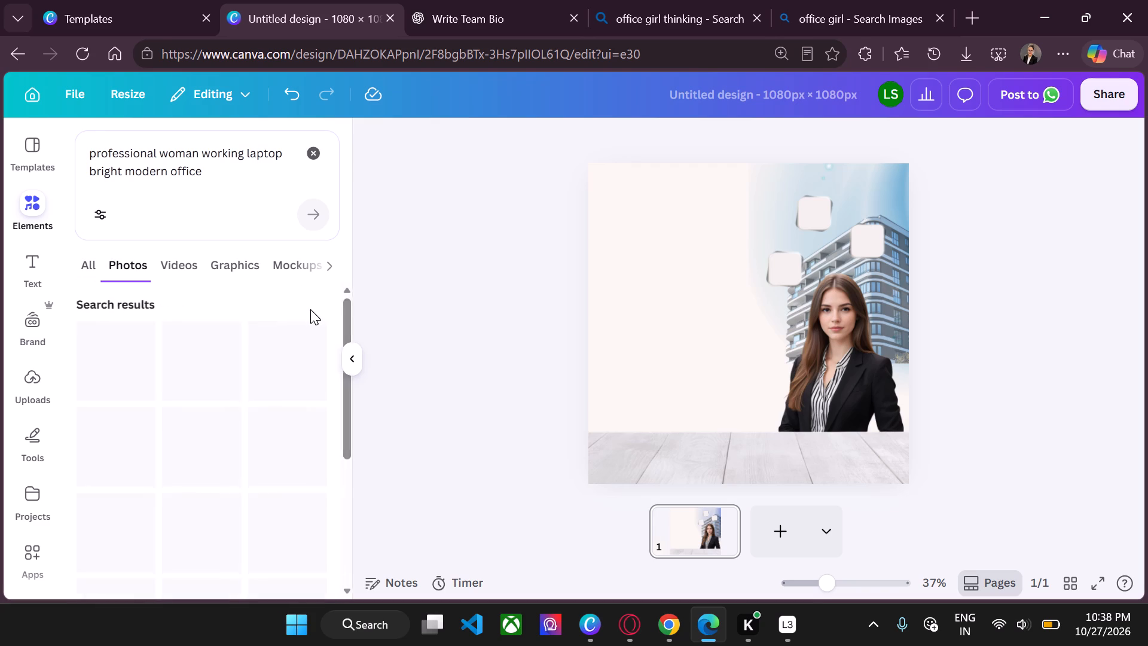
Add the photo of a woman in a white shirt working on a laptop at a white desk against a dark backdrop.
scroll(238, 354, down, 1)
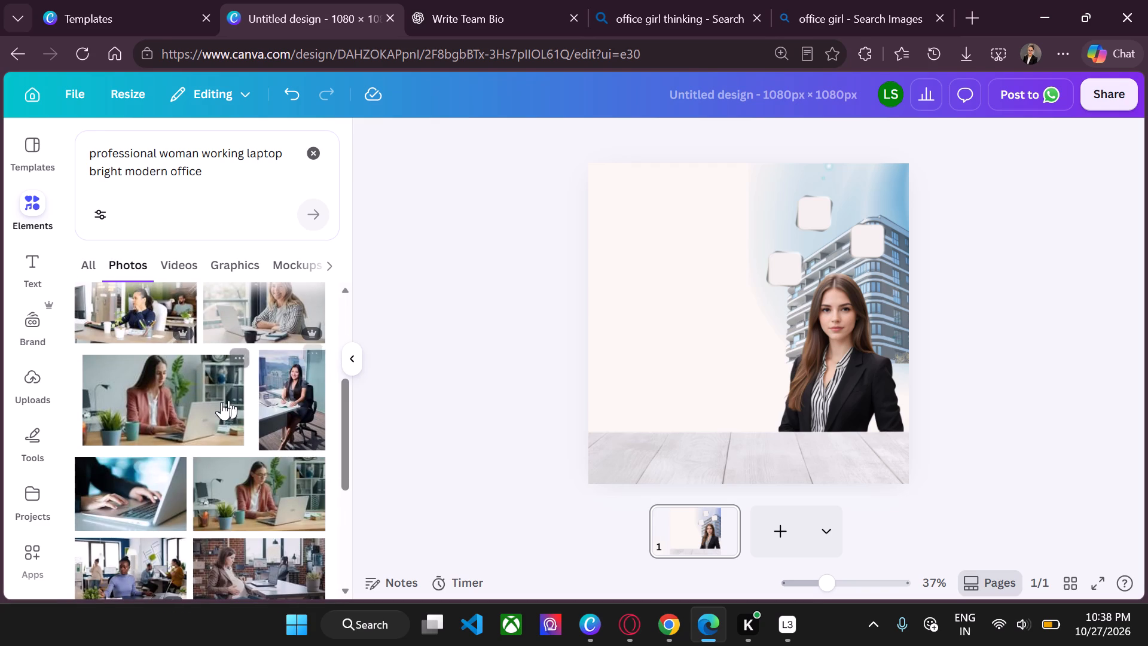
scroll(221, 403, down, 3)
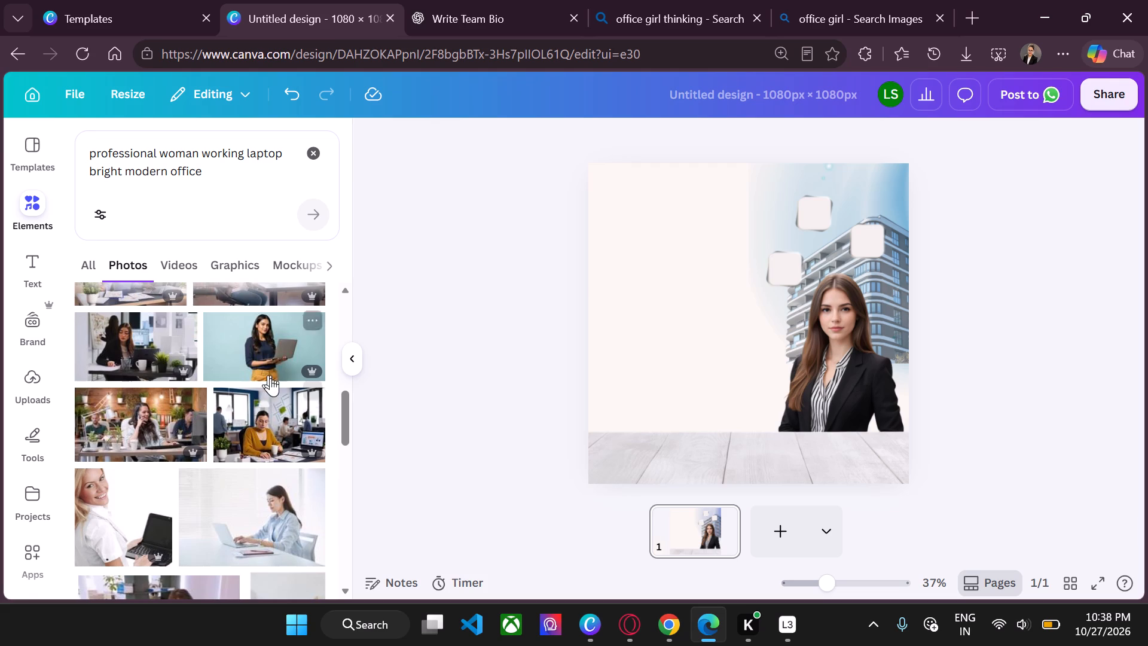
scroll(185, 409, down, 1)
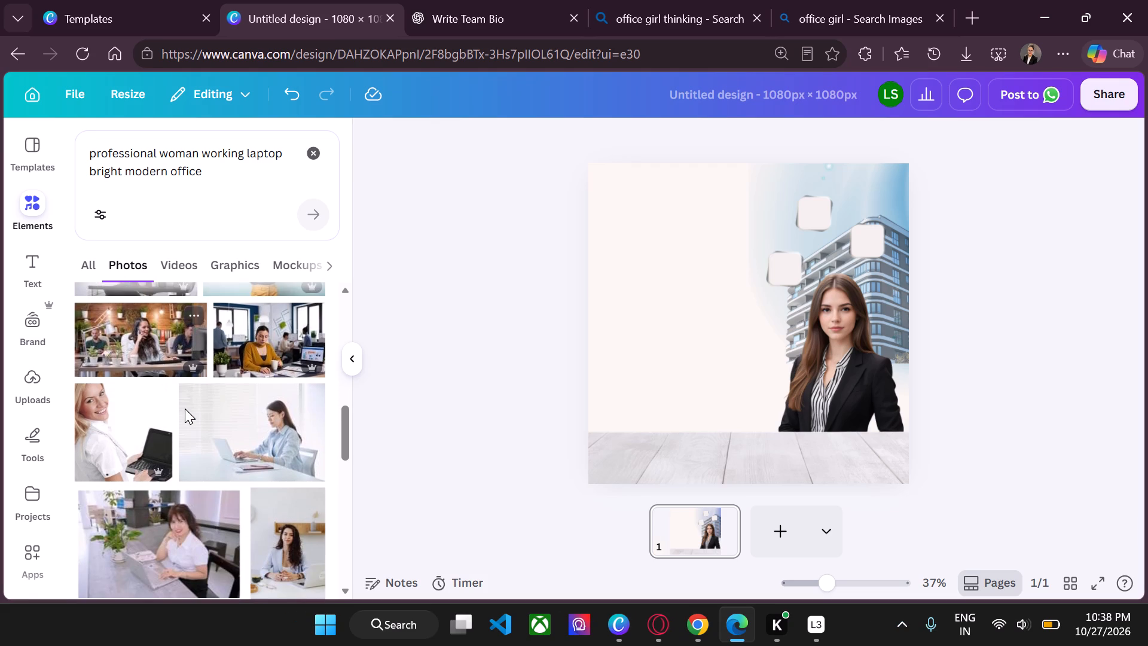
scroll(185, 409, down, 3)
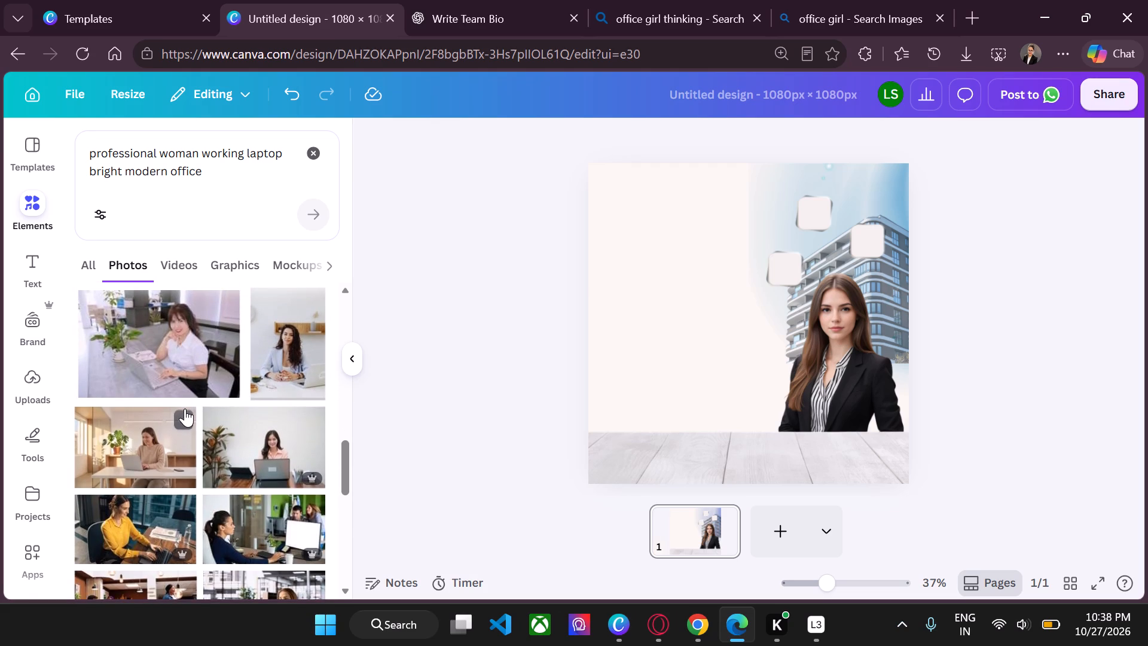
scroll(135, 462, down, 1)
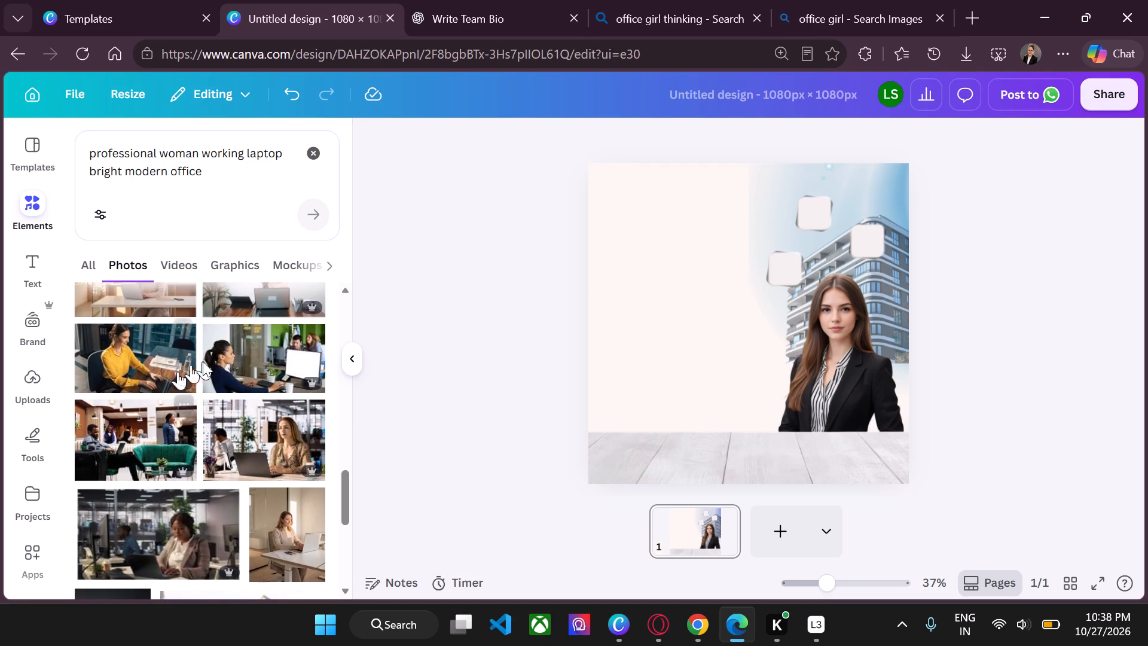
scroll(221, 375, down, 2)
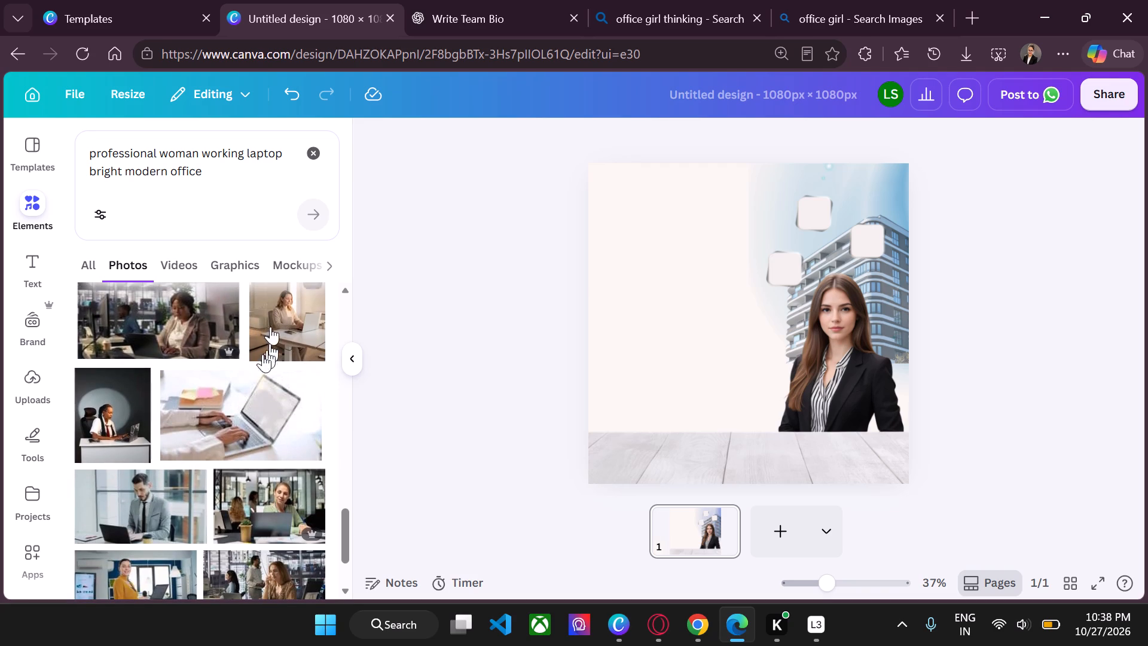
click(110, 425)
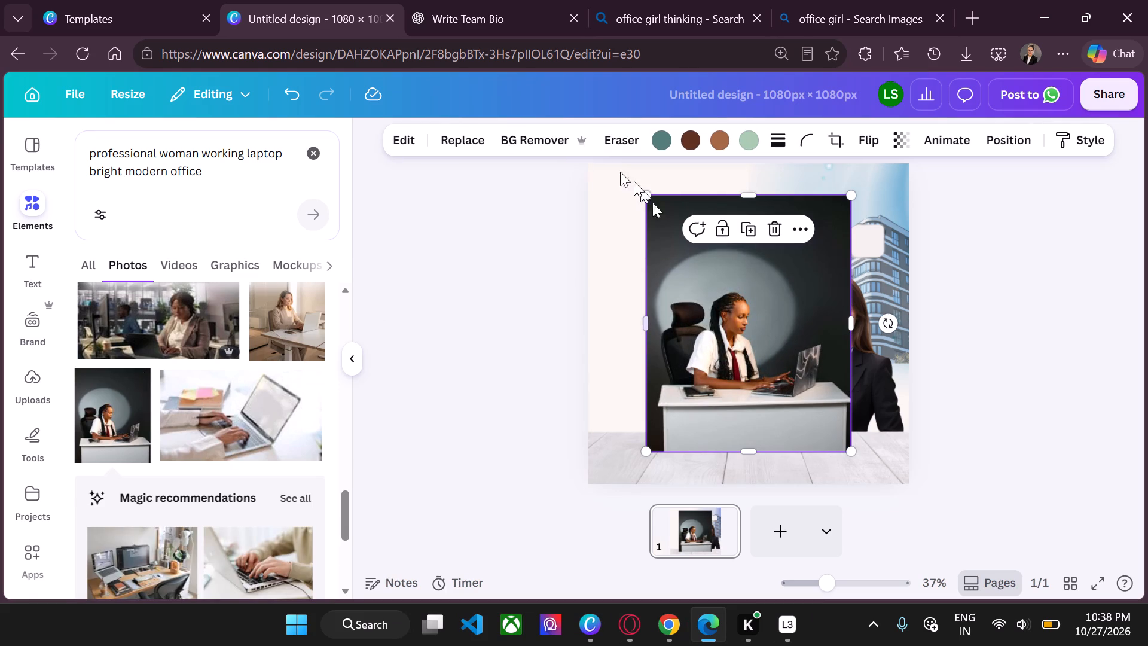
Remove the background from the desk woman photo and flip it horizontally.
click(524, 139)
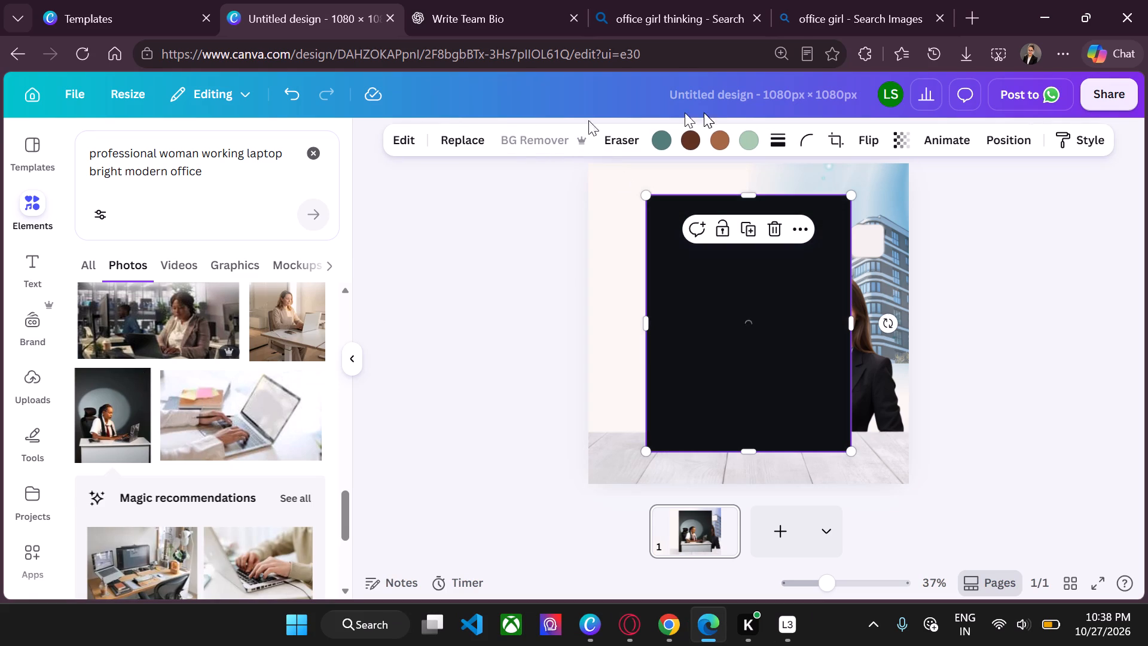
click(870, 141)
click(851, 184)
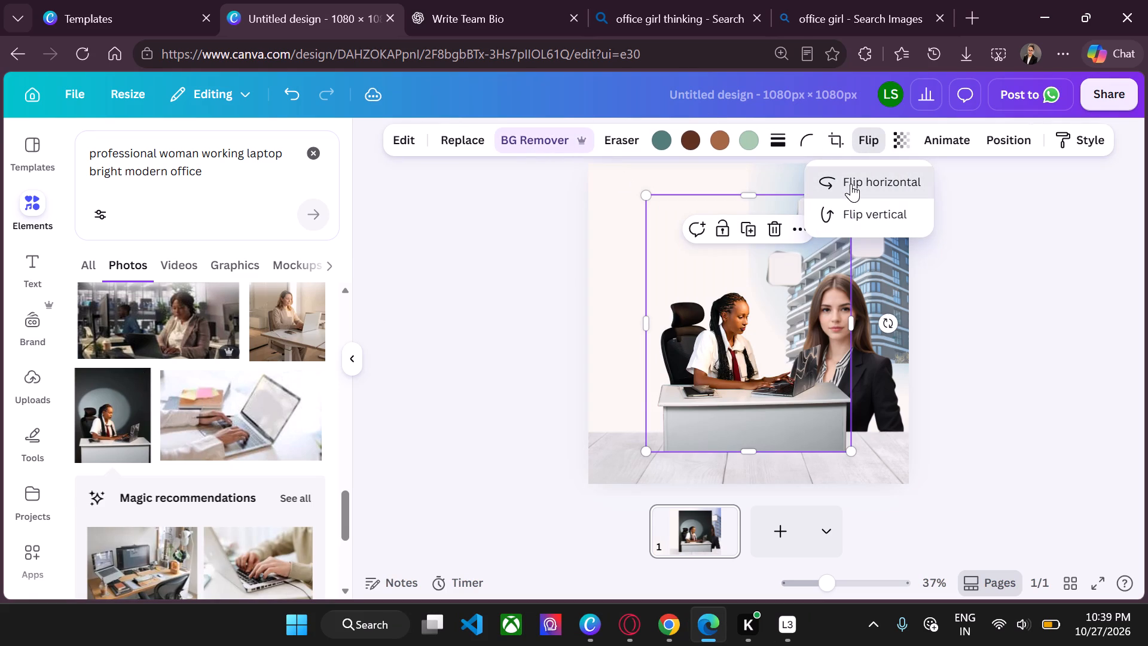
click(1061, 336)
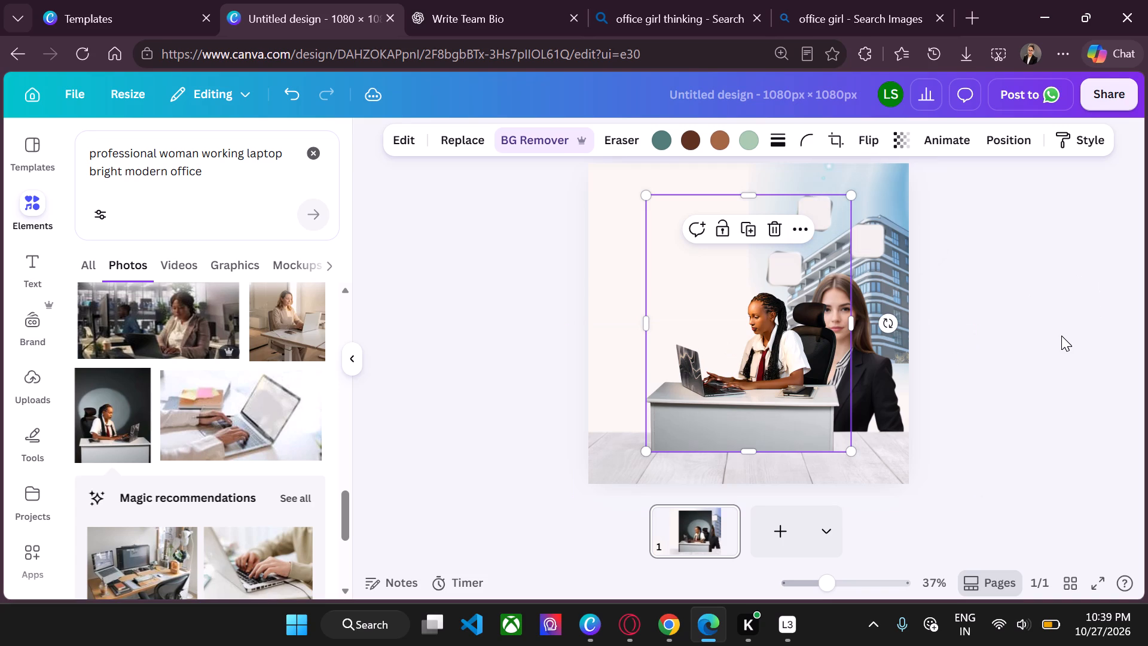
click(1061, 336)
Move the desk woman cutout aside and delete the standing woman in the black blazer.
click(773, 400)
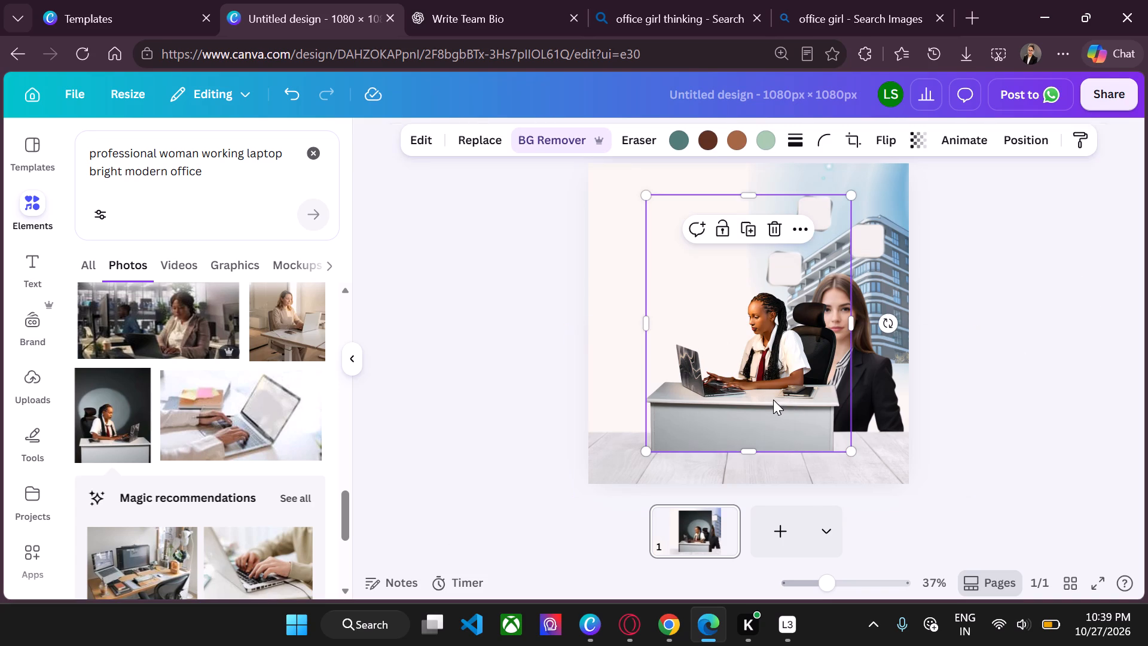
drag(773, 400, 851, 436)
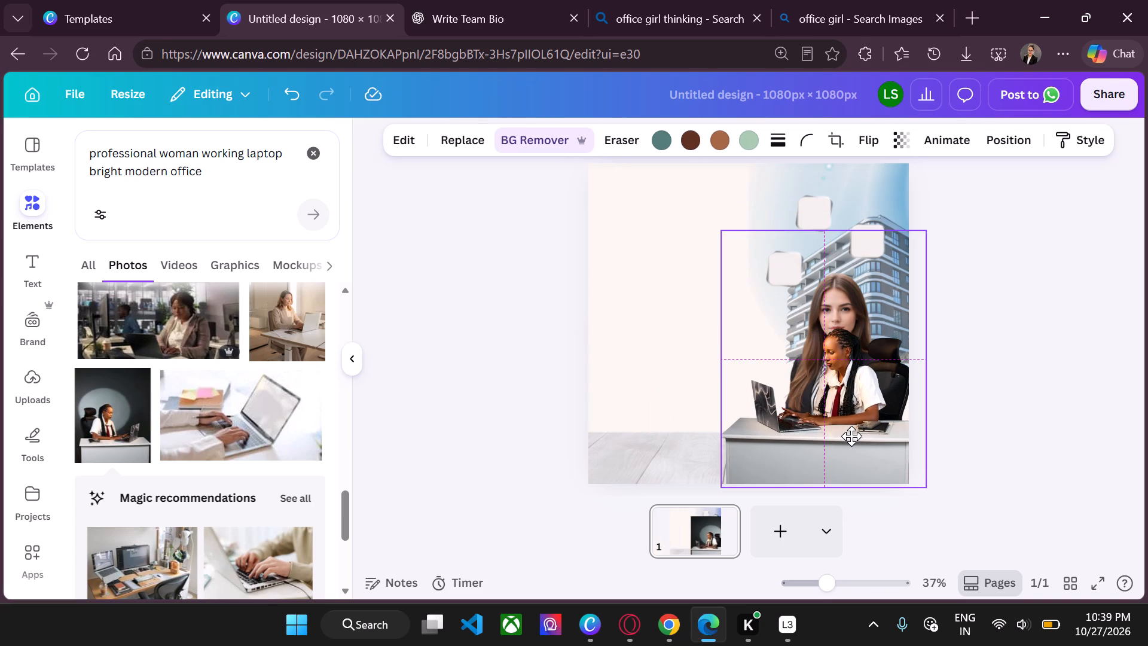
drag(851, 436, 710, 387)
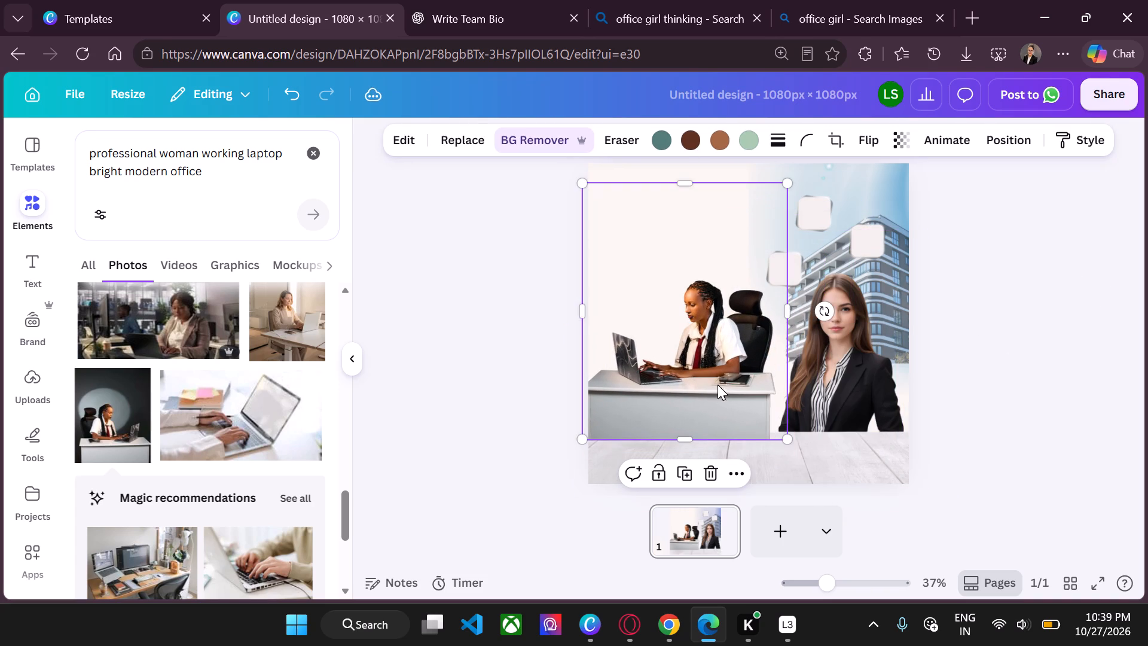
click(856, 306)
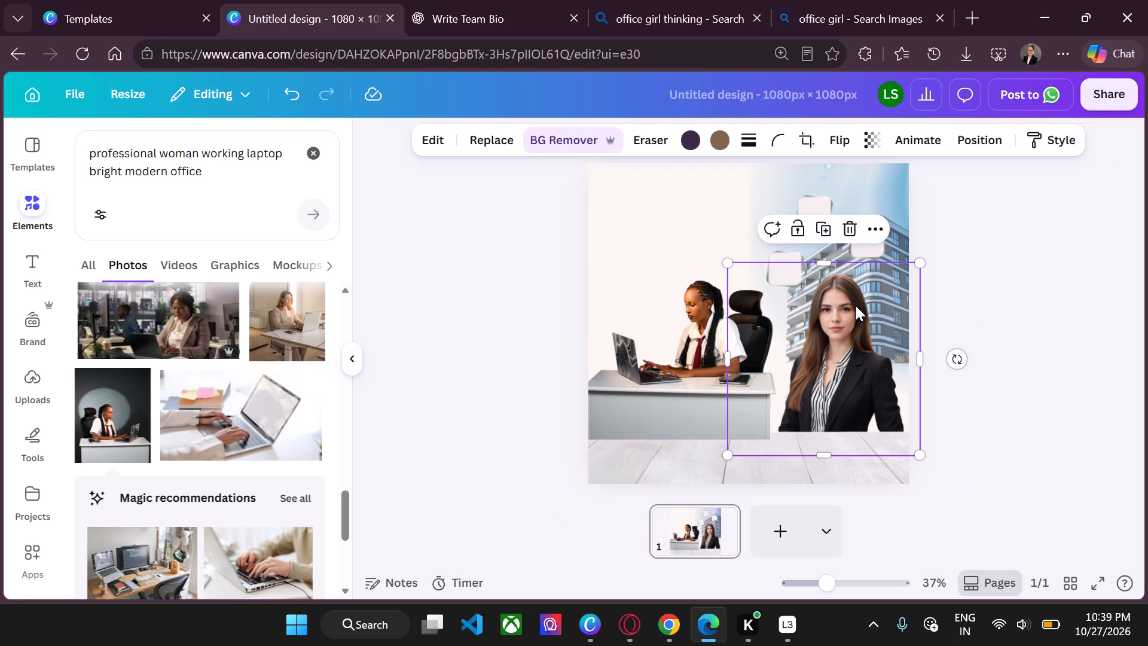
key(BackSpace)
Place the desk woman in front of the building and enlarge her to fill the design's lower right corner.
drag(704, 368, 843, 410)
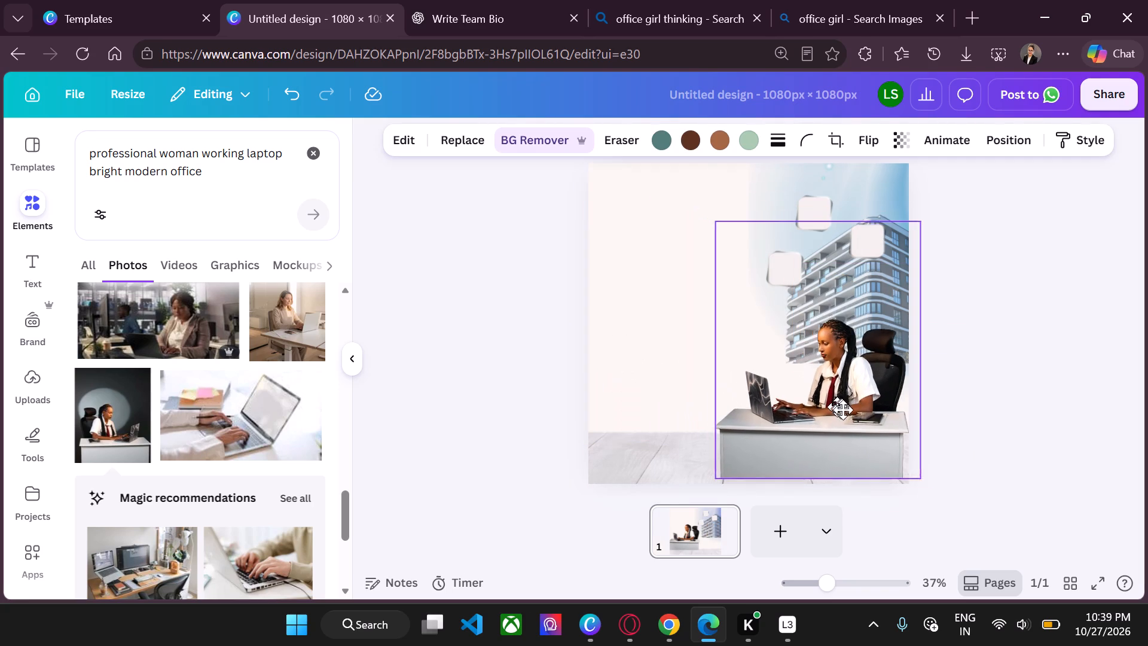
drag(843, 410, 844, 407)
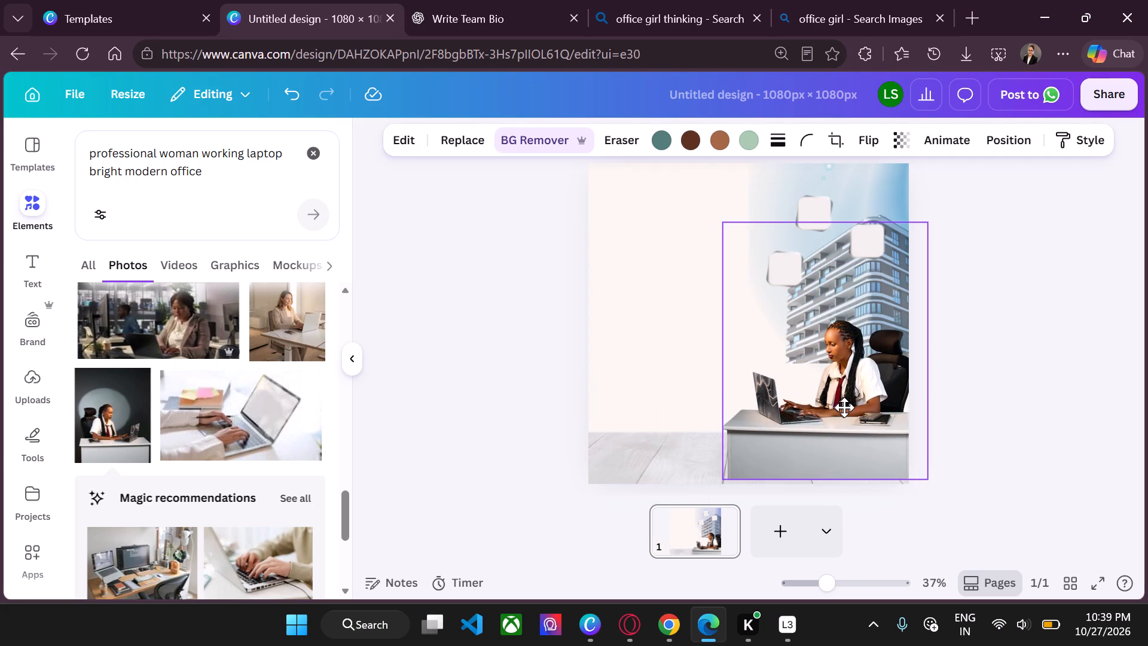
drag(844, 407, 842, 417)
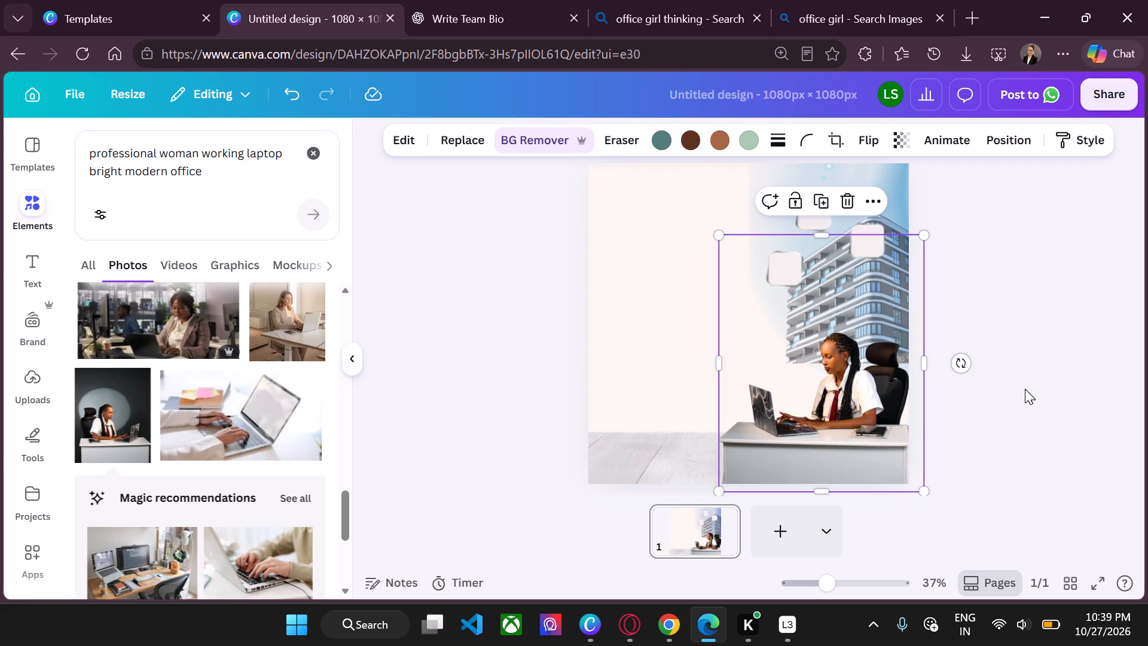
click(1025, 389)
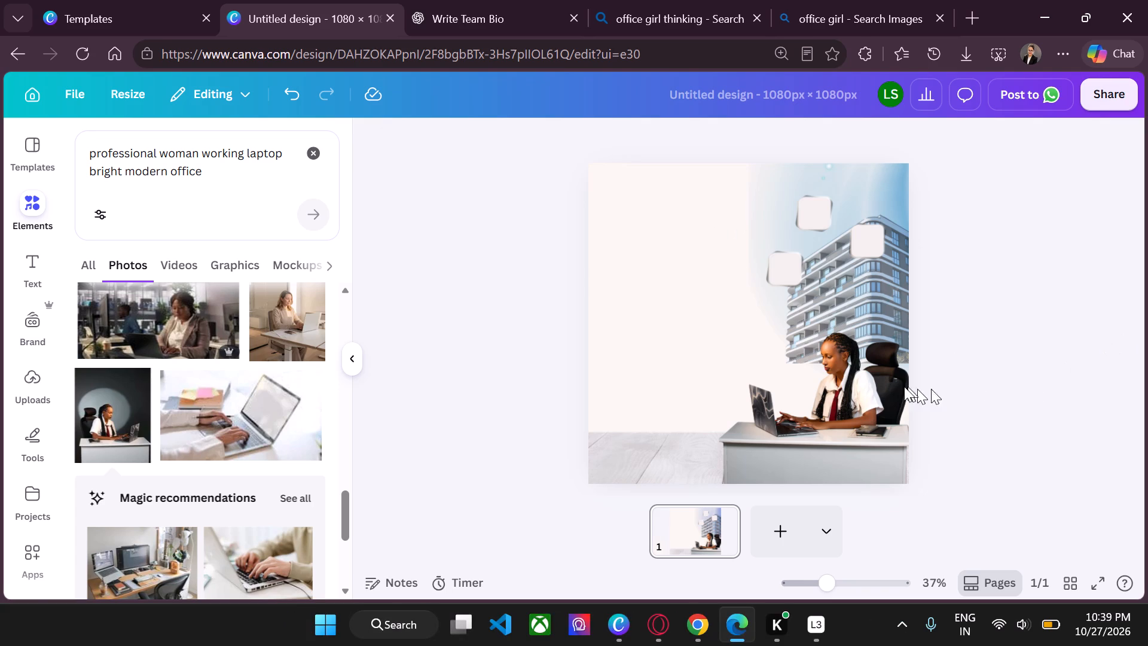
drag(808, 407, 786, 359)
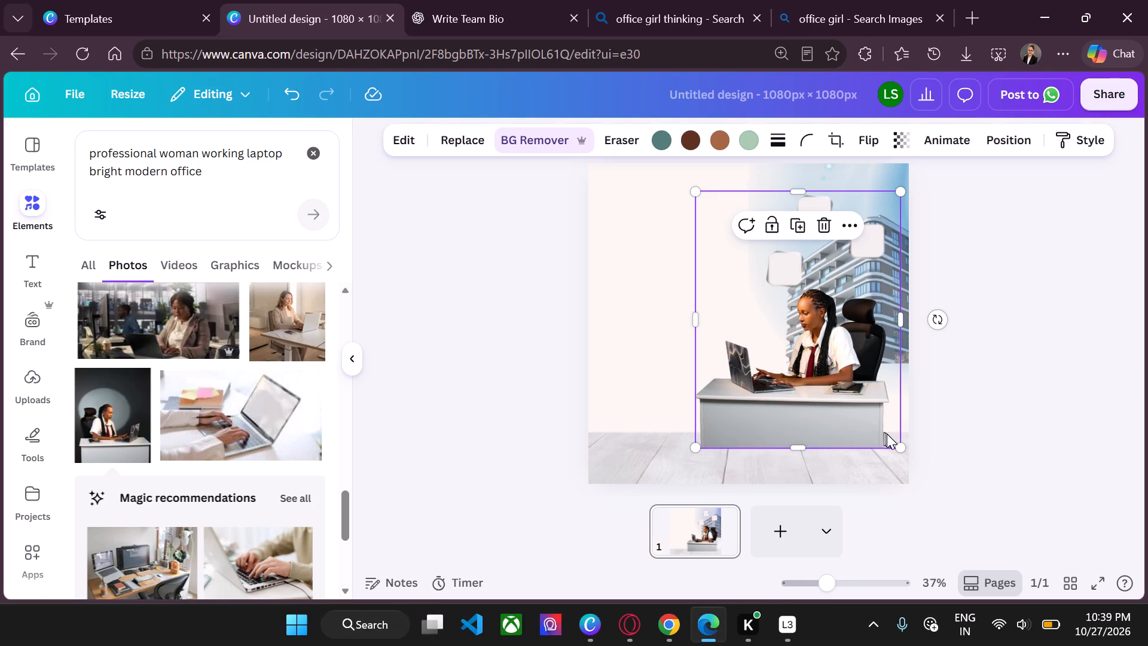
drag(899, 452, 932, 494)
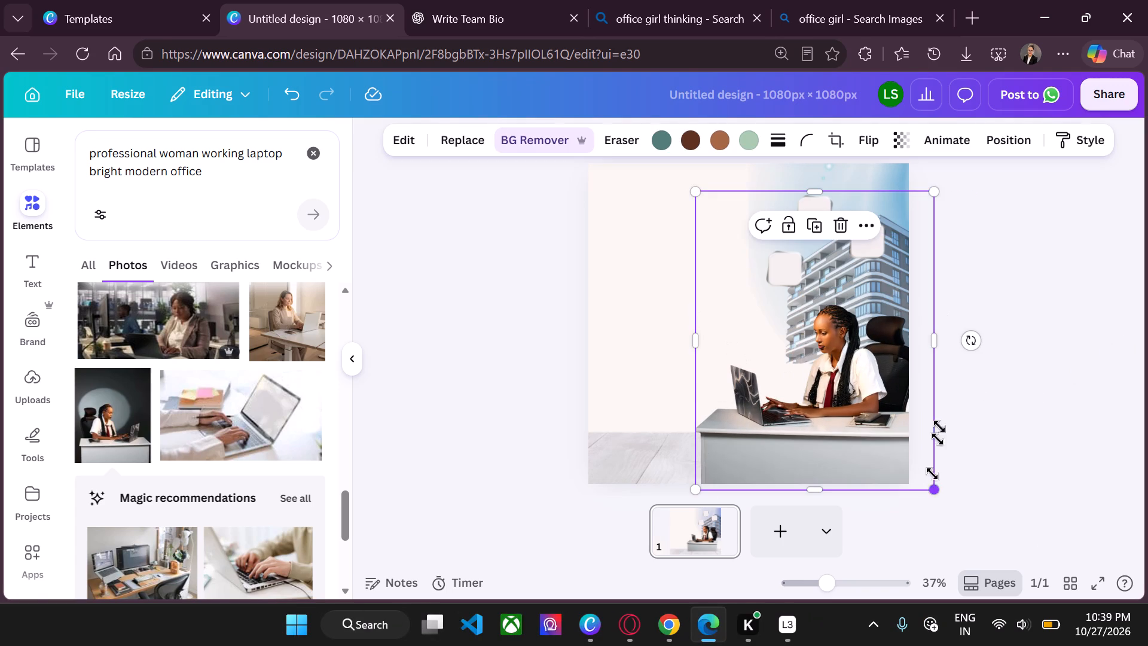
click(1095, 367)
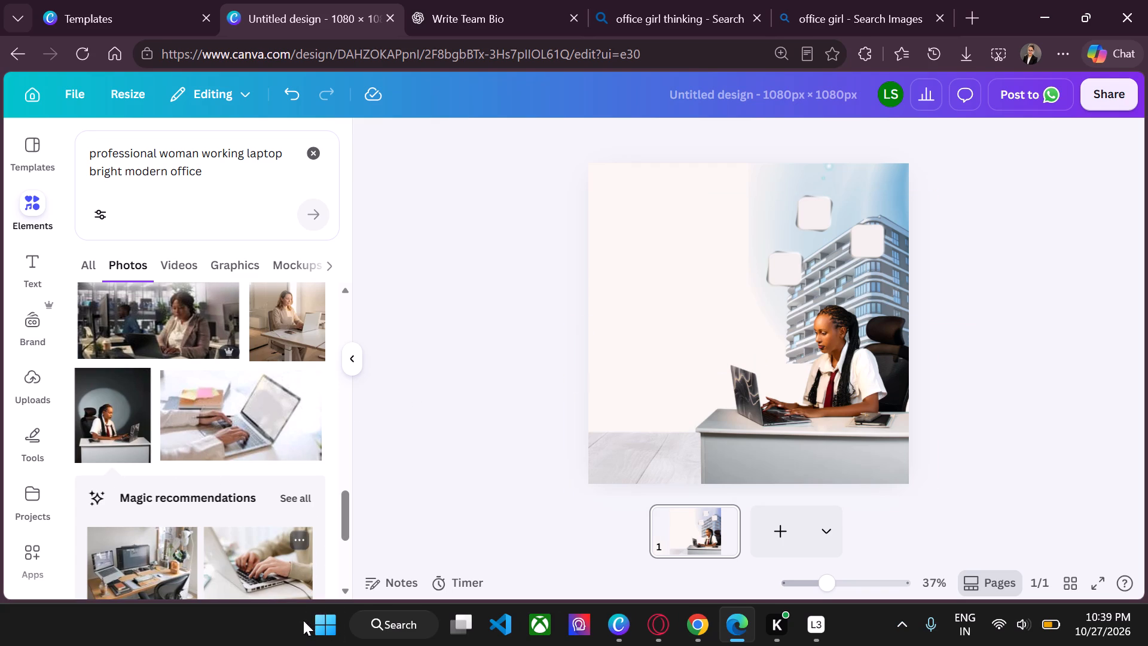
click(344, 275)
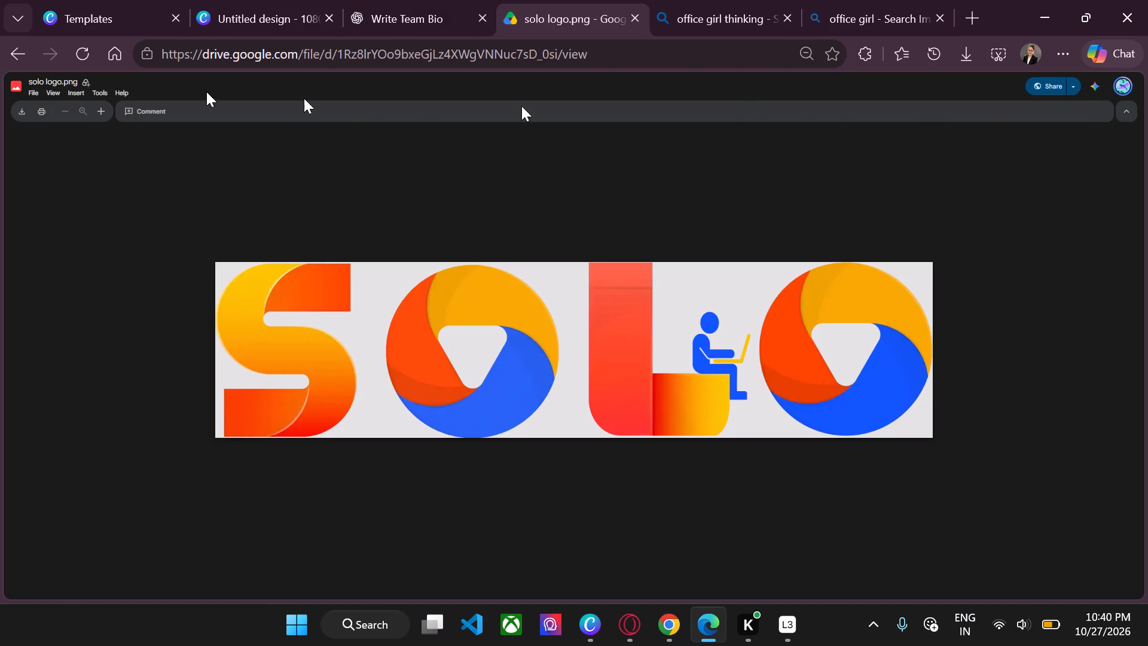
click(19, 116)
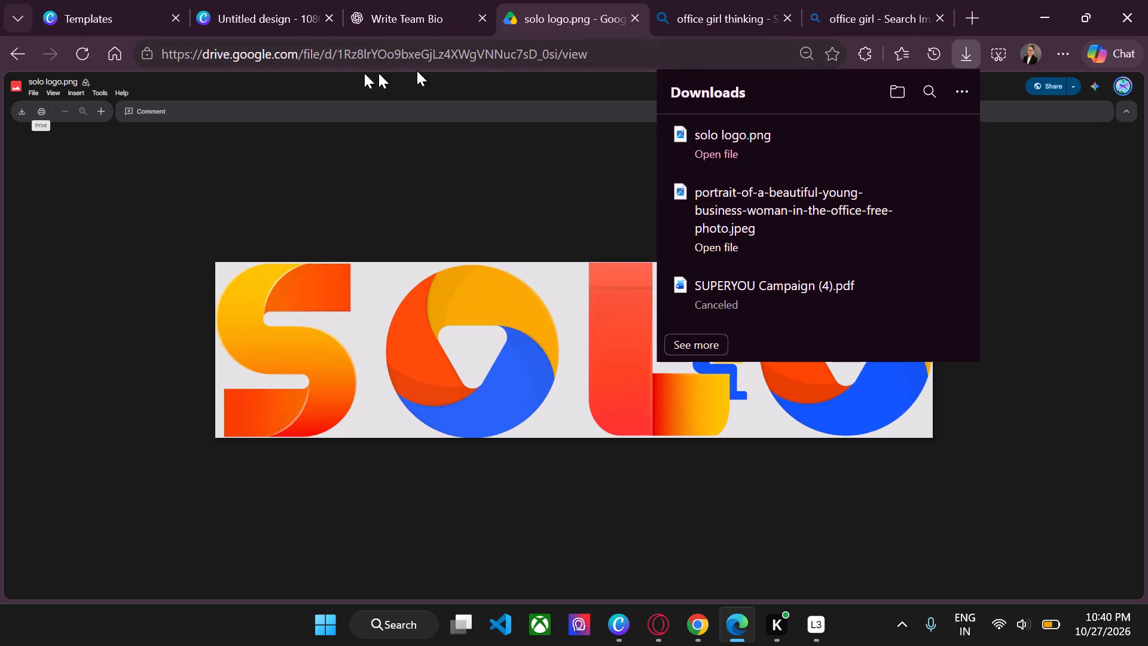
Switch to the Canva design, upload solo logo.png from Downloads and add it to the page.
click(235, 6)
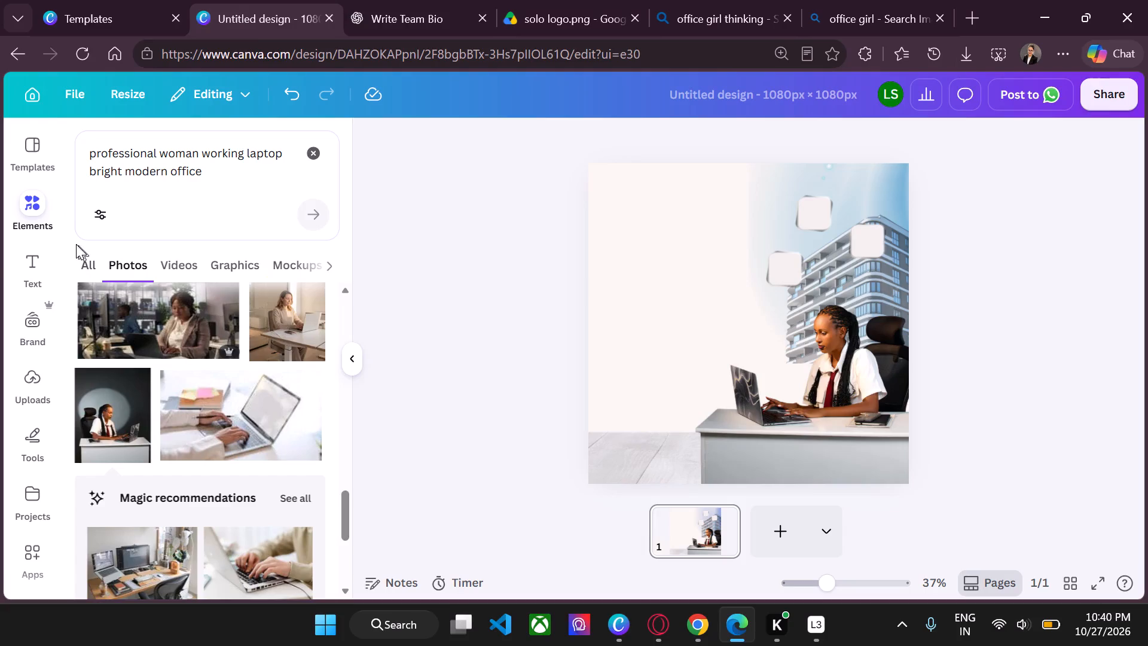
click(42, 371)
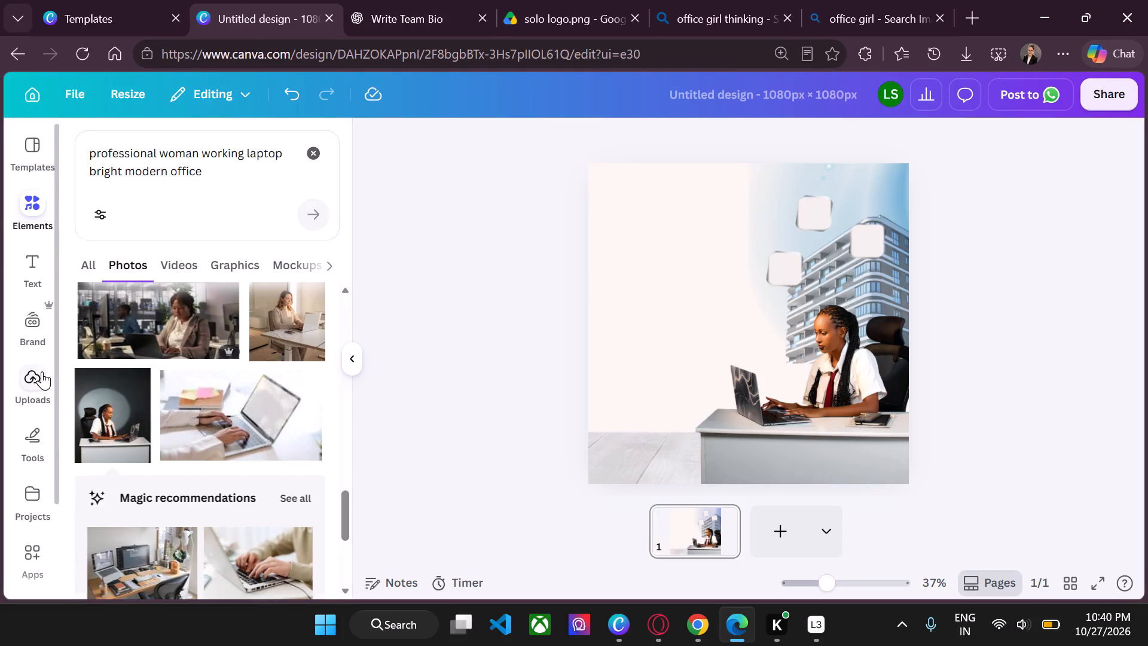
click(218, 197)
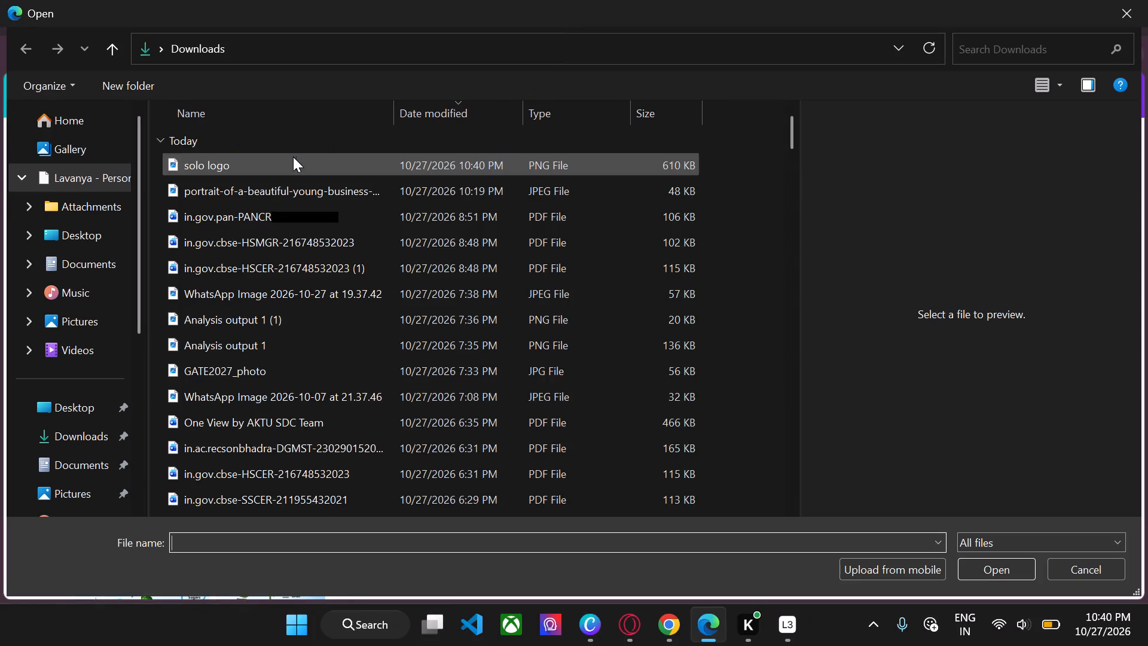
double_click(293, 157)
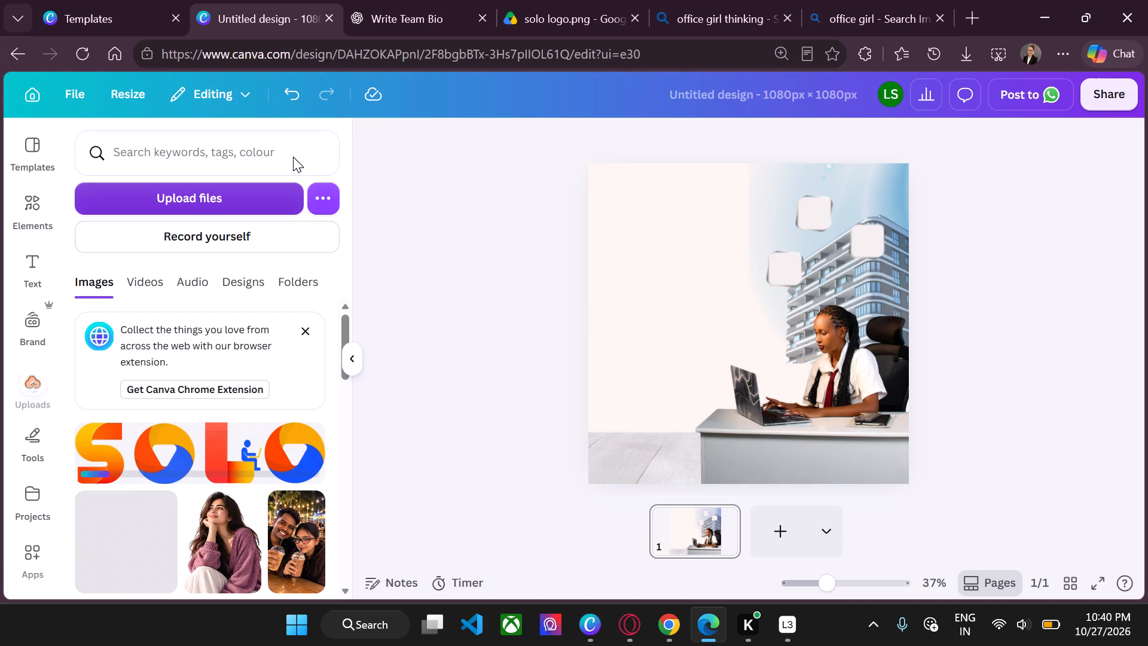
click(142, 463)
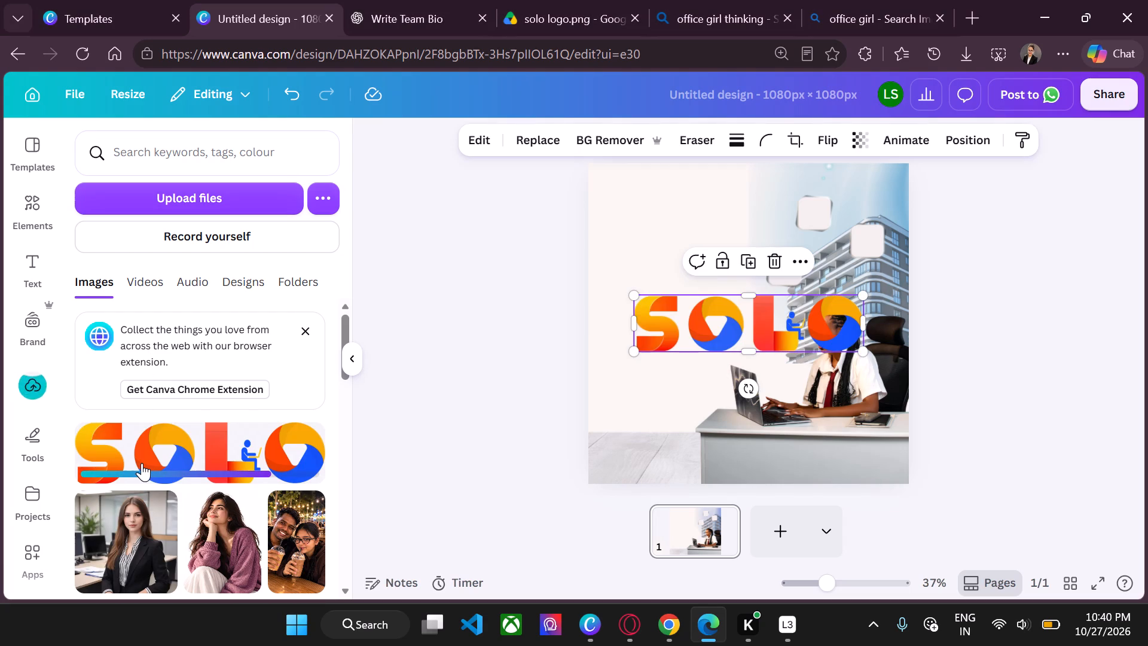
Shrink the SOLO logo to about 302 × 74 px and place it in the design's upper left corner, about 60 px from both edges.
drag(743, 328, 698, 215)
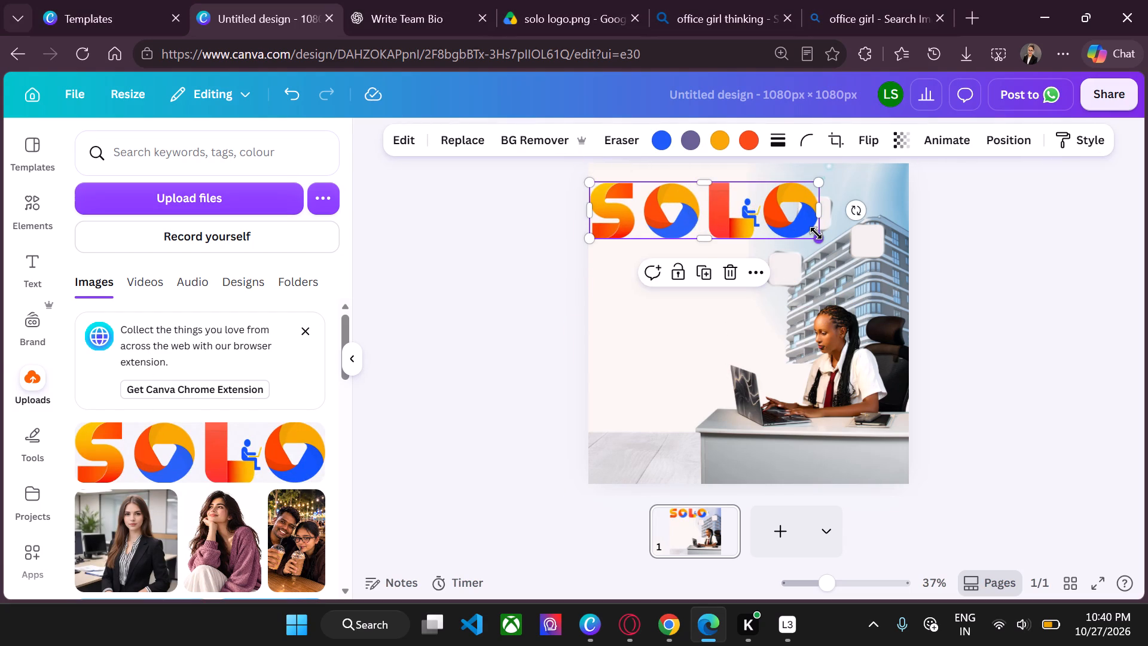
drag(816, 233, 674, 209)
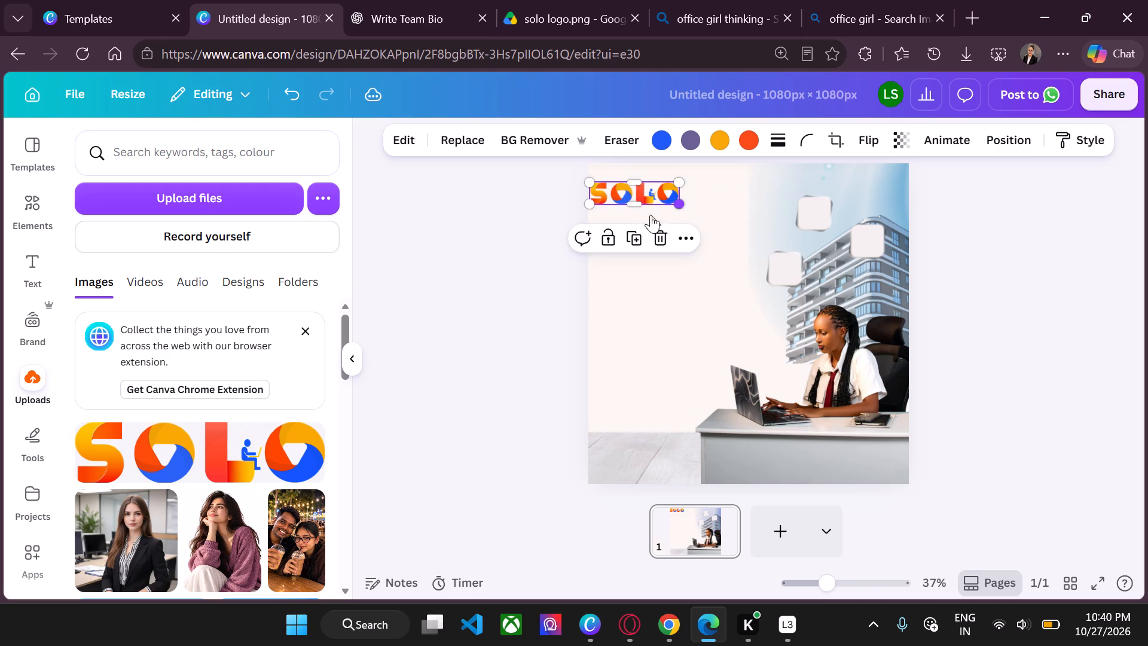
click(443, 264)
drag(661, 185, 685, 180)
click(500, 273)
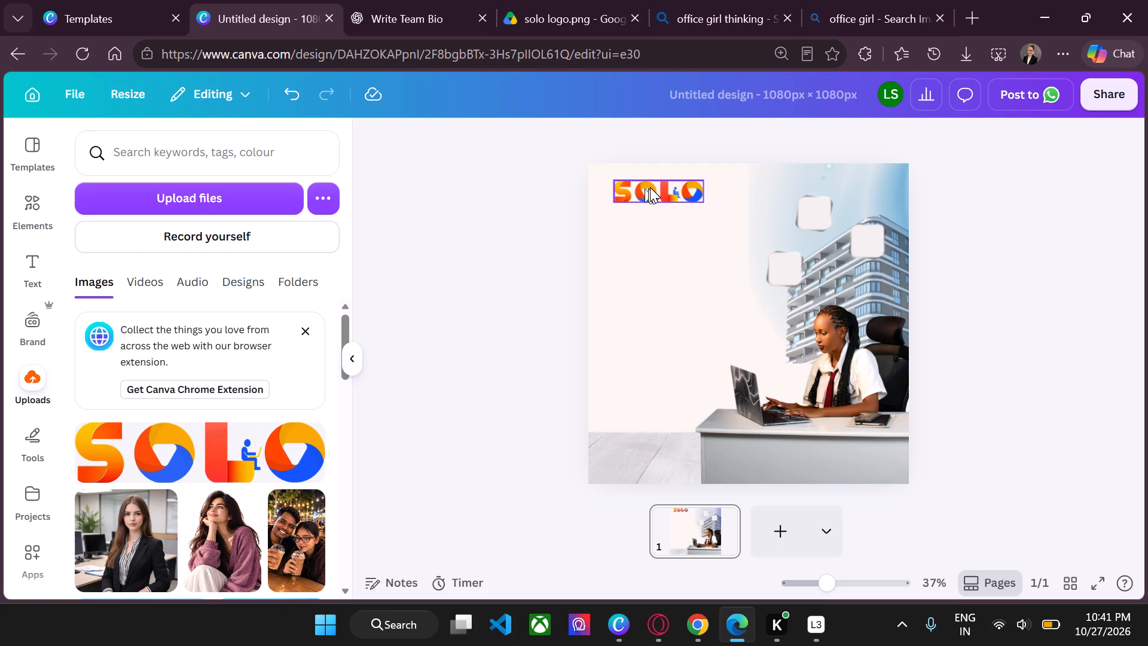
drag(650, 187, 643, 187)
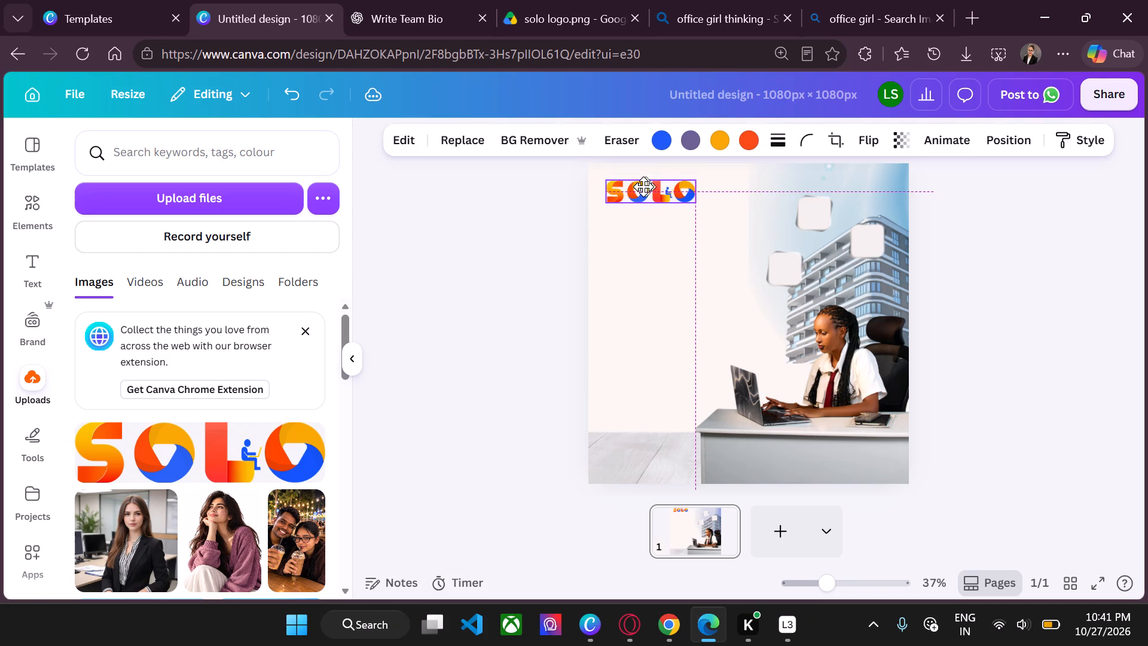
drag(643, 187, 639, 188)
click(414, 250)
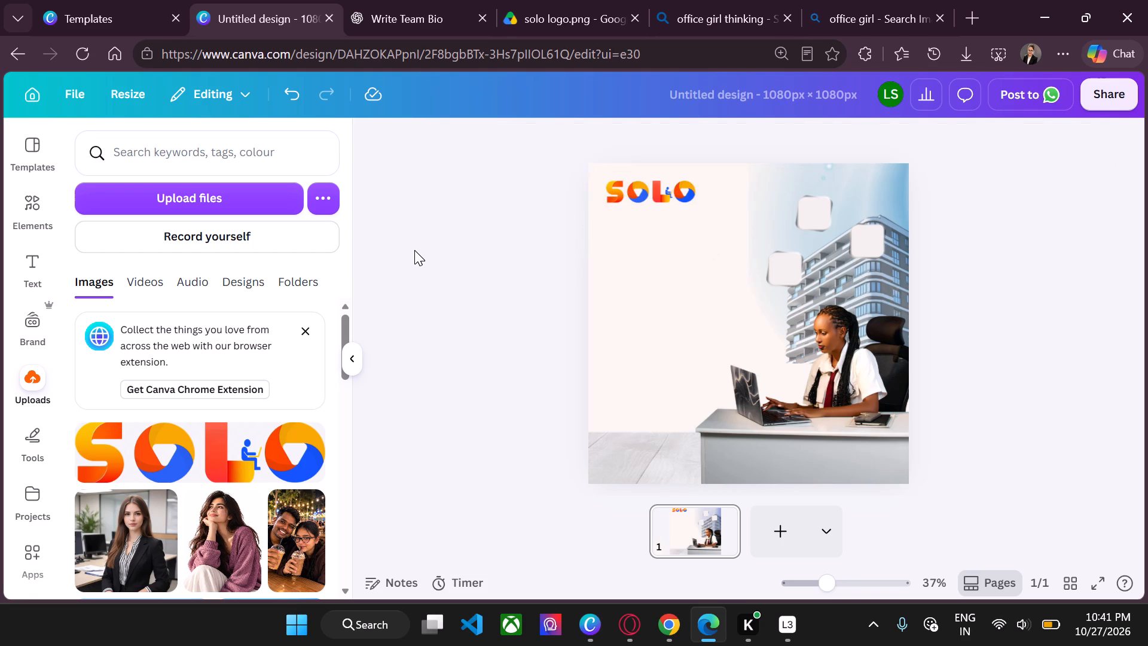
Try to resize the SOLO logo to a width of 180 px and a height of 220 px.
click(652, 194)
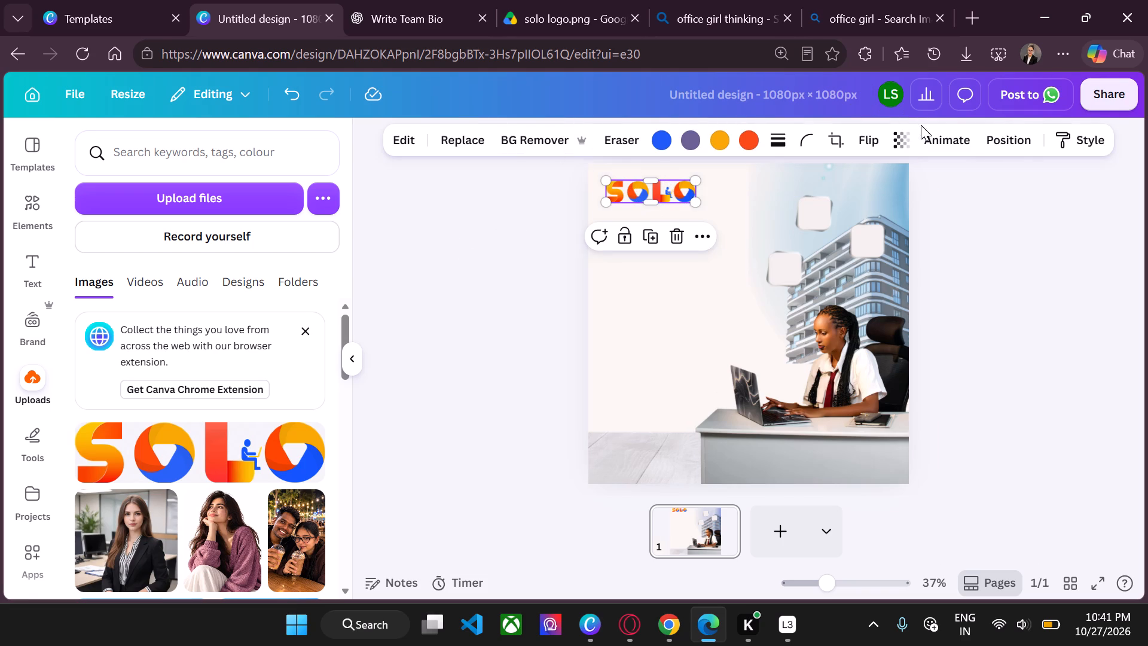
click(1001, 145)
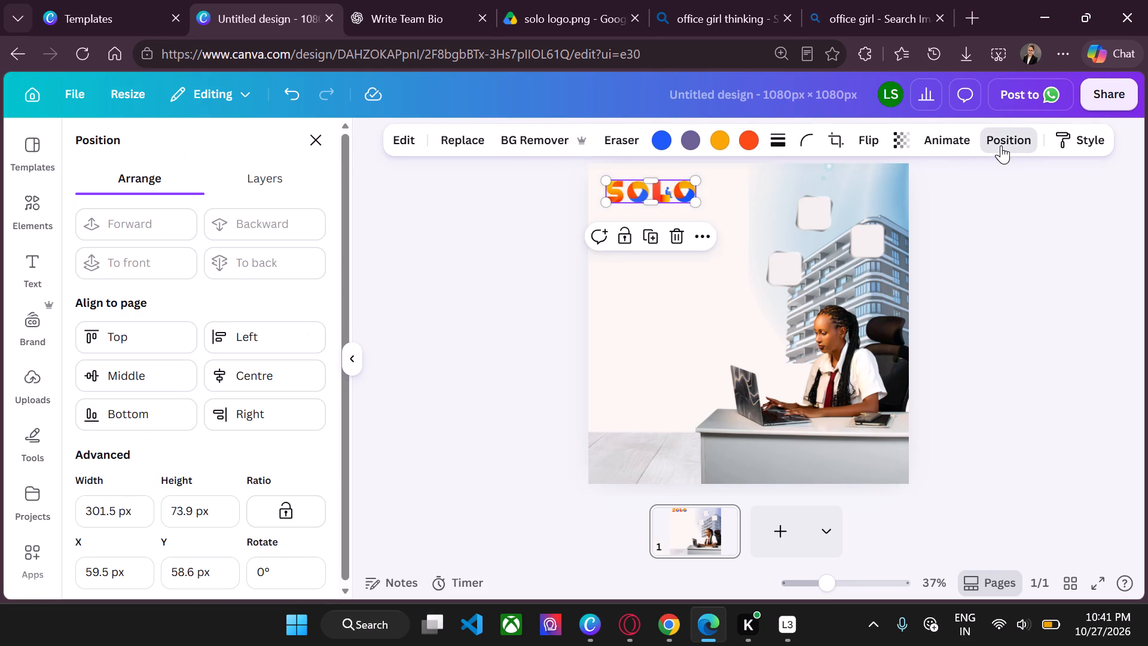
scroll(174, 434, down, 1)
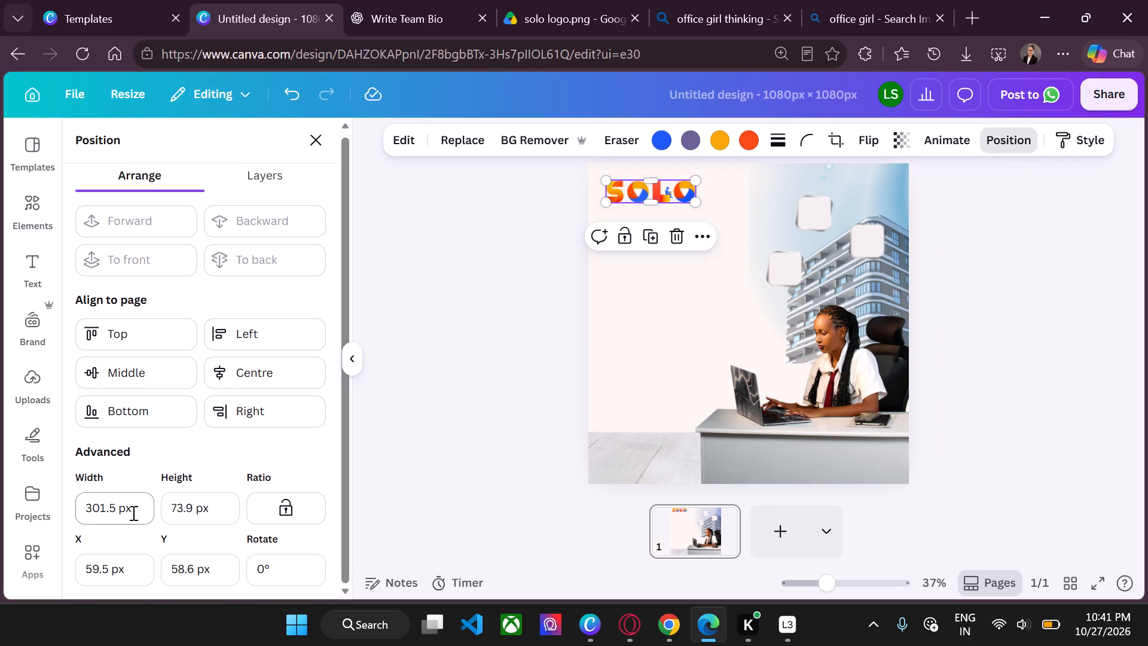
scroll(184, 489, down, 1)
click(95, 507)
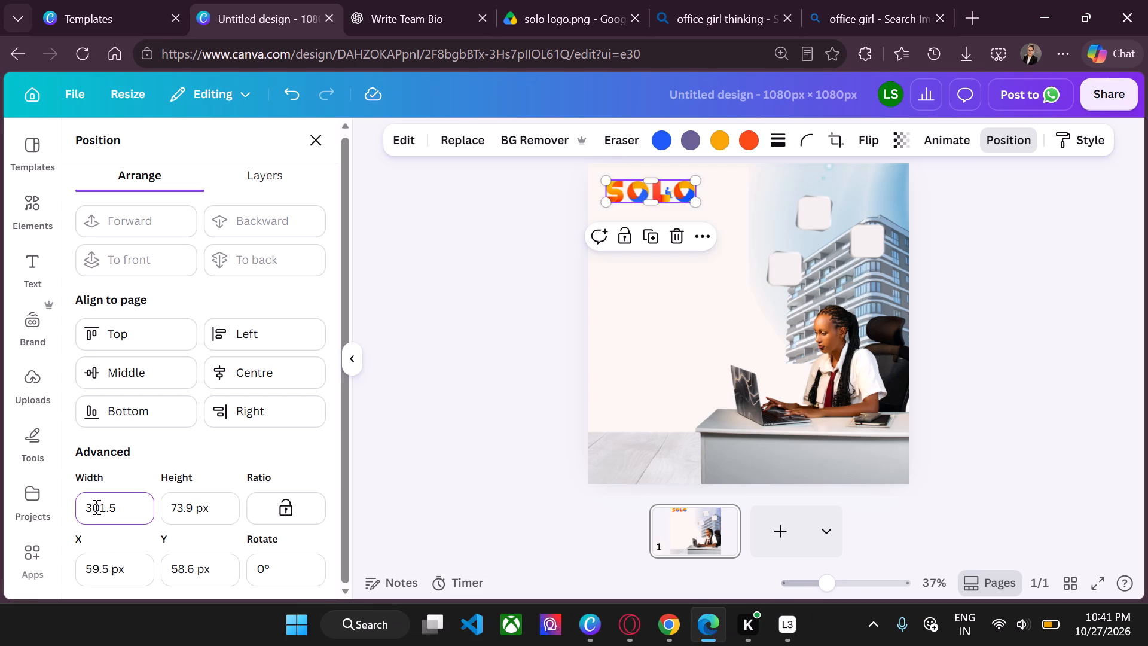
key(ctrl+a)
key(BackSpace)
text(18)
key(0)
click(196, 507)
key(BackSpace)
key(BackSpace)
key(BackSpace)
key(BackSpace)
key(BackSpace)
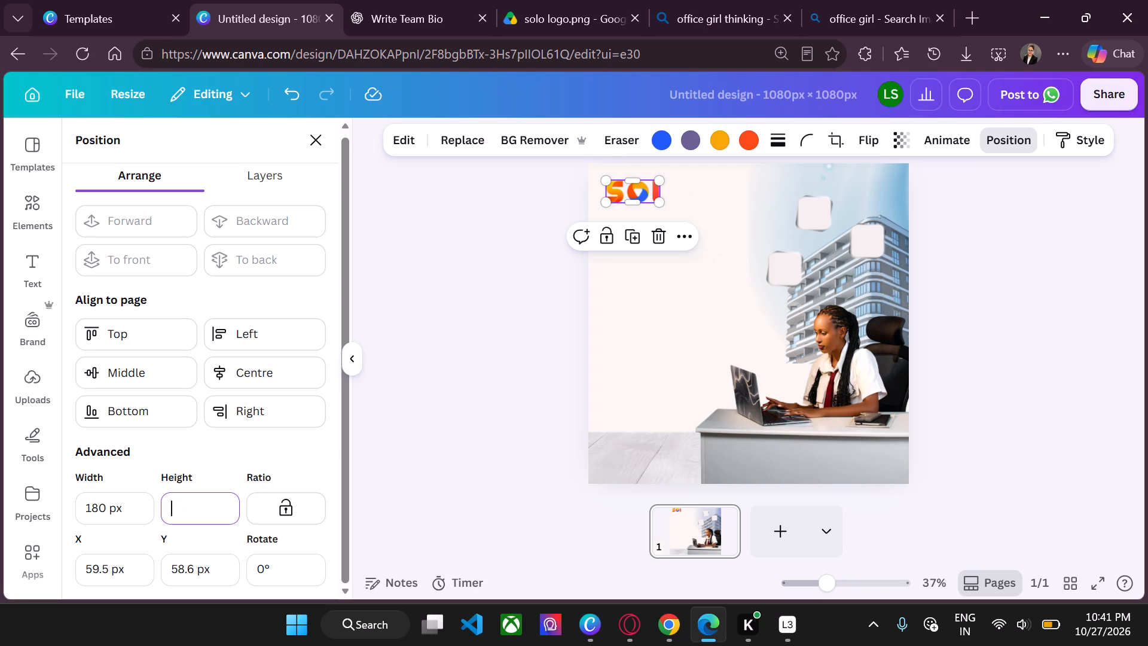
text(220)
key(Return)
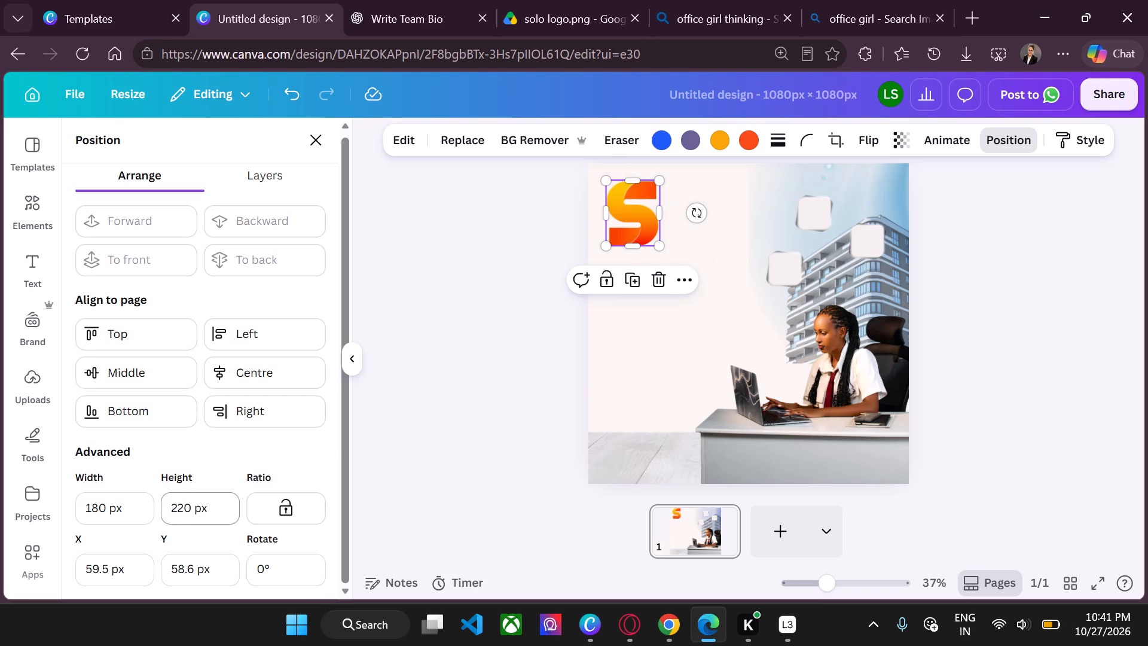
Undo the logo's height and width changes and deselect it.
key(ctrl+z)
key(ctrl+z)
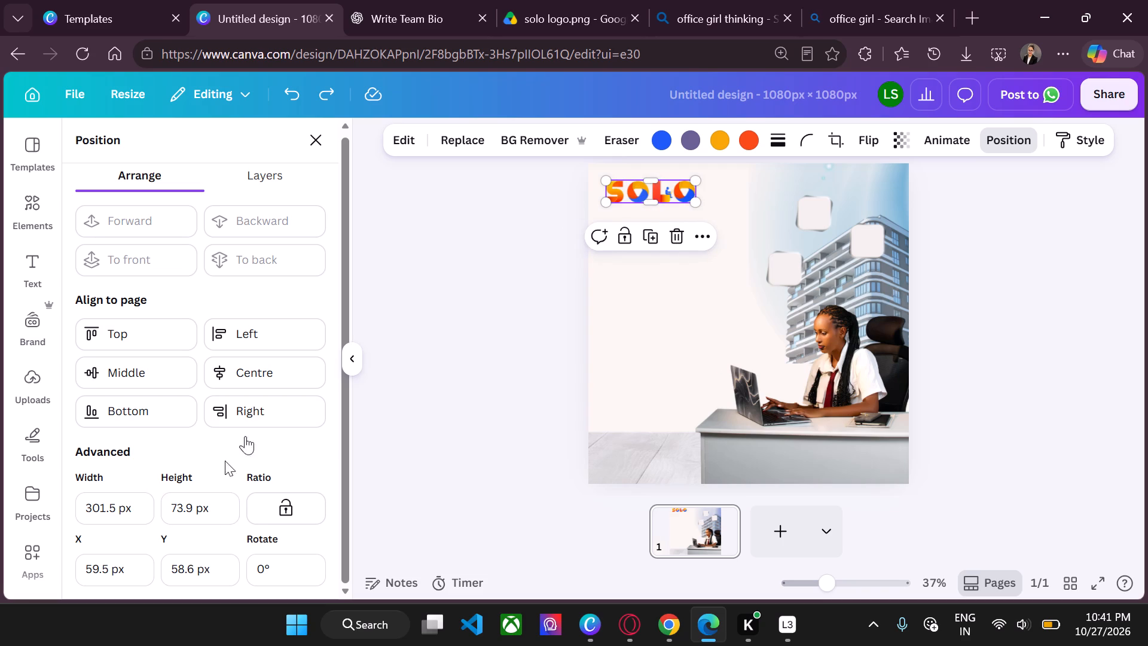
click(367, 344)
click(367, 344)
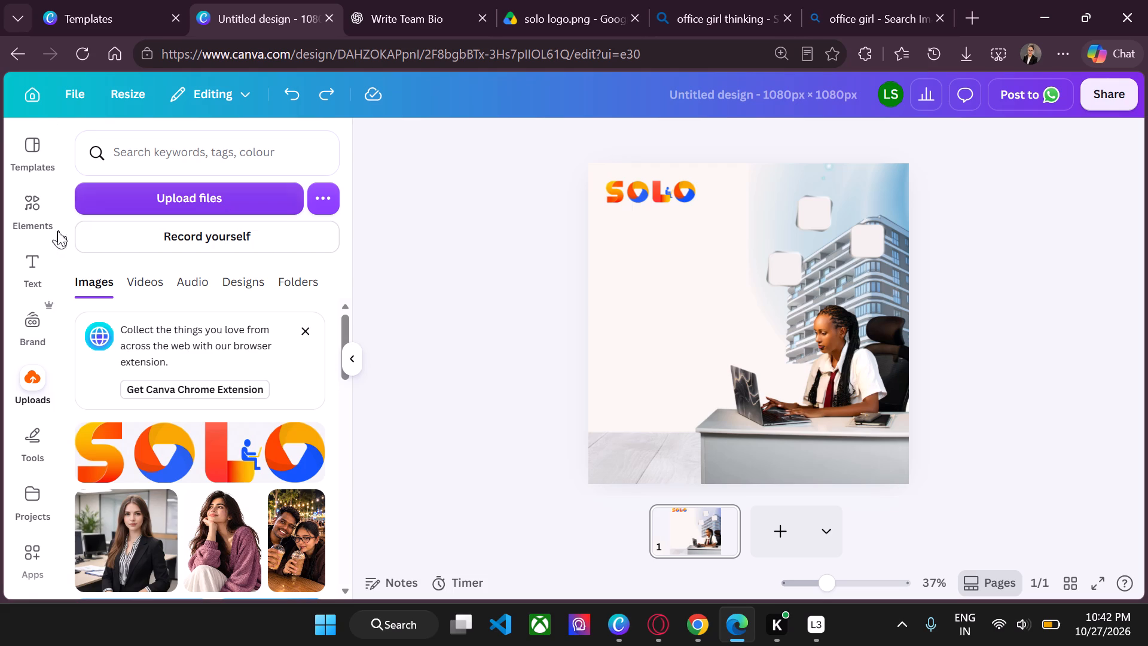
Add a heading to the design with the text "One partner.".
click(31, 261)
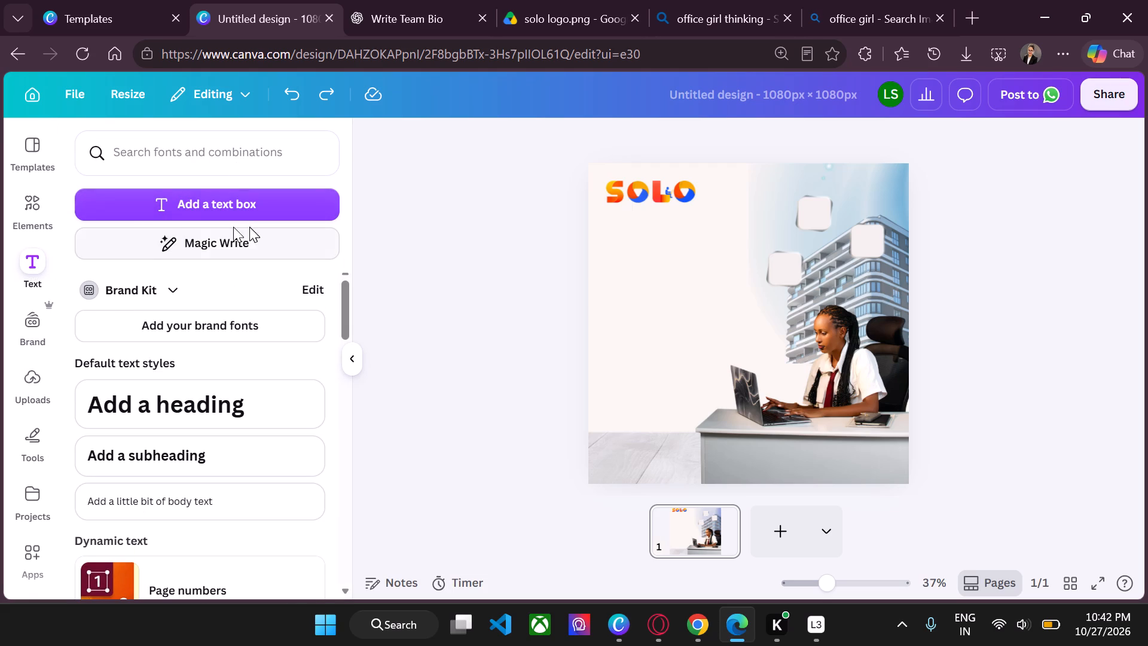
click(163, 406)
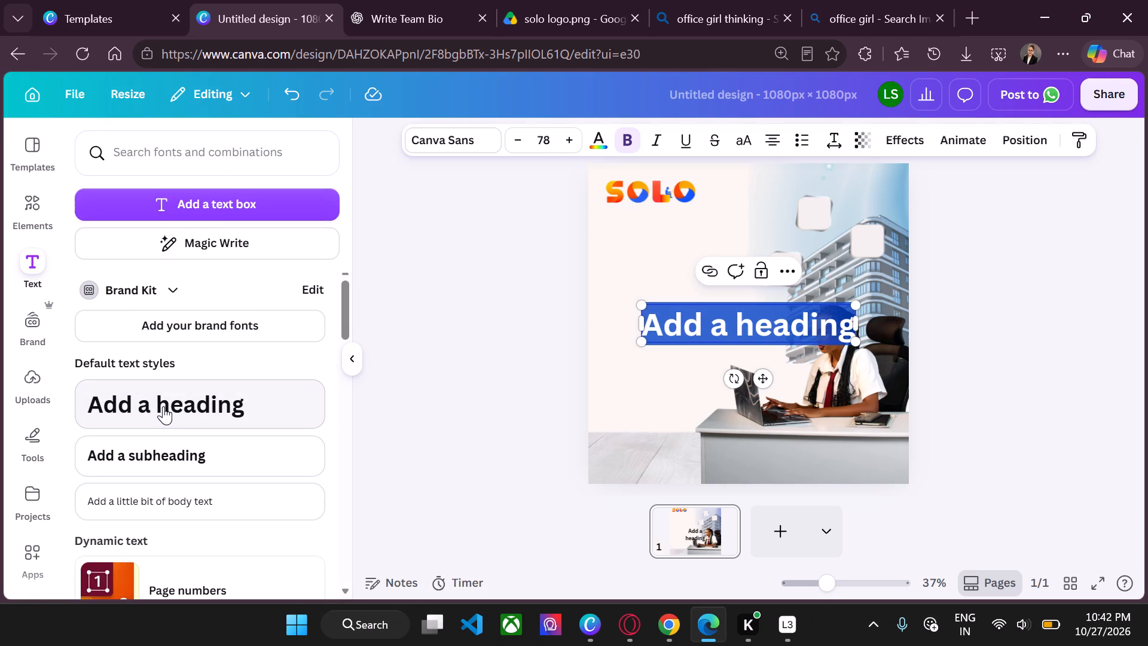
key(BackSpace)
key(o)
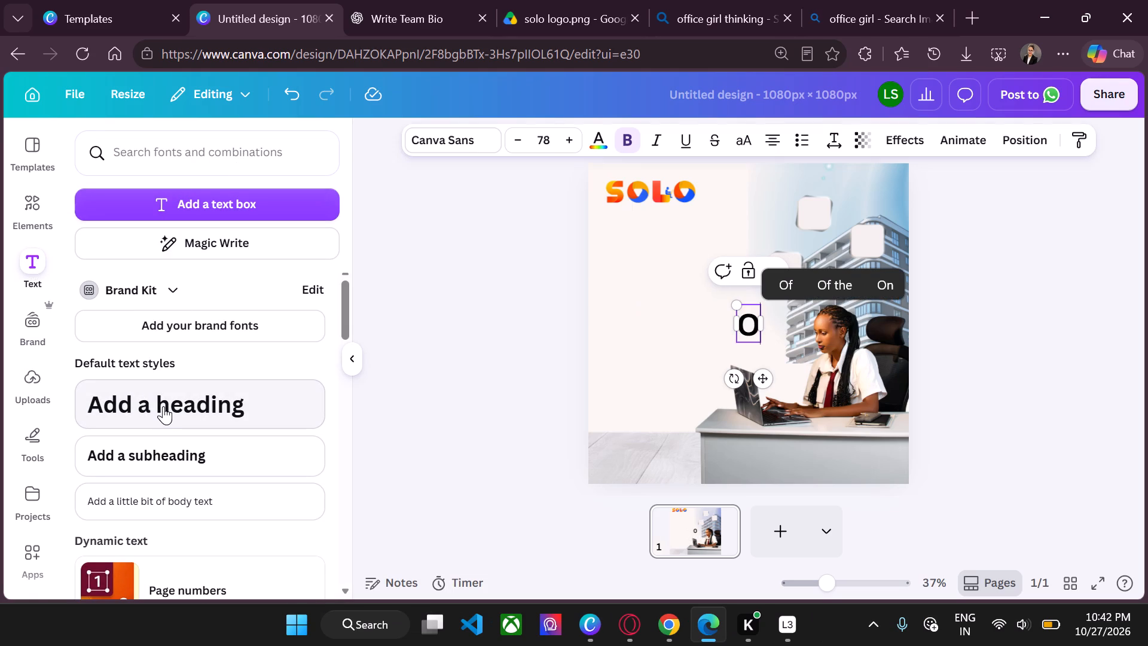
text(ne)
key(space)
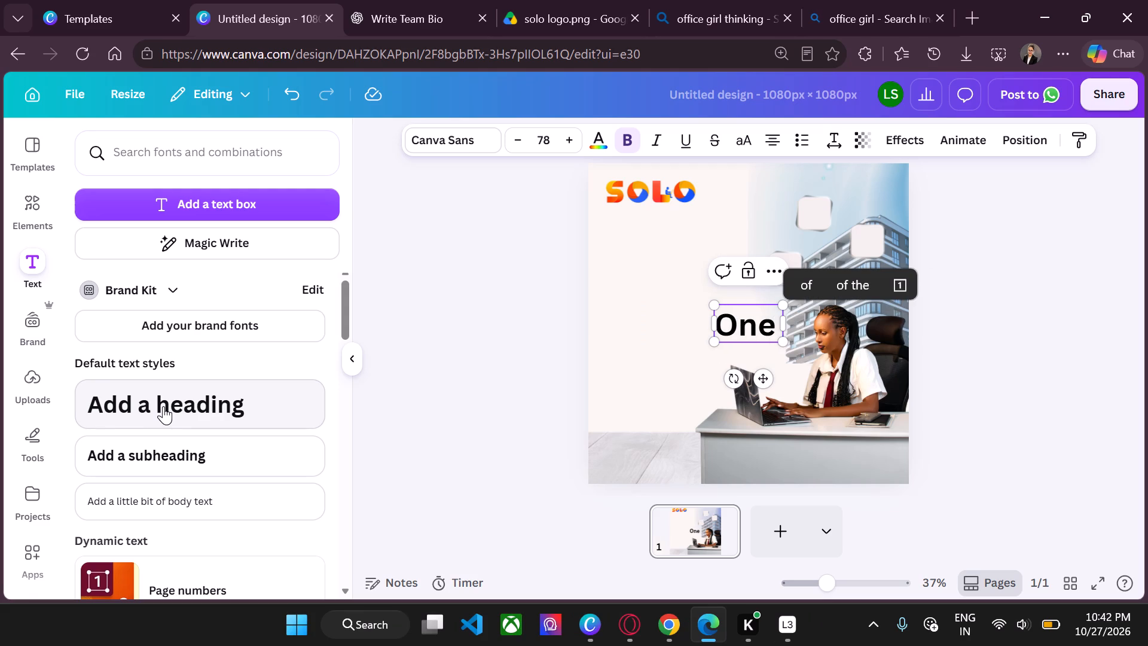
key(p)
text(artner)
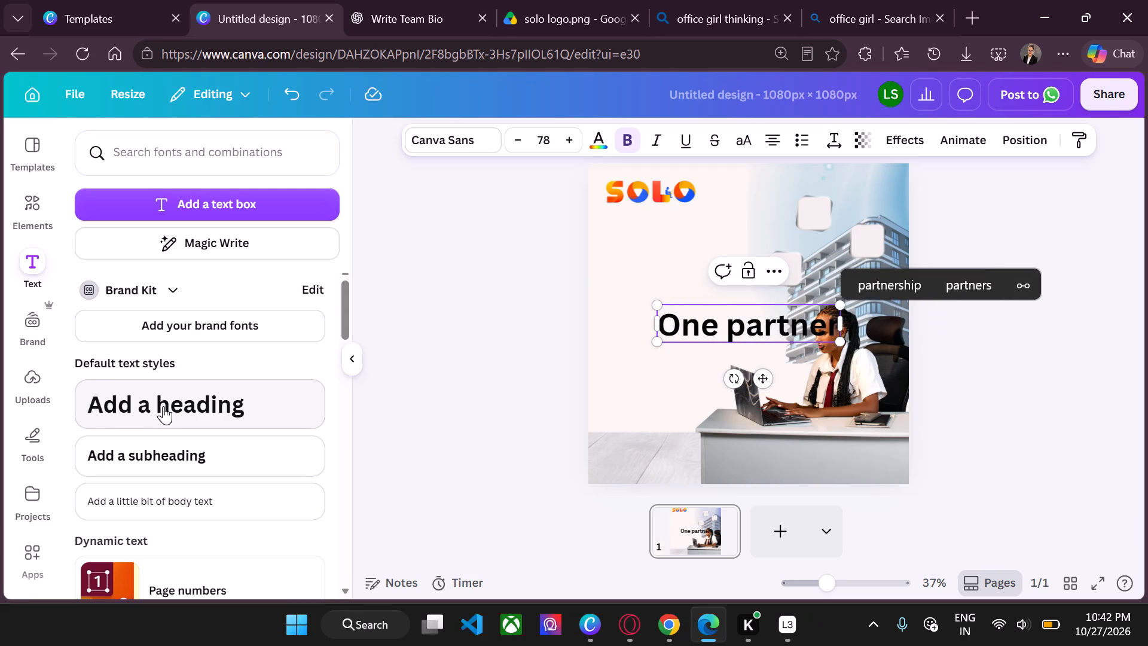
key(period)
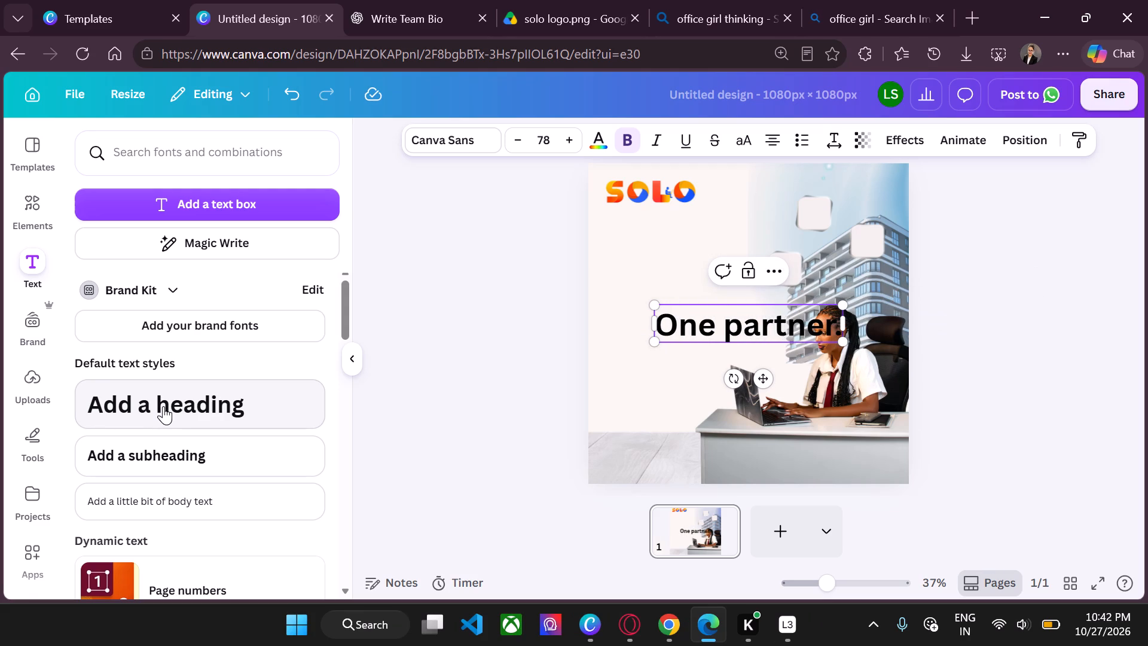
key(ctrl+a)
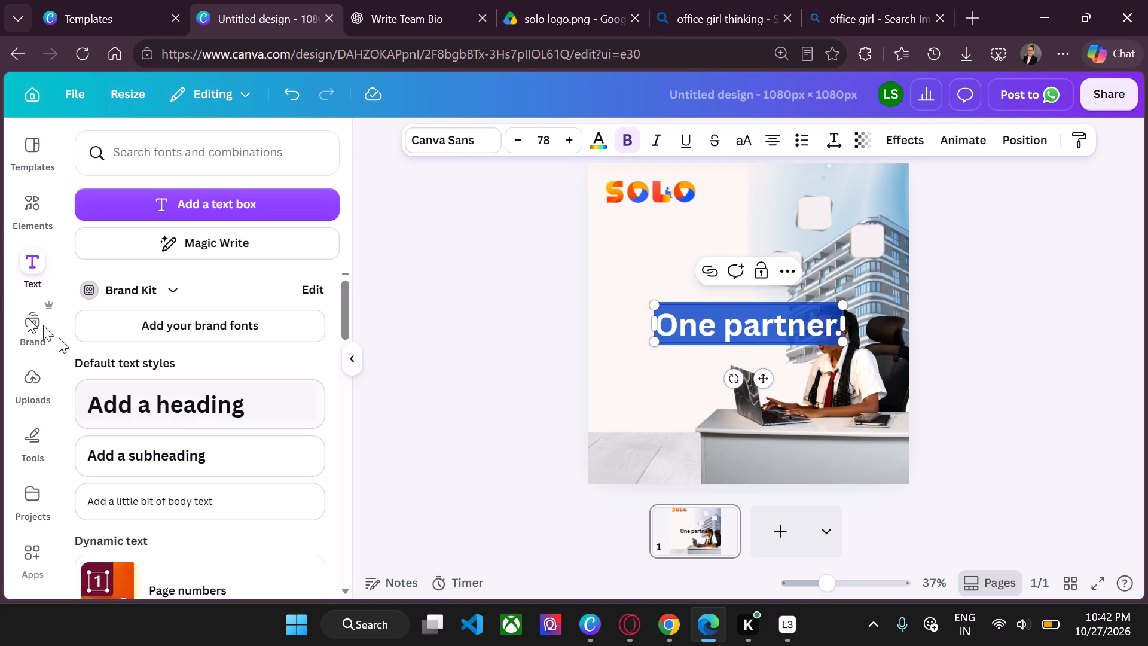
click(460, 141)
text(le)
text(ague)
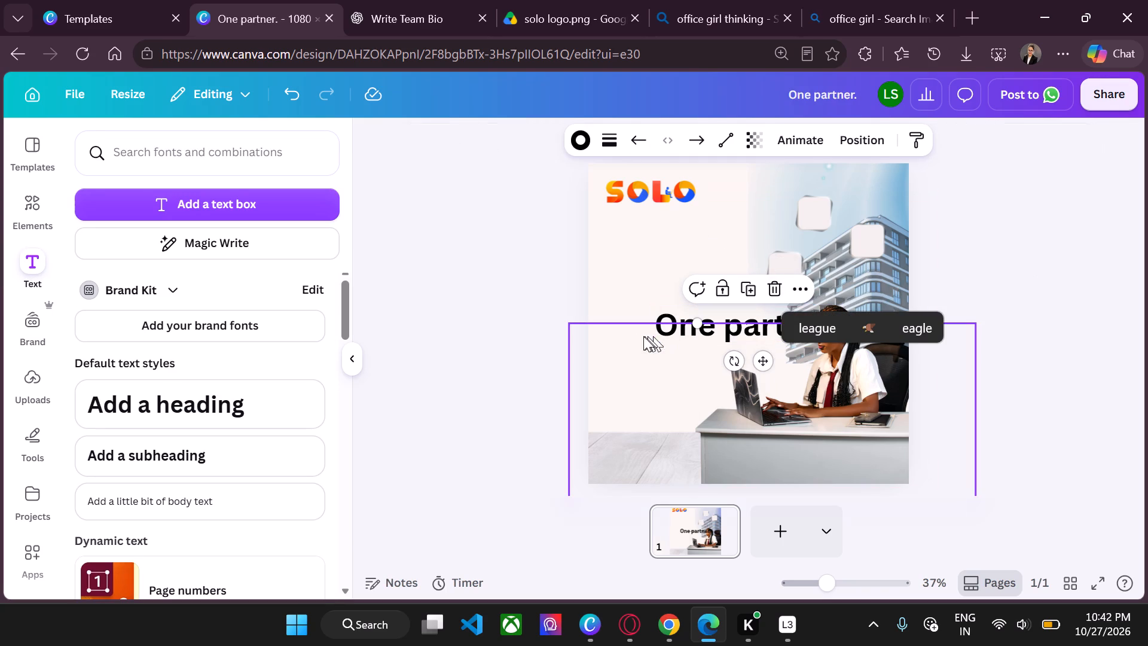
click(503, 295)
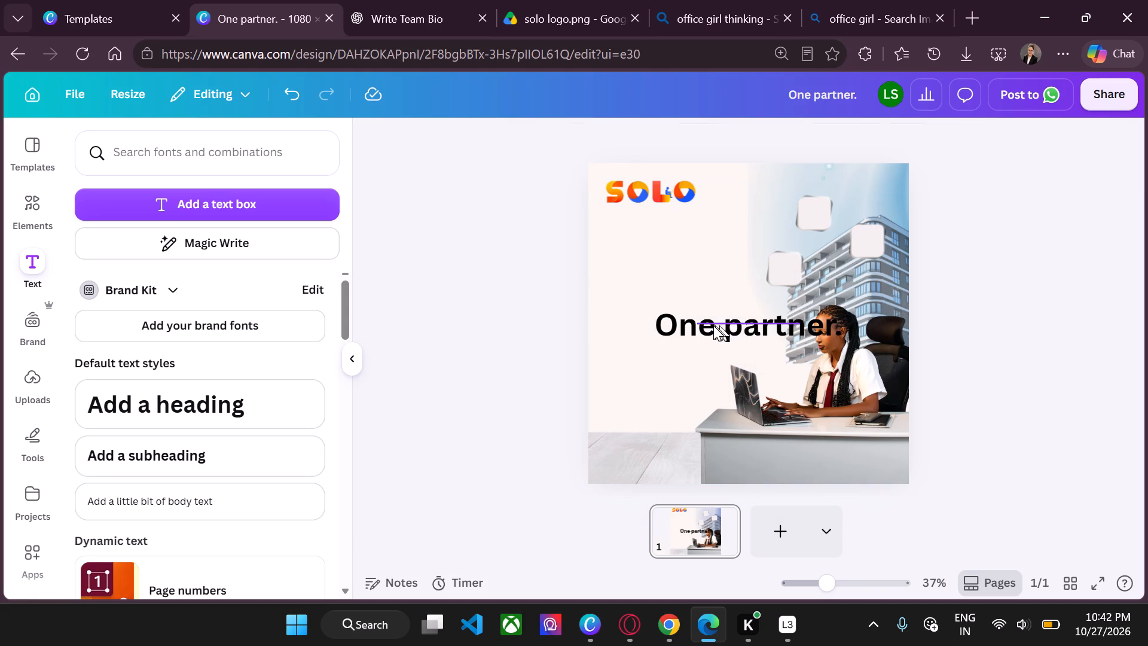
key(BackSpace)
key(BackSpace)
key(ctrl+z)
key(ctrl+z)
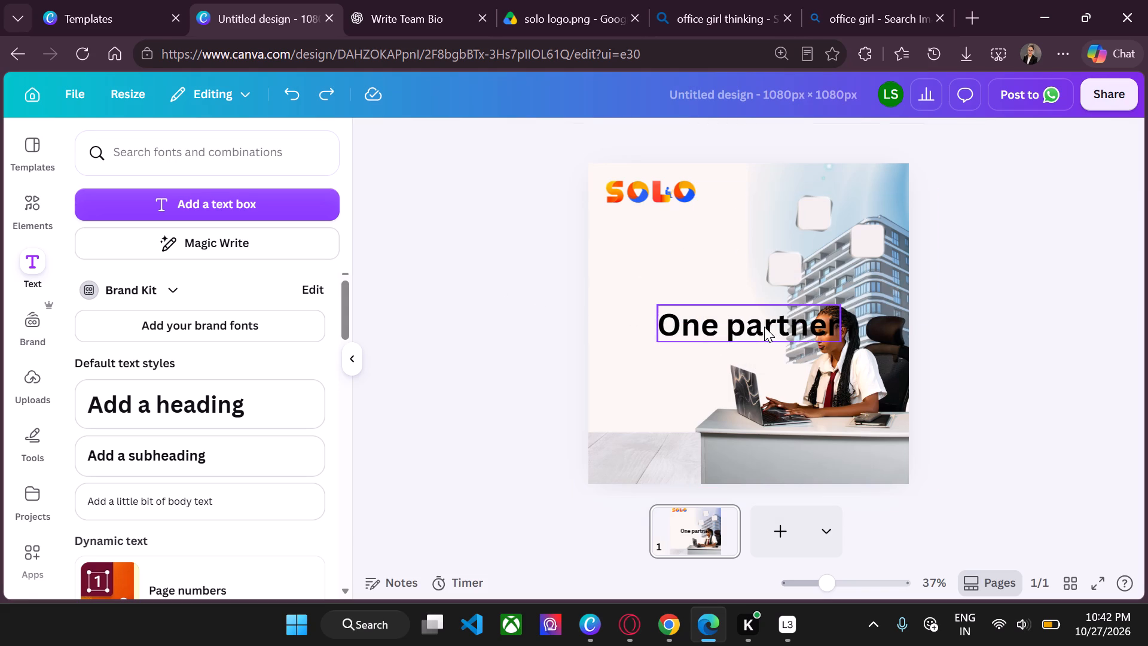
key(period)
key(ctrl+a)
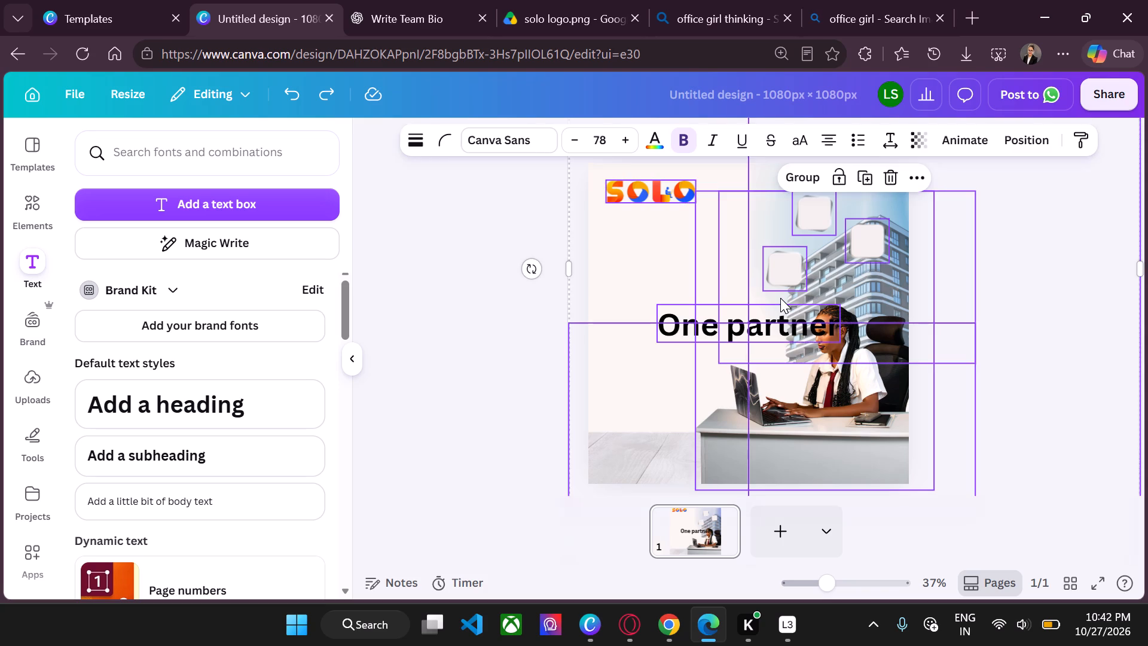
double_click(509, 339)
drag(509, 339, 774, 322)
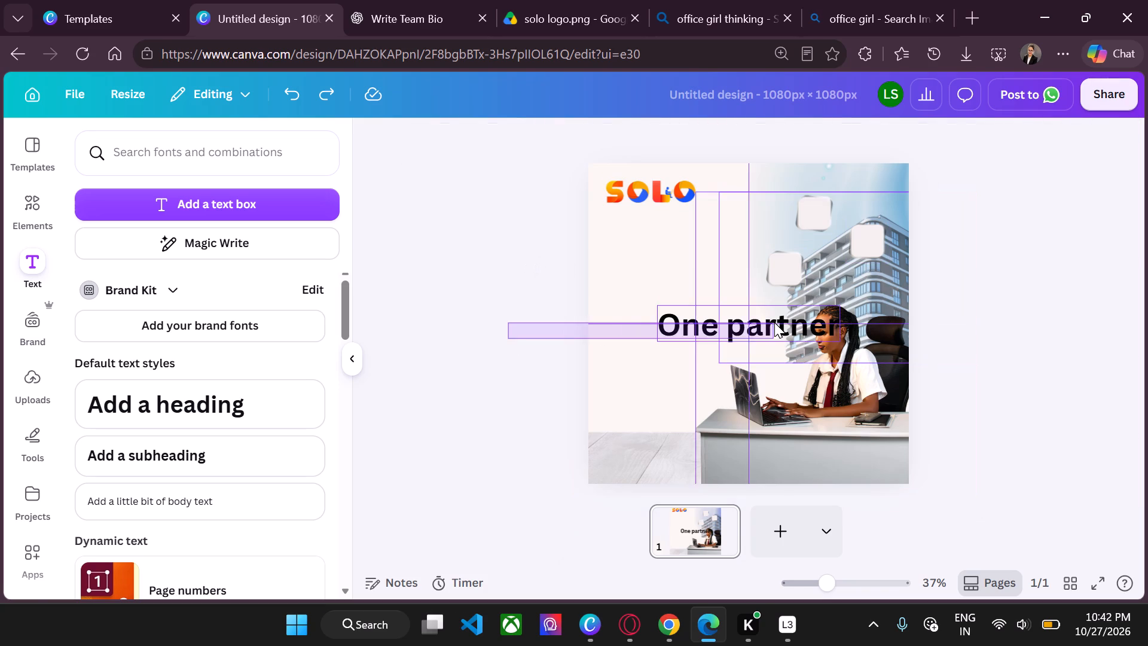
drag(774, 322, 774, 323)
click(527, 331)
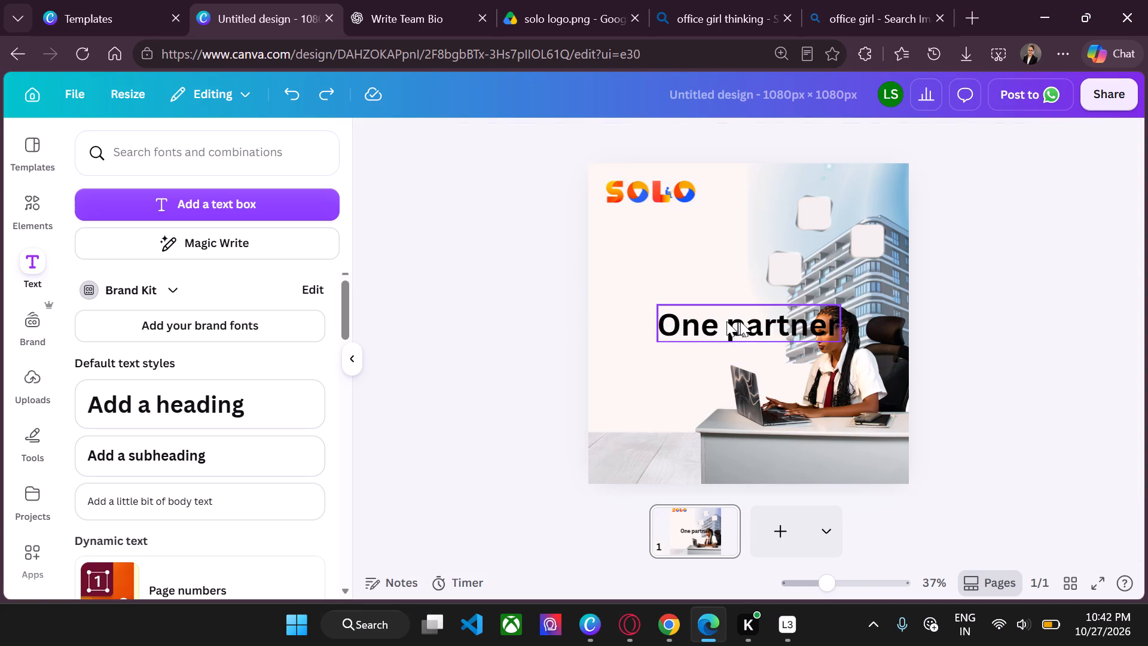
Search the fonts for "league" and set the "One partner" heading's font to League Spartan.
triple_click(743, 322)
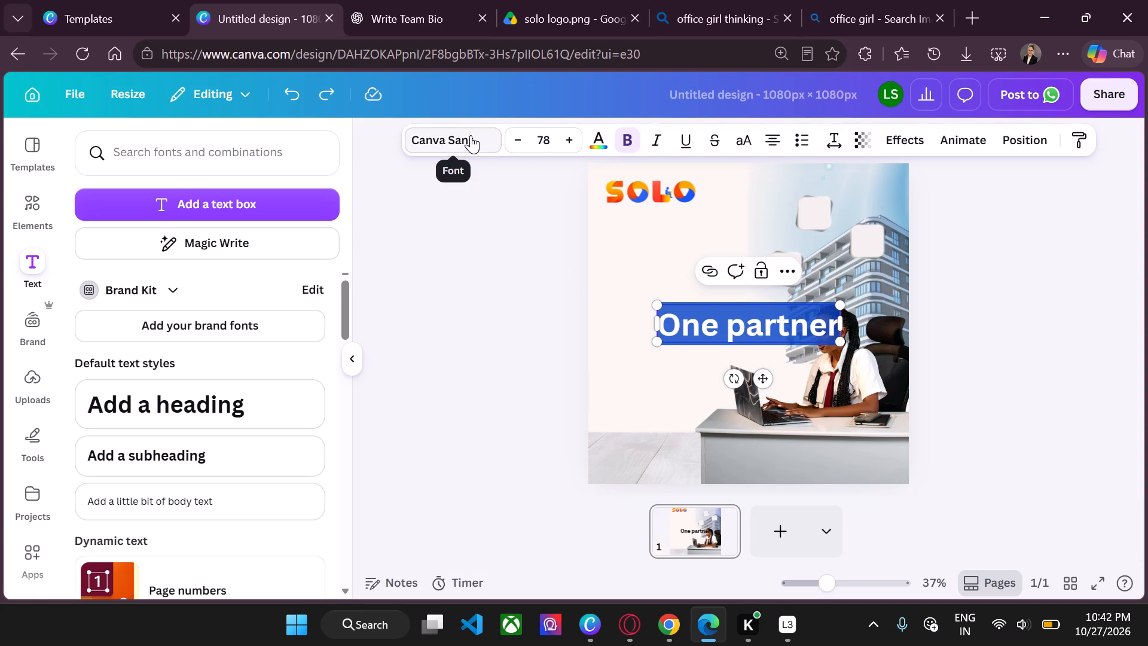
click(471, 135)
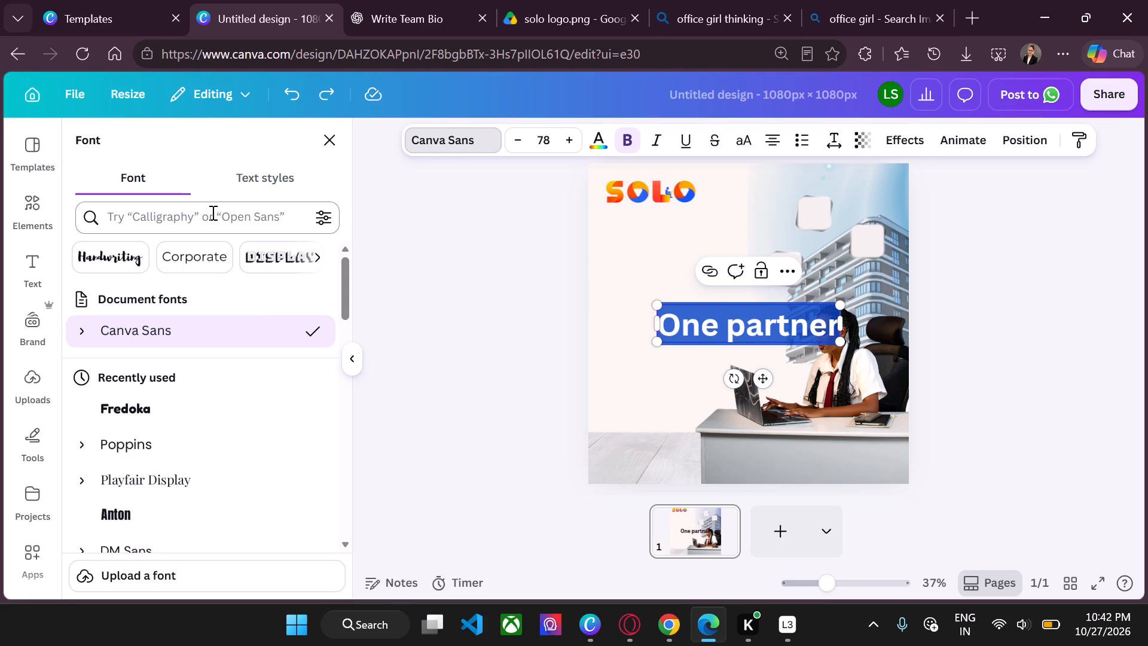
click(212, 212)
text(league)
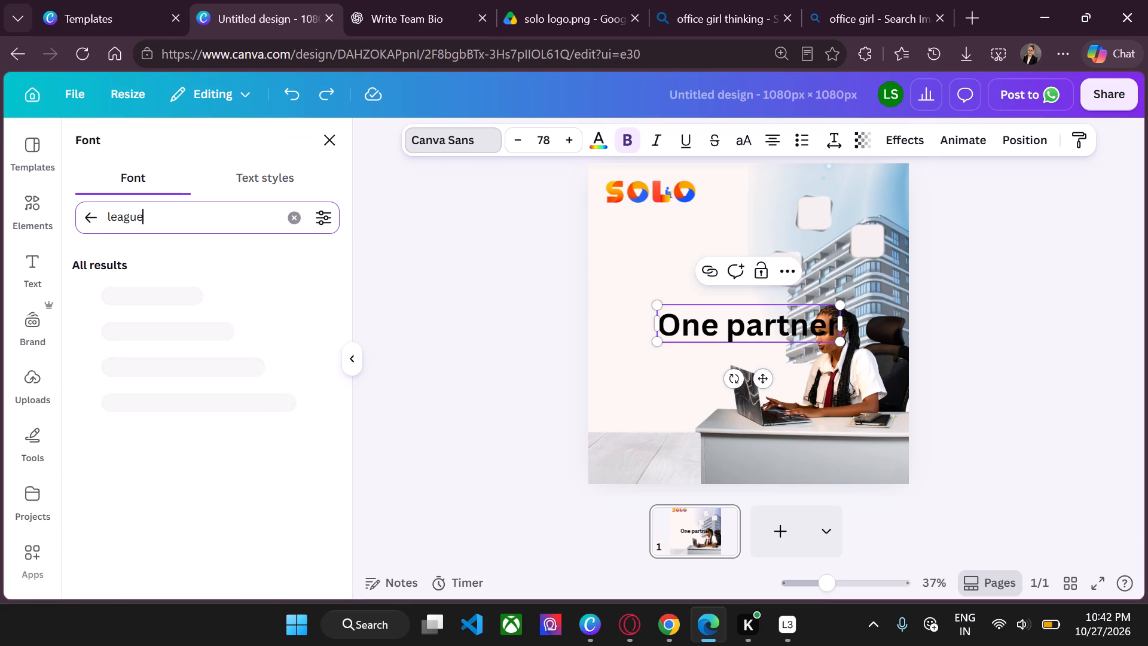
key(Return)
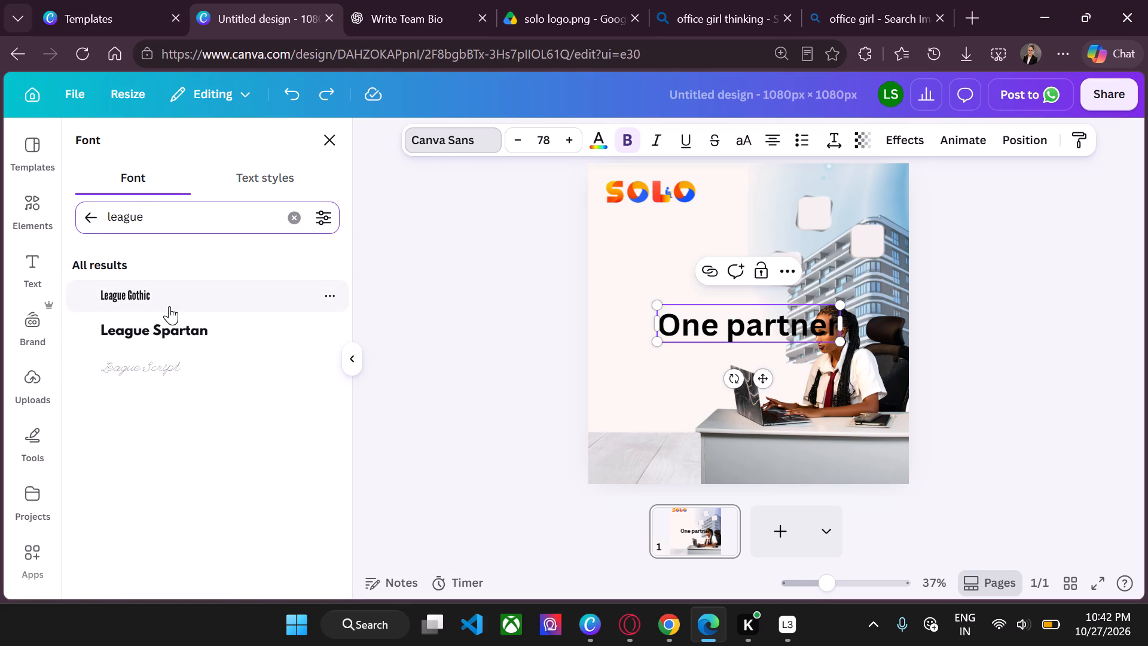
click(177, 331)
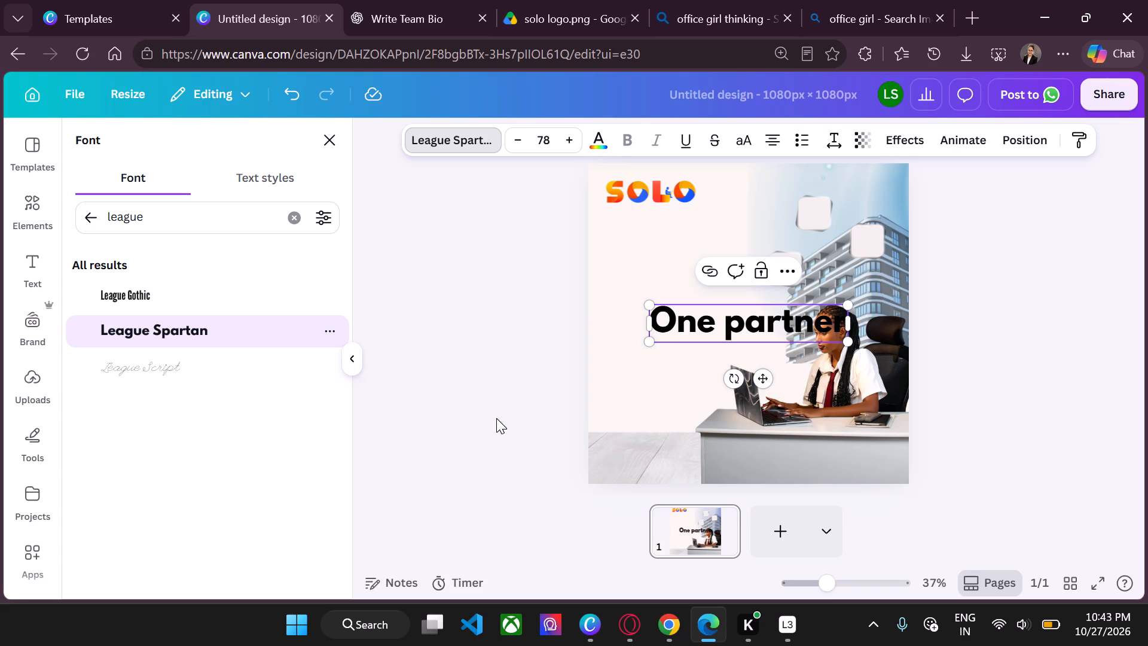
Reduce the "One partner" heading's font size to 66 and deselect it.
triple_click(518, 142)
triple_click(518, 142)
triple_click(518, 142)
click(518, 142)
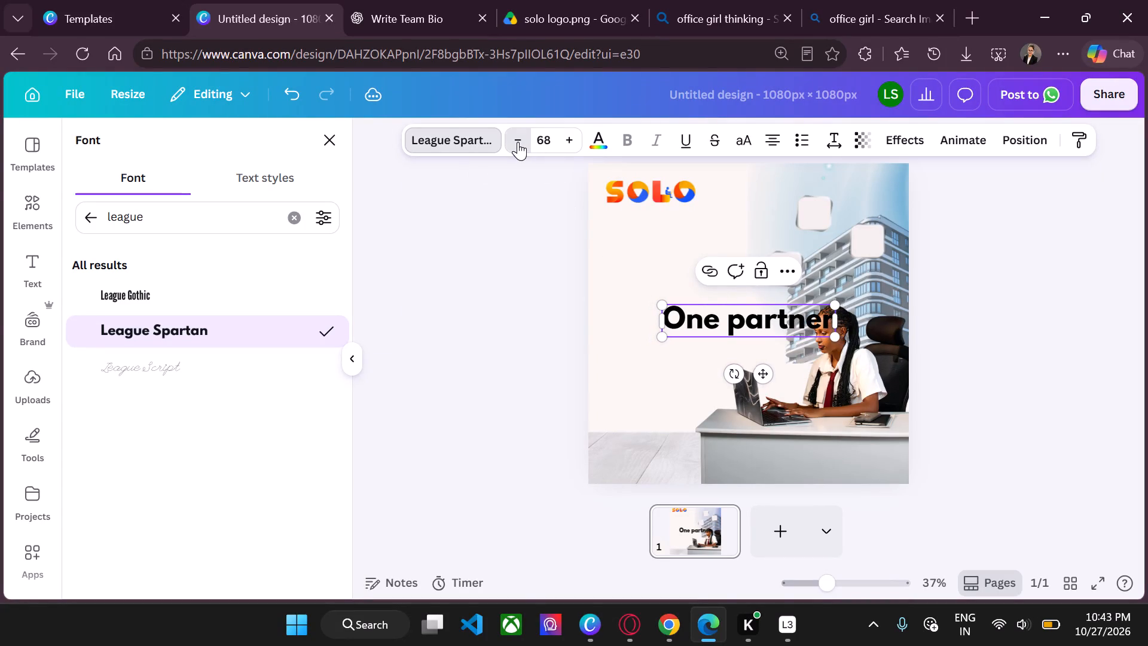
double_click(518, 142)
double_click(417, 405)
click(417, 405)
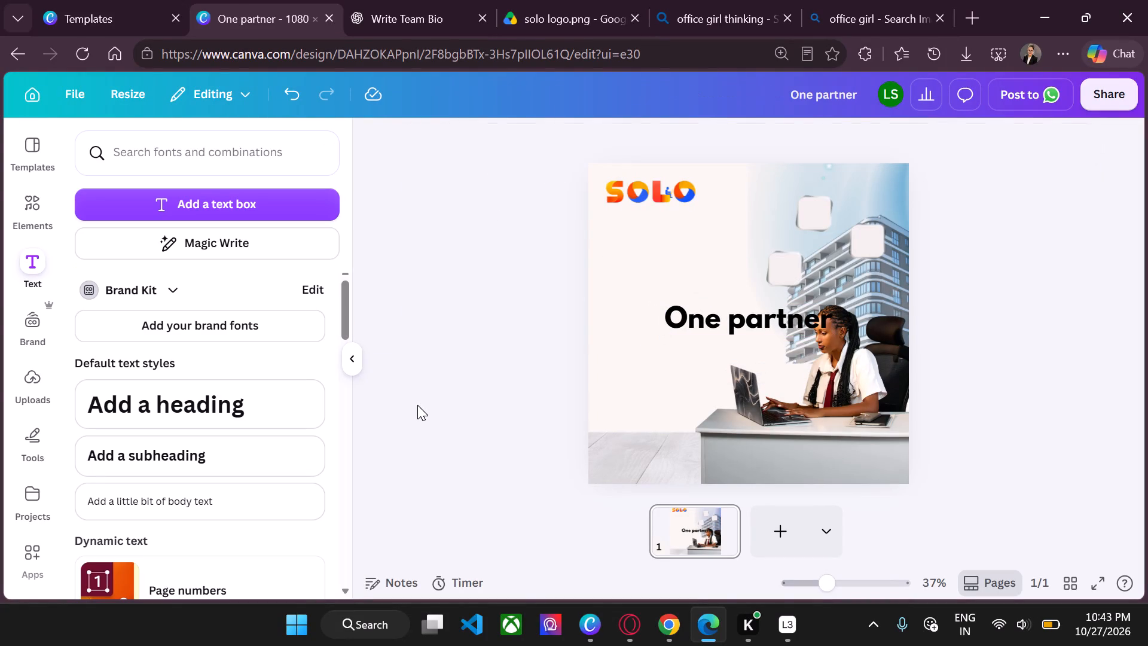
Move the "One partner" heading to just beneath the SOLO logo, roughly in line with the logo's left edge.
drag(740, 309, 673, 236)
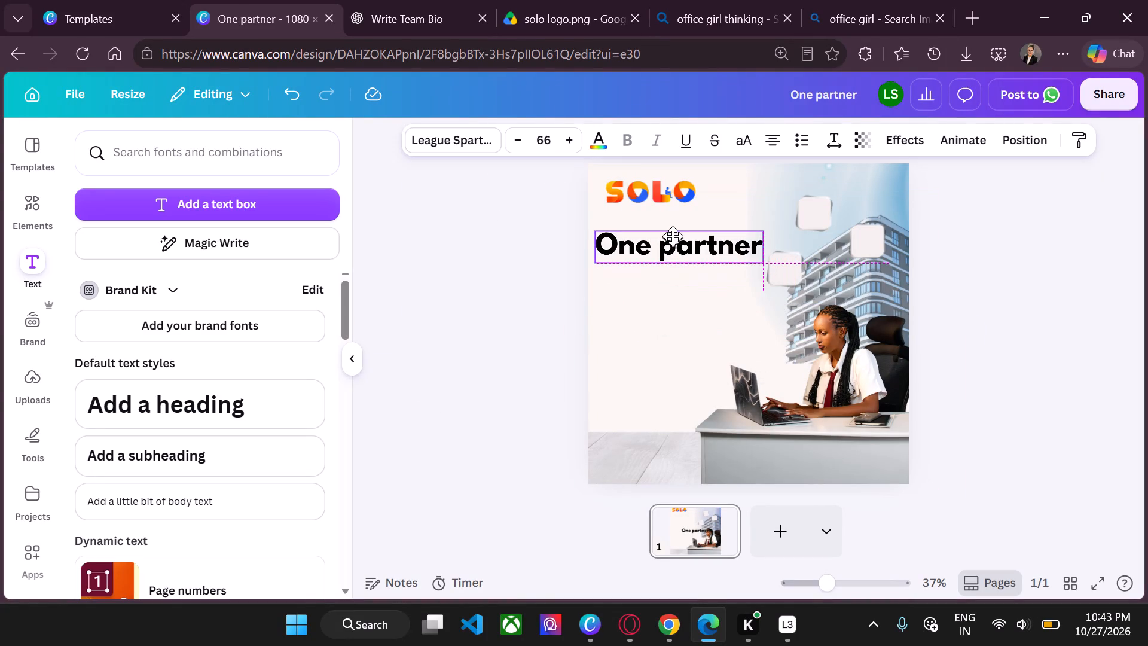
drag(673, 236, 683, 221)
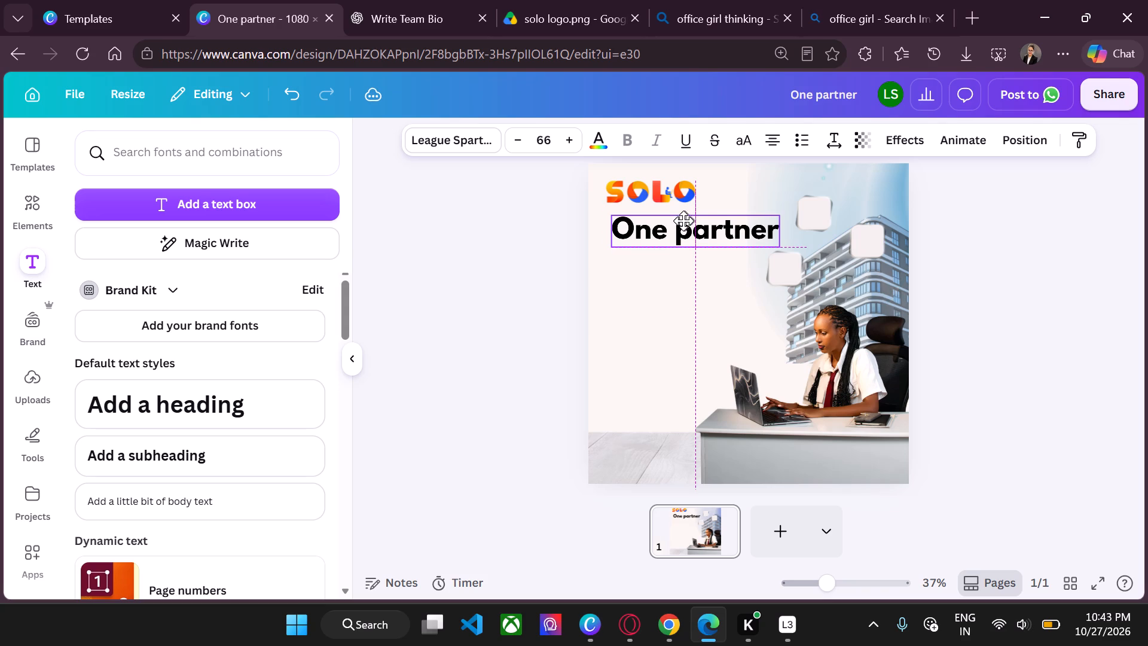
drag(683, 221, 682, 244)
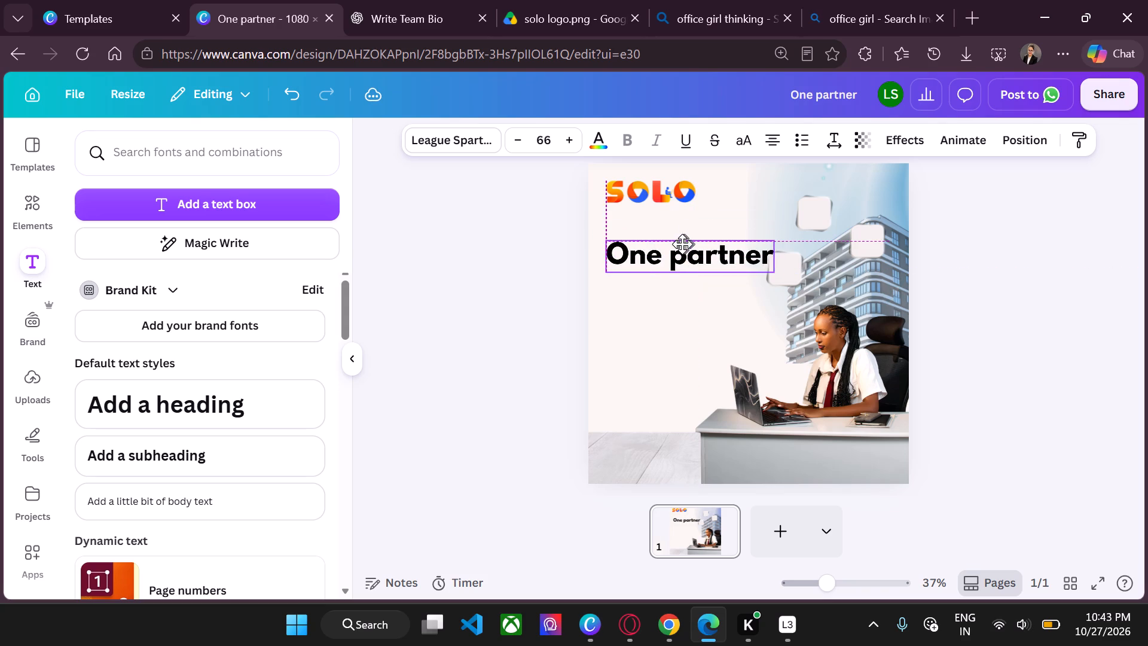
drag(682, 244, 680, 222)
click(531, 312)
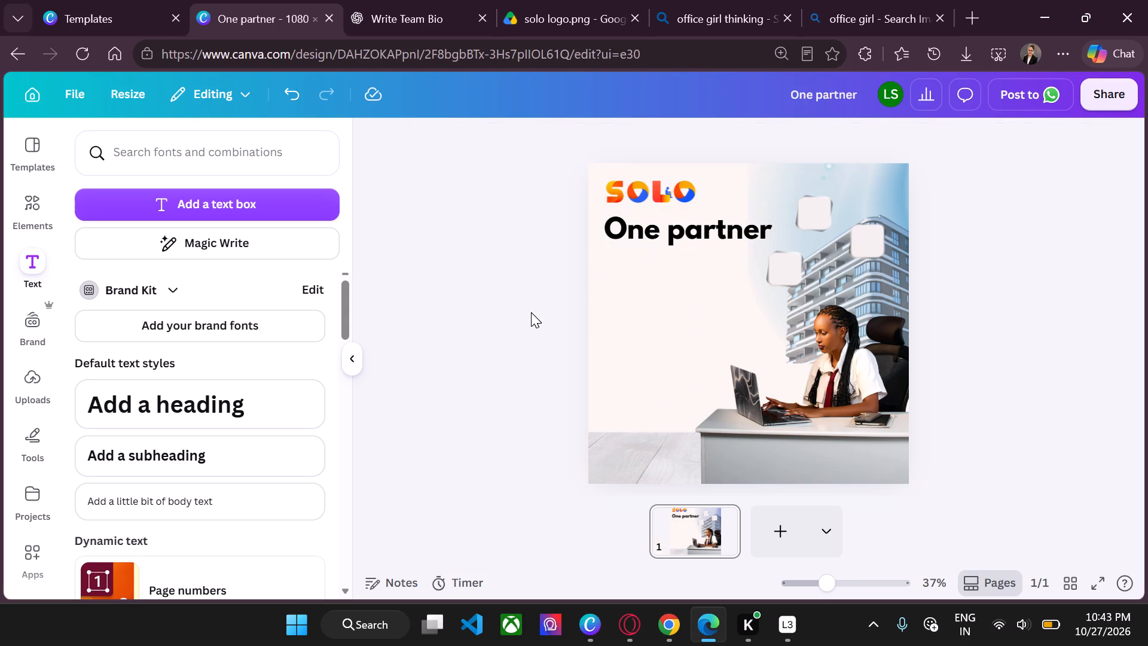
Set the "One partner" heading's text colour to 101f38.
triple_click(713, 231)
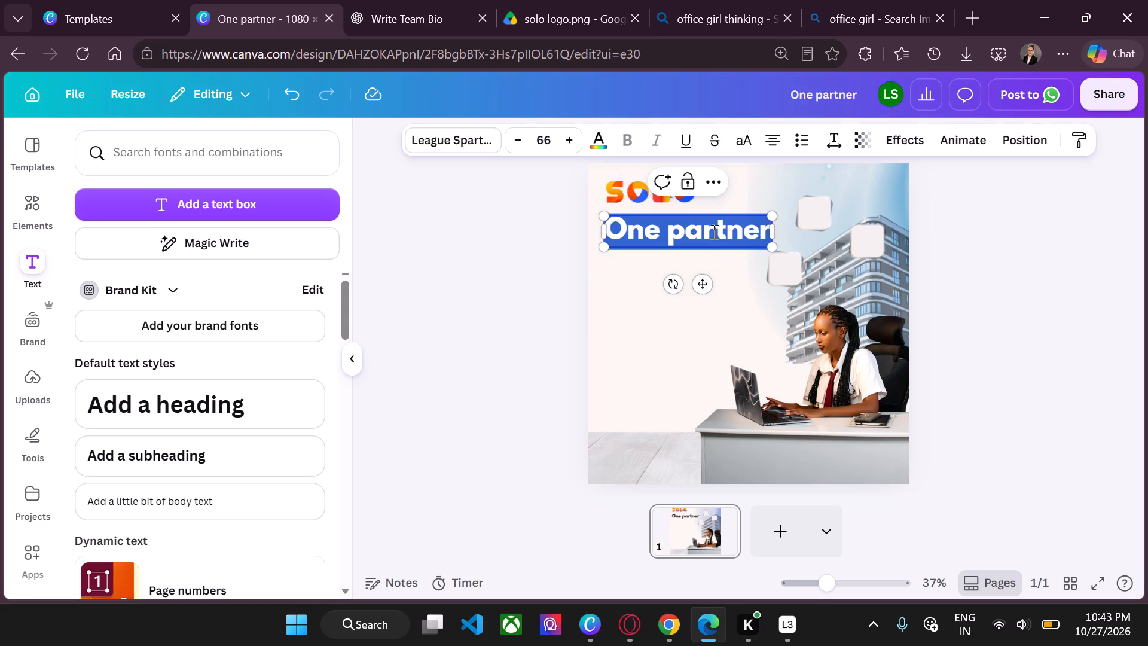
click(598, 130)
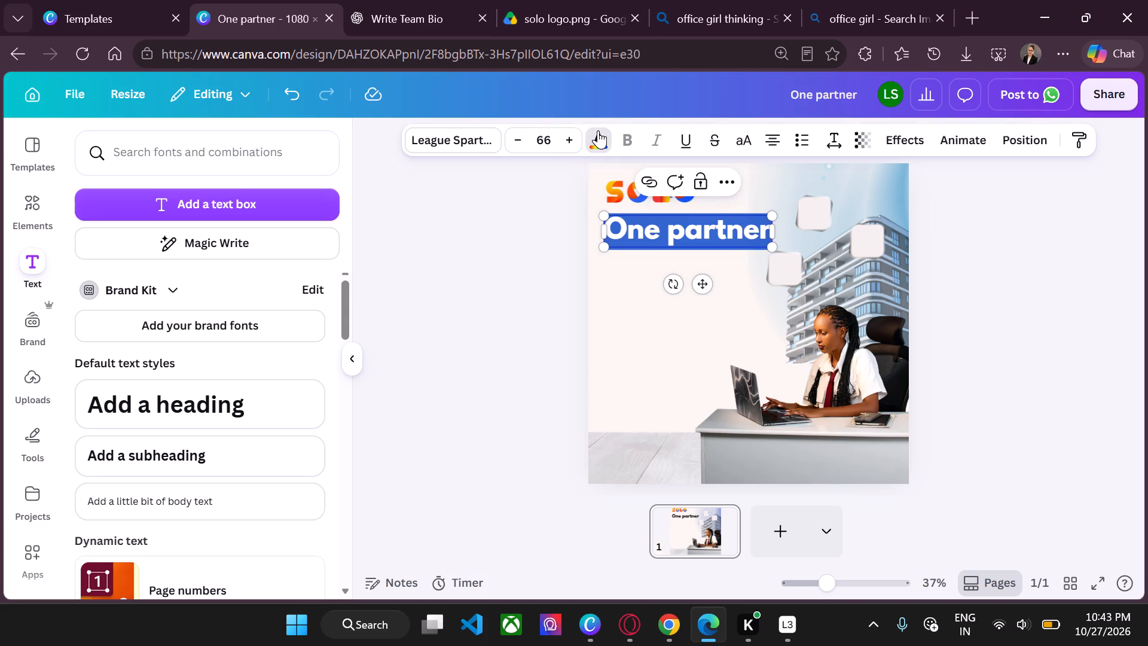
click(261, 180)
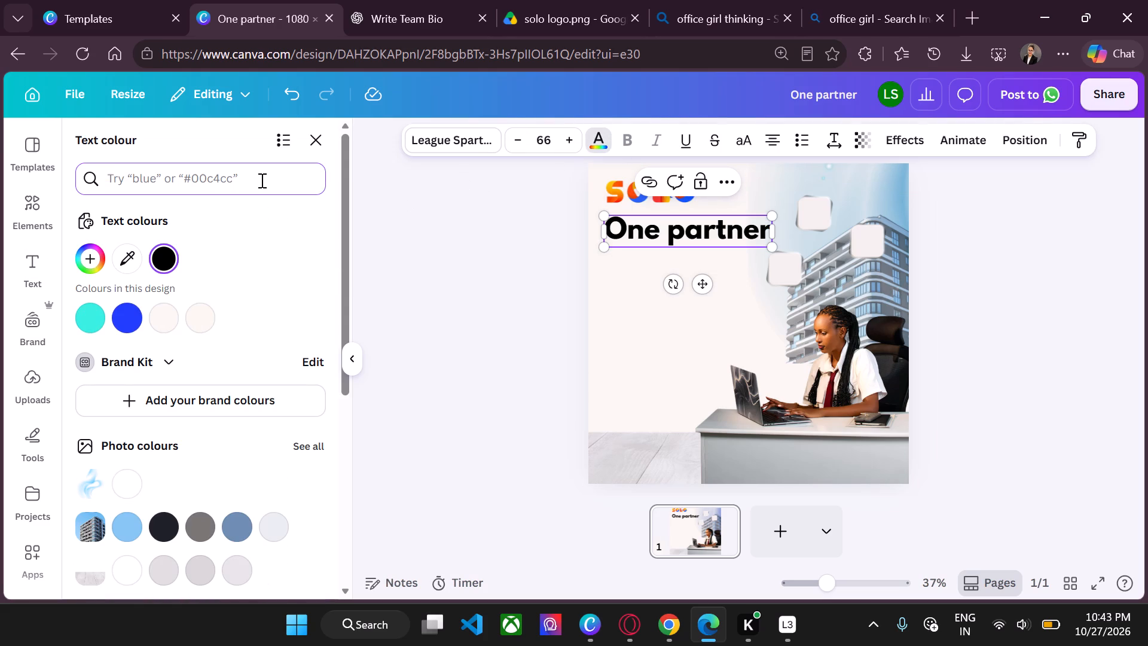
text(101f38)
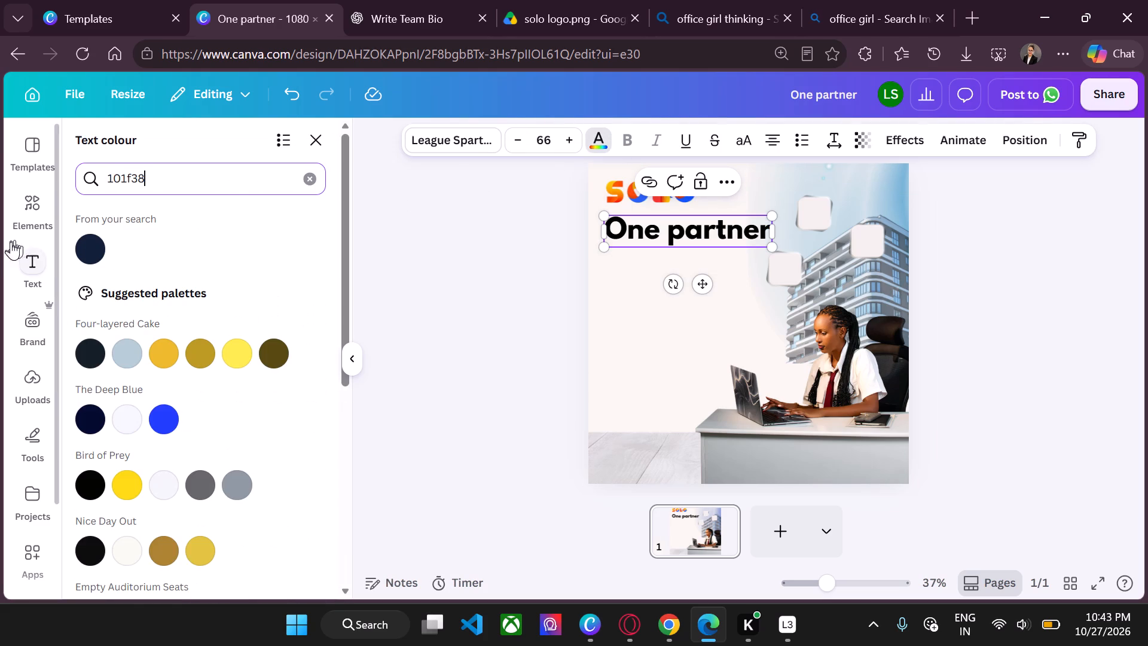
click(99, 244)
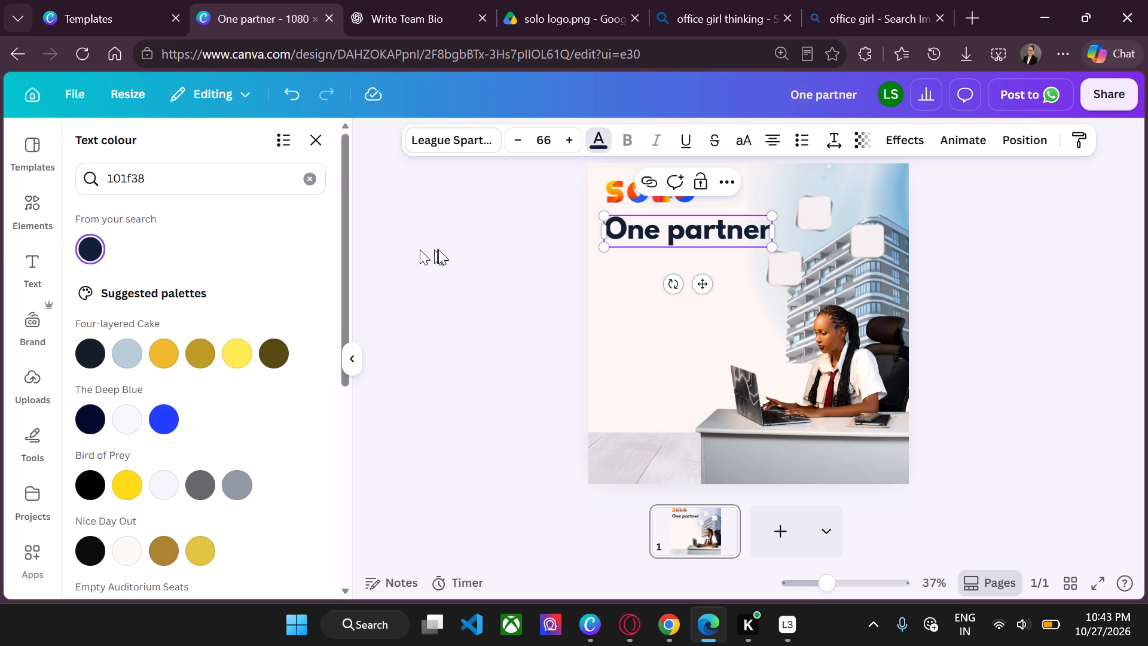
click(442, 249)
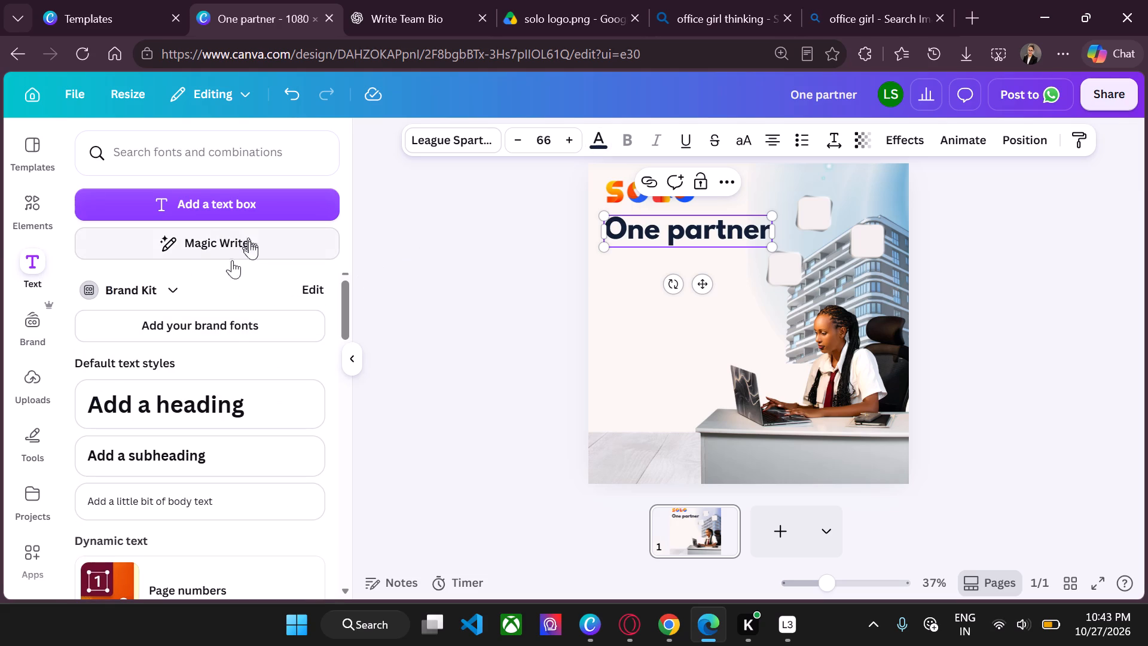
Add a subheading below the "One partner" heading with the text "A simpler way to work.".
click(182, 446)
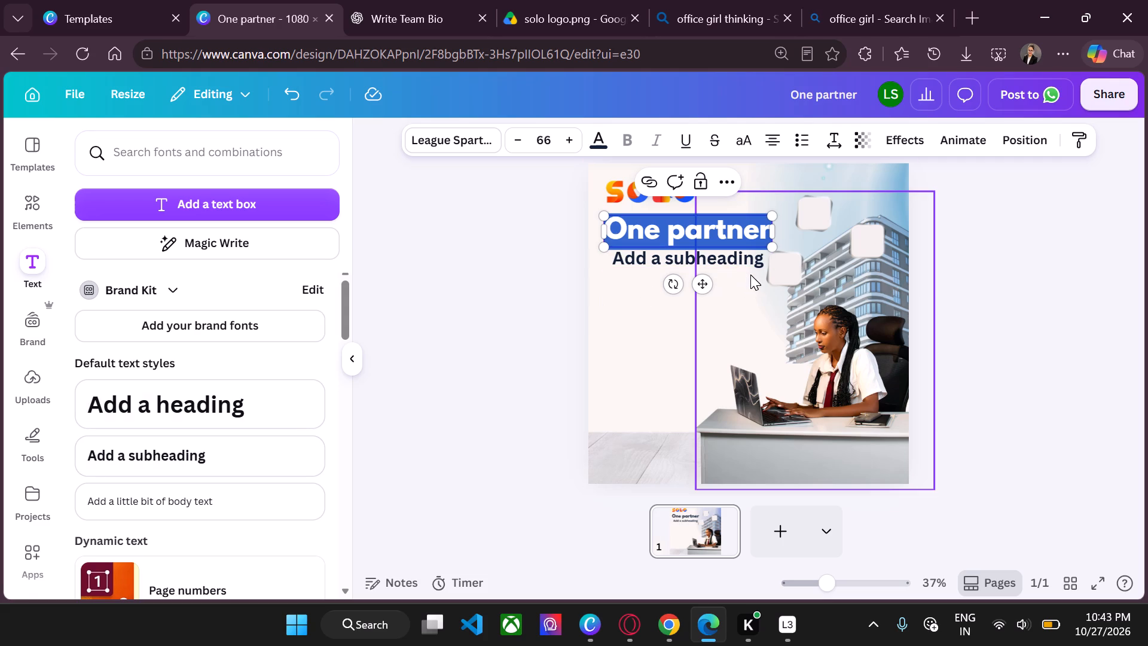
drag(676, 263, 673, 282)
double_click(673, 282)
key(BackSpace)
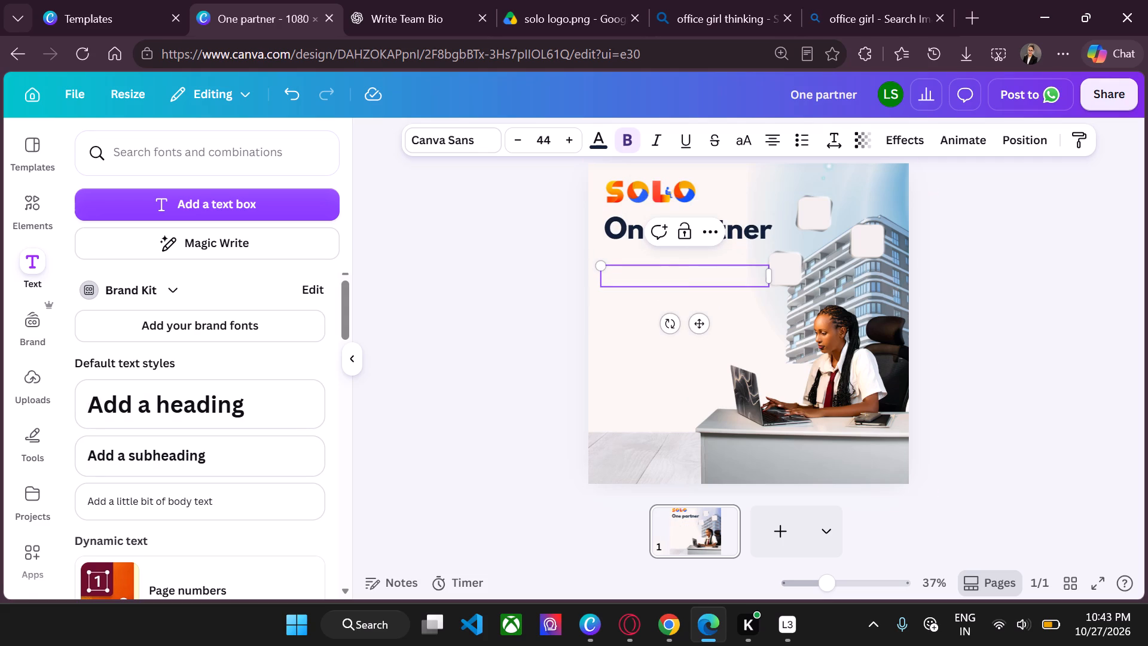
key(space)
text(simpler)
key(space)
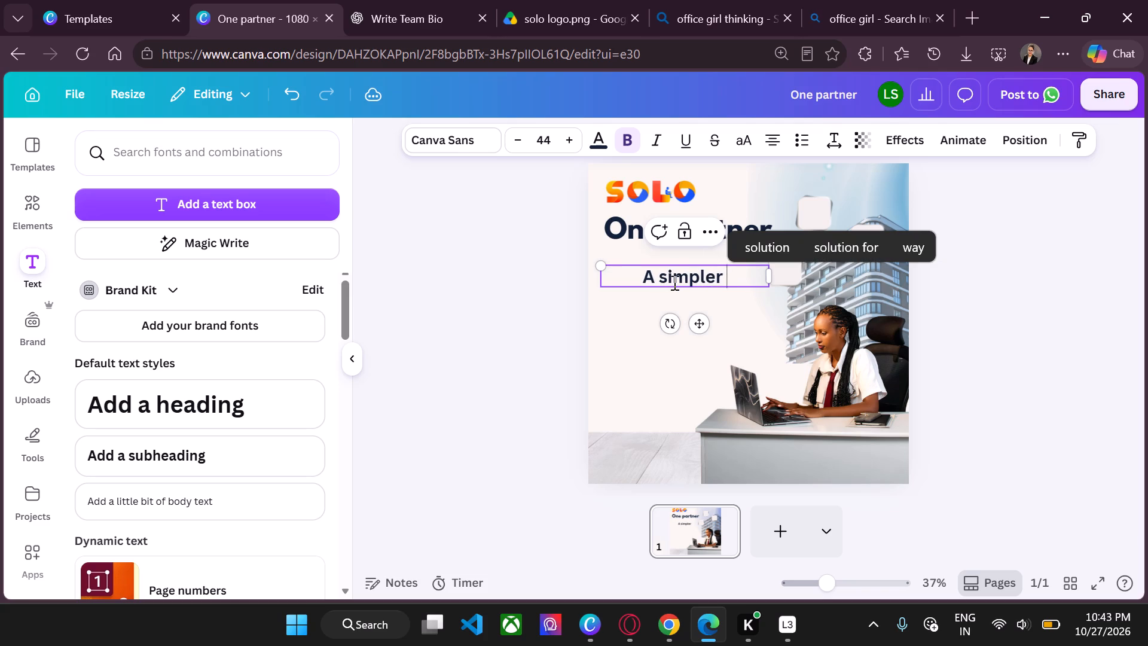
text(way to work.)
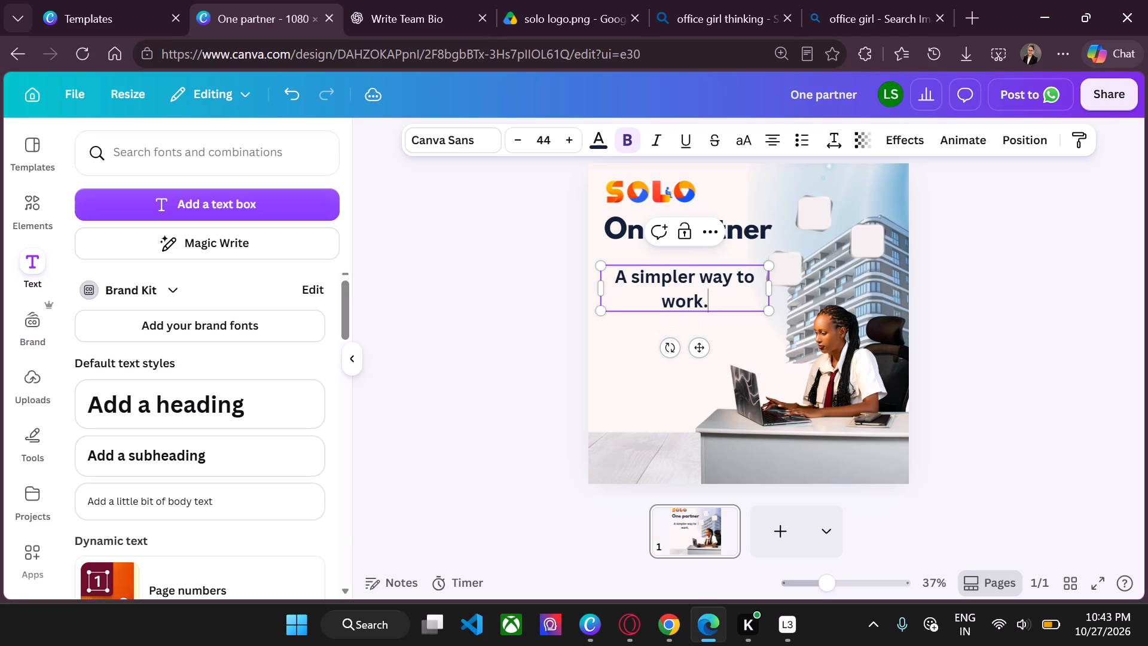
Widen the subheading's text box so that "A simpler way to work." fits on one line.
click(768, 291)
click(725, 290)
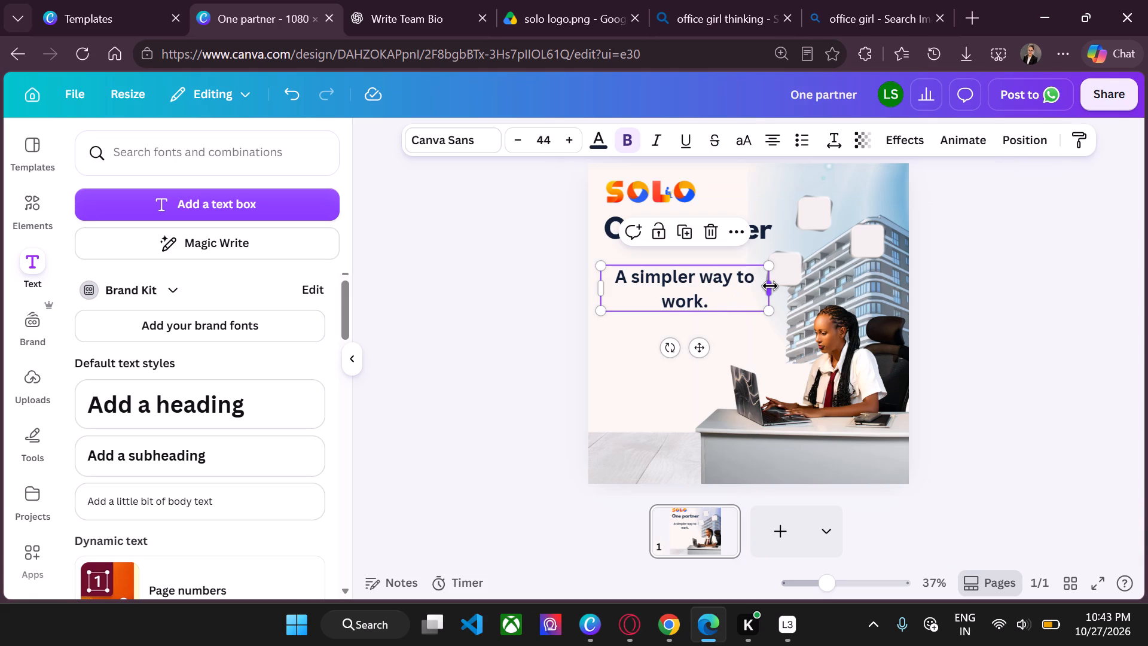
drag(770, 286, 810, 285)
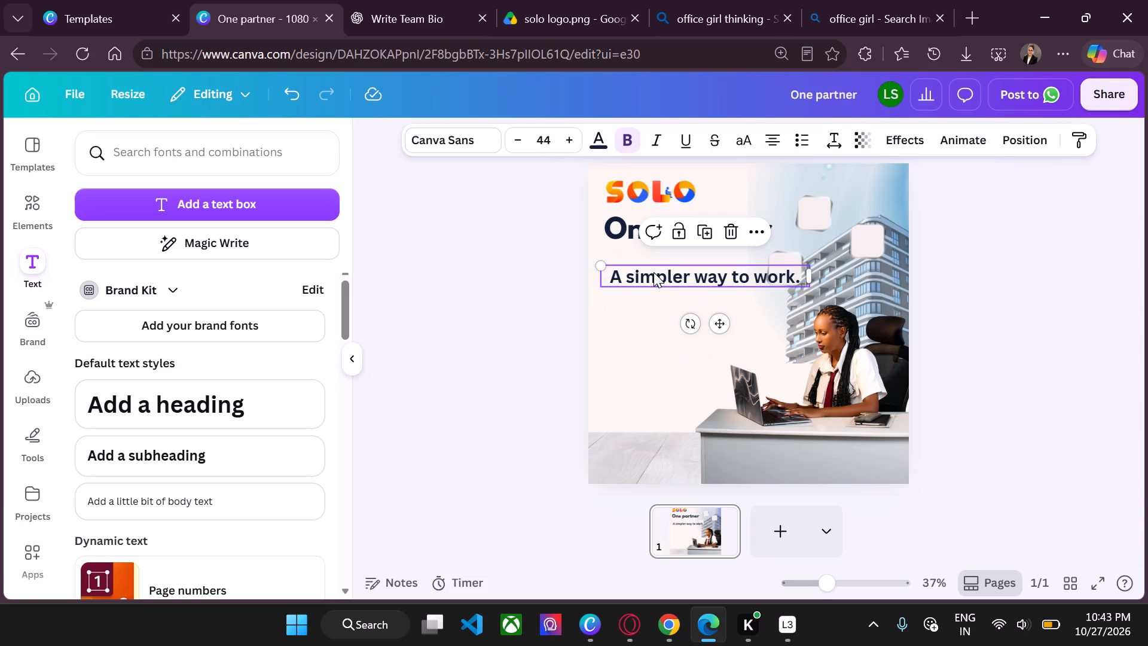
double_click(654, 272)
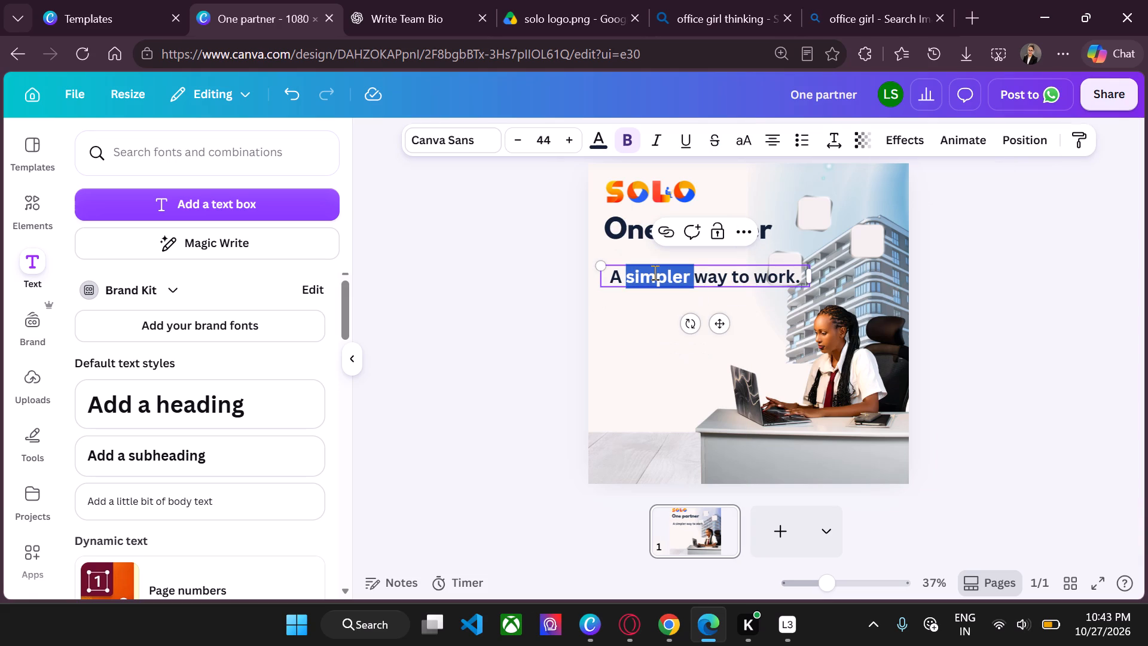
click(482, 304)
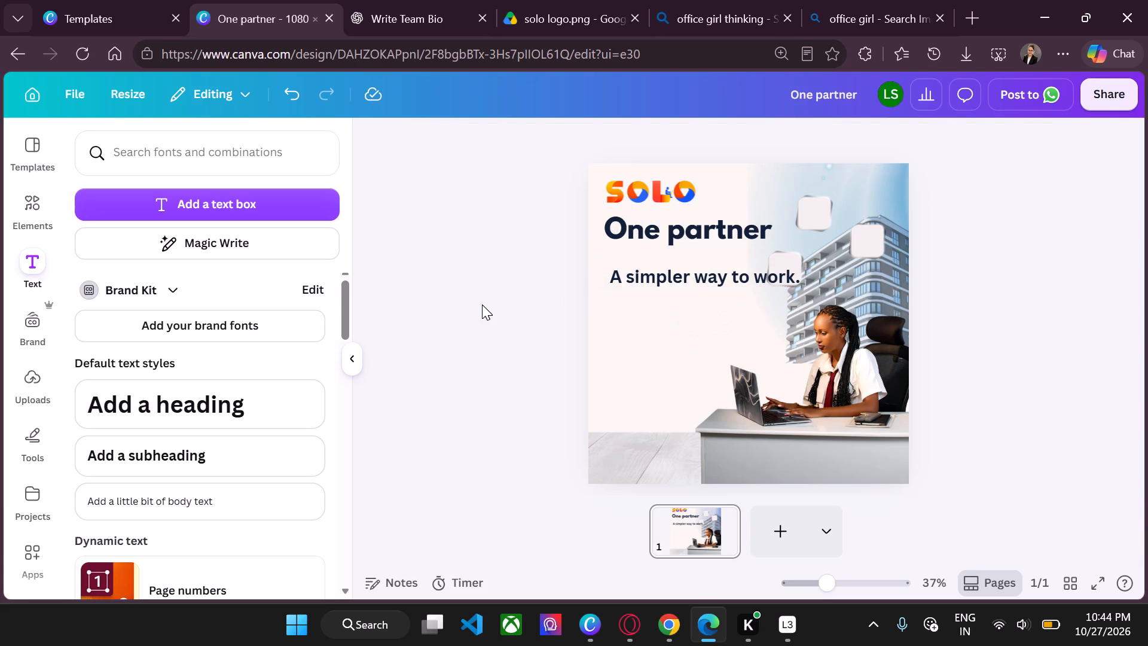
Move the "A simpler way to work." subheading up to sit directly beneath the "One partner" heading.
drag(657, 277, 657, 261)
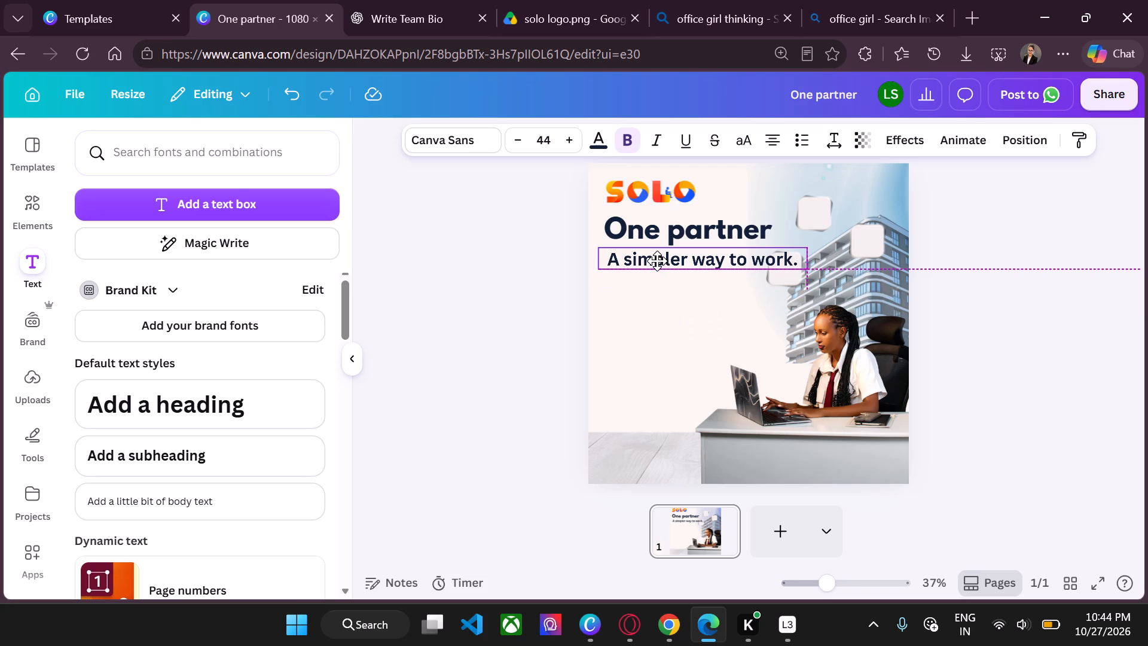
drag(657, 261, 657, 261)
click(492, 306)
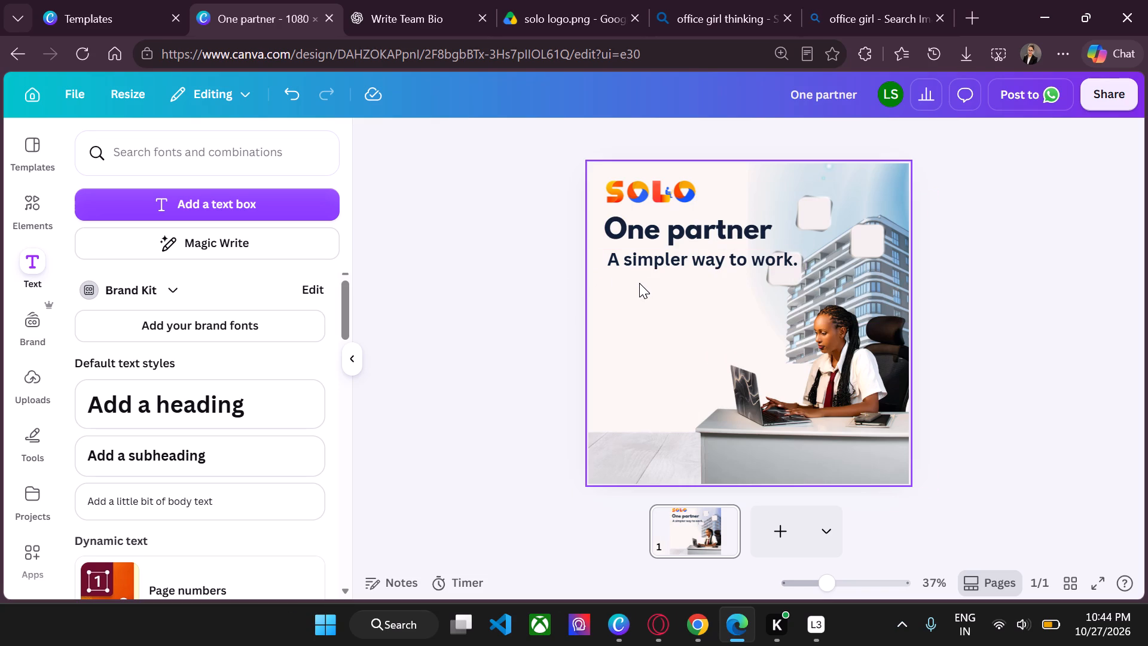
Set the "A simpler way to work." subheading's text colour to 0866f5.
triple_click(694, 258)
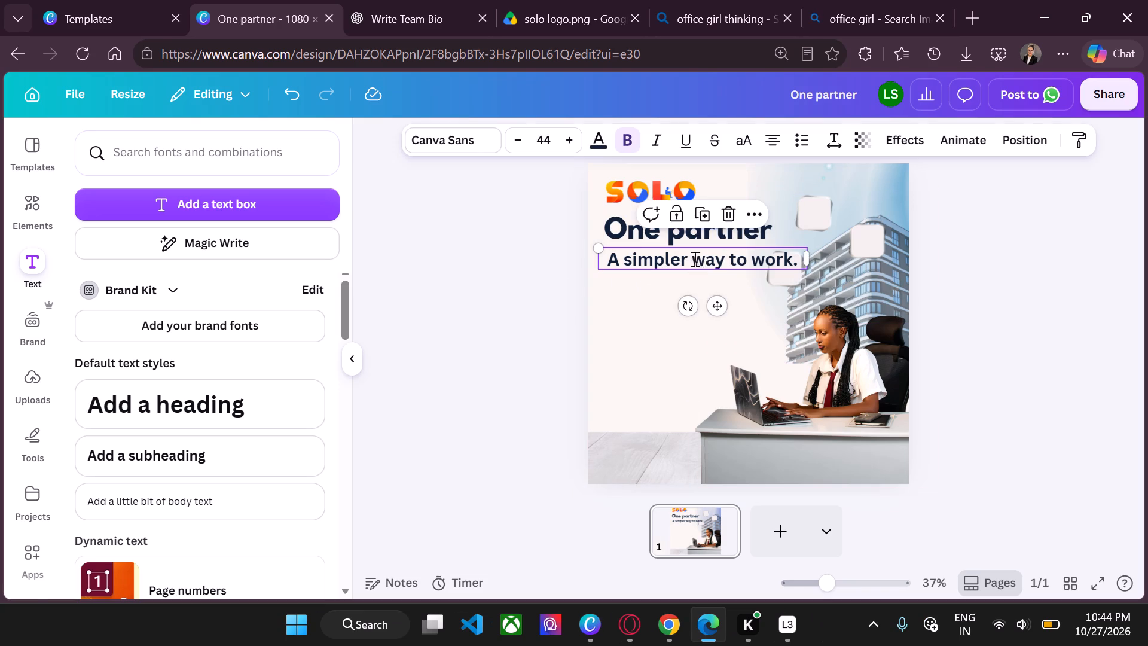
click(599, 141)
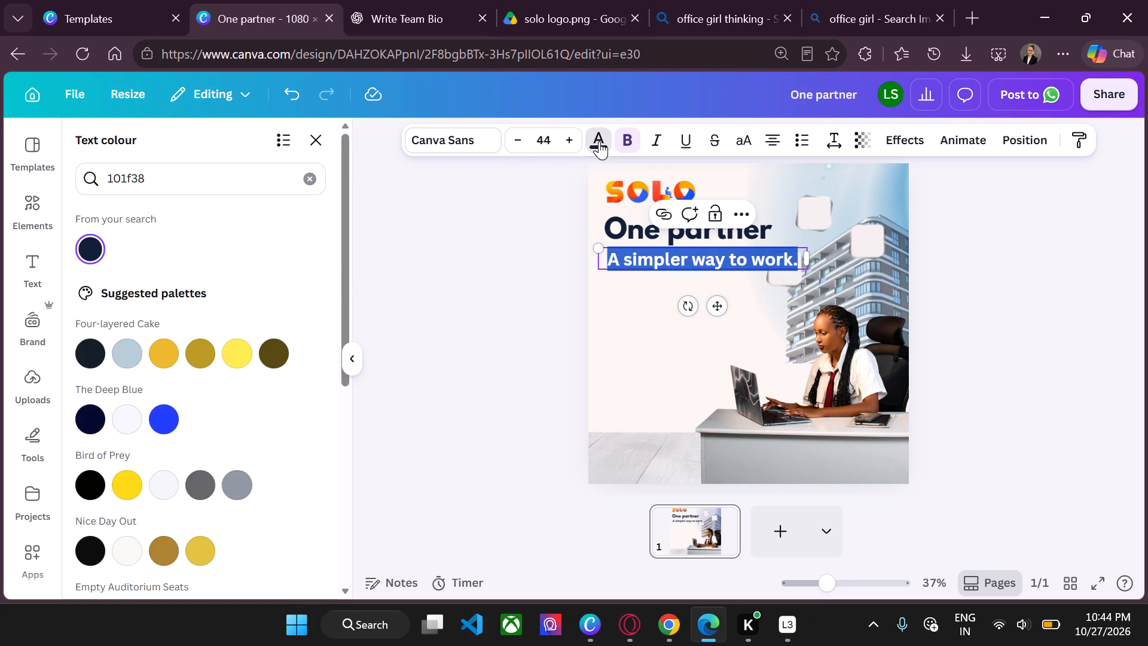
click(204, 171)
key(BackSpace)
key(BackSpace)
key(BackSpace)
key(BackSpace)
key(BackSpace)
key(BackSpace)
key(BackSpace)
key(BackSpace)
key(BackSpace)
key(BackSpace)
key(BackSpace)
key(BackSpace)
key(BackSpace)
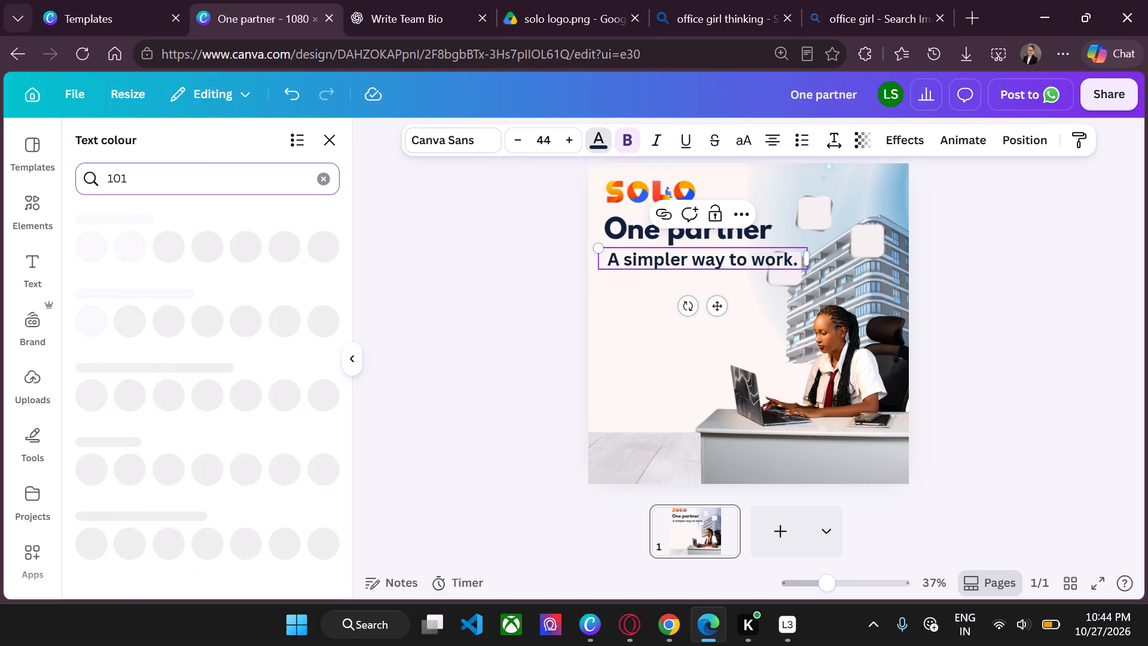
text(086)
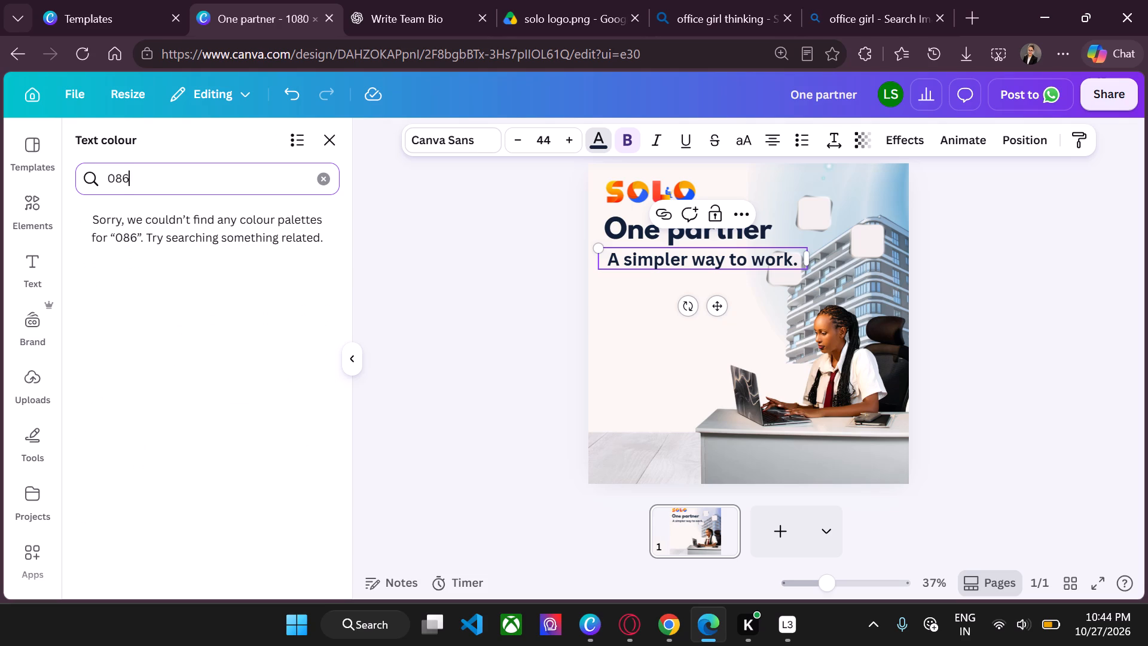
key(6)
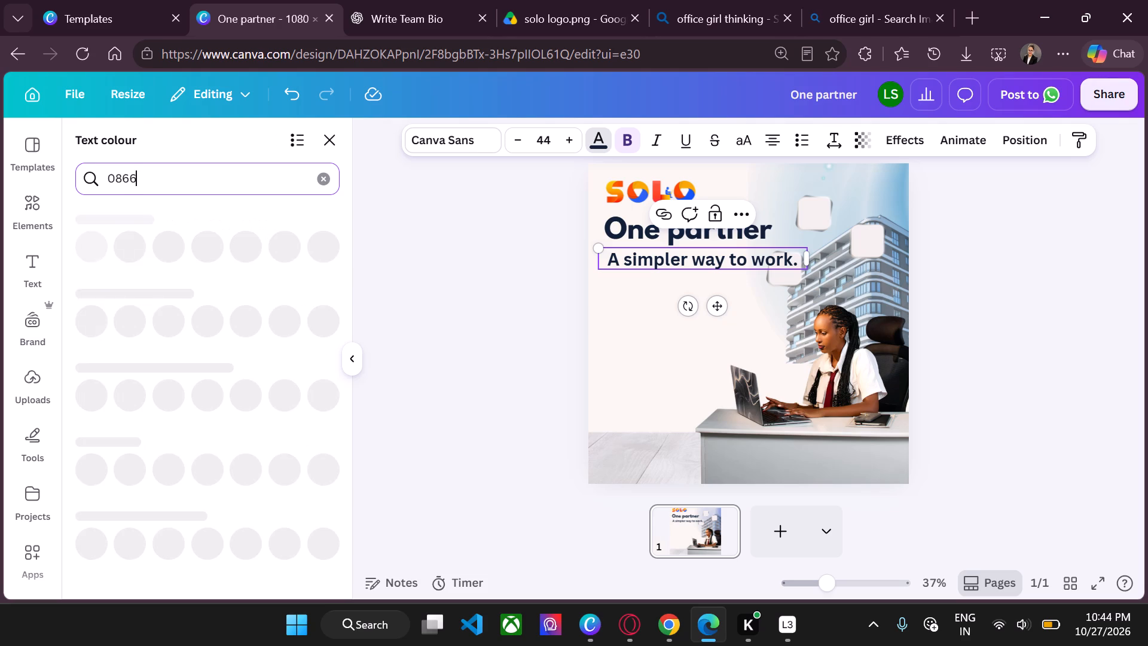
text(f5)
key(Return)
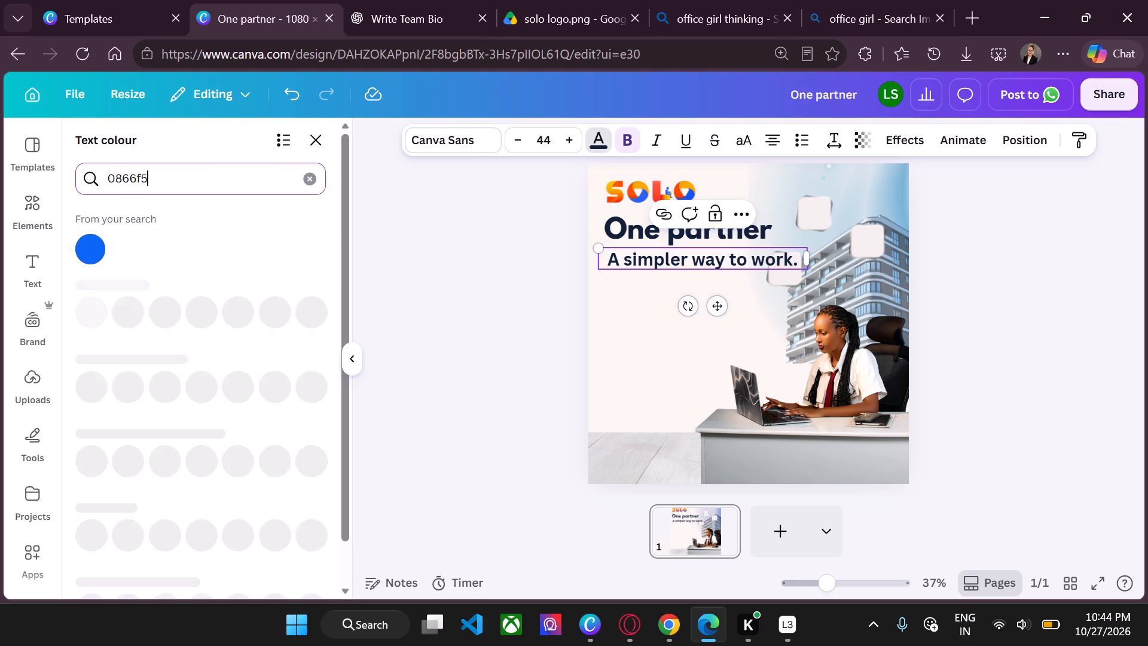
click(92, 246)
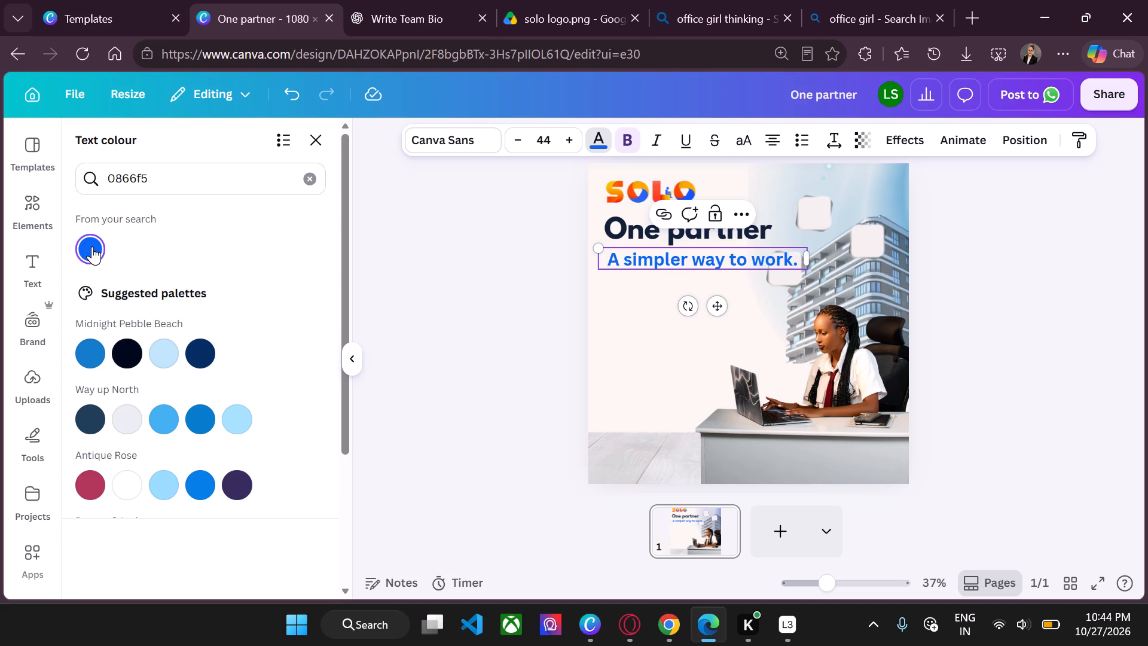
double_click(438, 273)
click(438, 273)
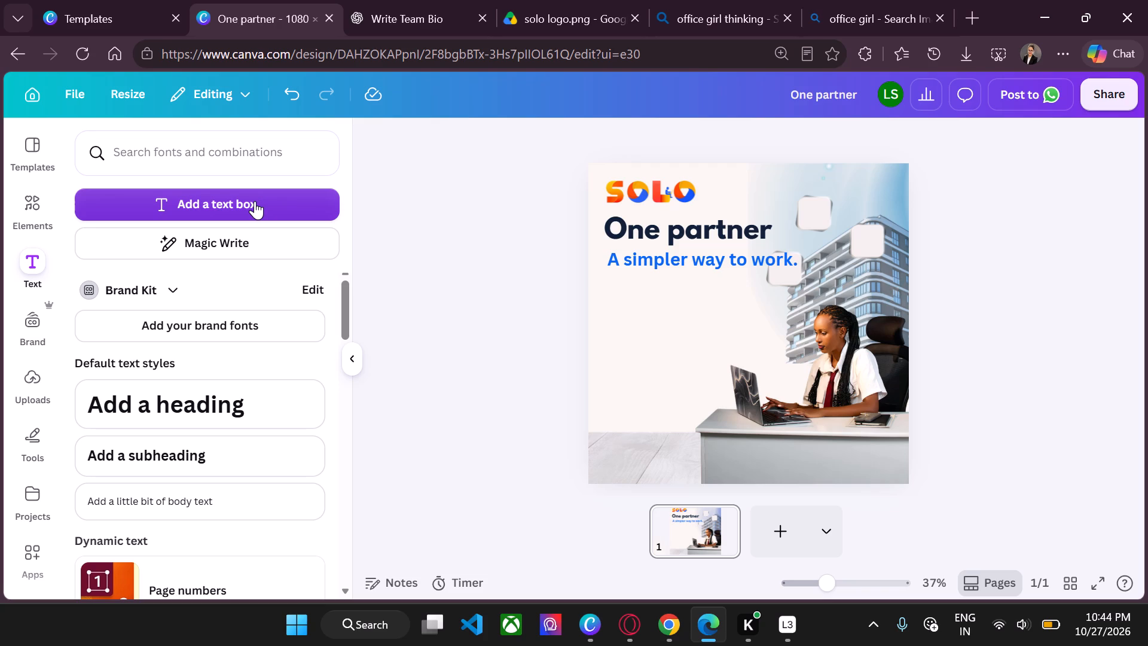
Add a body text box with the text "WHAT IS SOLO?" in capitals.
click(221, 496)
key(BackSpace)
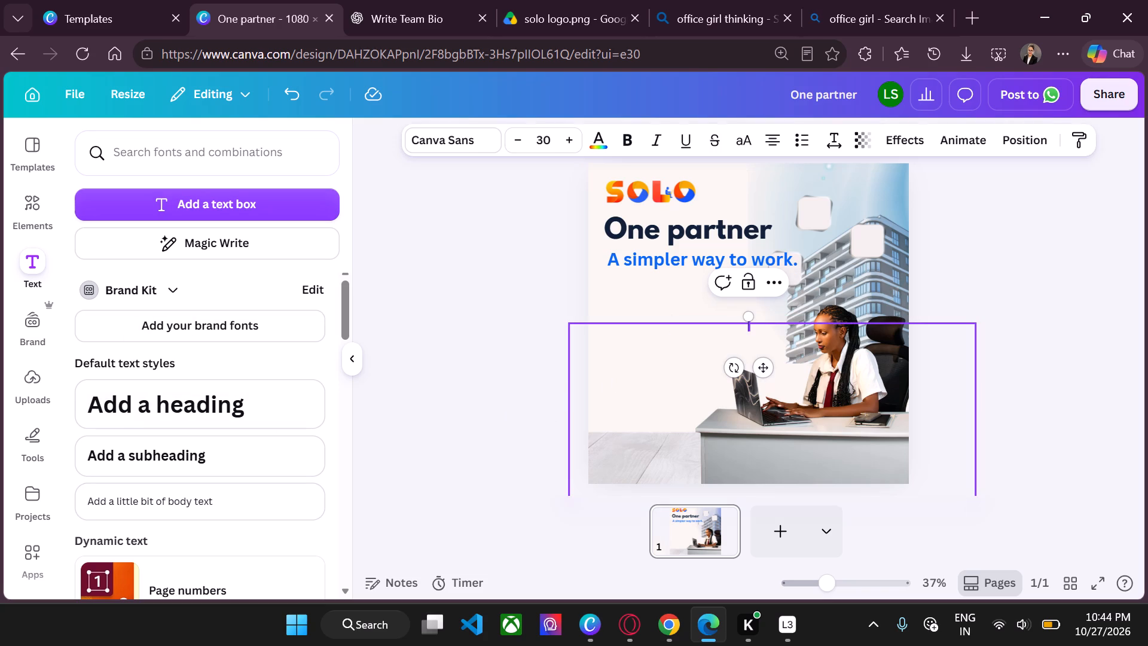
text(hat)
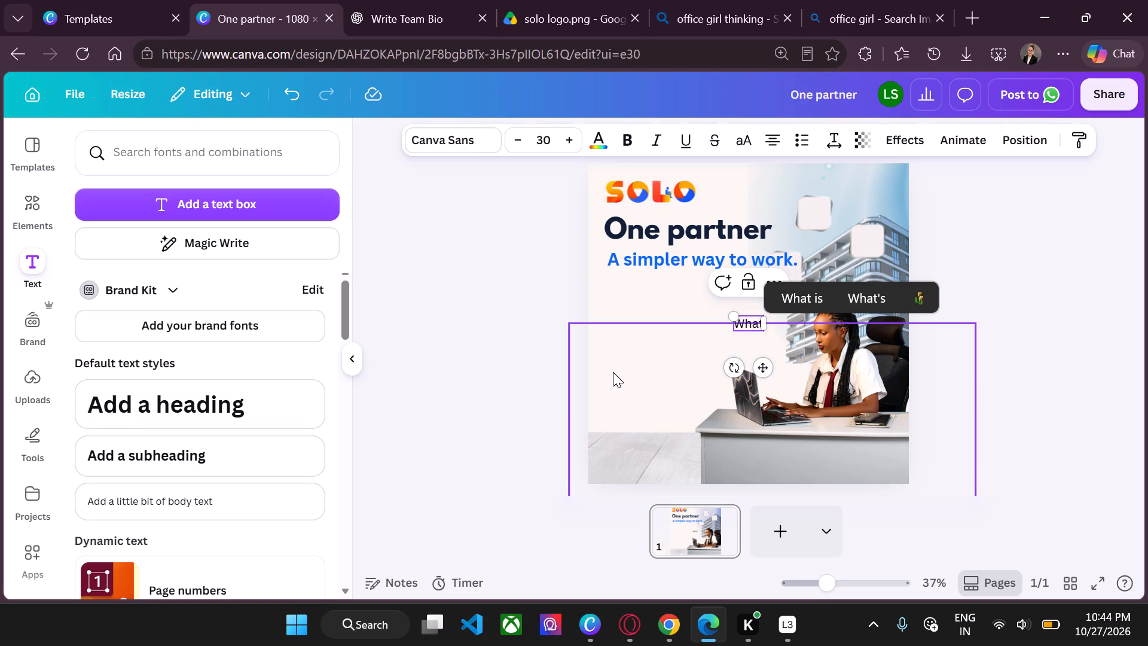
key(space)
key(BackSpace)
key(BackSpace)
key(BackSpace)
key(BackSpace)
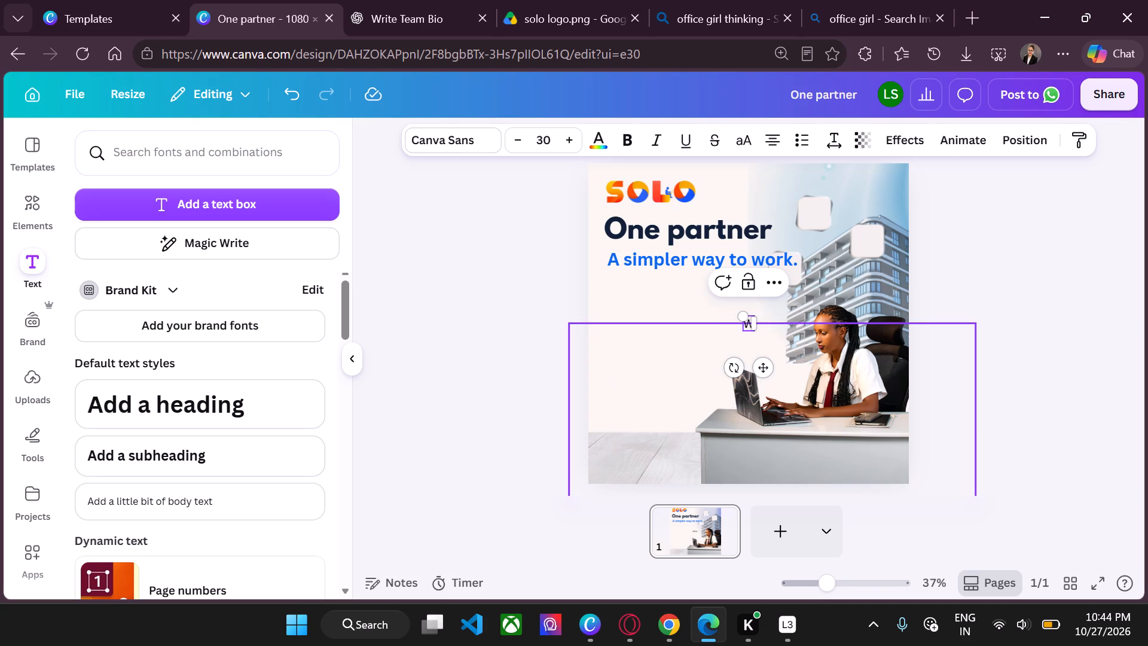
key(BackSpace)
text(WHAT IS SOLO)
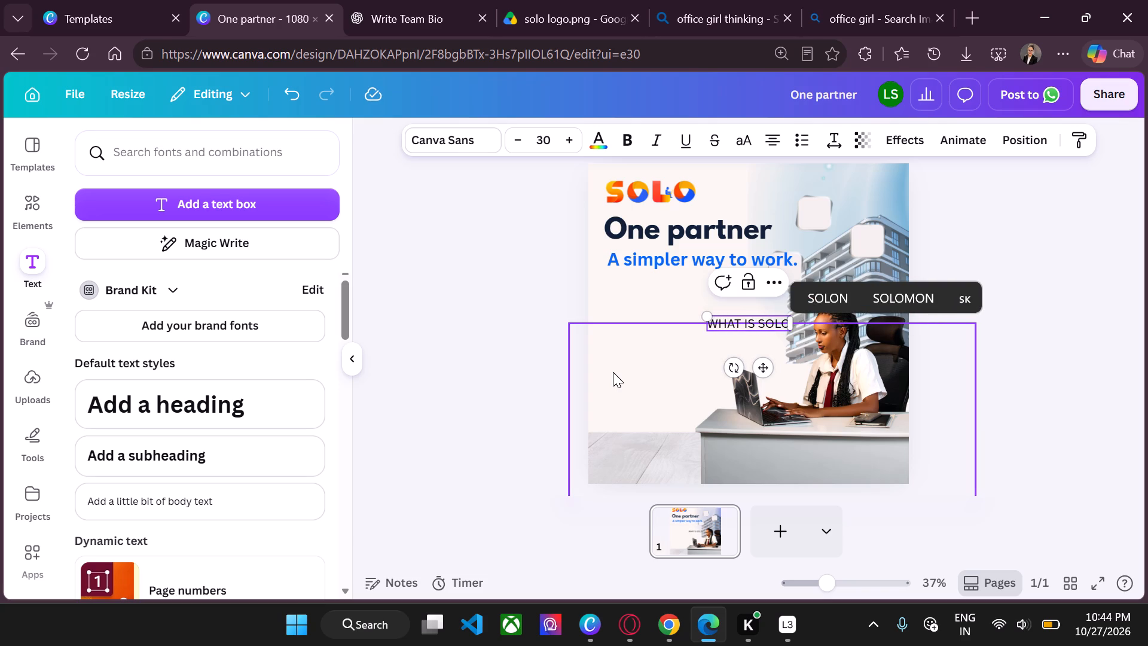
key(shift+question)
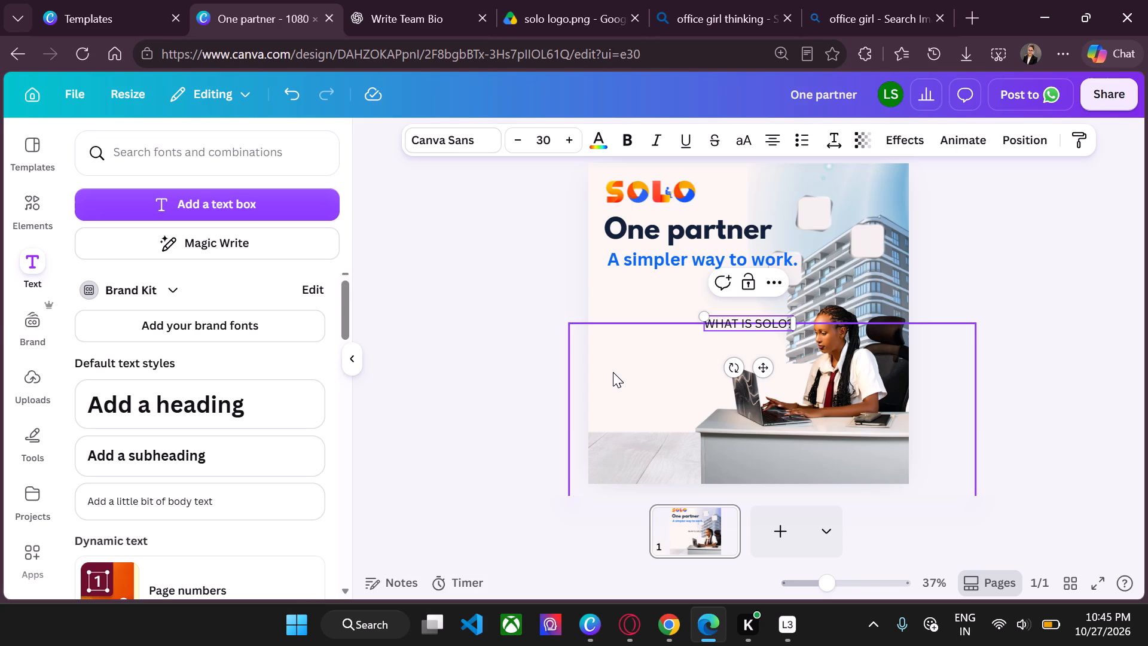
Set the font of the "WHAT IS SOLO?" text to DM Sans Regular.
key(ctrl+a)
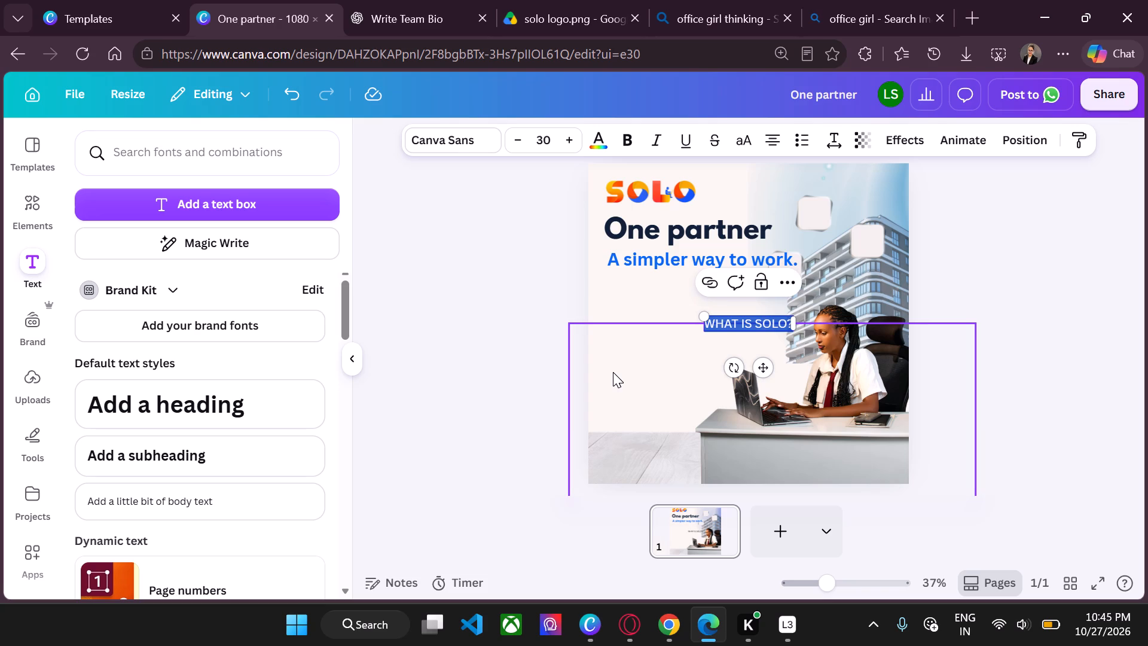
click(427, 133)
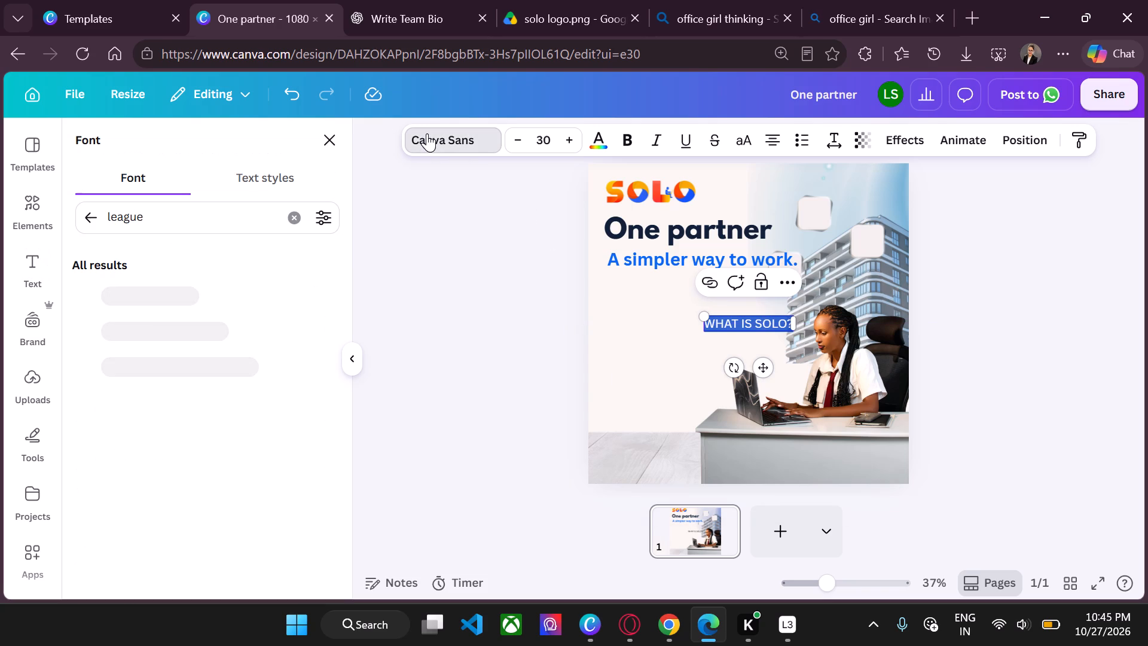
click(233, 228)
key(ctrl+a)
key(BackSpace)
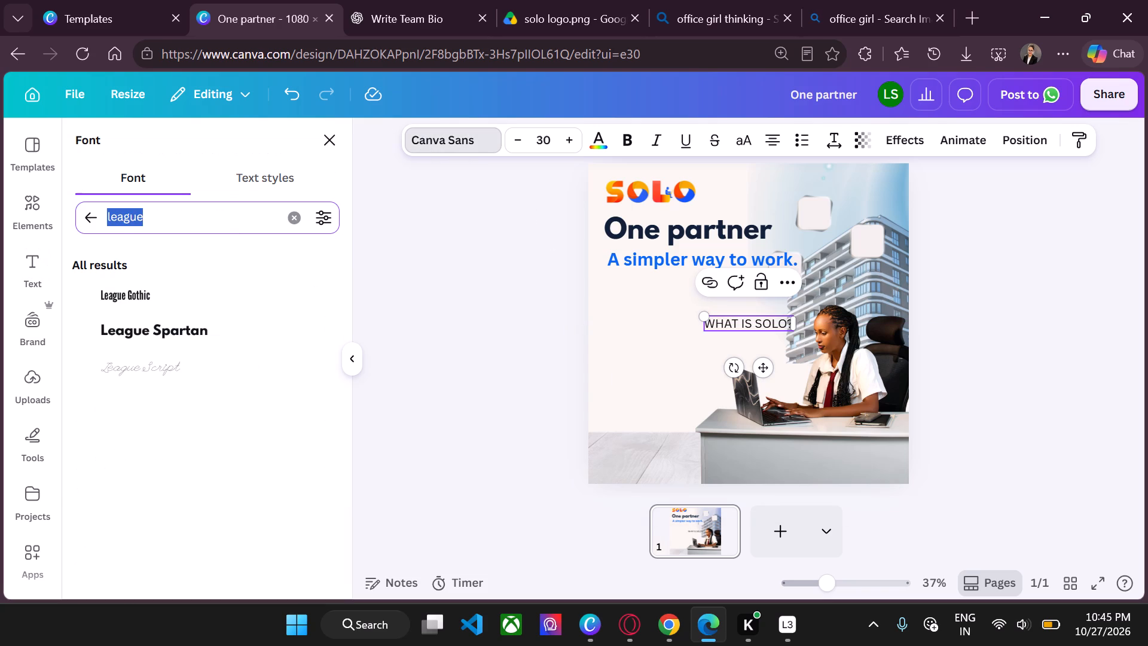
text(DM)
key(Return)
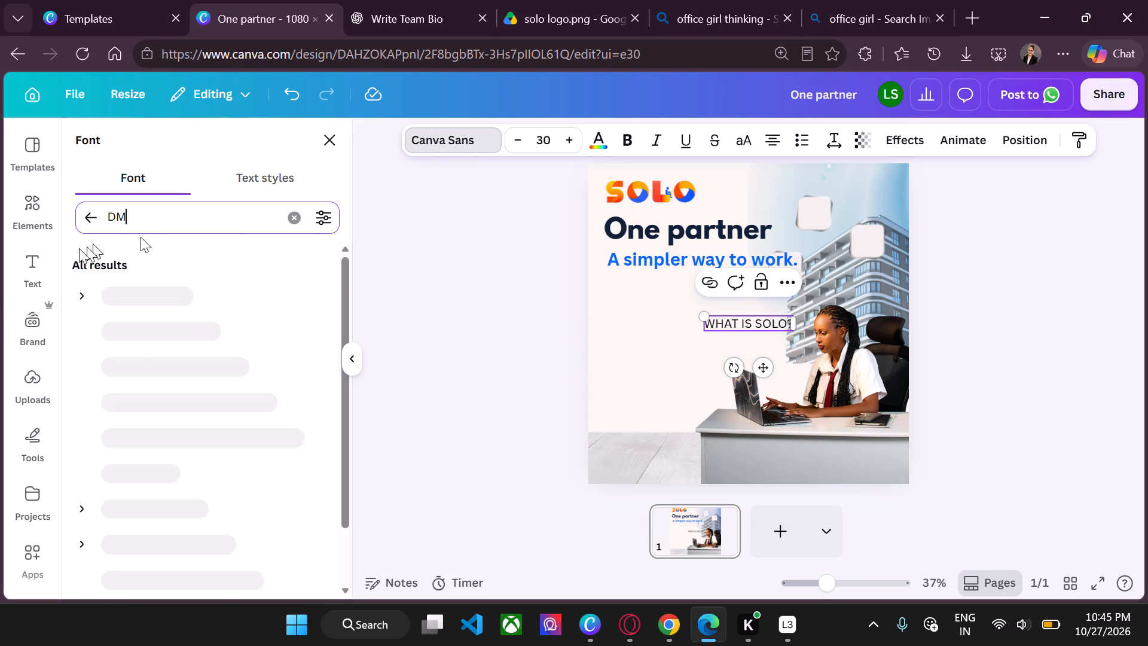
click(85, 295)
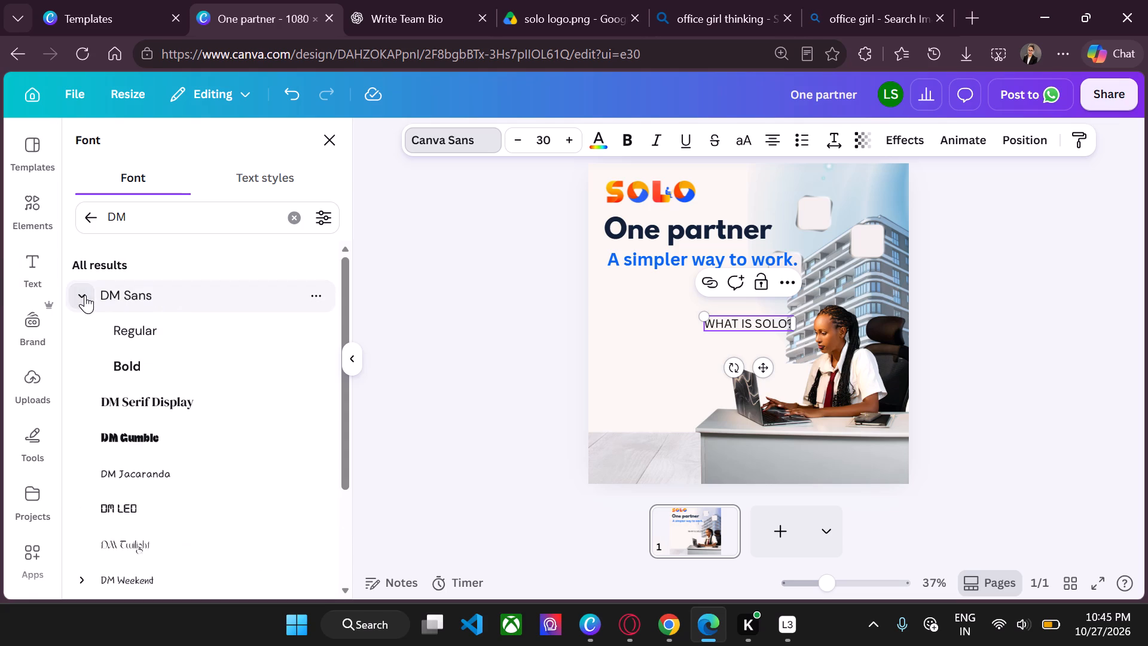
click(141, 329)
double_click(451, 315)
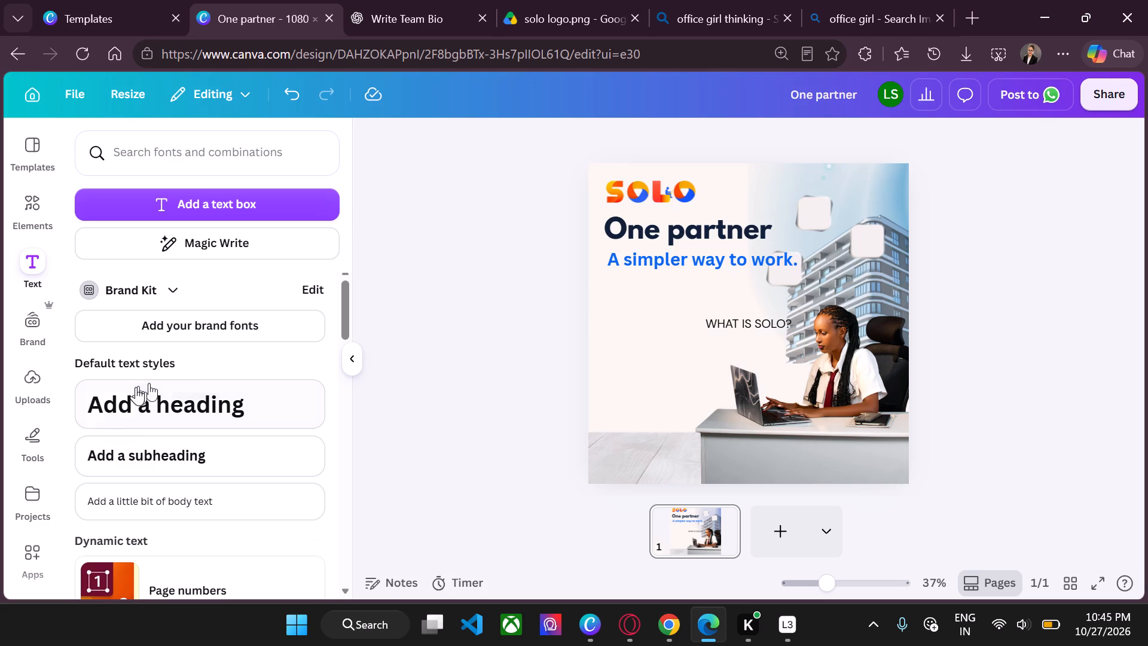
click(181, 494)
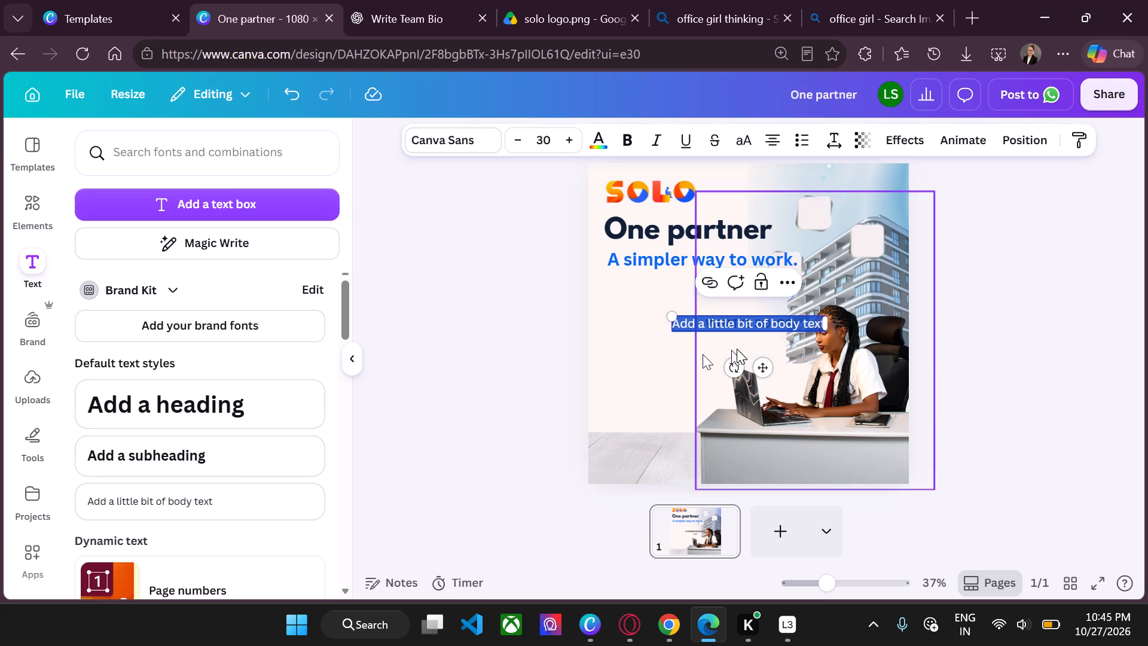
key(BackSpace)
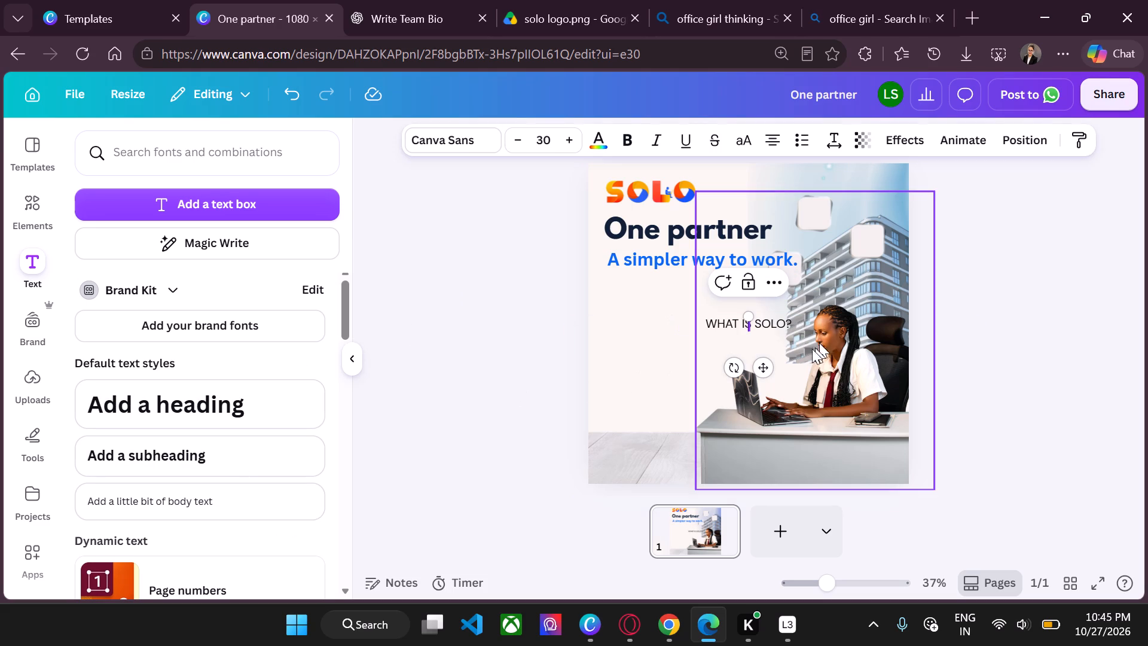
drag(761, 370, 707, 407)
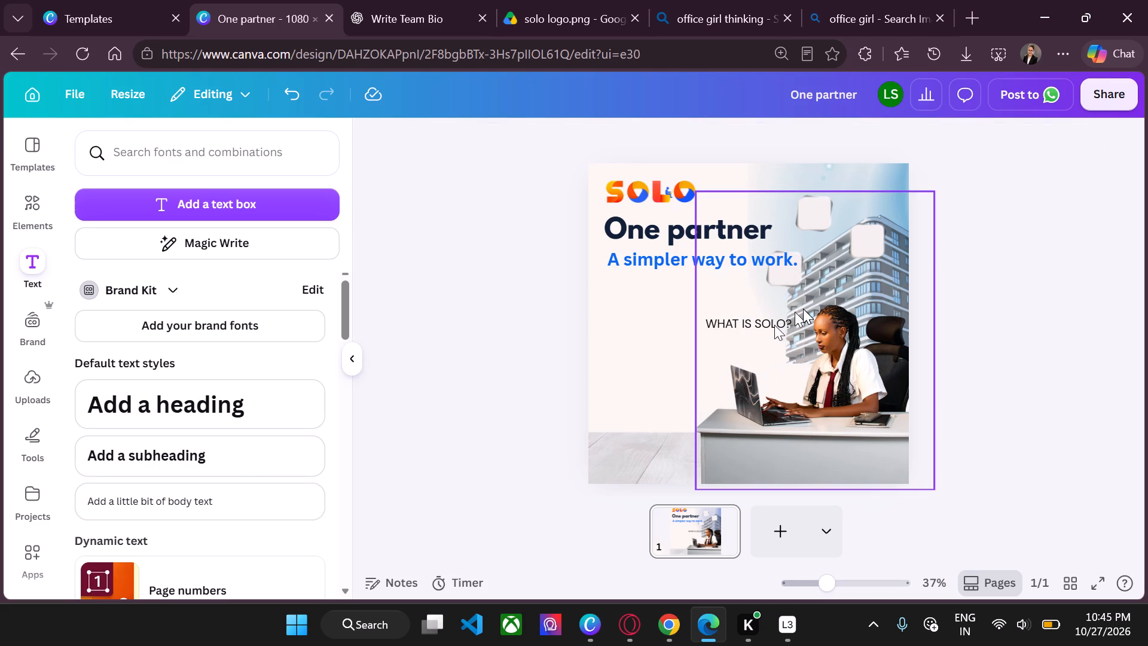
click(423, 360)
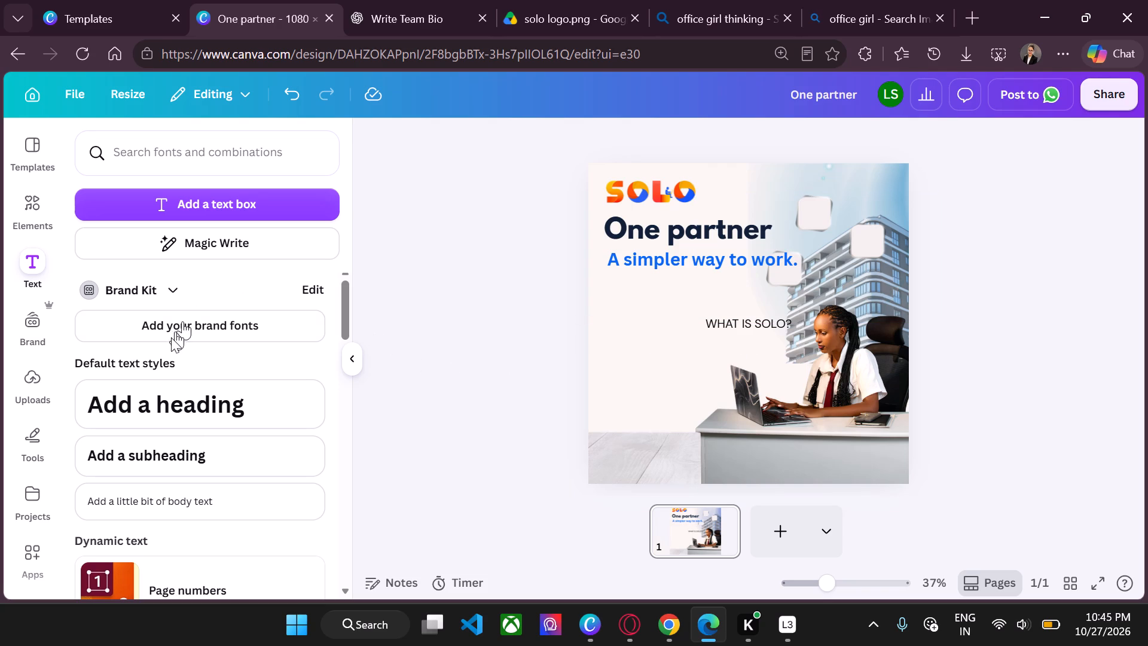
Add body text at the design's lower left reading "SOLO brings the right solutions together to help businesses move forward.".
click(187, 493)
key(BackSpace)
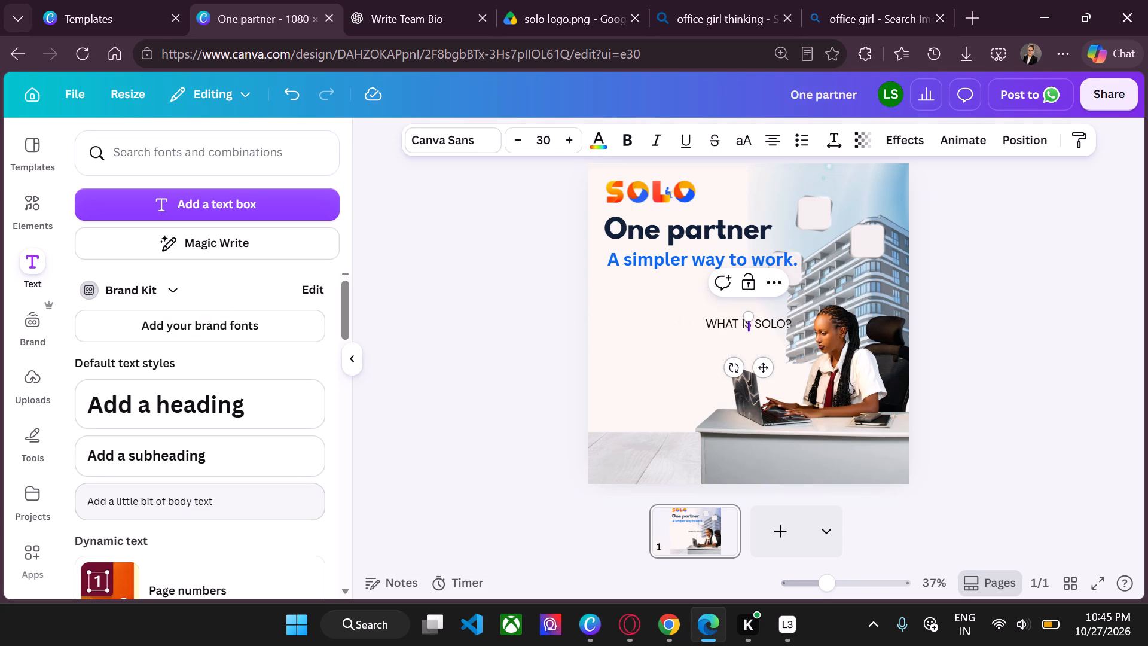
text(SOLO)
key(space)
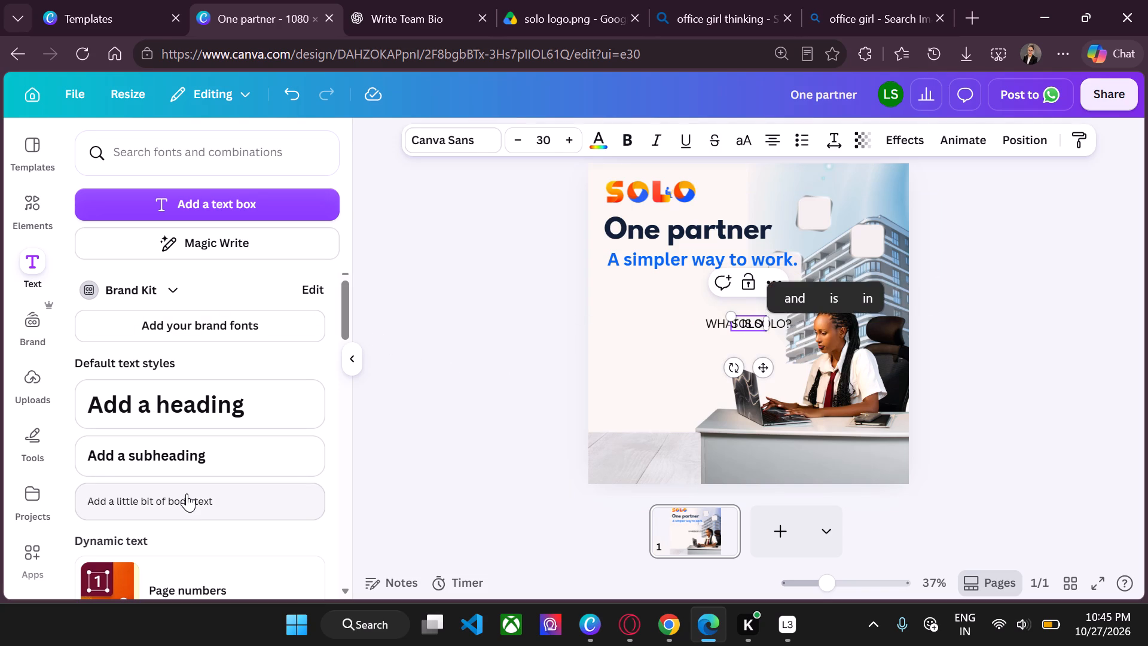
text(bru)
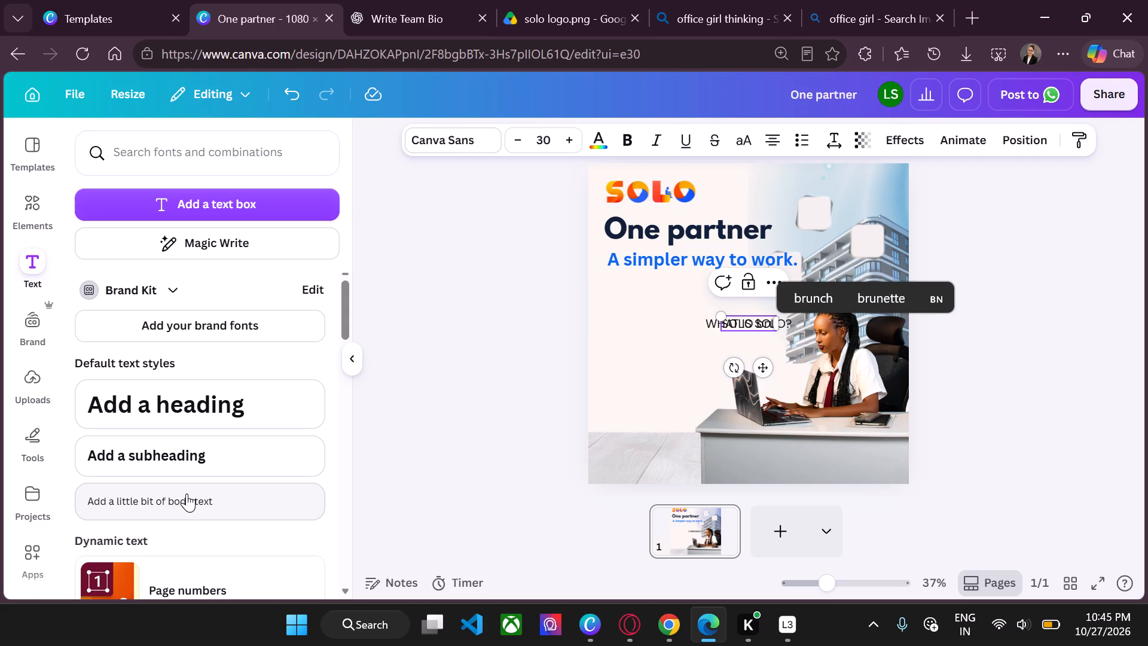
drag(762, 362, 717, 372)
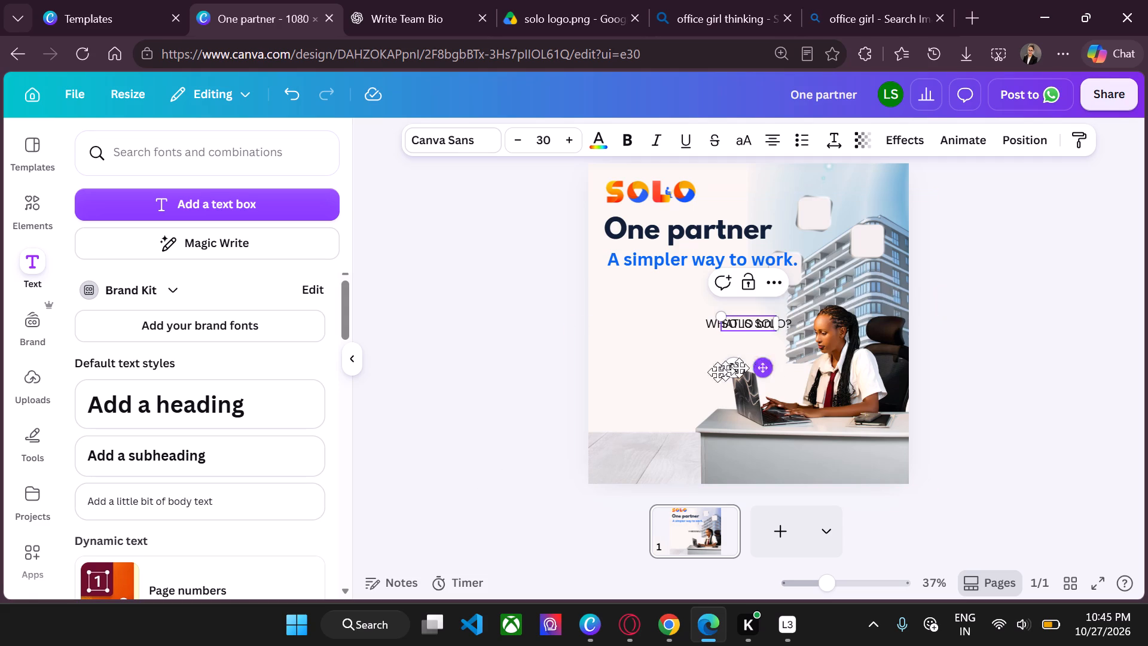
drag(717, 372, 643, 392)
click(632, 347)
key(Right)
key(Right)
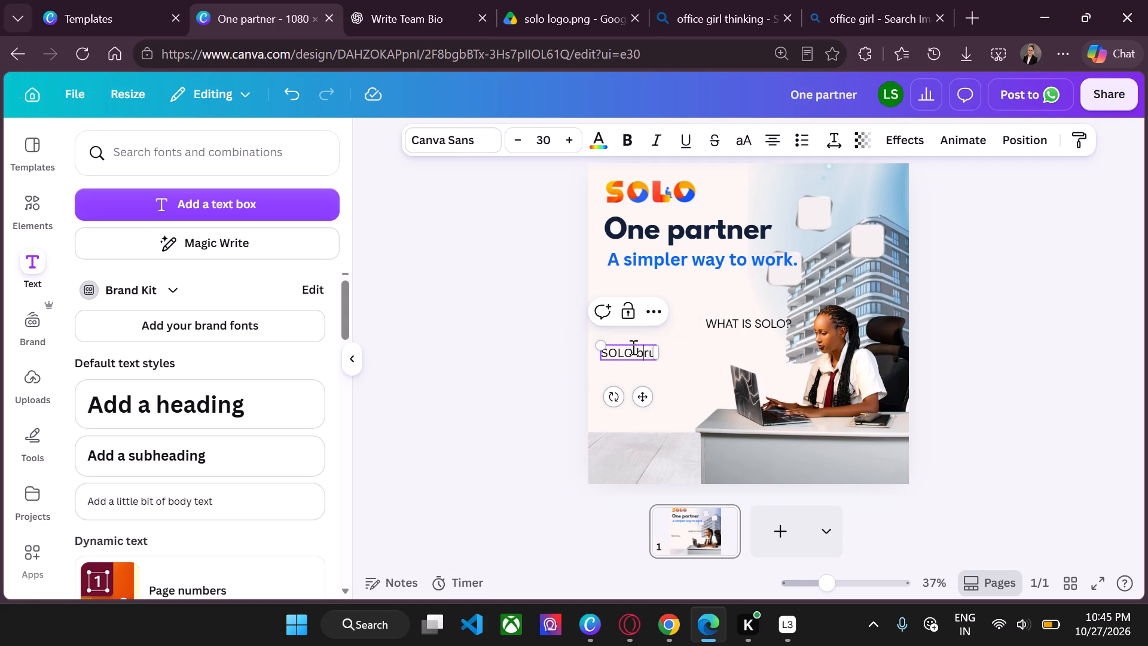
key(Right)
key(Right)
key(BackSpace)
text(ing)
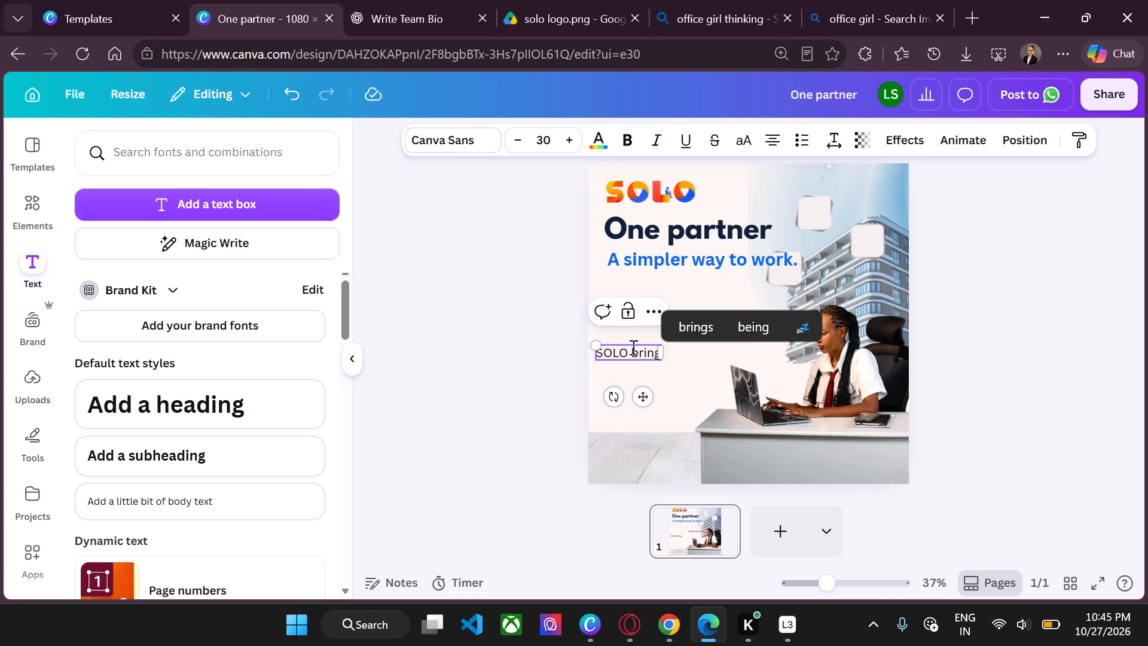
text(s the right solutions together to hel)
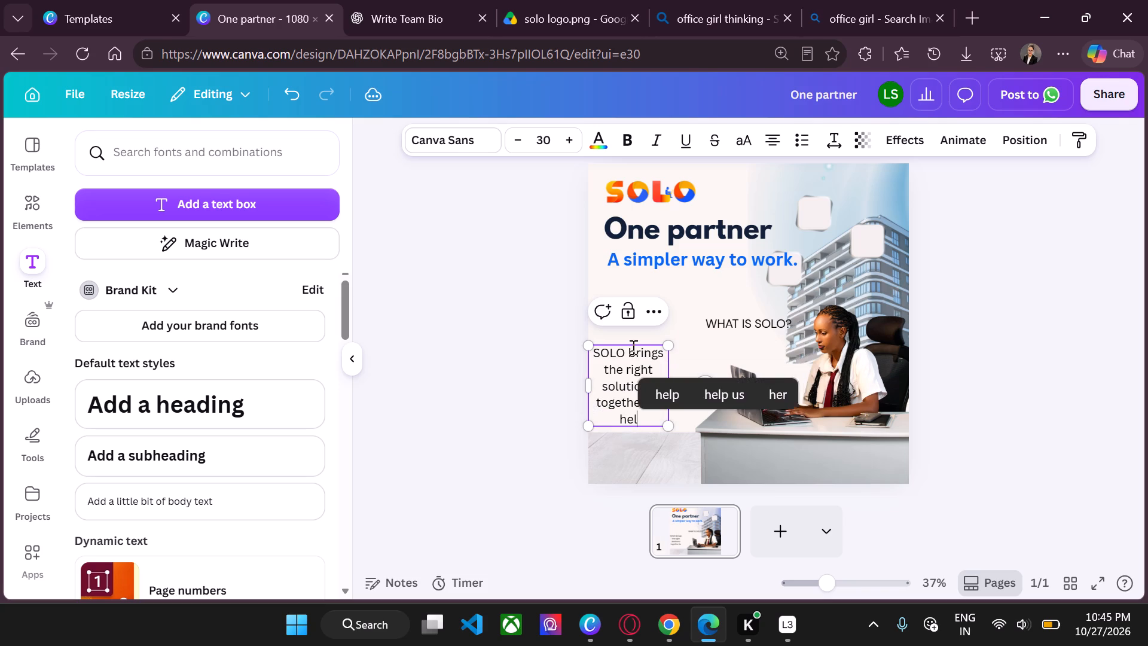
text(p business)
key(s)
key(BackSpace)
text(es move forward.)
Set the font of the "SOLO brings the right solutions" paragraph to DM Sans Regular.
key(ctrl+a)
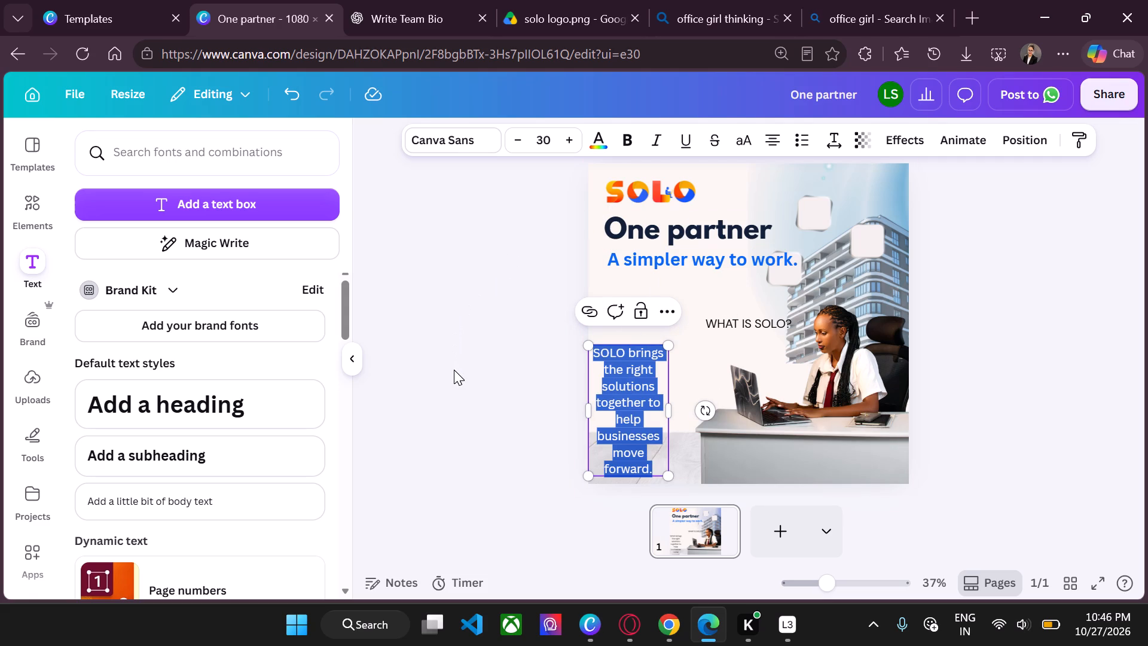
click(445, 141)
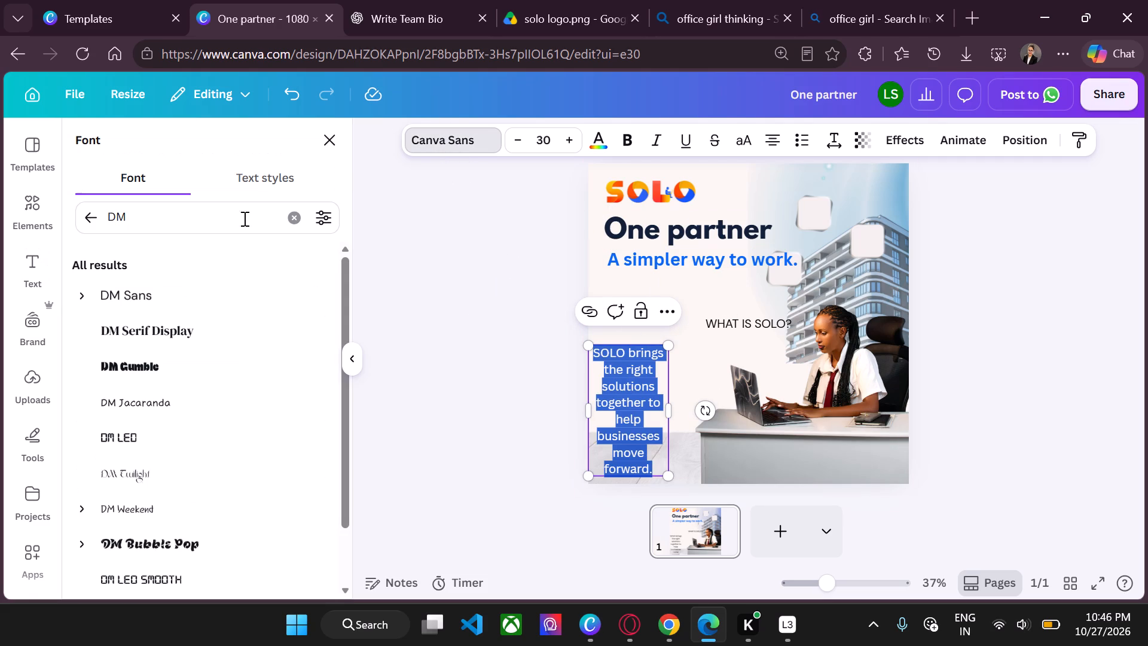
click(92, 295)
click(145, 329)
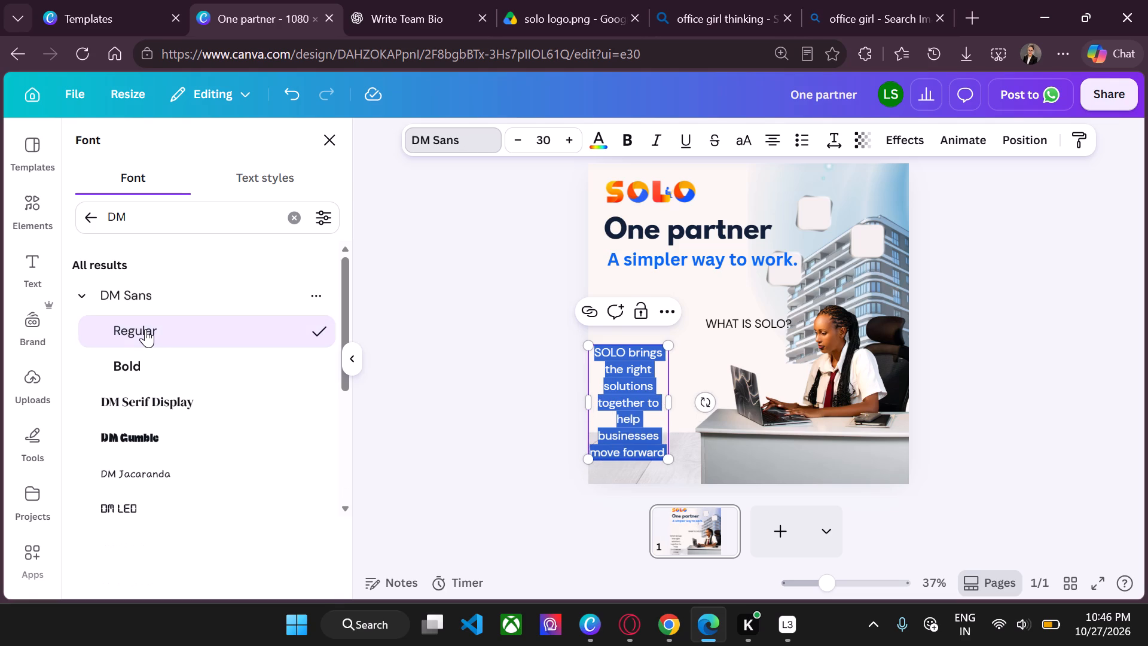
Set the text colour of the "SOLO brings the right solutions" paragraph to 263449.
click(592, 133)
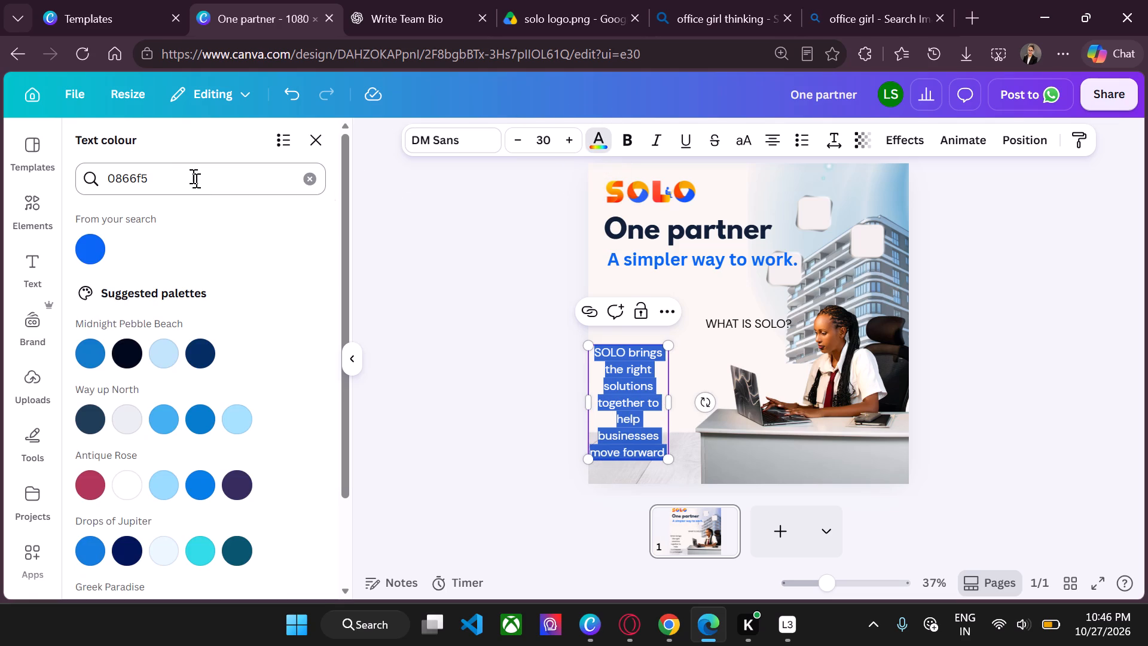
click(181, 173)
key(ctrl+a)
key(BackSpace)
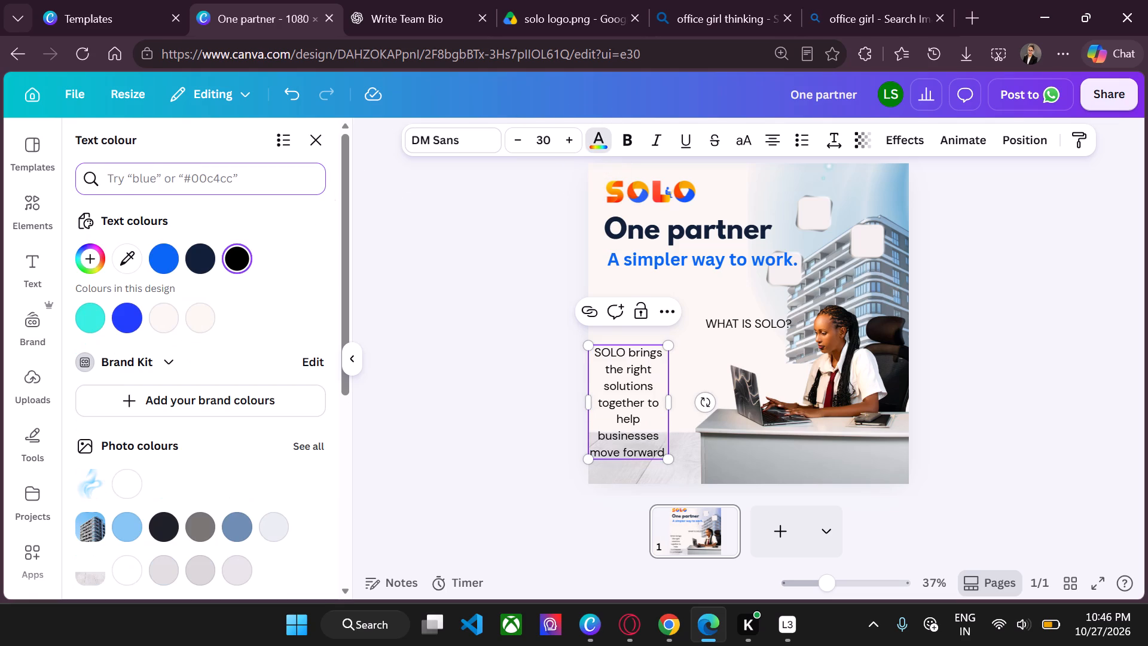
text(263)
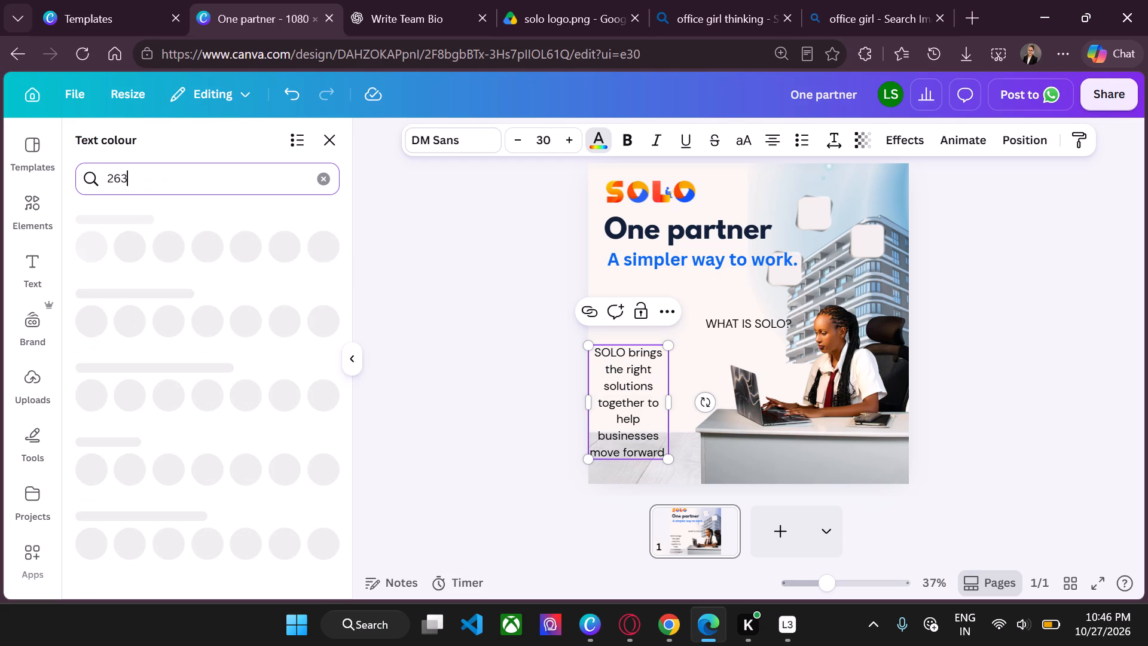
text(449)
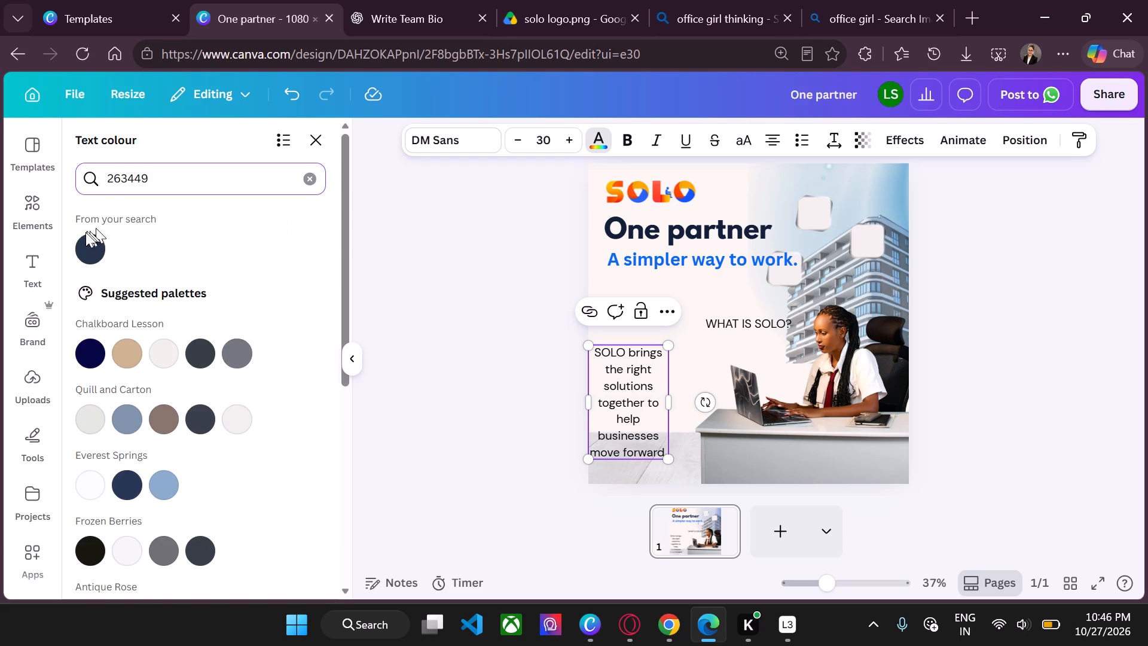
click(96, 245)
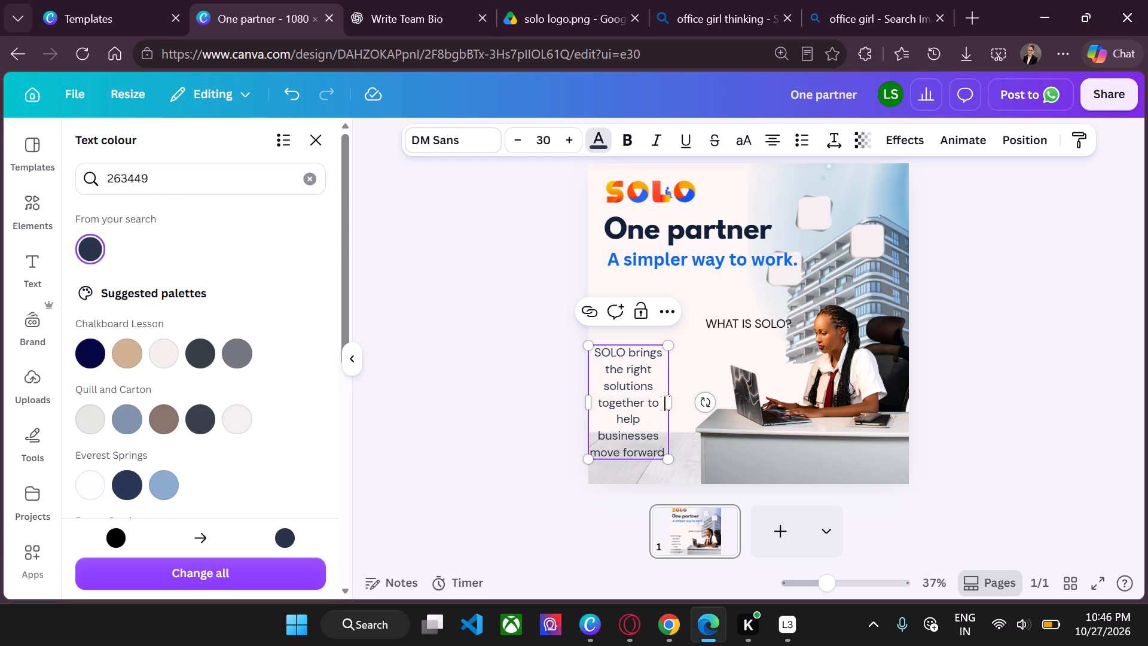
Widen the "SOLO brings the right solutions" paragraph's text box so the text wraps onto three lines.
drag(669, 407, 749, 392)
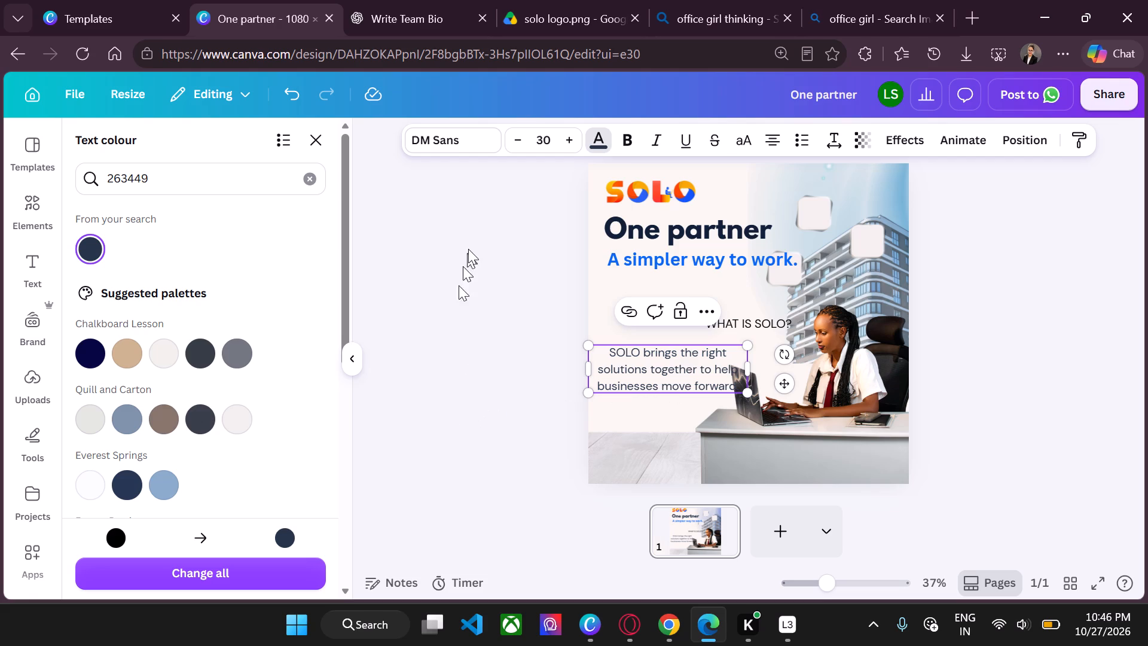
click(542, 253)
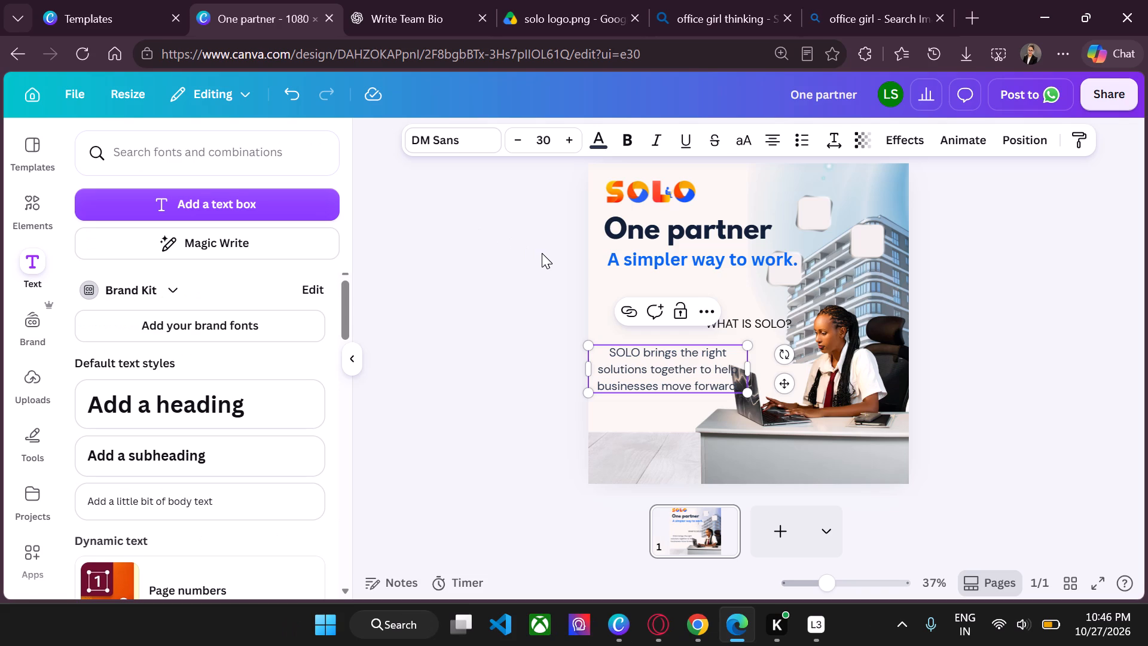
click(12, 207)
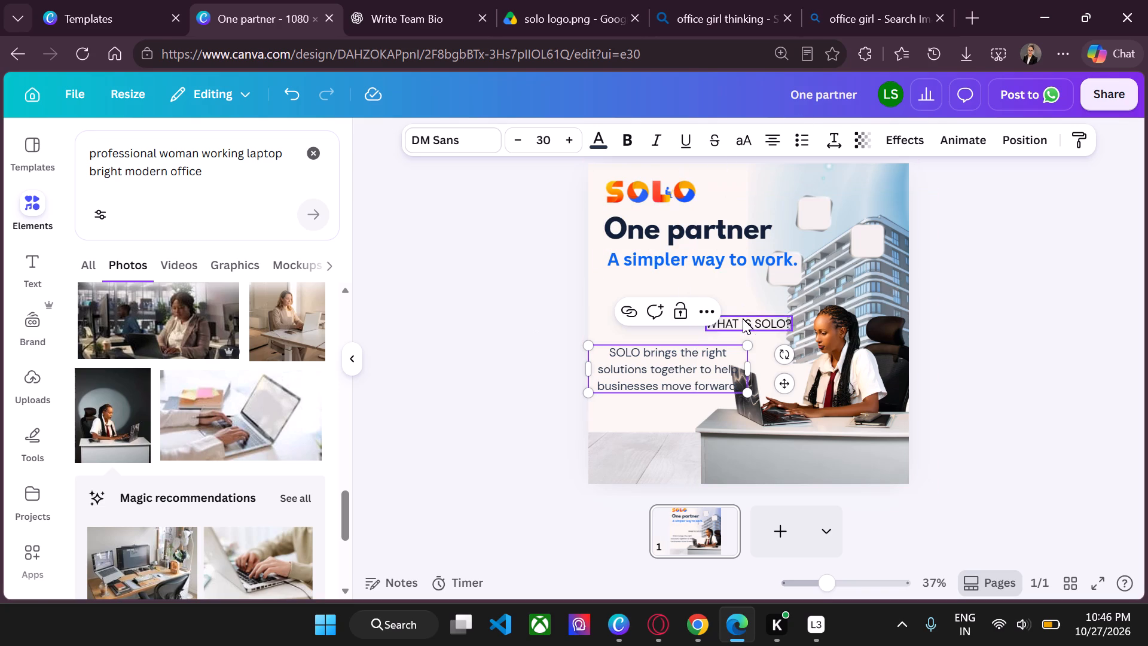
Shift the subheading and headline down and place "WHAT IS SOLO?" beneath the logo, aligned with the logo's left edge.
drag(691, 259, 686, 305)
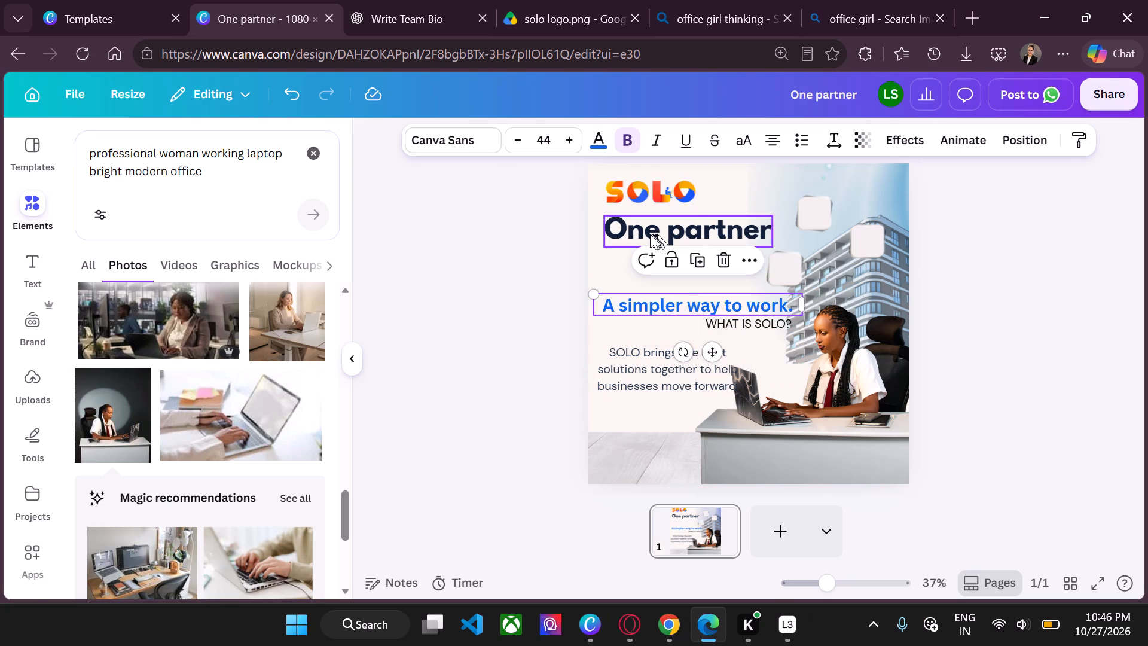
drag(650, 234, 628, 284)
drag(761, 322, 730, 284)
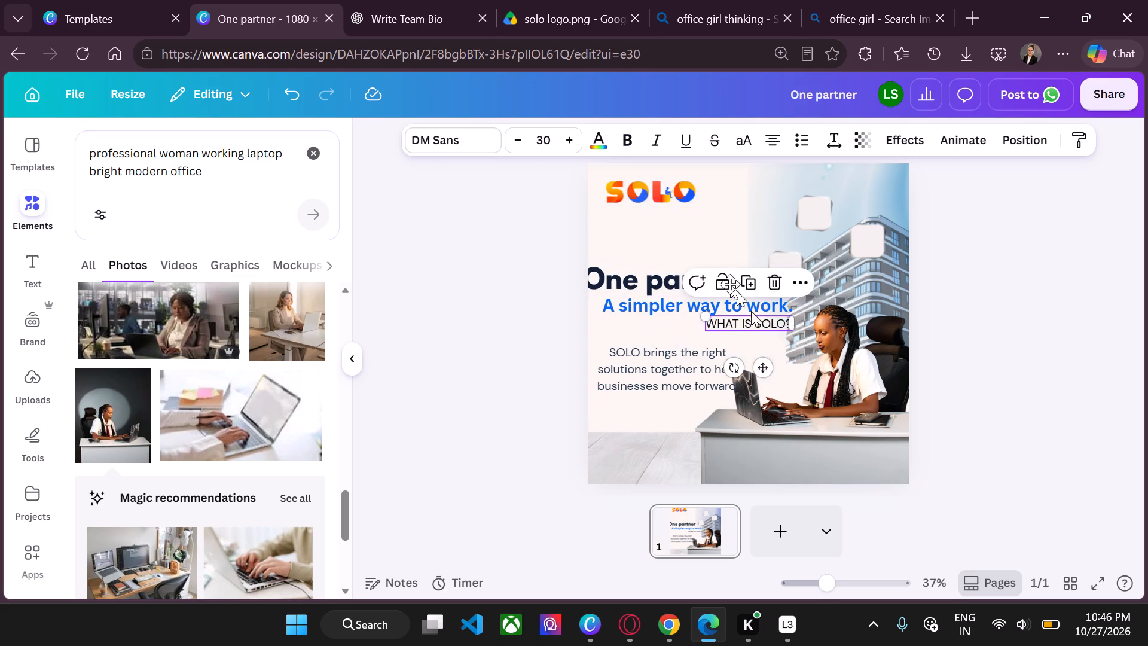
drag(730, 284, 676, 231)
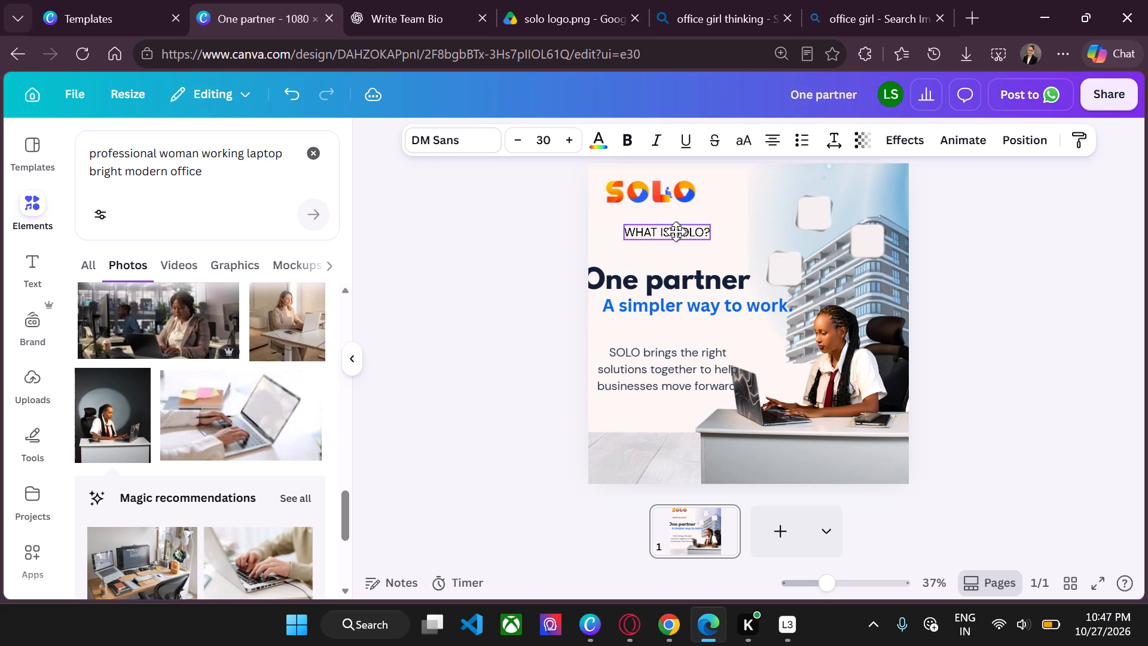
drag(676, 231, 662, 231)
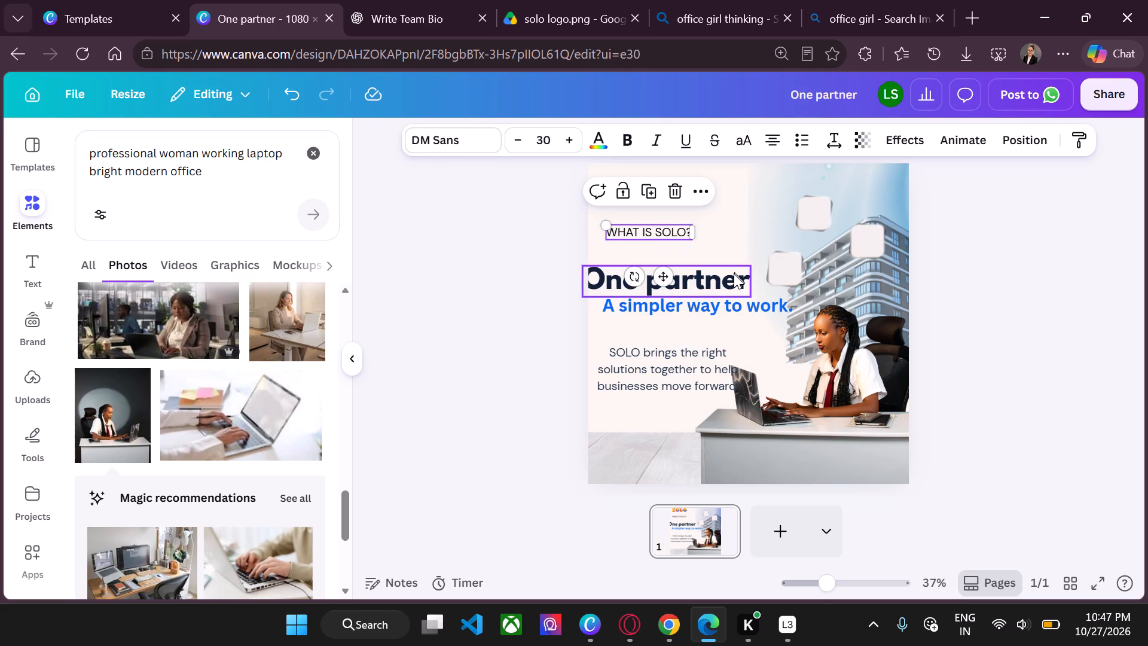
Place the "One partner" headline directly beneath "WHAT IS SOLO?", with their left edges aligned.
drag(734, 273, 757, 248)
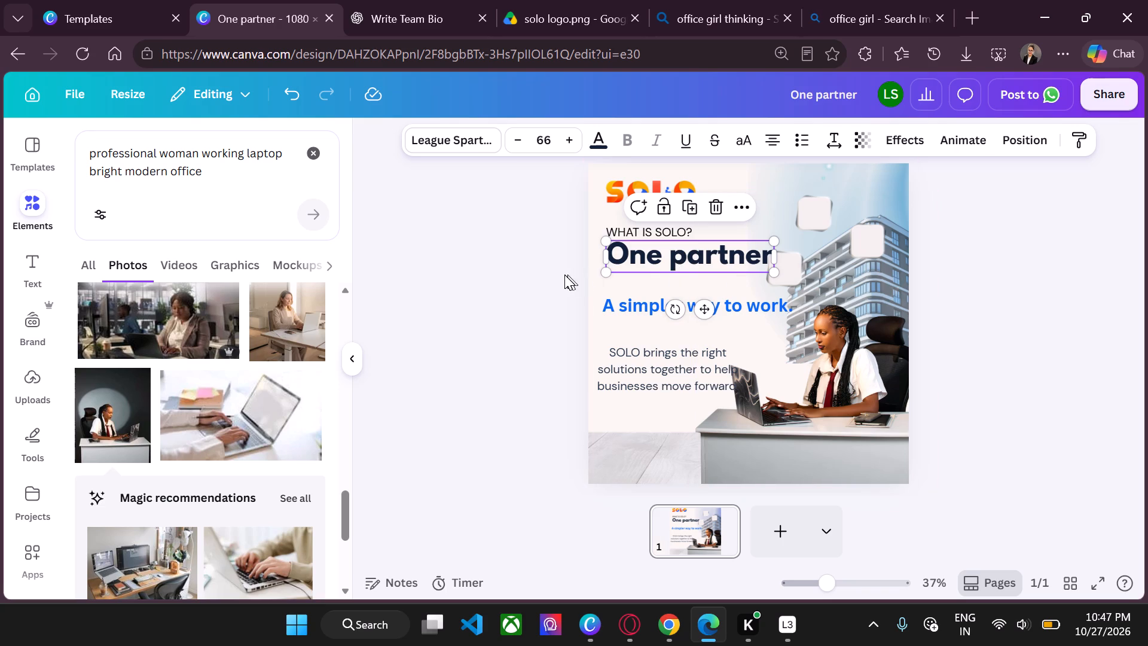
click(564, 275)
click(695, 253)
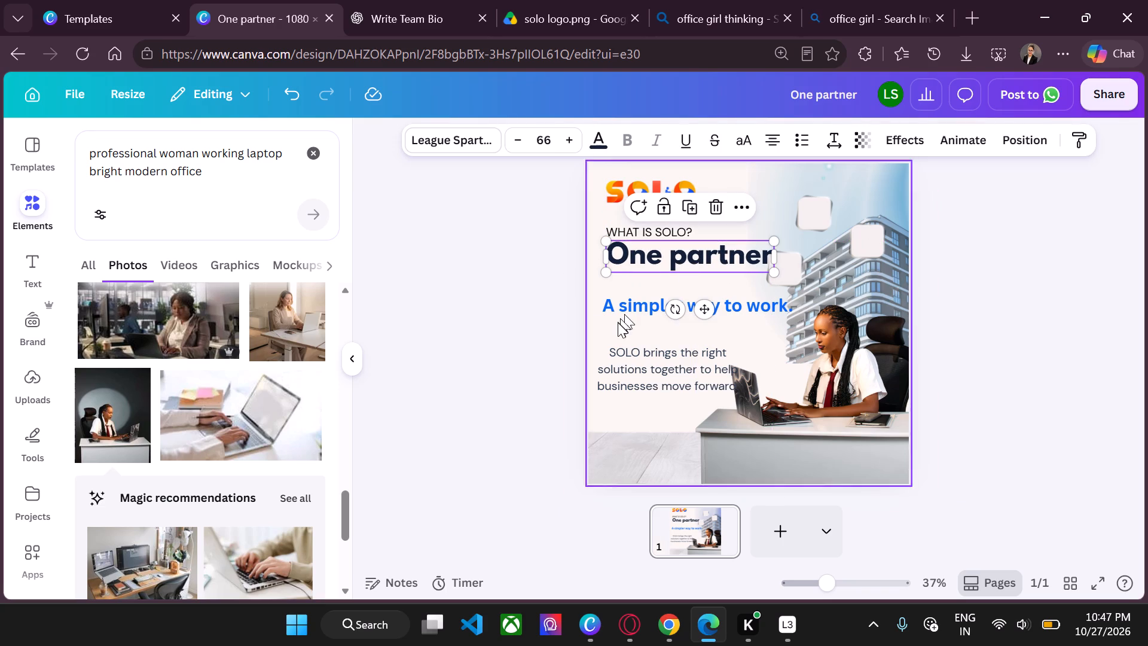
Move the "A simpler way to work." subheading up to sit directly beneath the "One partner" headline.
drag(619, 314, 632, 295)
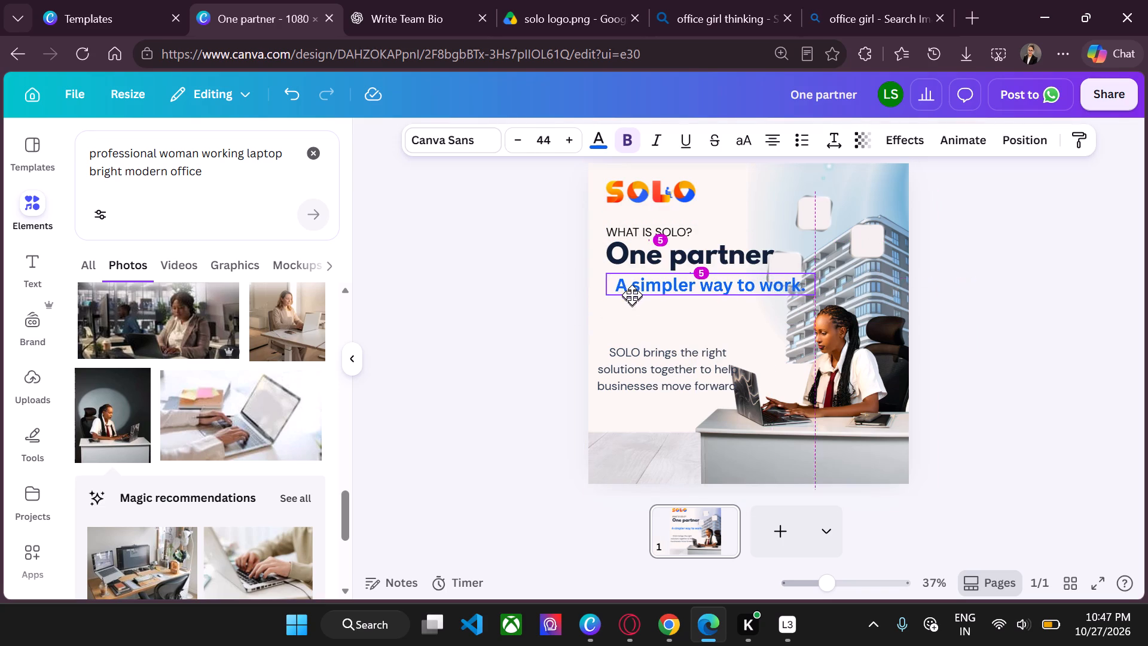
drag(632, 295, 625, 292)
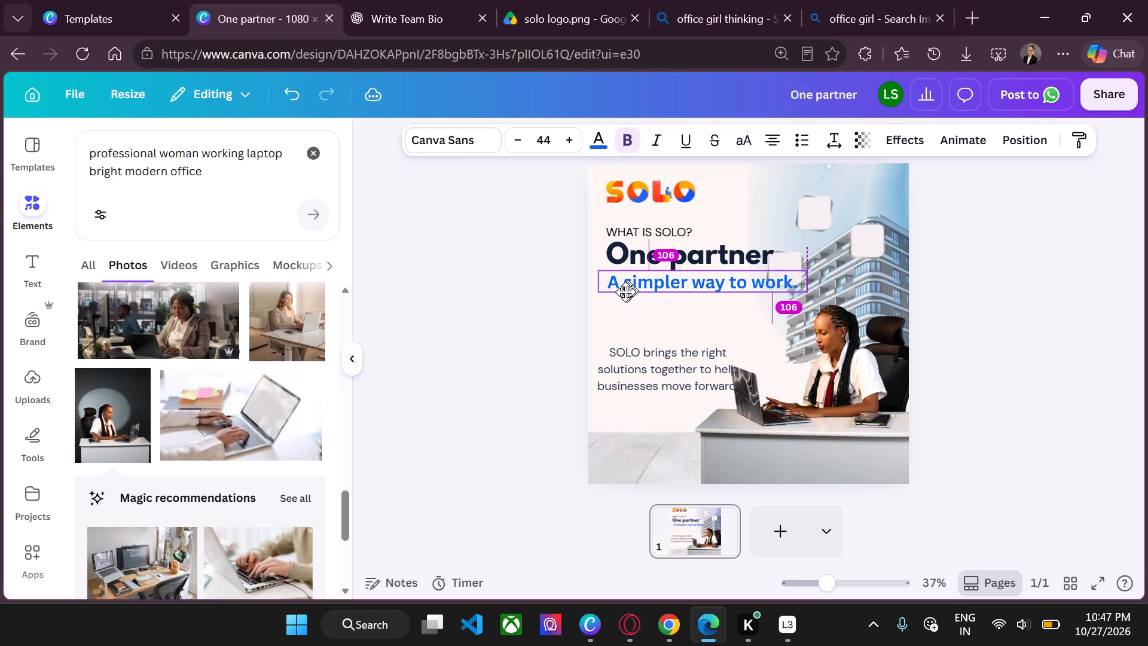
drag(625, 292, 625, 290)
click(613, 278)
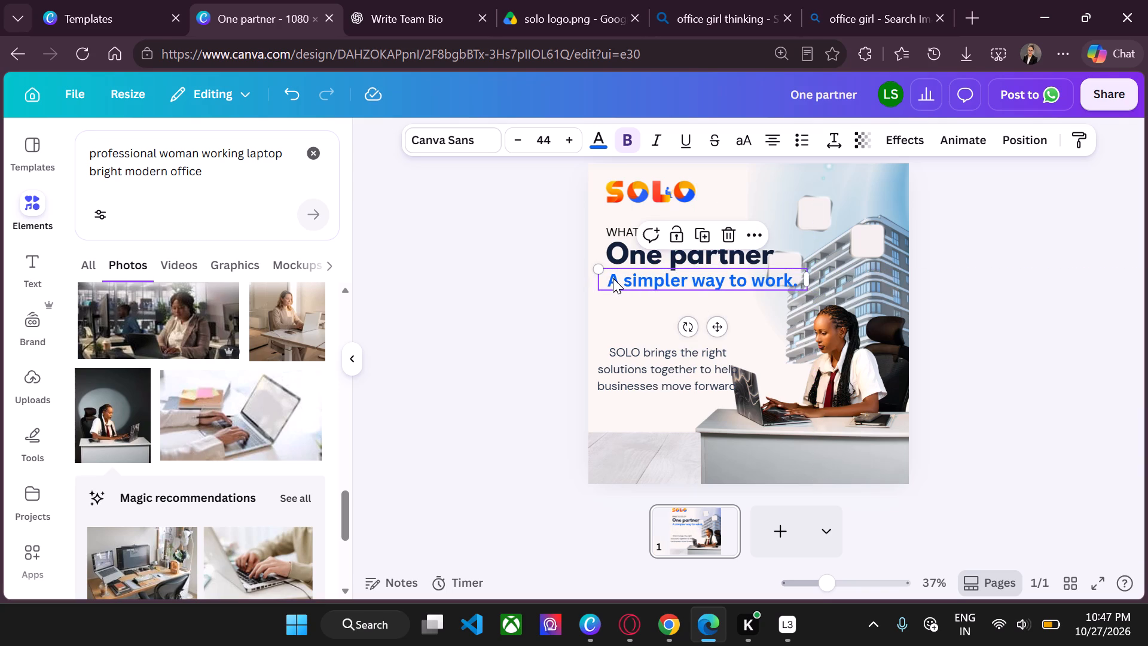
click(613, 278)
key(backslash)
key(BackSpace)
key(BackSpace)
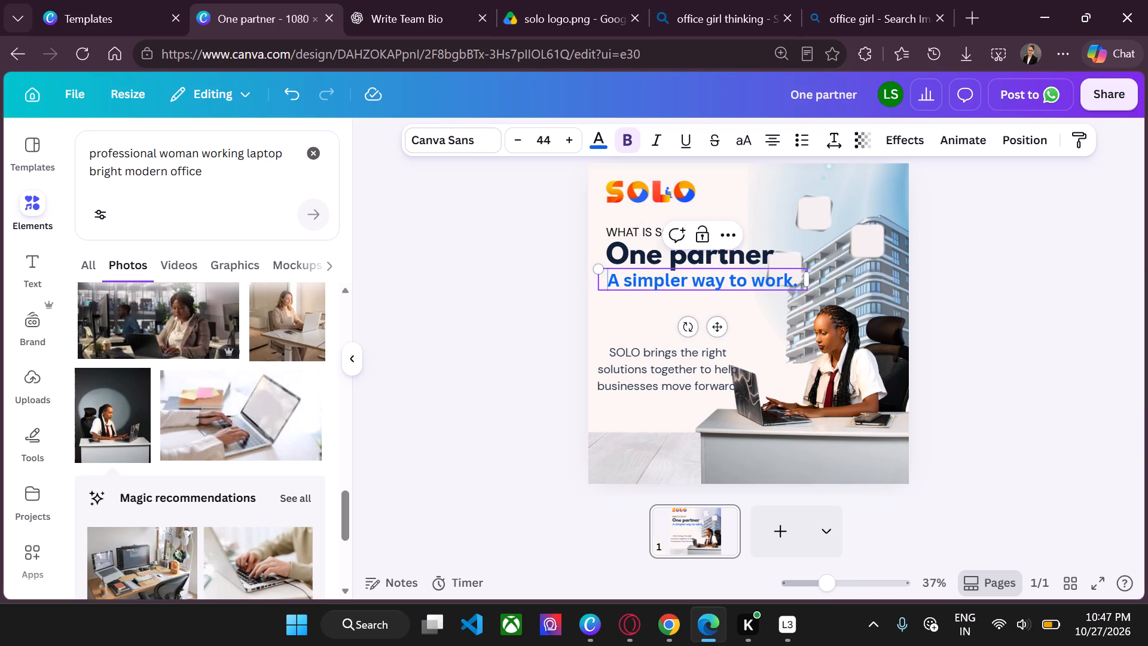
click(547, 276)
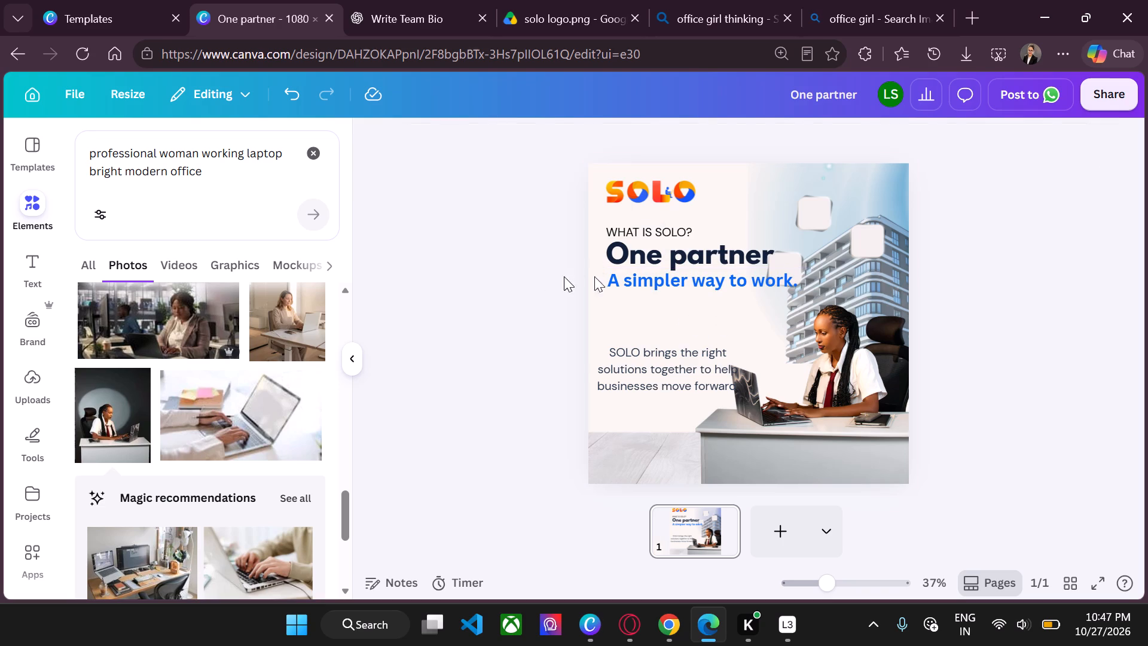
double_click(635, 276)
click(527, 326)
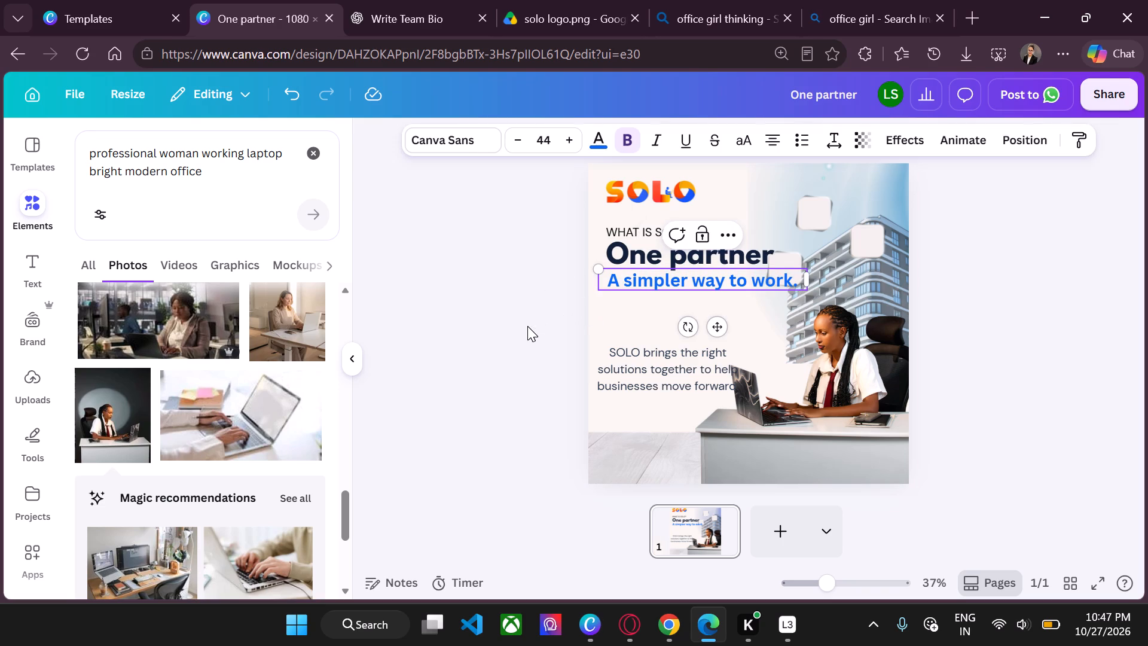
Set the font size of the "A simpler way to work." subheading to 47.
double_click(692, 273)
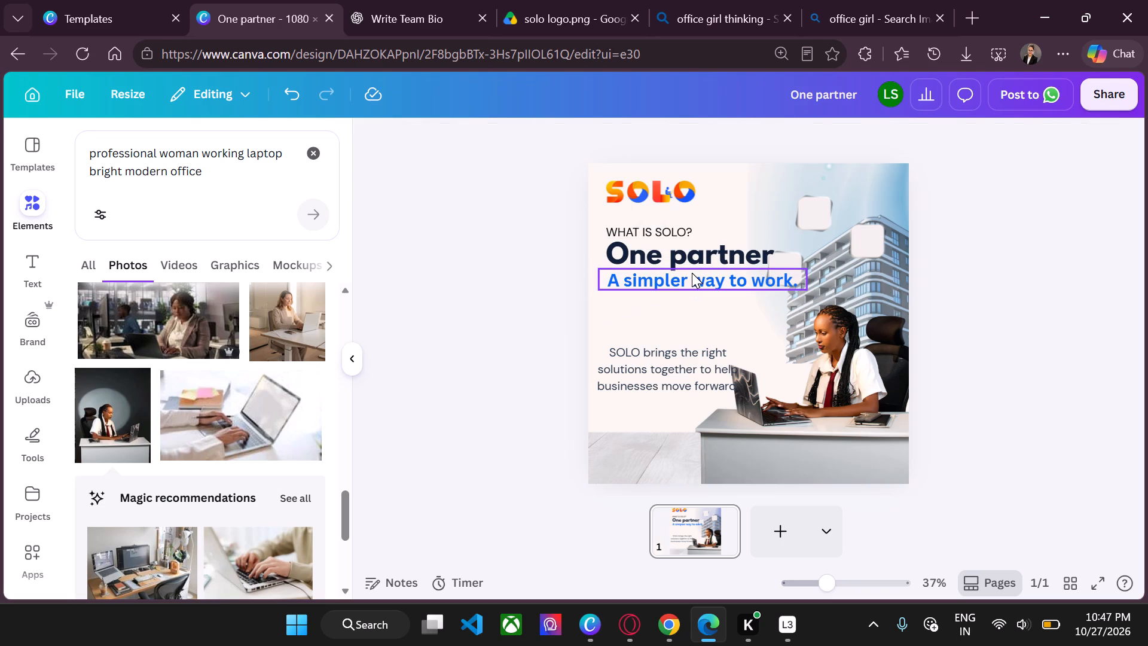
key(ctrl+a)
triple_click(563, 135)
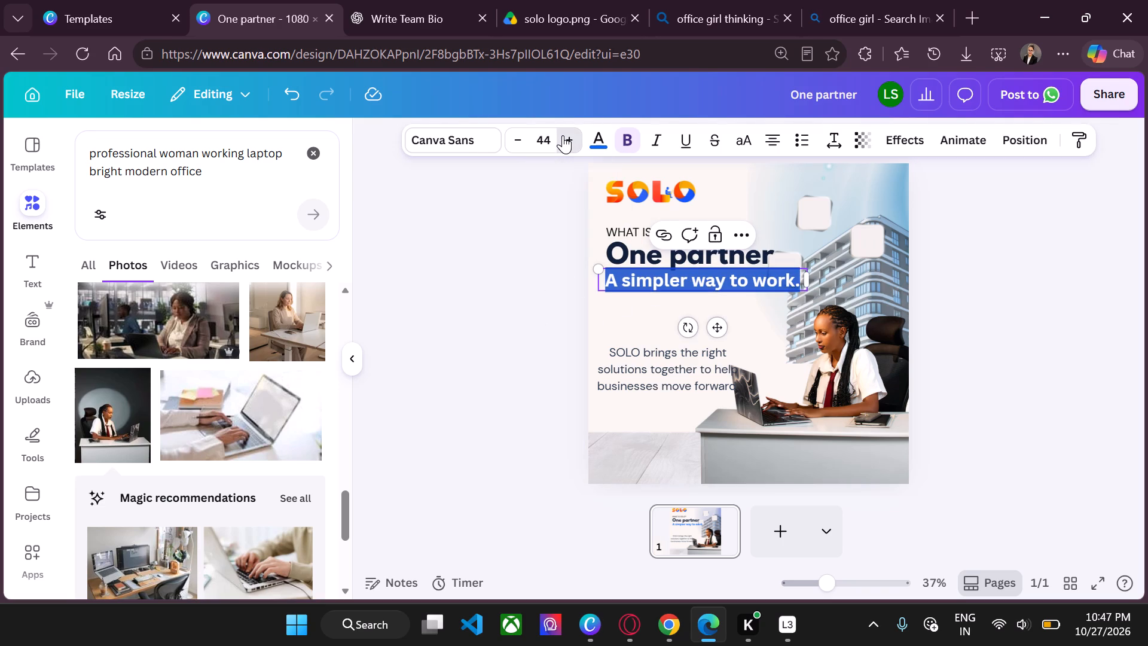
Narrow the "A simpler way to work." text box so the subheading wraps onto several lines.
click(804, 279)
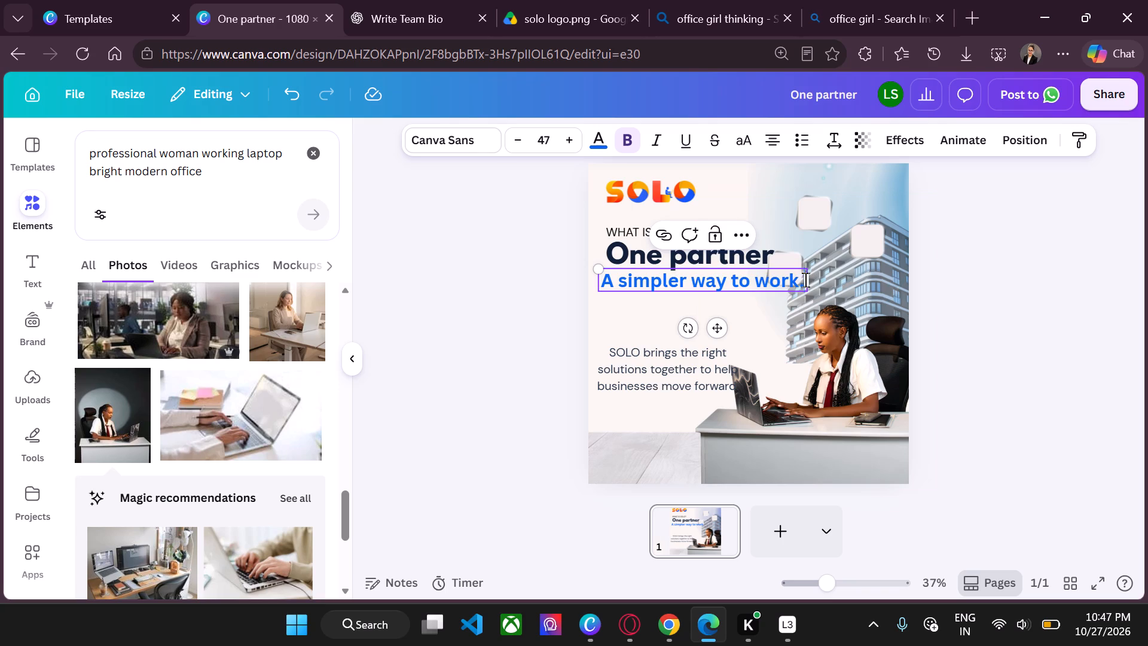
drag(810, 278, 715, 282)
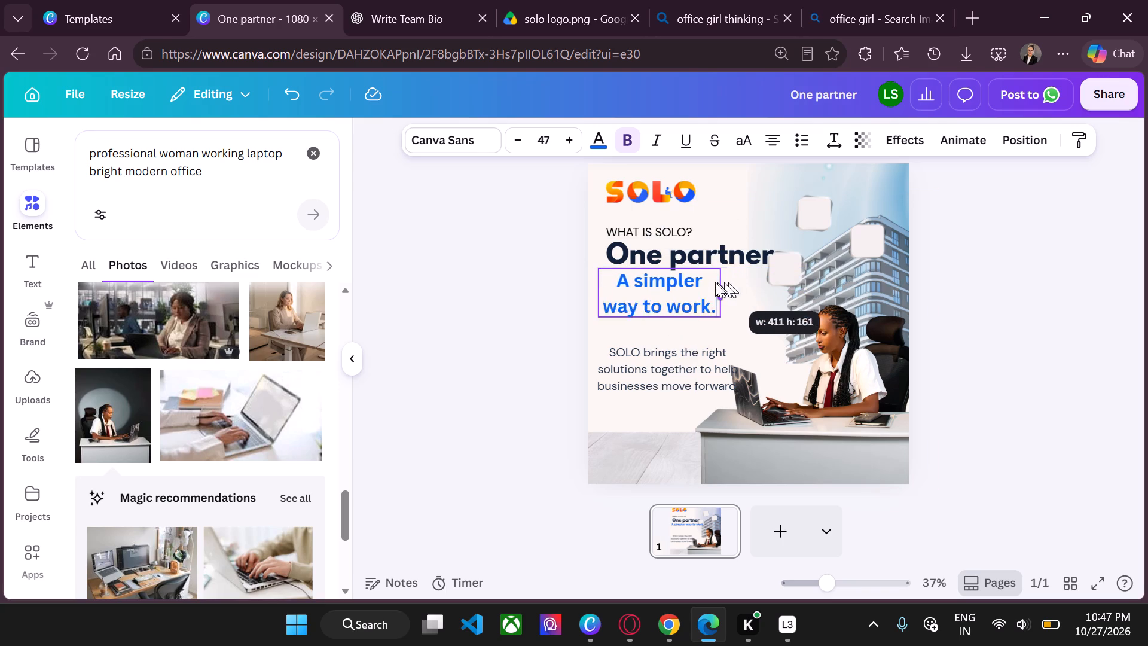
drag(715, 282, 700, 284)
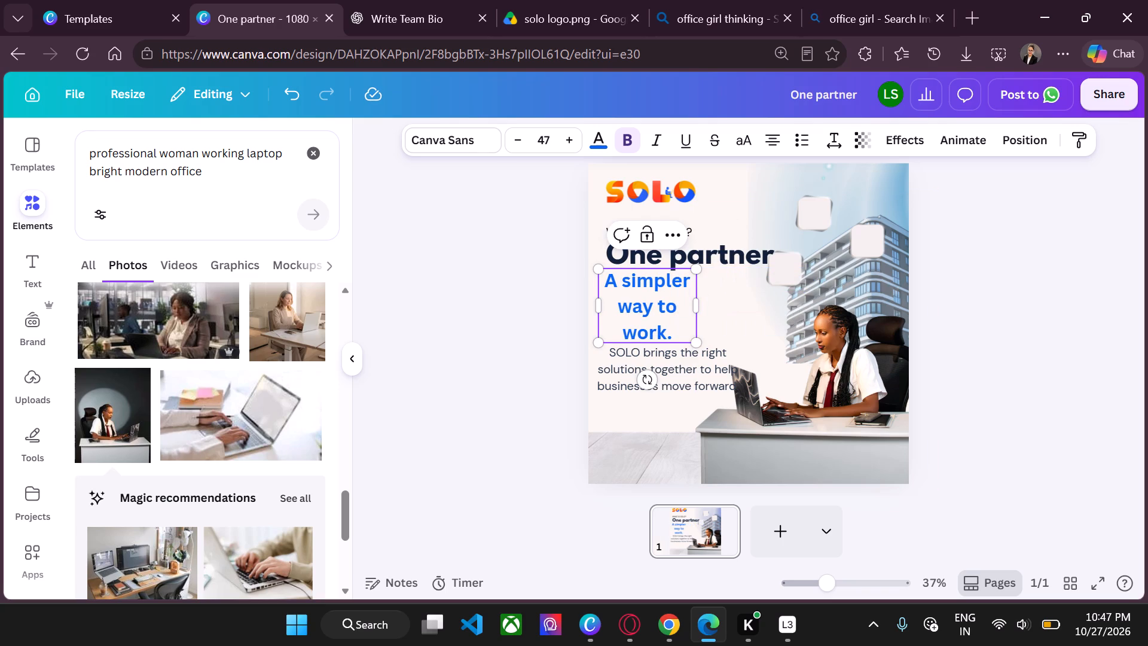
Left-align the "A simpler way to work." subheading and widen its box so the text fits on two lines.
double_click(660, 299)
ctrl+click(660, 299)
key(ctrl+a)
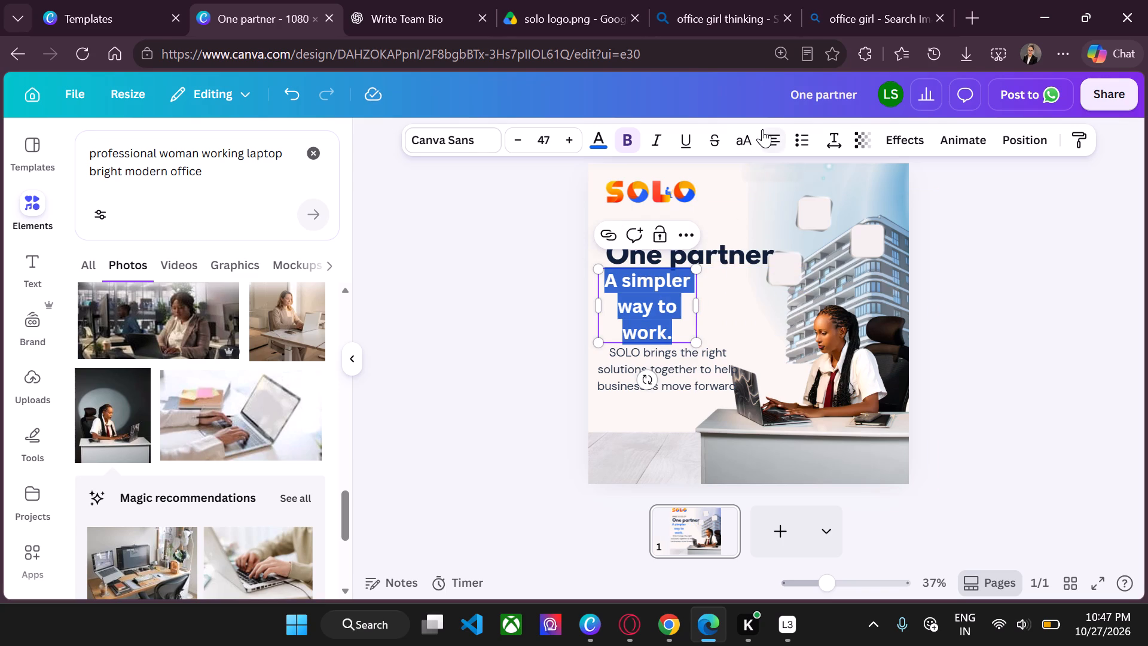
click(762, 129)
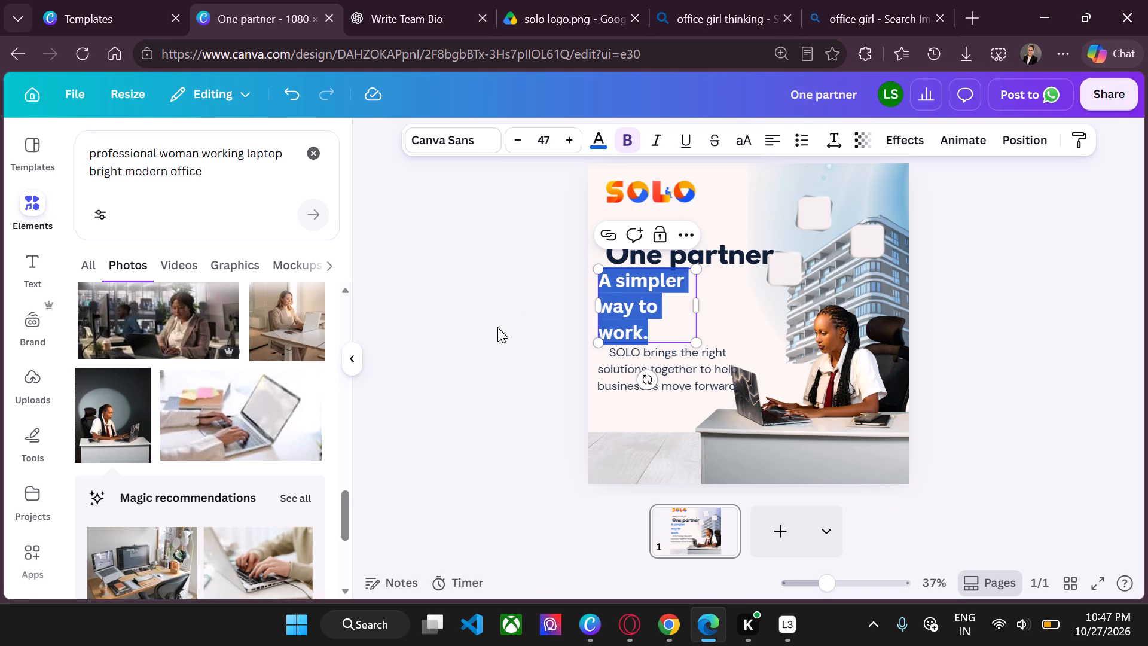
drag(699, 310, 717, 309)
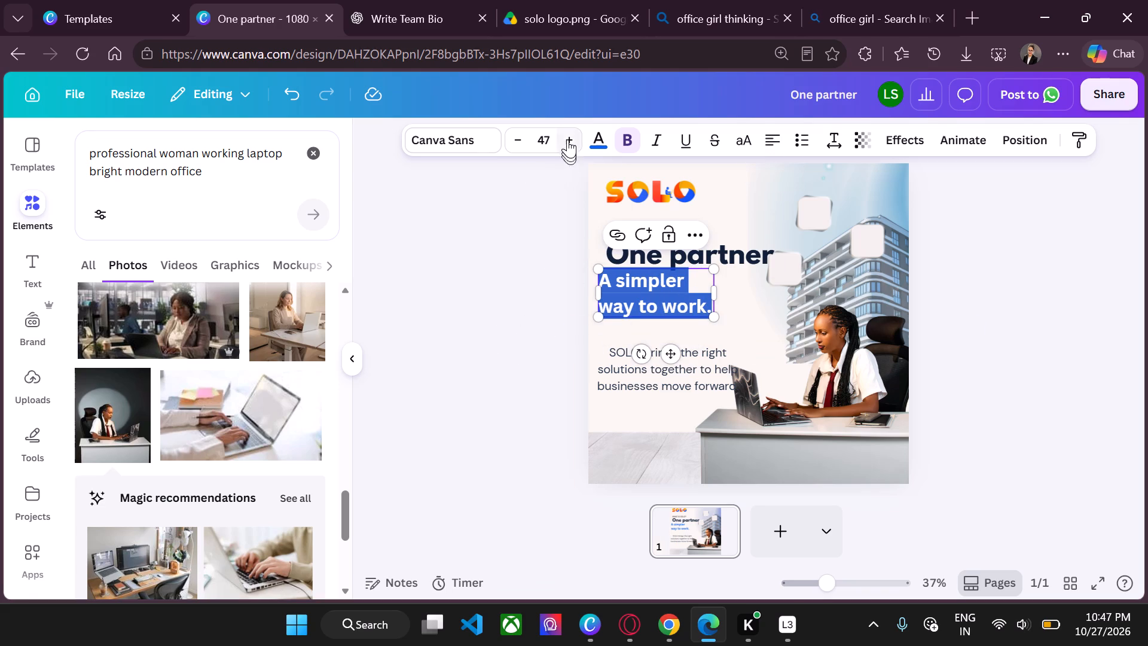
Set the subheading's font size to 50 and resize its text box to keep the text on two lines.
triple_click(568, 132)
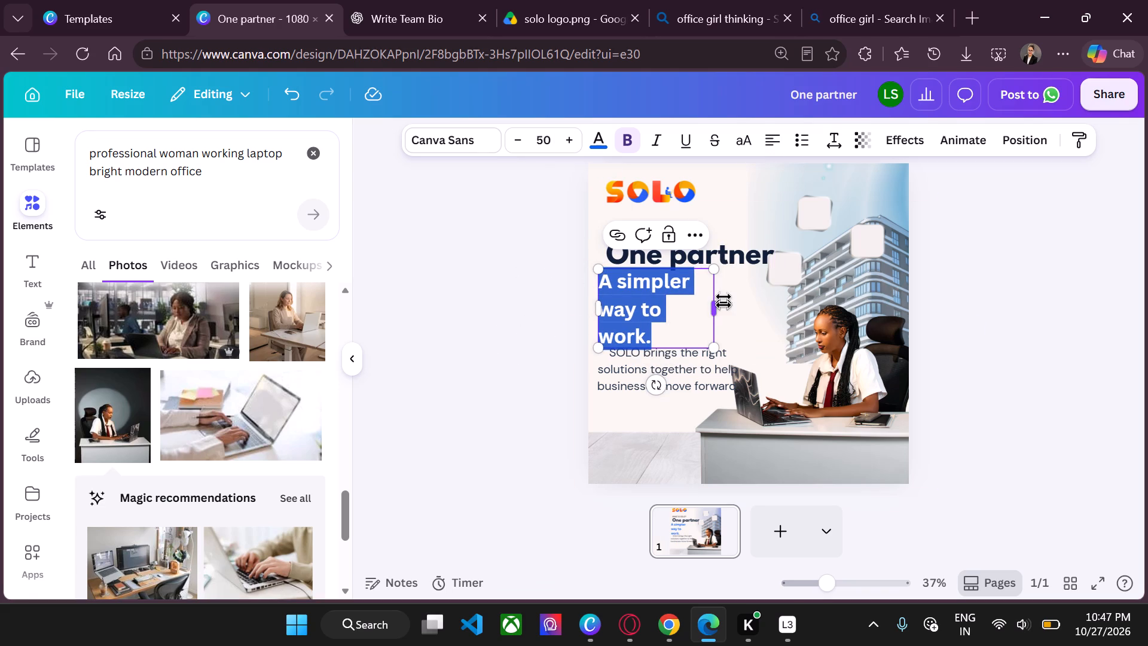
drag(720, 307, 700, 304)
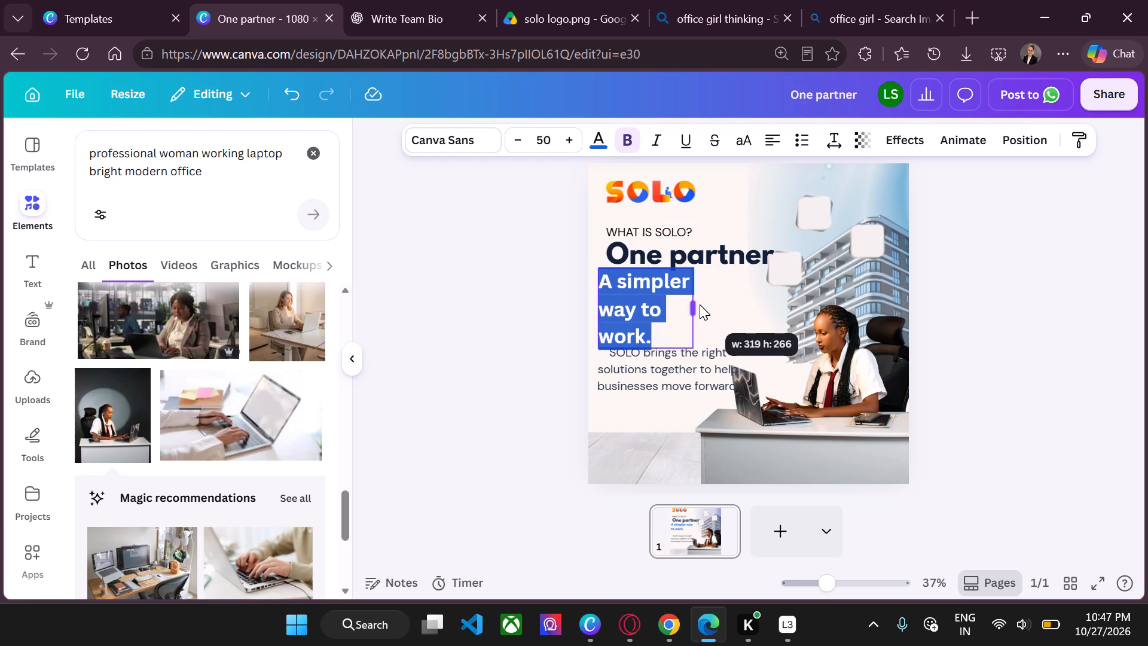
drag(700, 304, 732, 301)
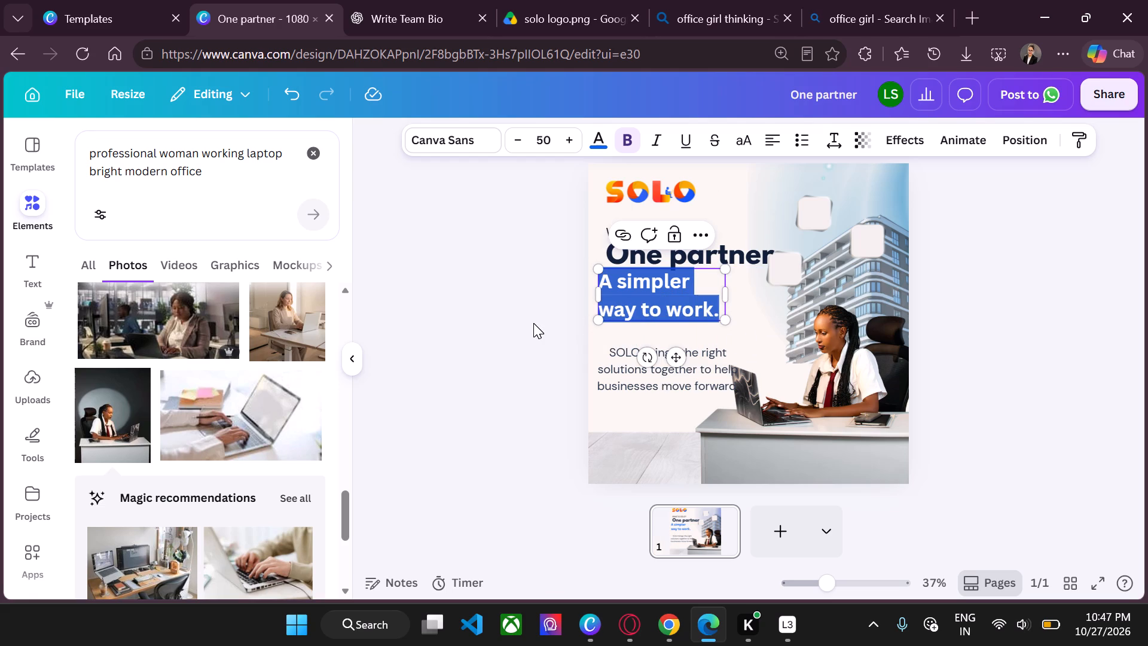
Move the two-line subheading so its left edge lines up with the "One partner" headline above it.
click(533, 323)
drag(674, 297, 689, 299)
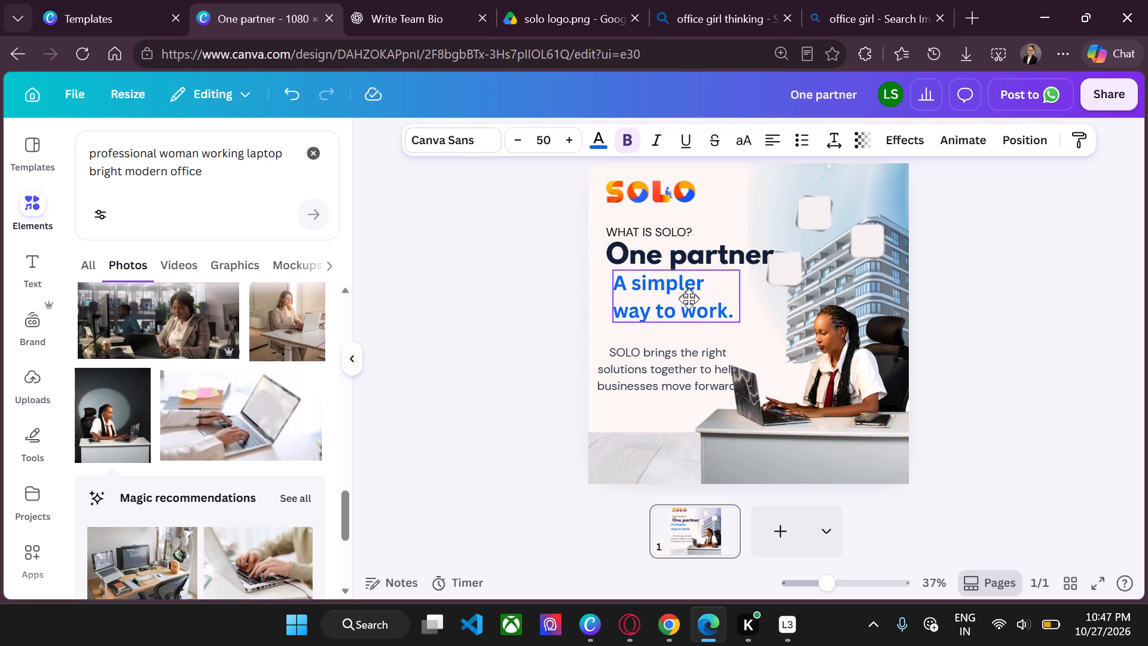
drag(689, 299, 685, 300)
Set the line spacing of the "A simpler way to work." subheading to about 1.04.
double_click(685, 300)
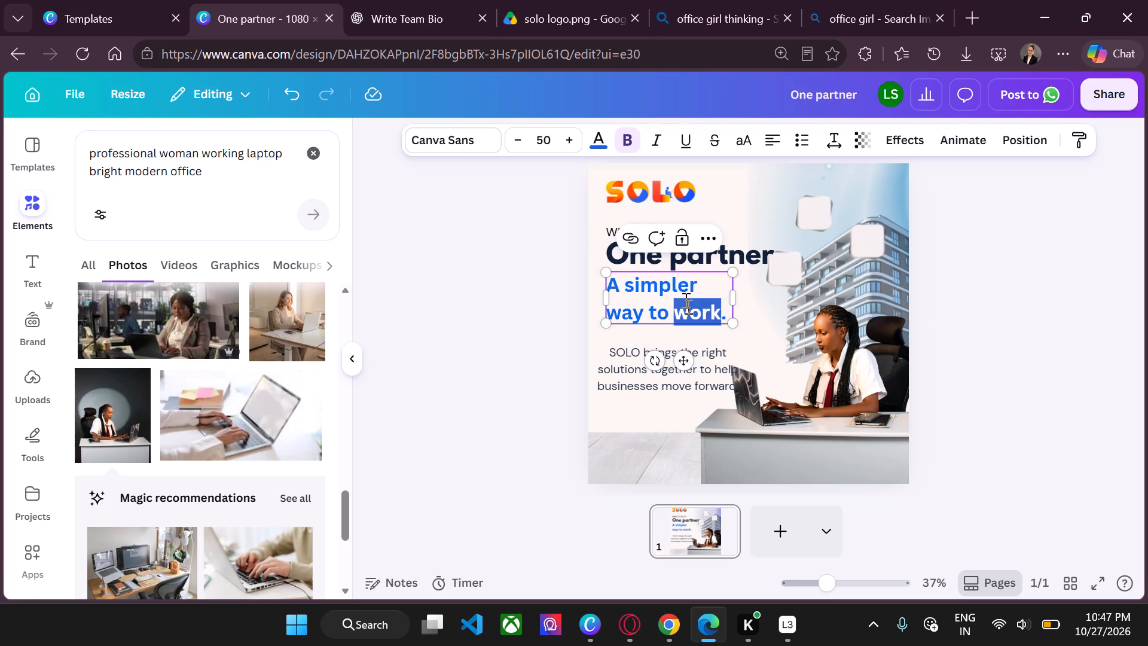
key(ctrl+a)
click(830, 146)
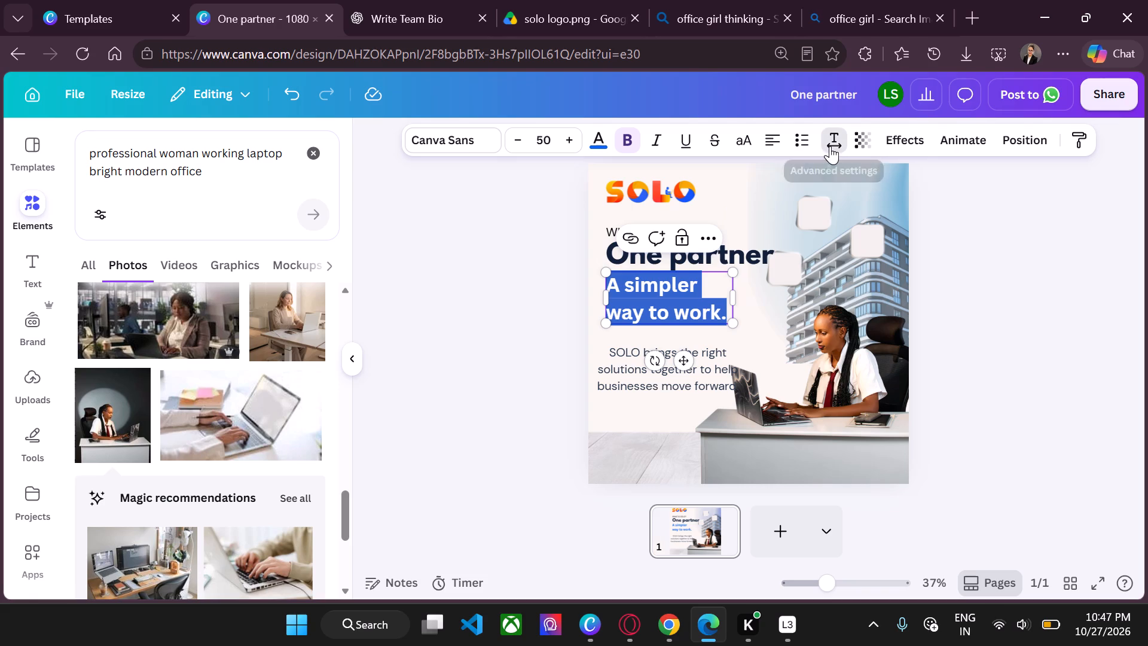
drag(809, 261, 783, 261)
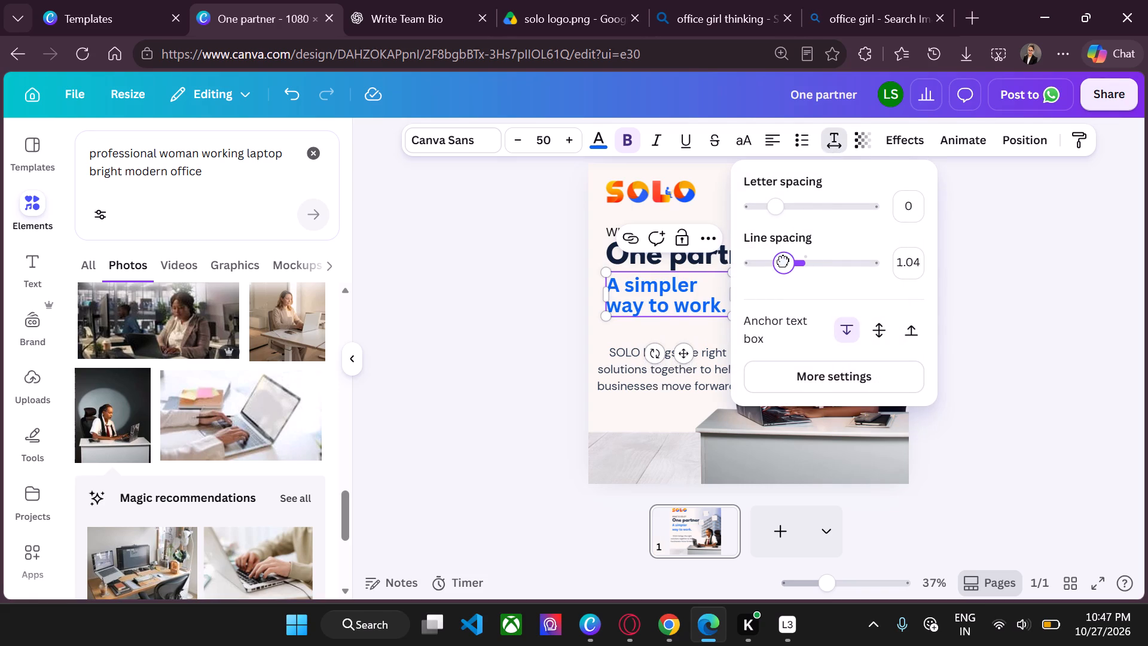
Set the line spacing of the "A simpler way to work." subheading to 1.
drag(783, 261, 781, 261)
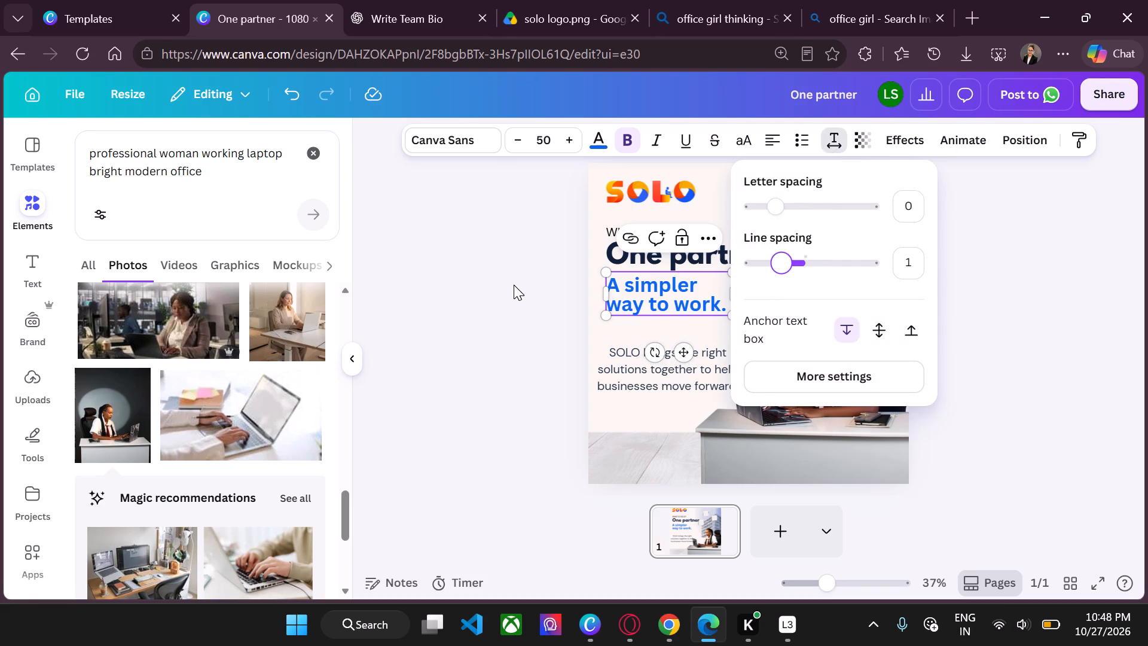
click(514, 285)
click(514, 285)
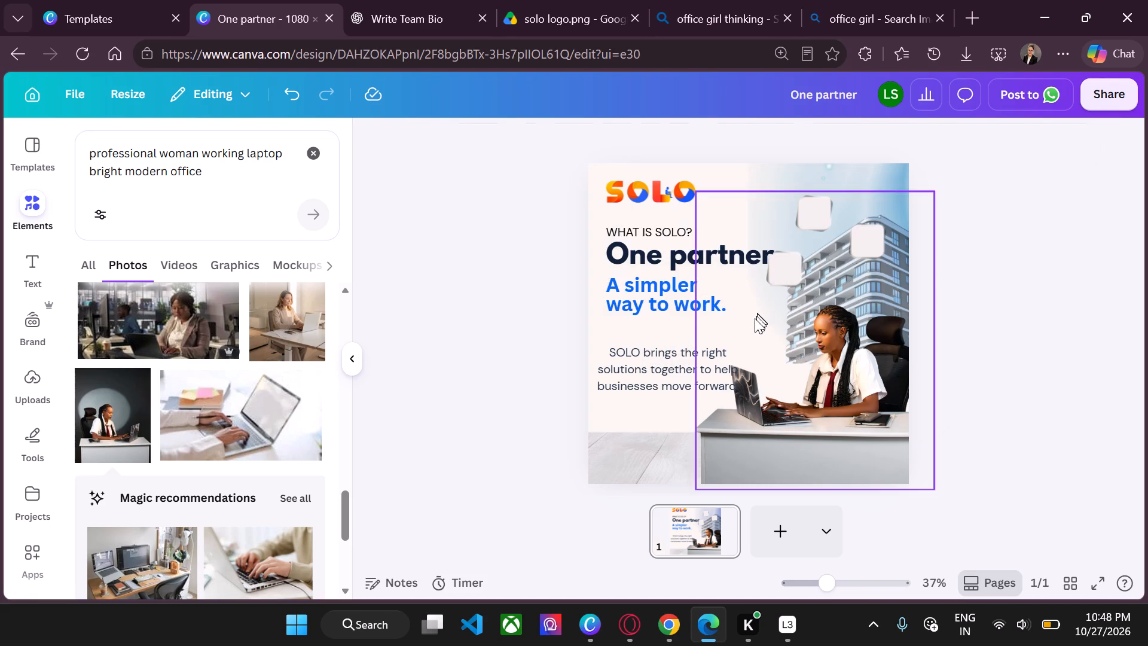
double_click(641, 300)
key(ctrl+a)
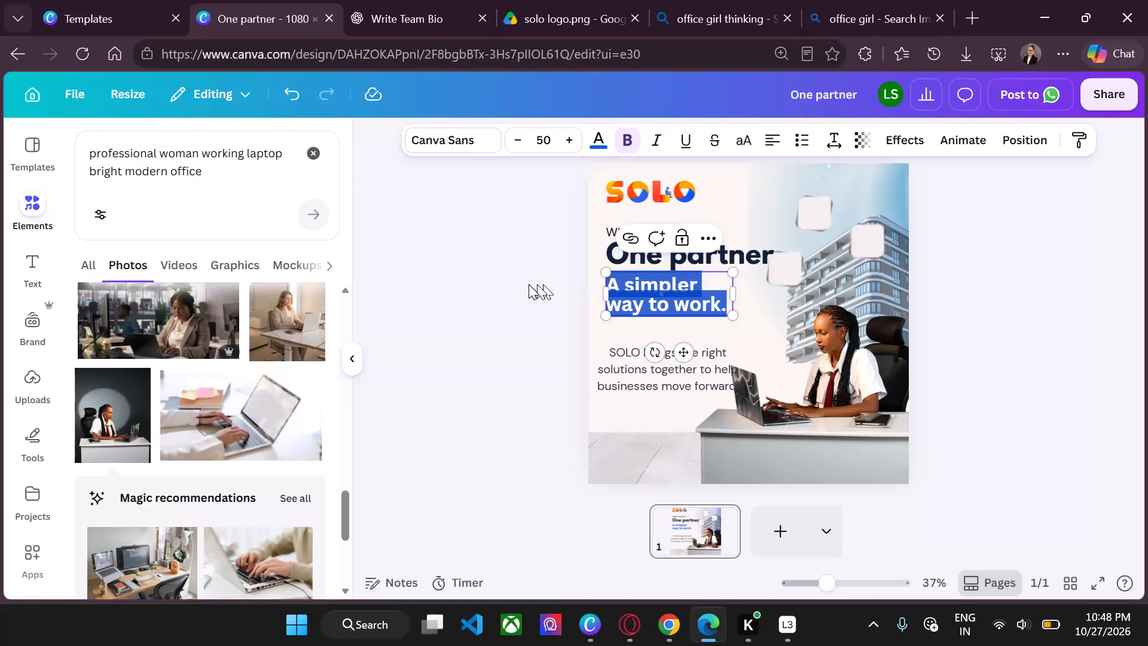
double_click(525, 284)
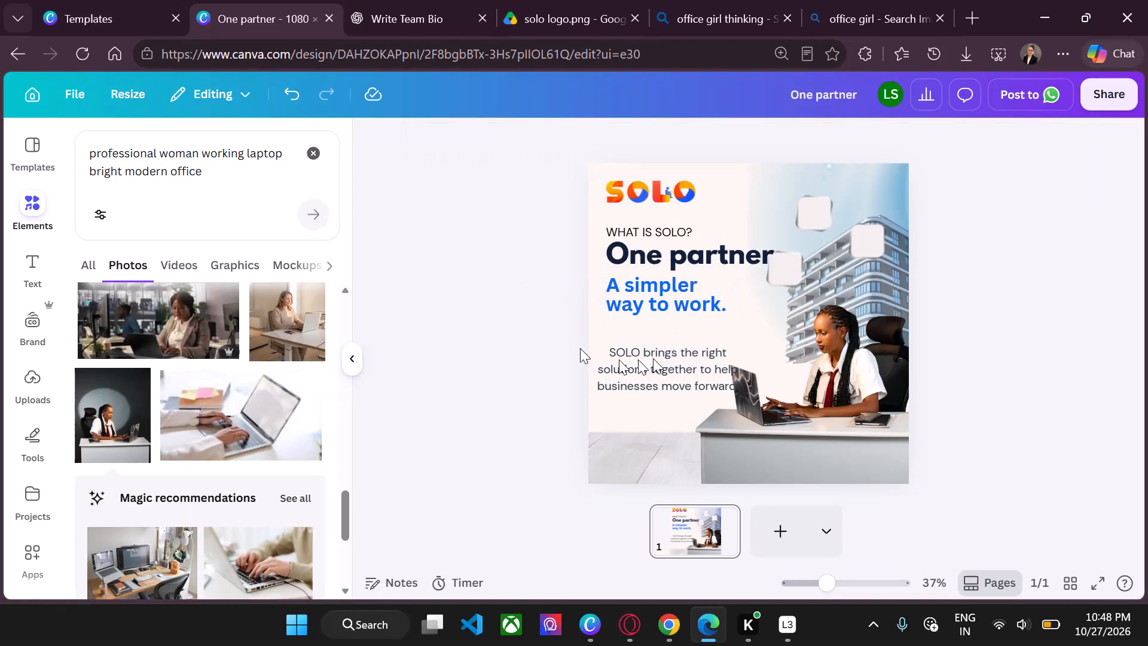
Left-align the "SOLO brings the right solutions together to help businesses move forward." body text.
double_click(665, 368)
key(ctrl+a)
click(665, 368)
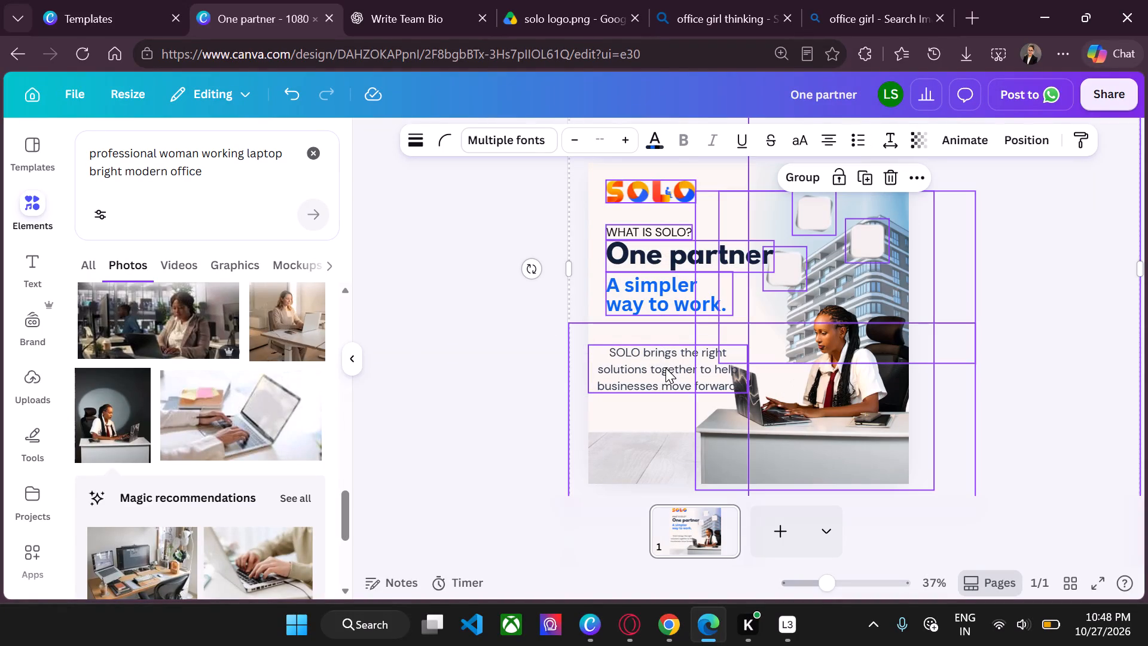
double_click(529, 208)
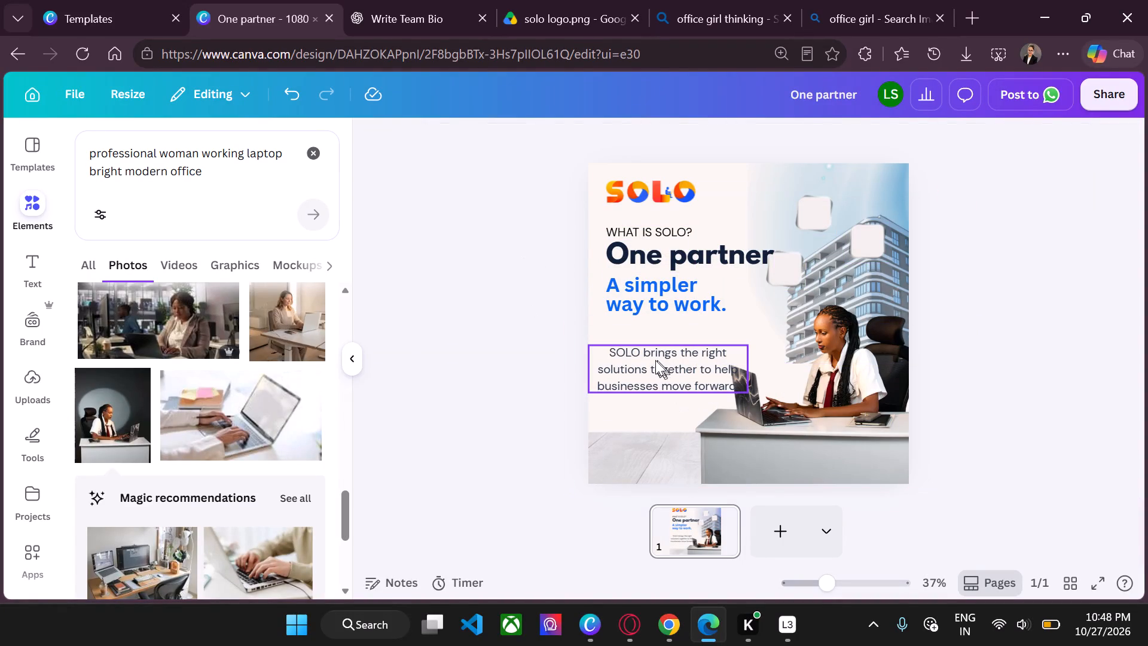
triple_click(652, 360)
key(ctrl+a)
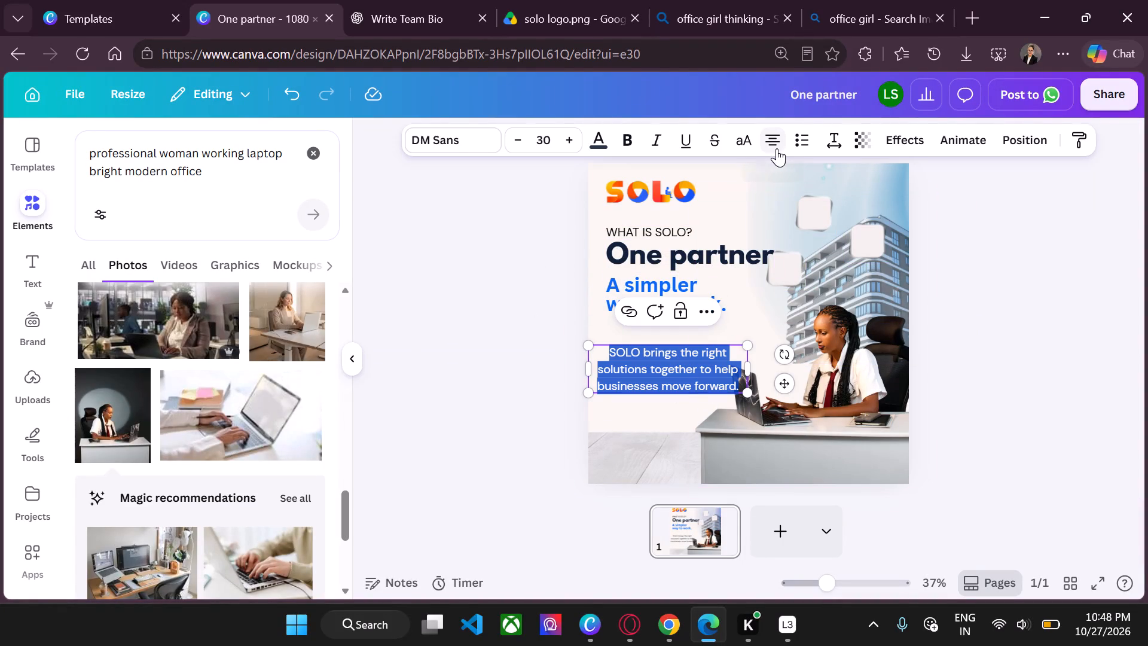
click(777, 148)
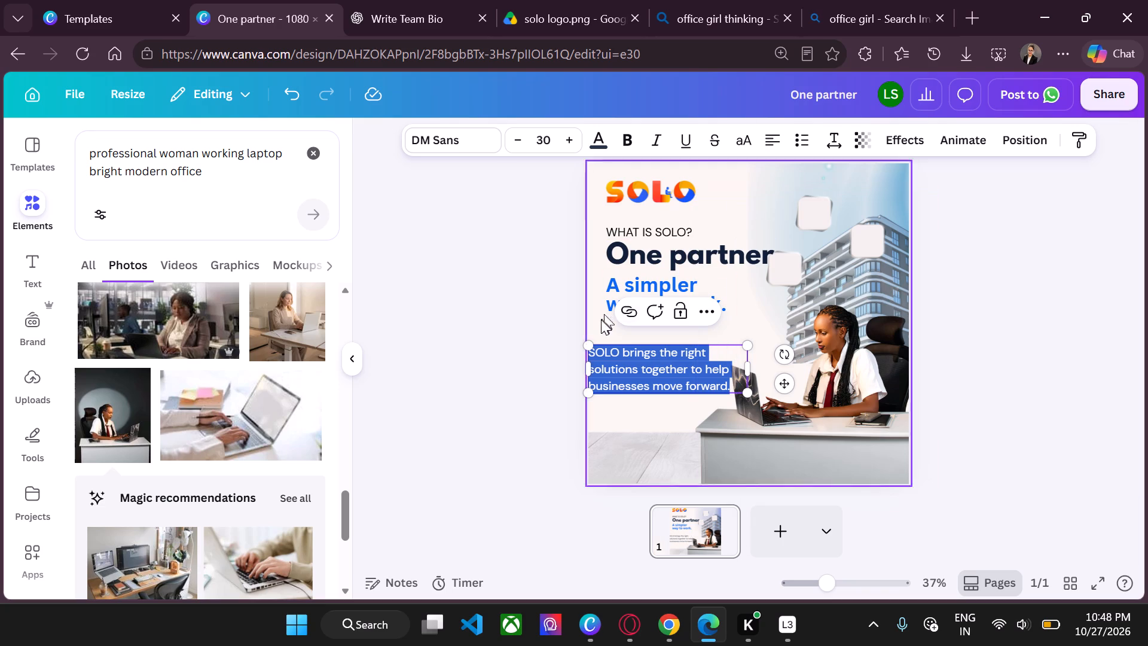
Widen the body text box to about 639 px and insert a line break so "move forward." starts the third line.
drag(750, 374, 780, 365)
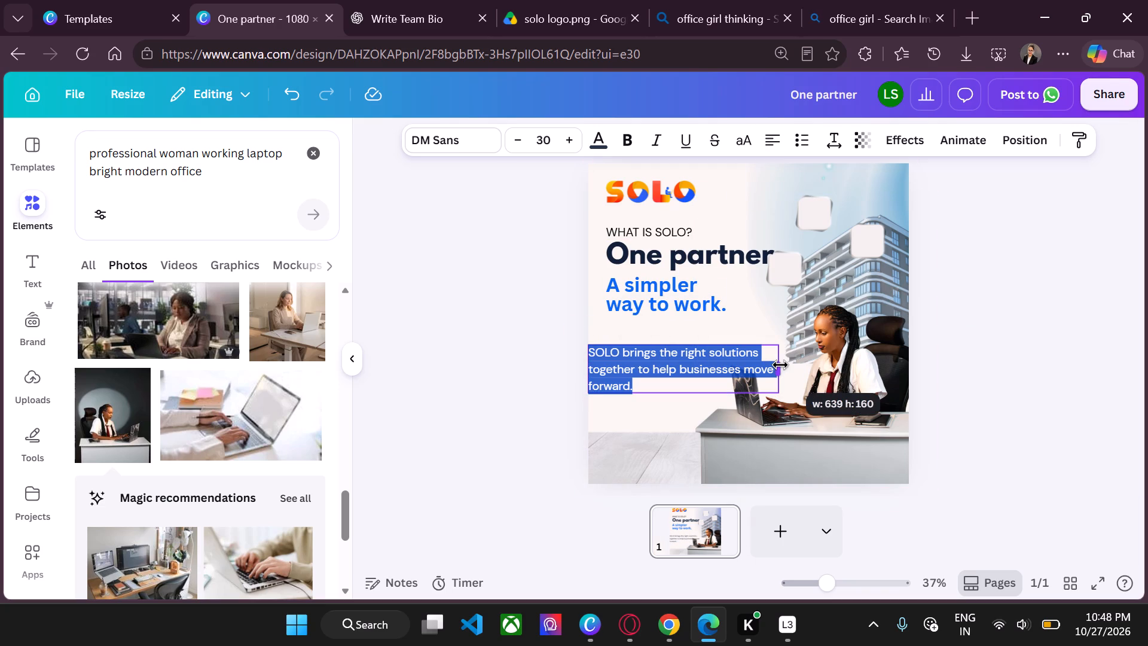
click(741, 373)
key(Right)
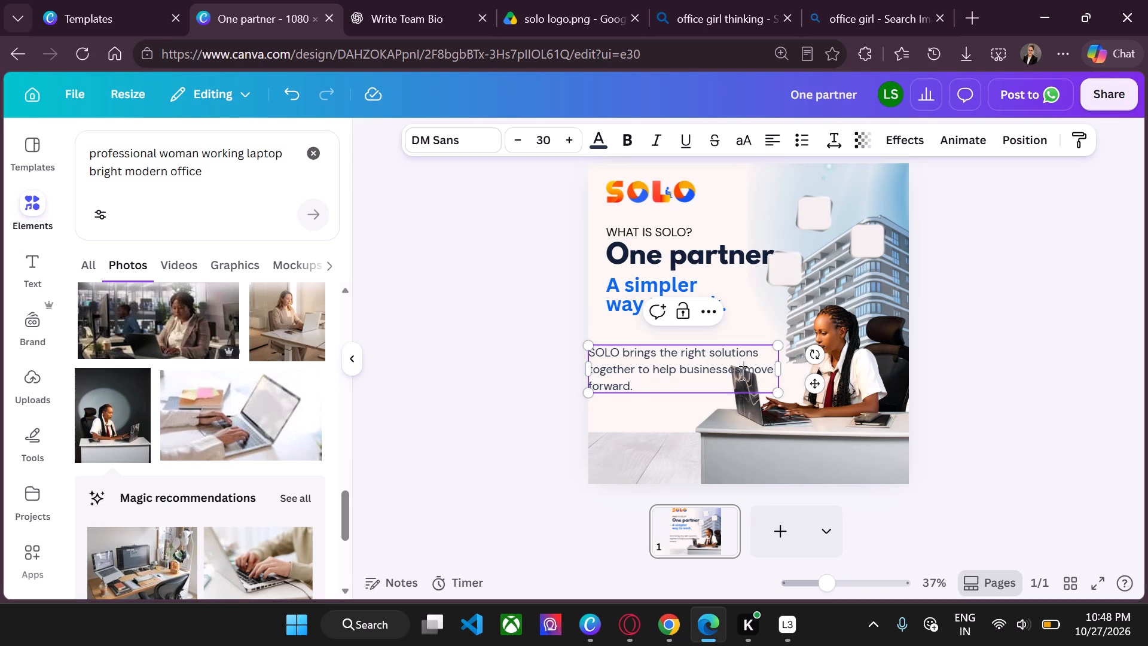
key(Return)
click(554, 356)
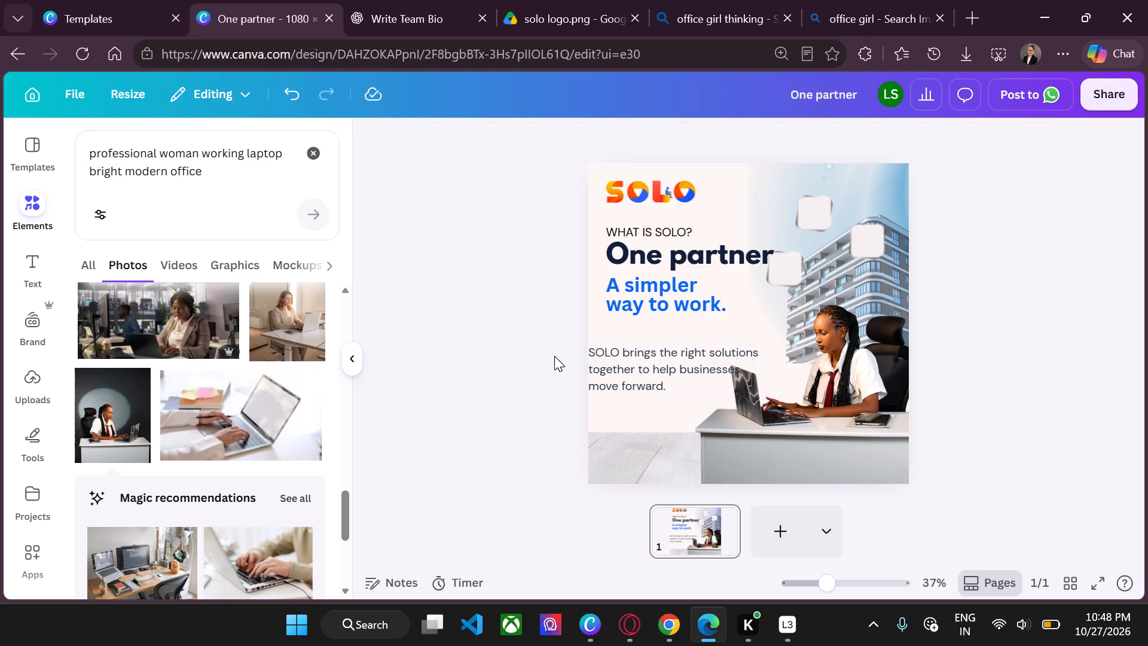
Set the font size of the body text to 28.
double_click(639, 358)
key(ctrl+a)
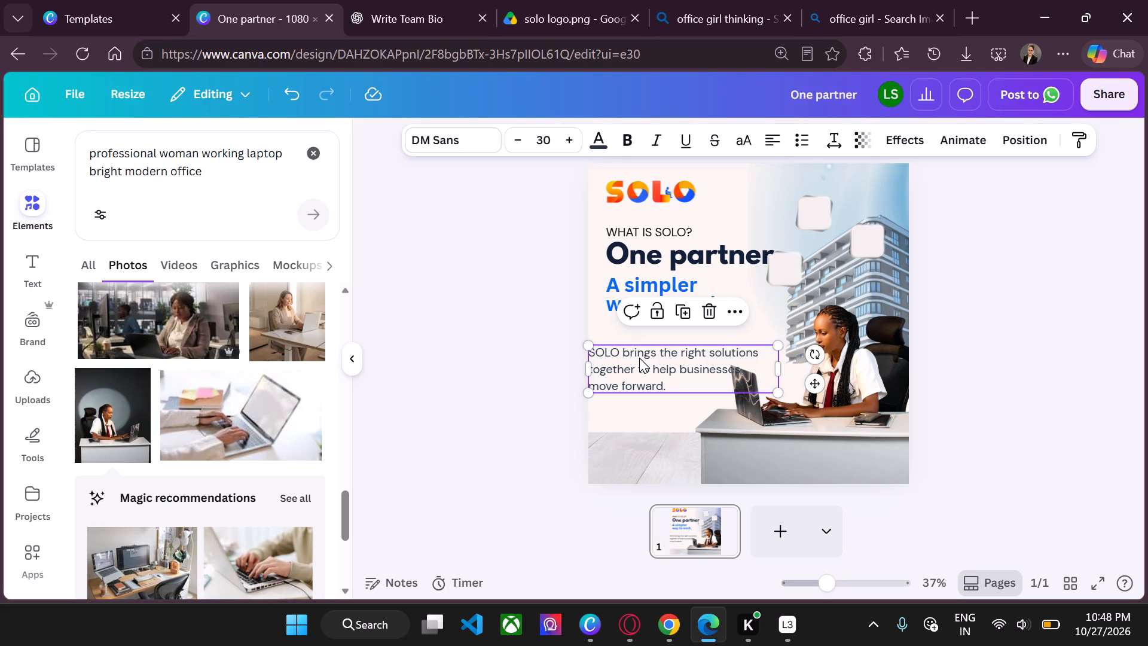
click(541, 258)
double_click(645, 379)
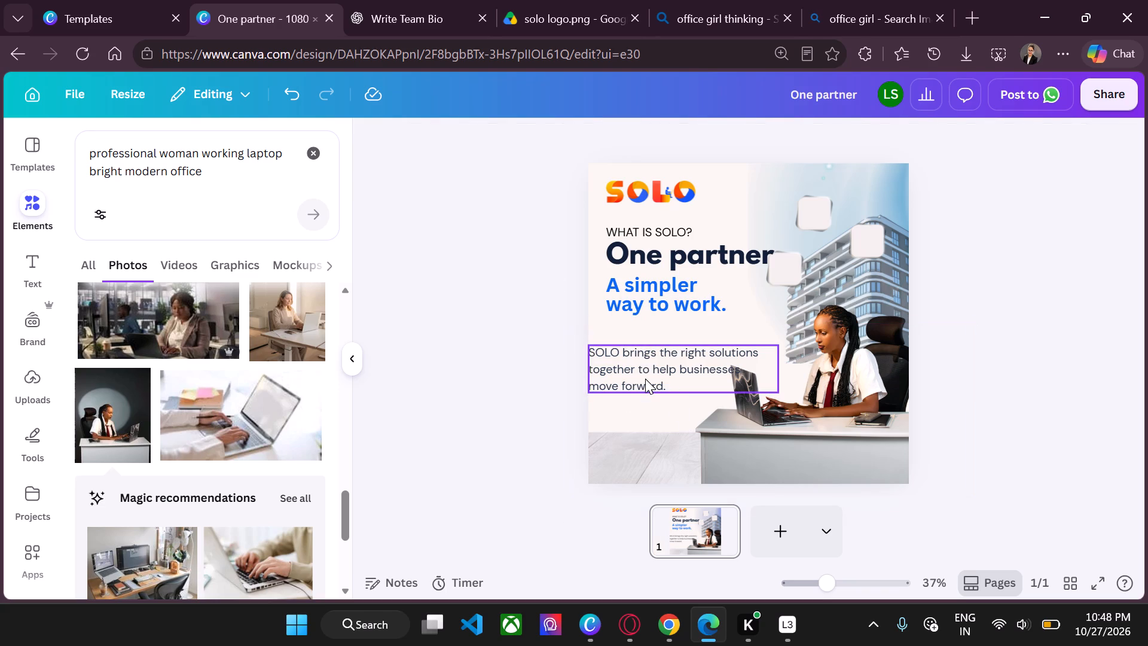
key(ctrl+a)
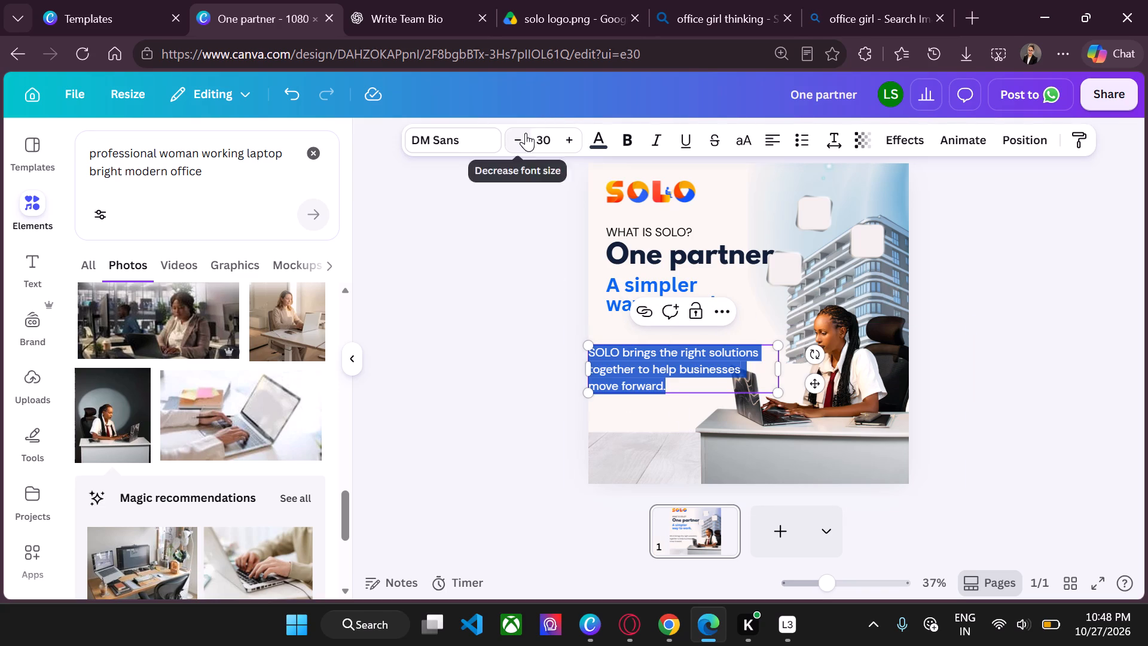
double_click(526, 133)
click(498, 307)
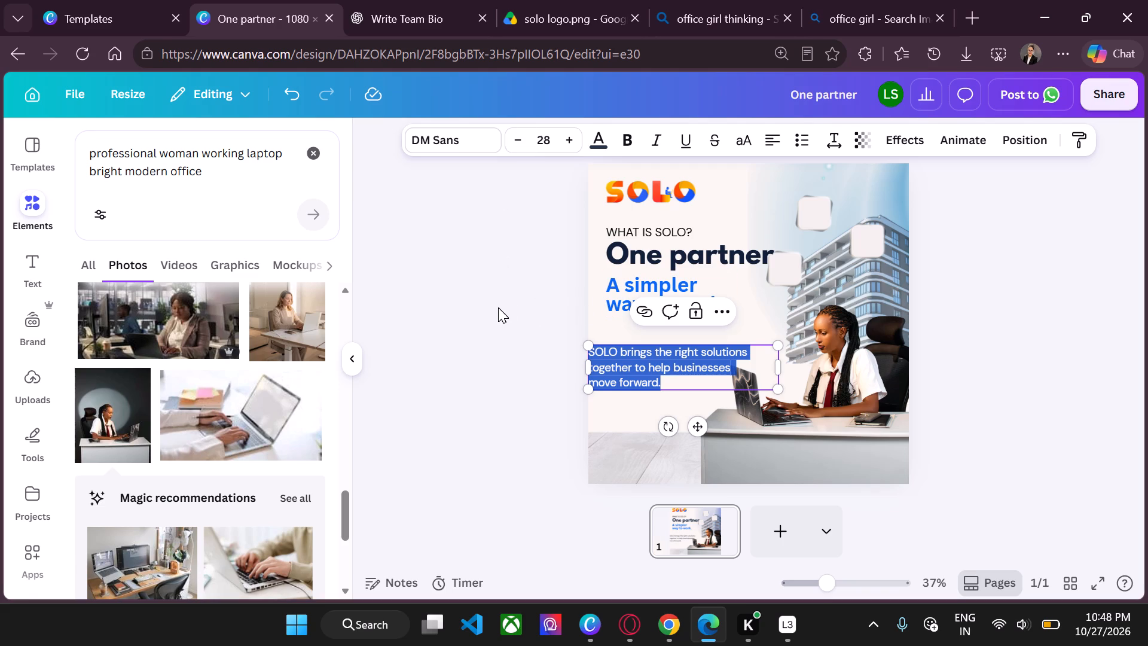
Move the body text directly beneath the blue subheading, with its left edge lined up with the headline.
drag(643, 362, 662, 336)
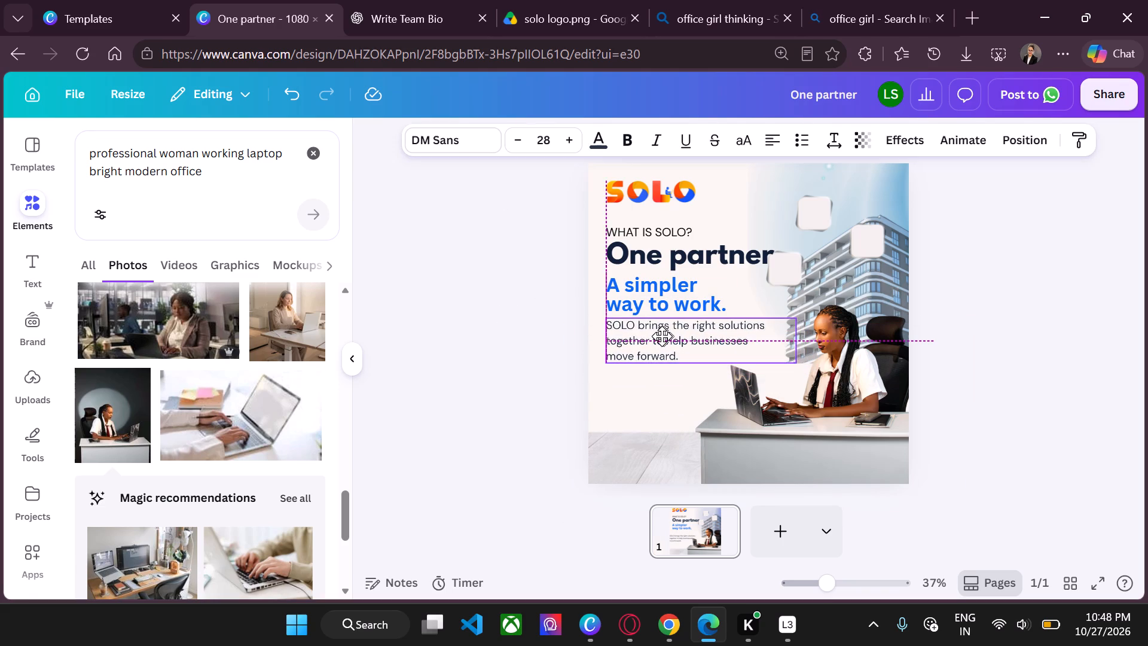
drag(662, 336, 663, 337)
Set the body text's line spacing to 1.26 and its letter spacing to -13.
double_click(663, 337)
key(ctrl+a)
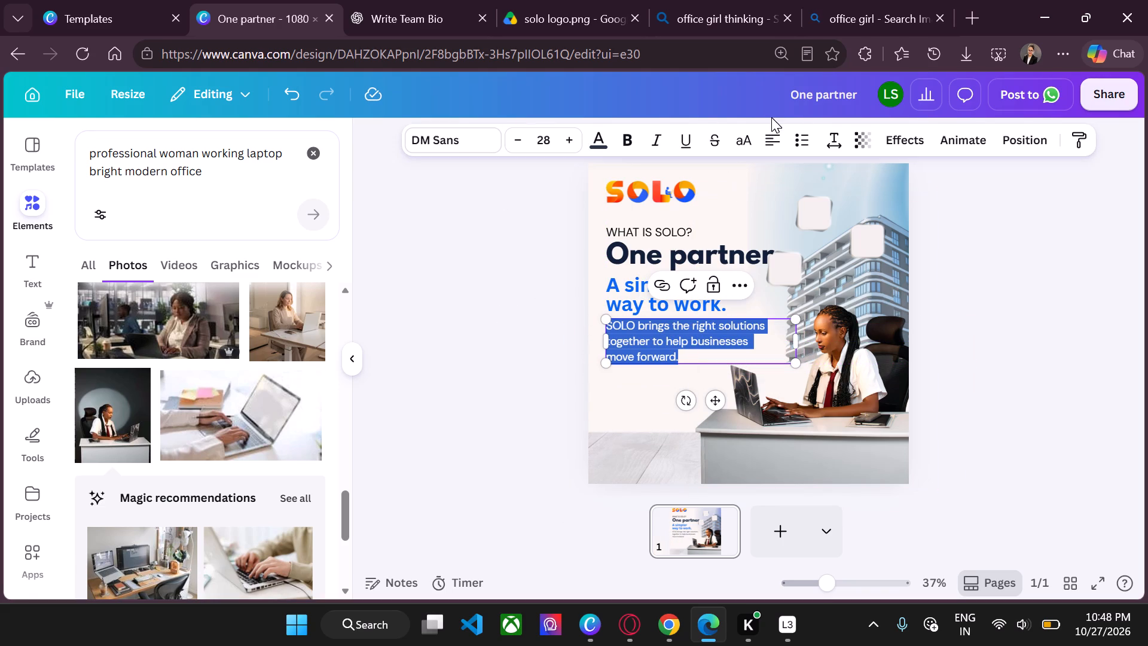
click(820, 135)
click(828, 141)
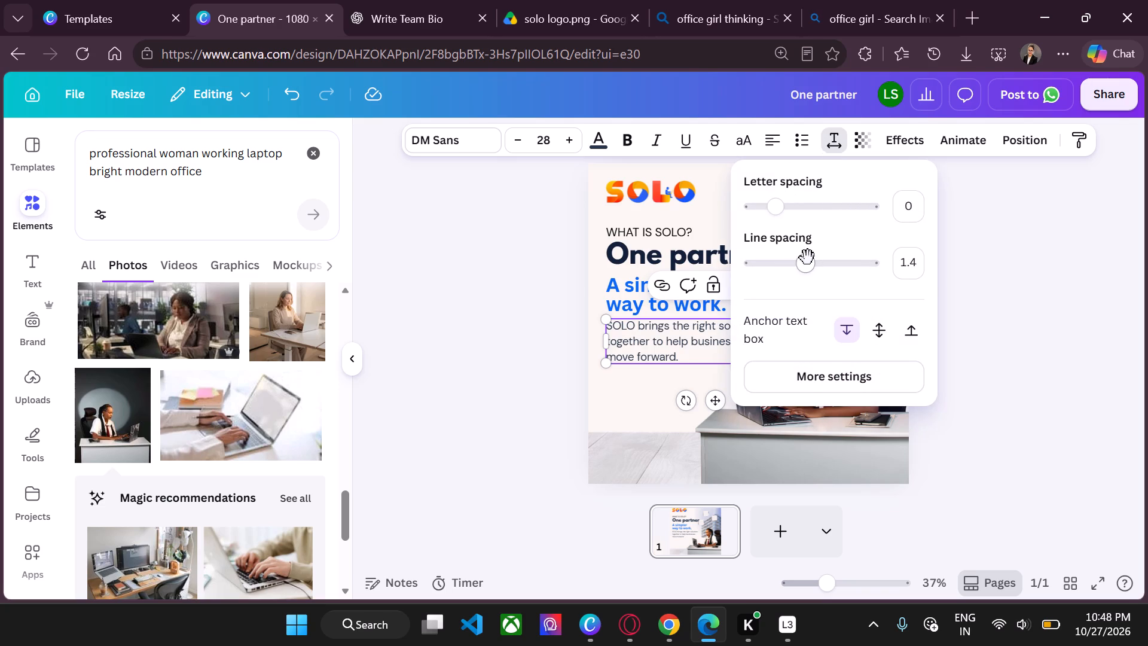
drag(808, 258, 797, 258)
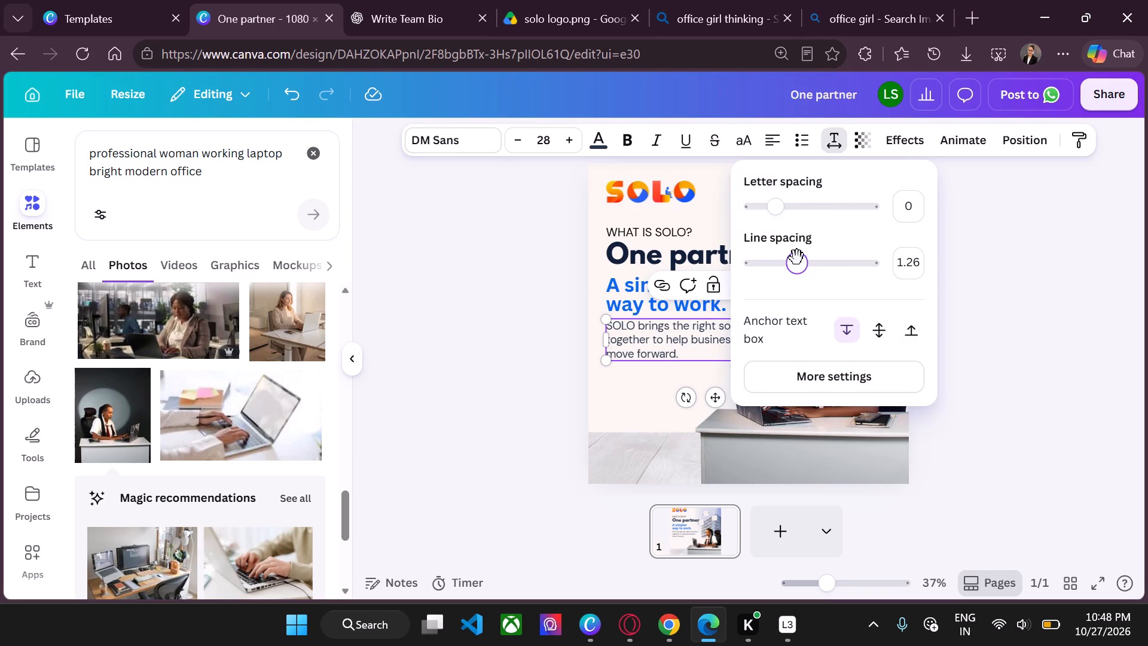
click(778, 208)
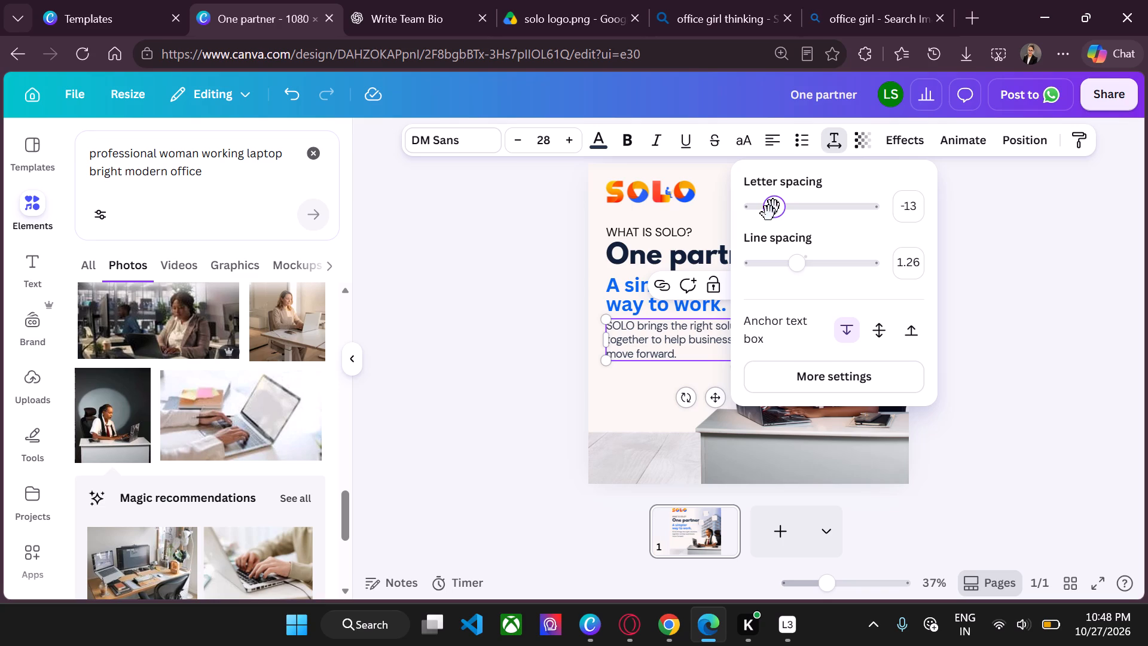
double_click(563, 242)
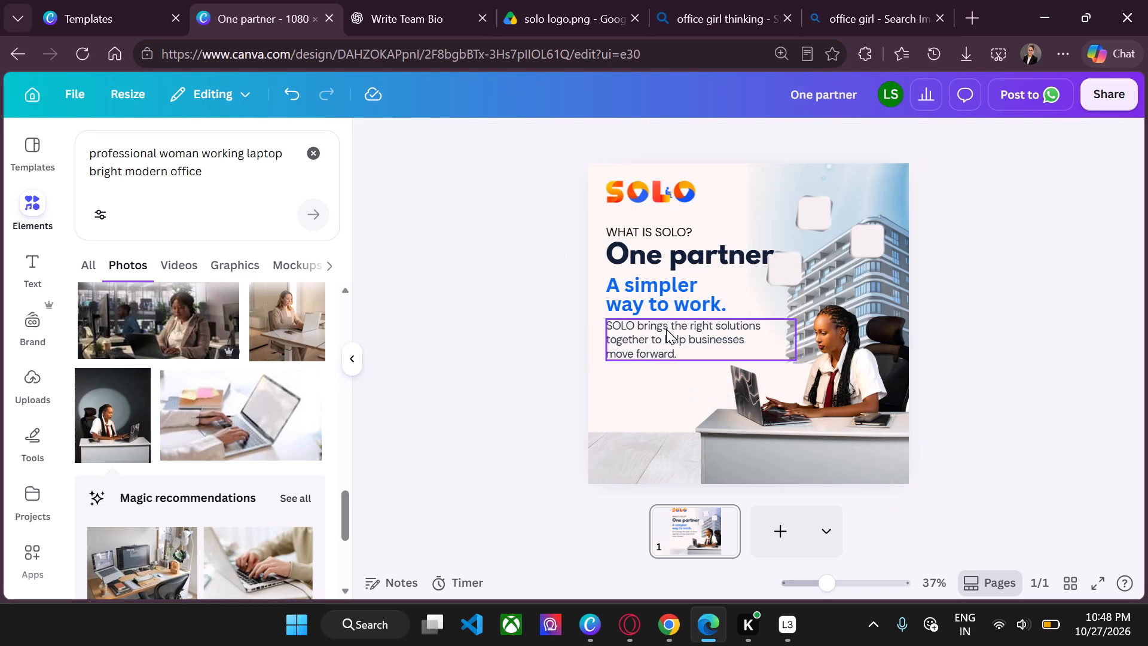
Shift the body text slightly down to leave a small gap below the subheading.
drag(666, 329, 666, 336)
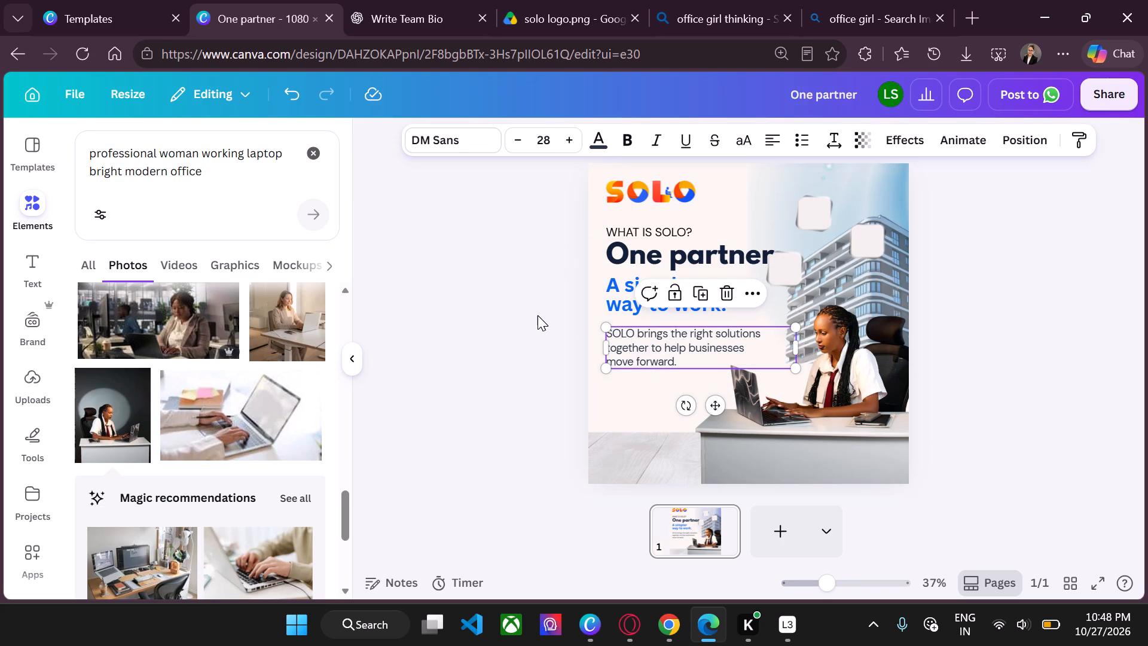
click(538, 315)
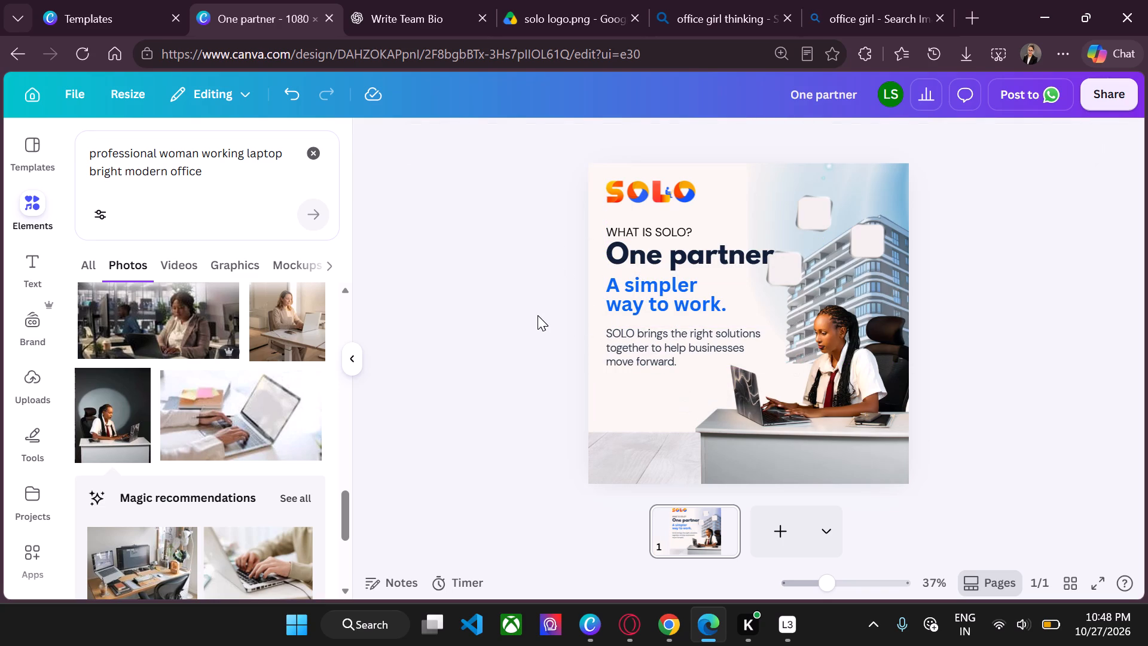
Delete the photo of the woman working at the desk with a laptop.
click(872, 388)
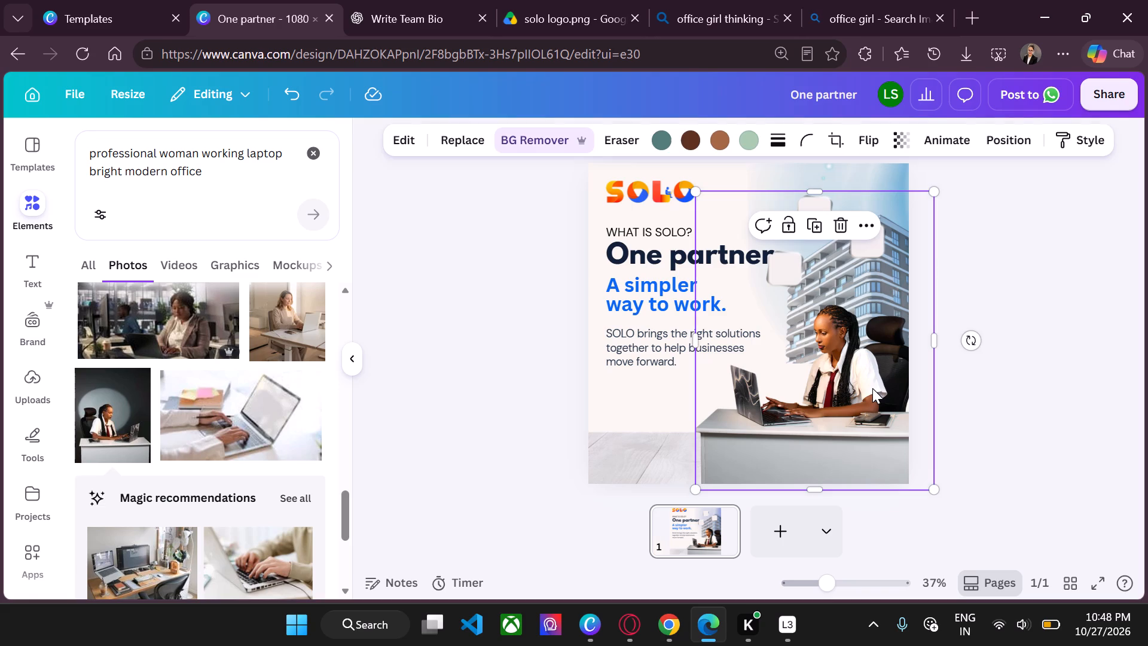
key(backslash)
key(BackSpace)
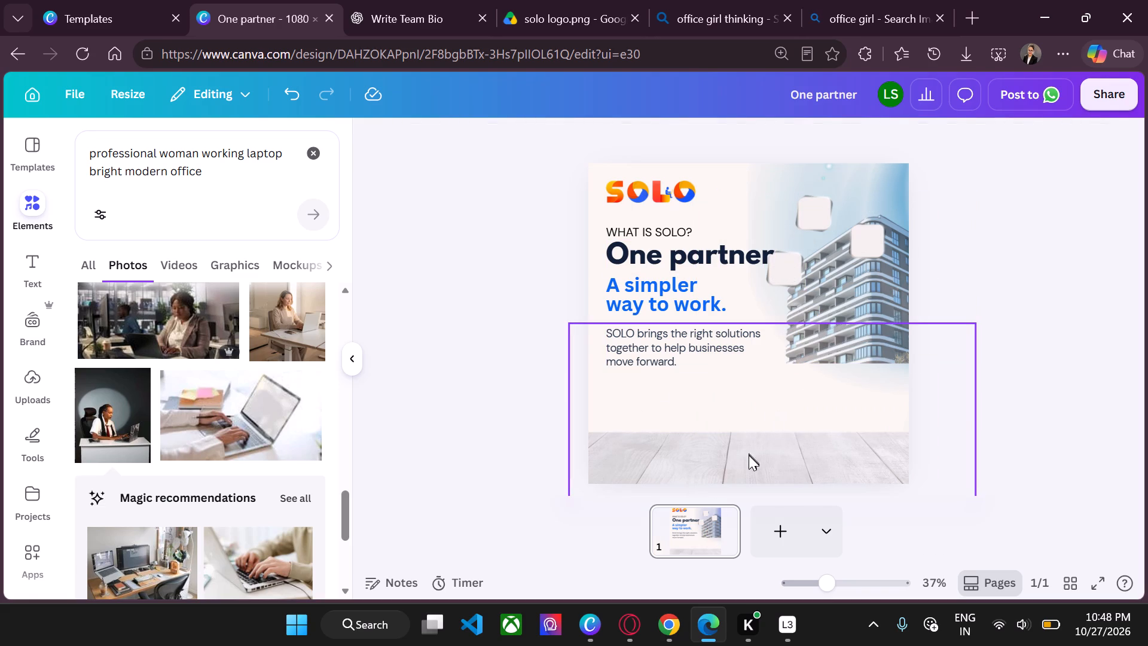
Move the white wooden floor image slightly lower so a narrower strip shows along the bottom of the design.
drag(751, 455, 751, 470)
click(1067, 298)
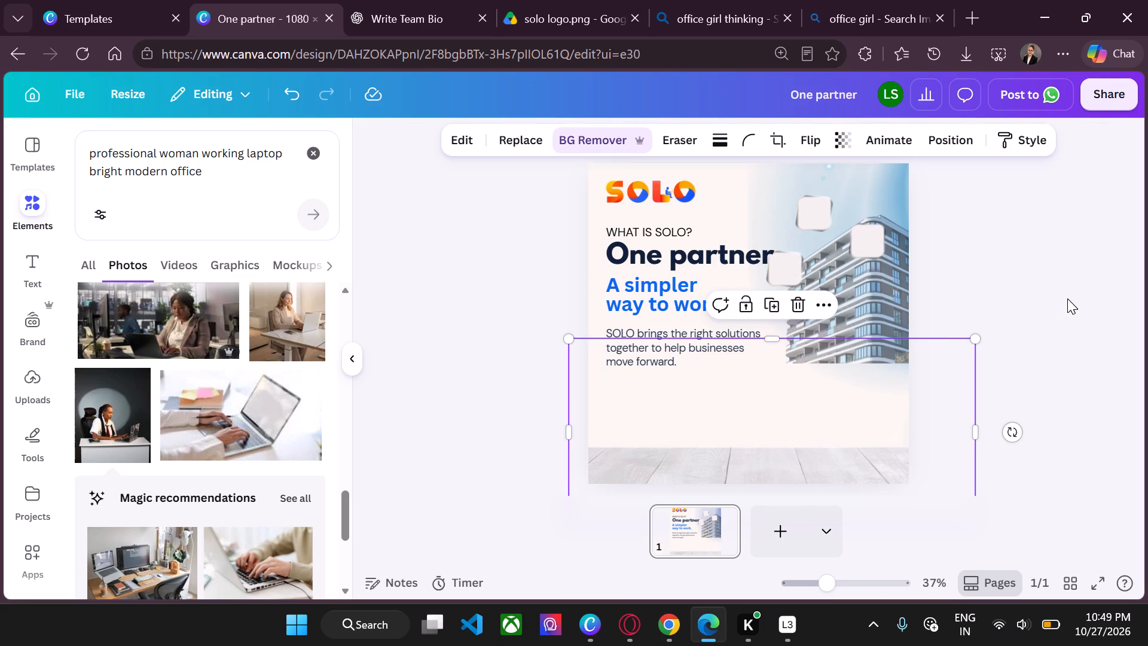
Move the topmost white rounded tile to below the body text and shrink it to a small icon tile near the left margin.
scroll(1067, 298, down, 1)
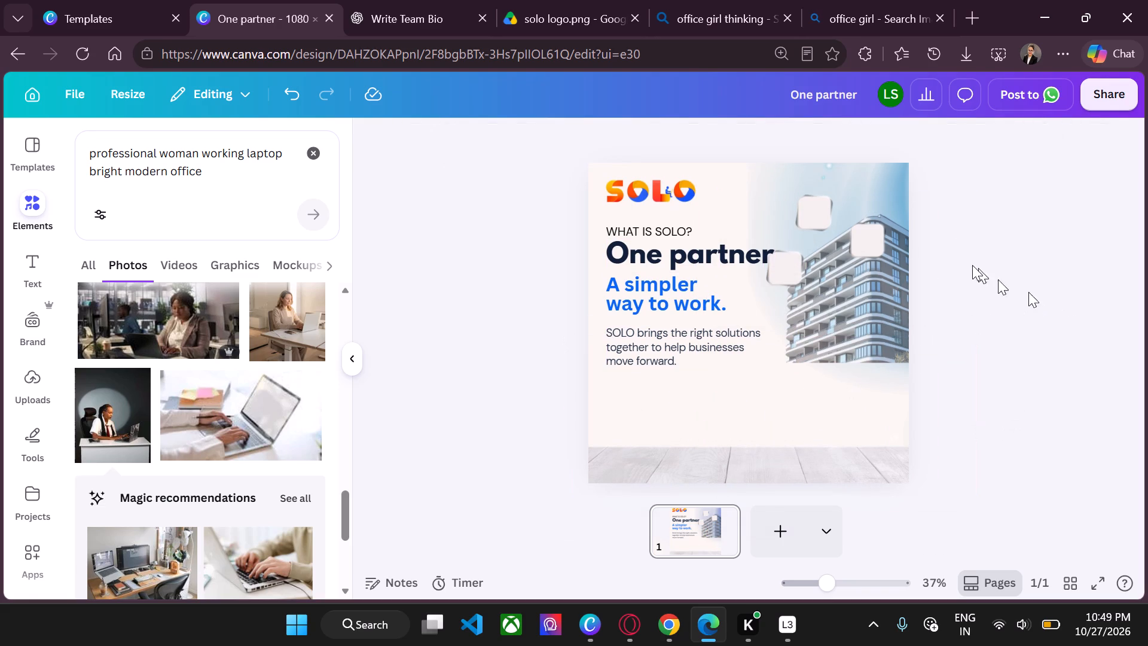
drag(827, 210, 746, 315)
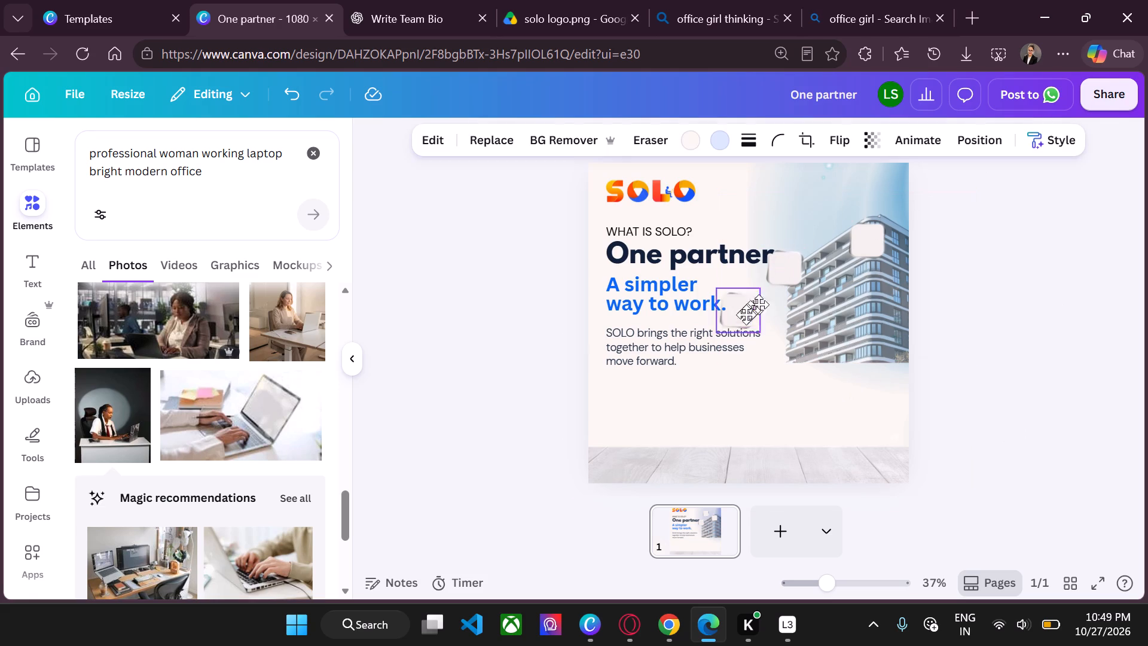
drag(746, 315, 631, 386)
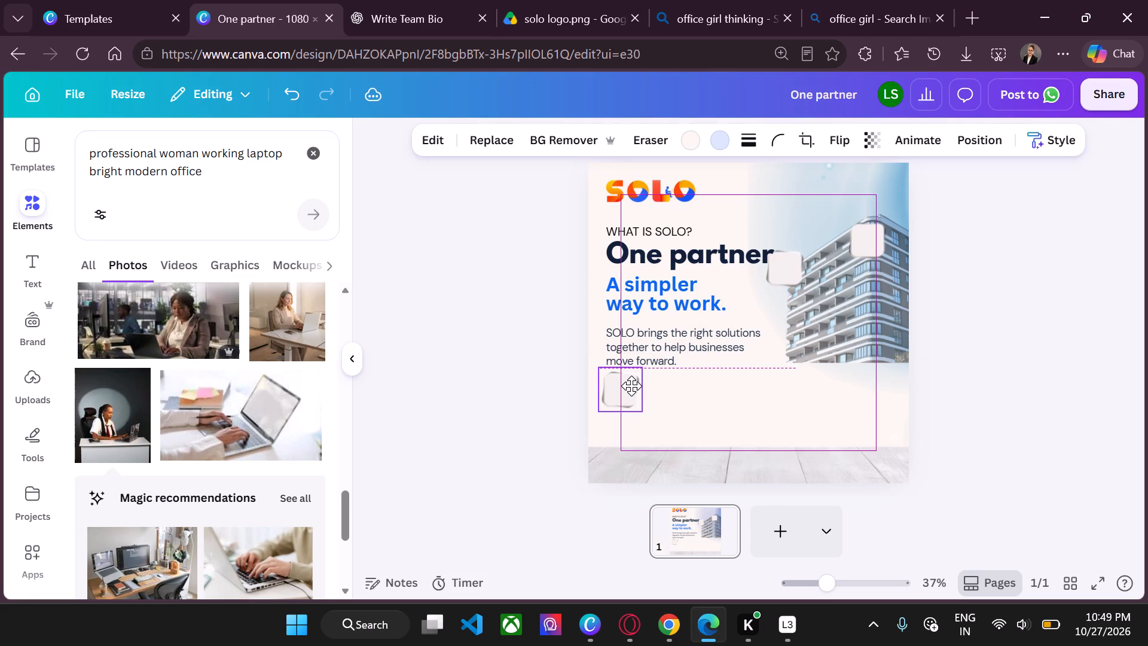
drag(631, 386, 638, 395)
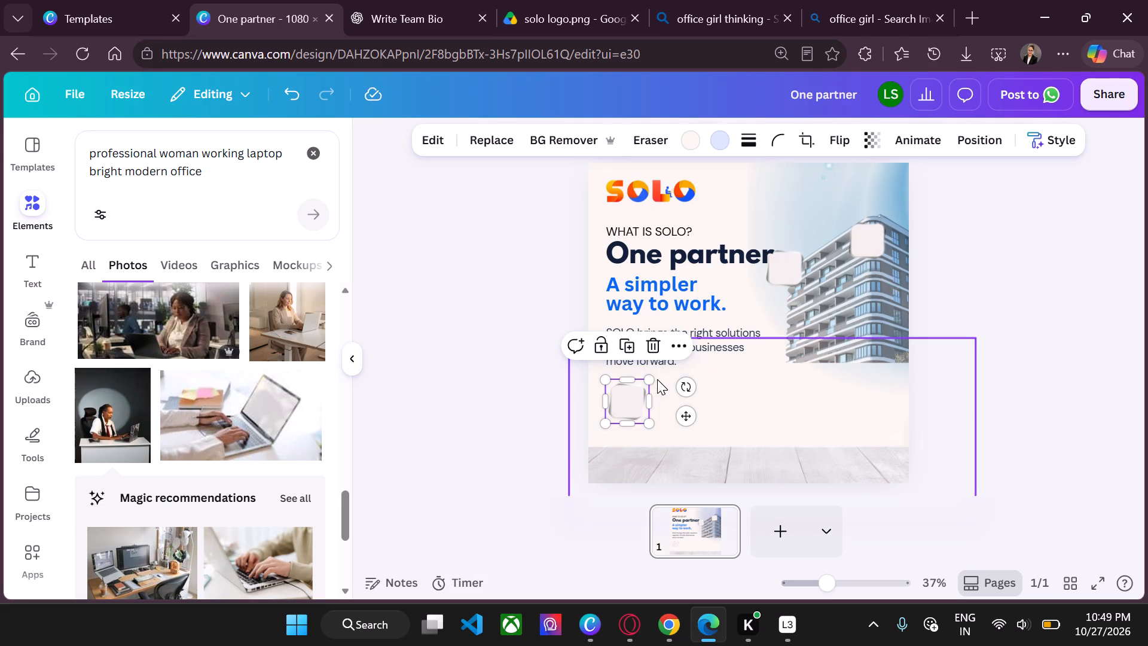
drag(651, 379, 636, 393)
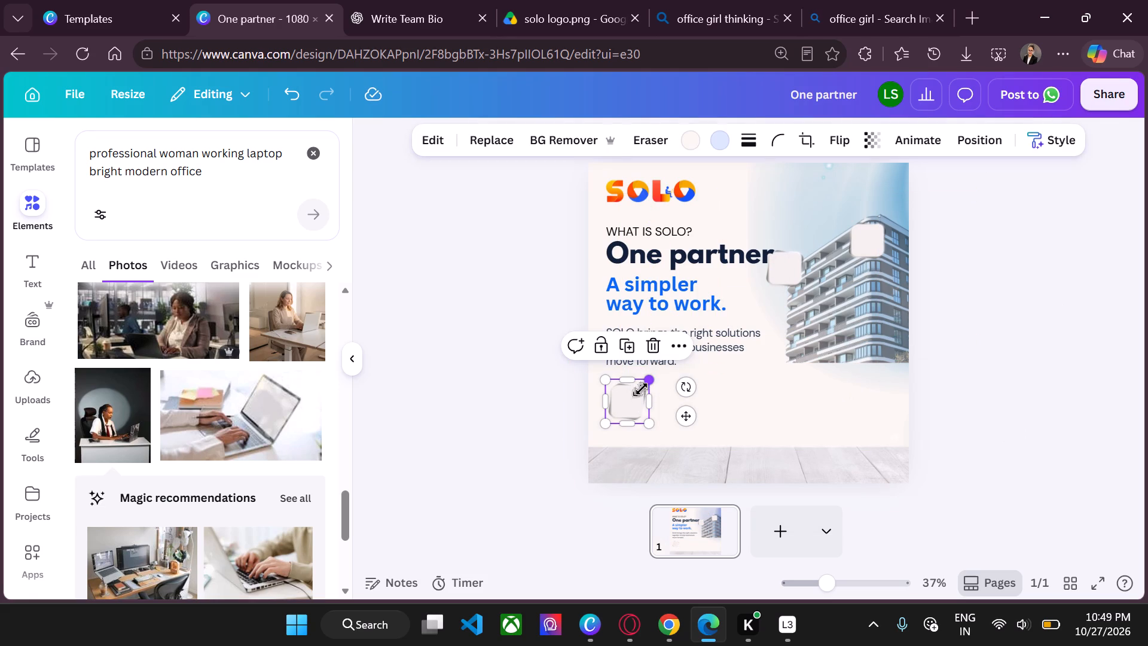
drag(653, 376, 637, 396)
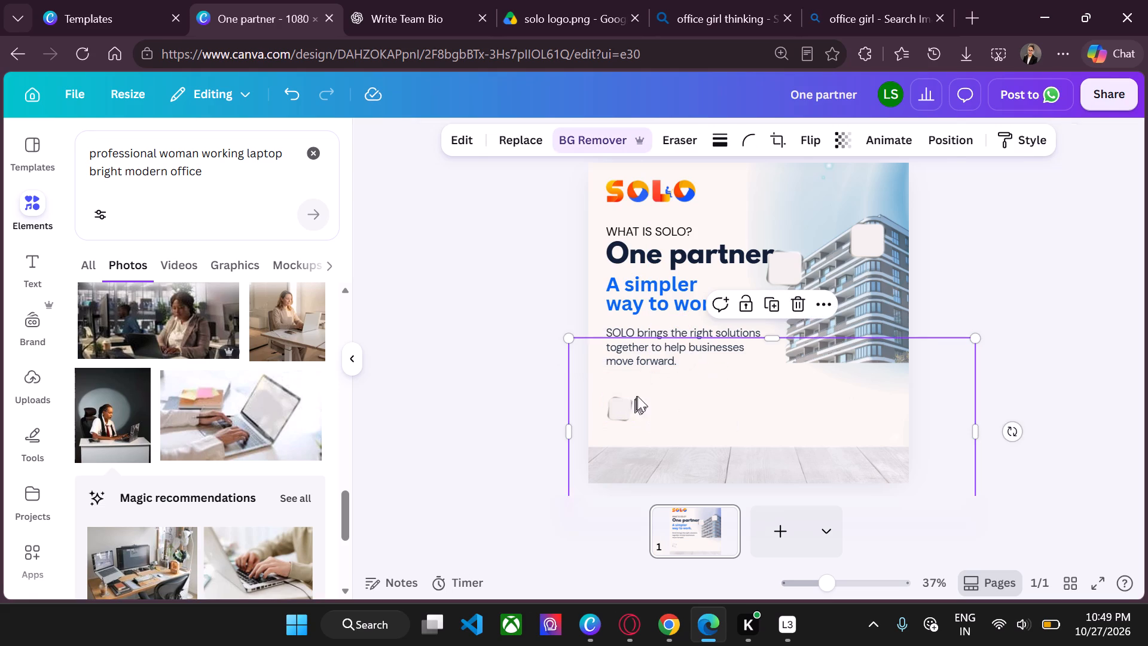
drag(637, 396, 643, 385)
click(1032, 285)
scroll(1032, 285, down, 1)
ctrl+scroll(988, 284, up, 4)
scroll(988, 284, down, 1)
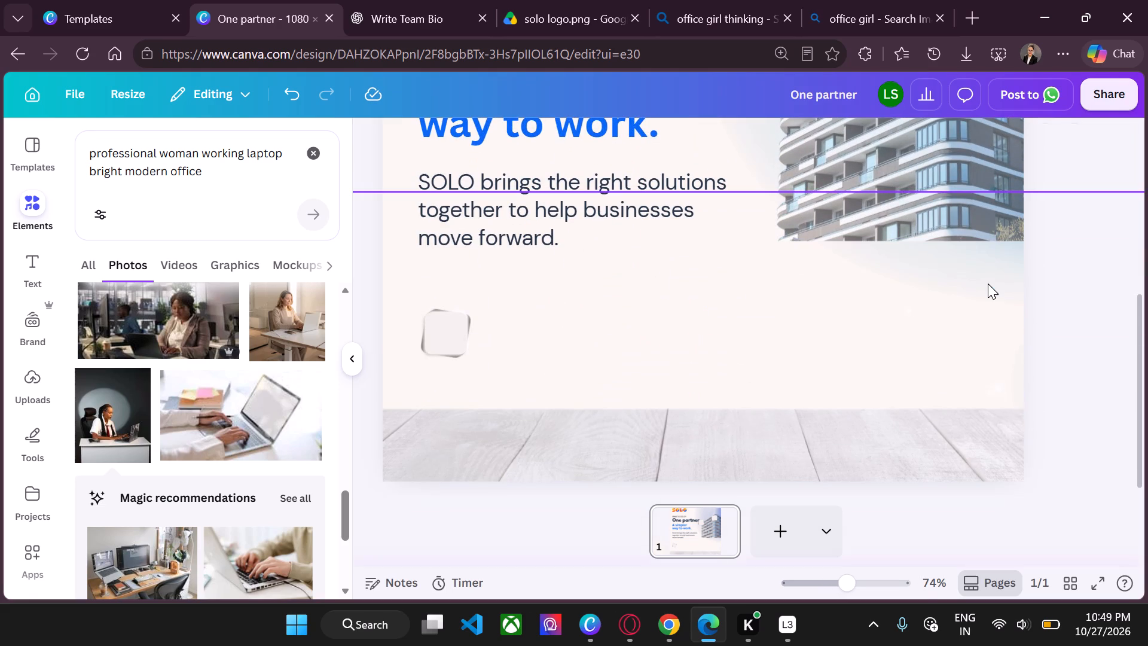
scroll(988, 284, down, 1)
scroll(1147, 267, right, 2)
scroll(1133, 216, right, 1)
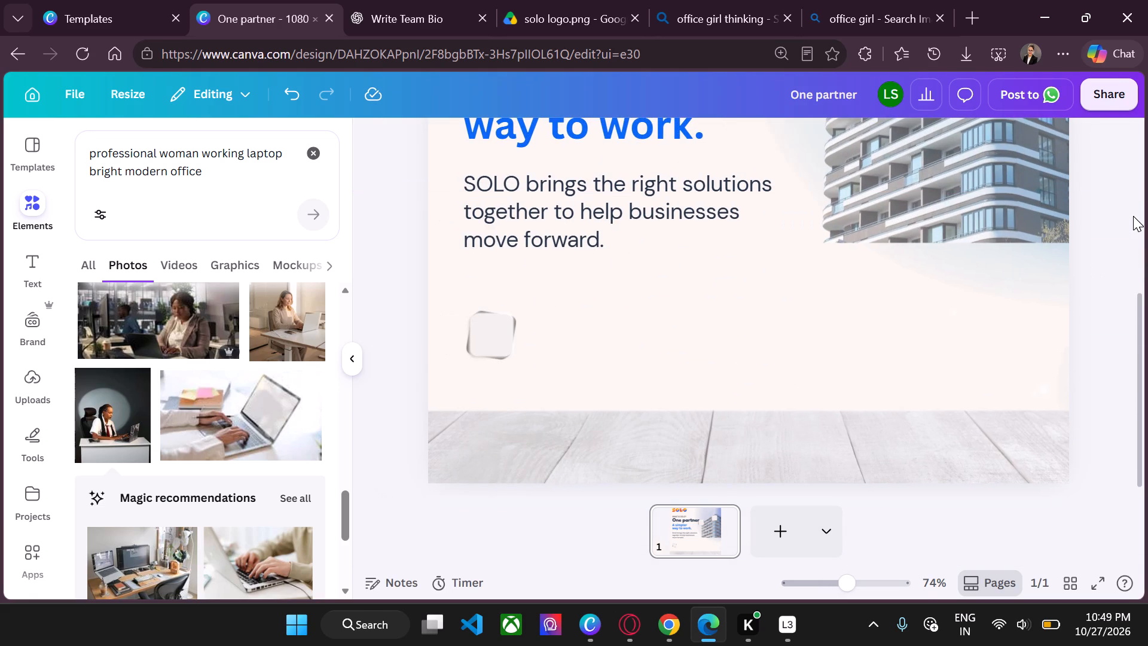
Move the small icon tile up closer to the body text and duplicate it twice to form a vertical column of three tiles.
scroll(1133, 216, right, 1)
drag(499, 329, 494, 301)
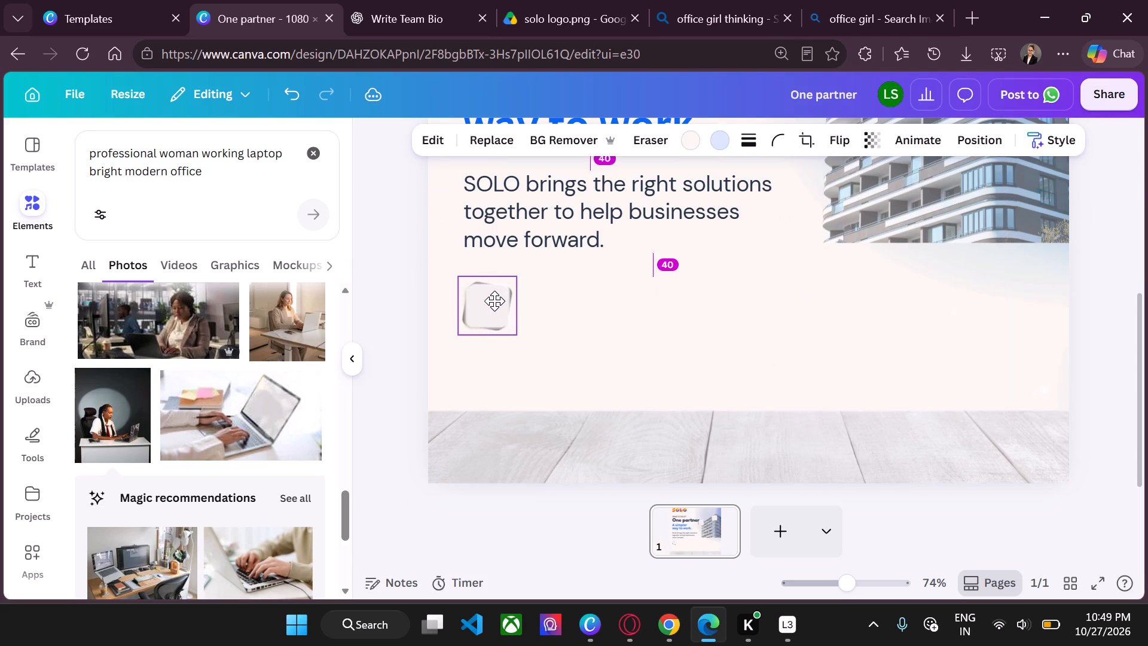
drag(494, 301, 494, 303)
right_click(494, 303)
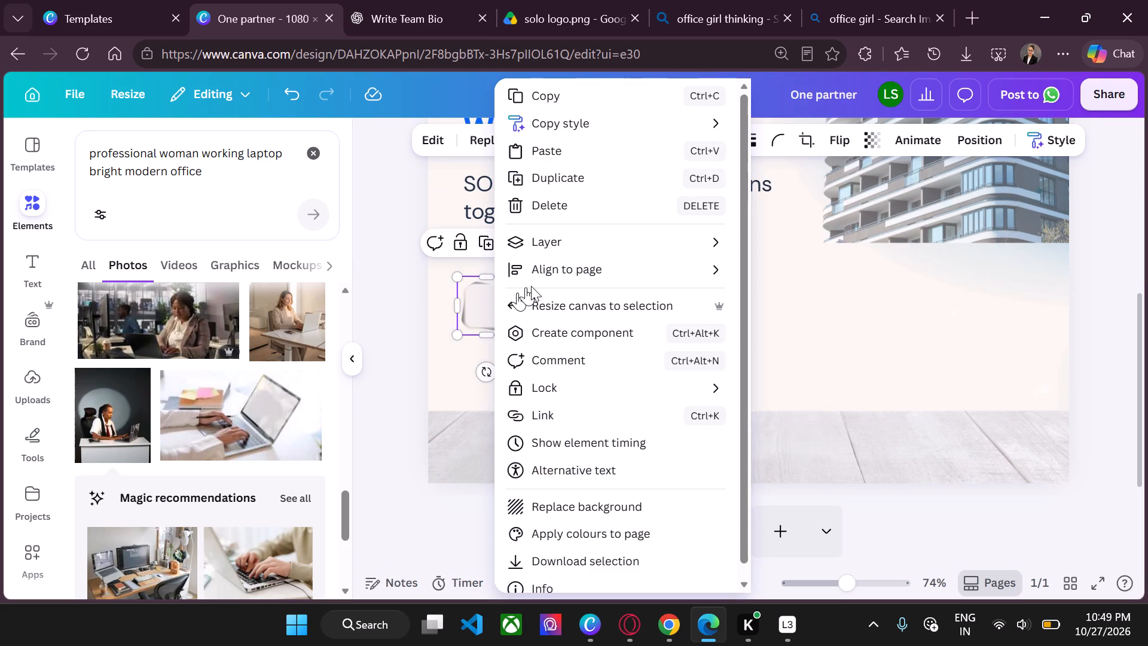
click(579, 174)
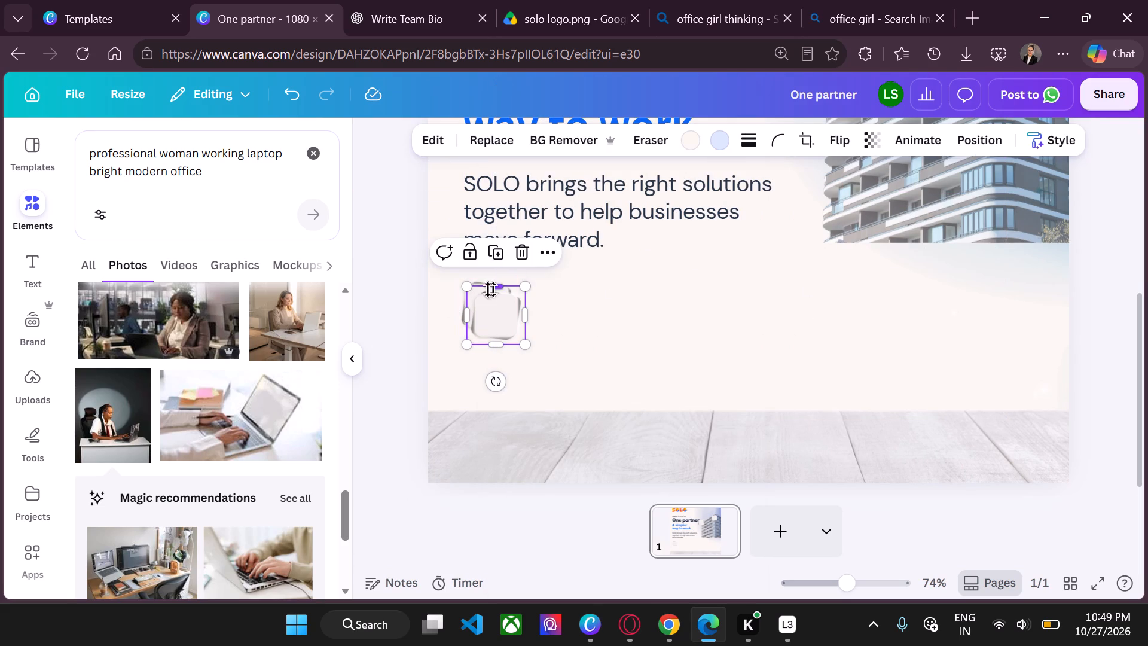
drag(495, 325, 484, 374)
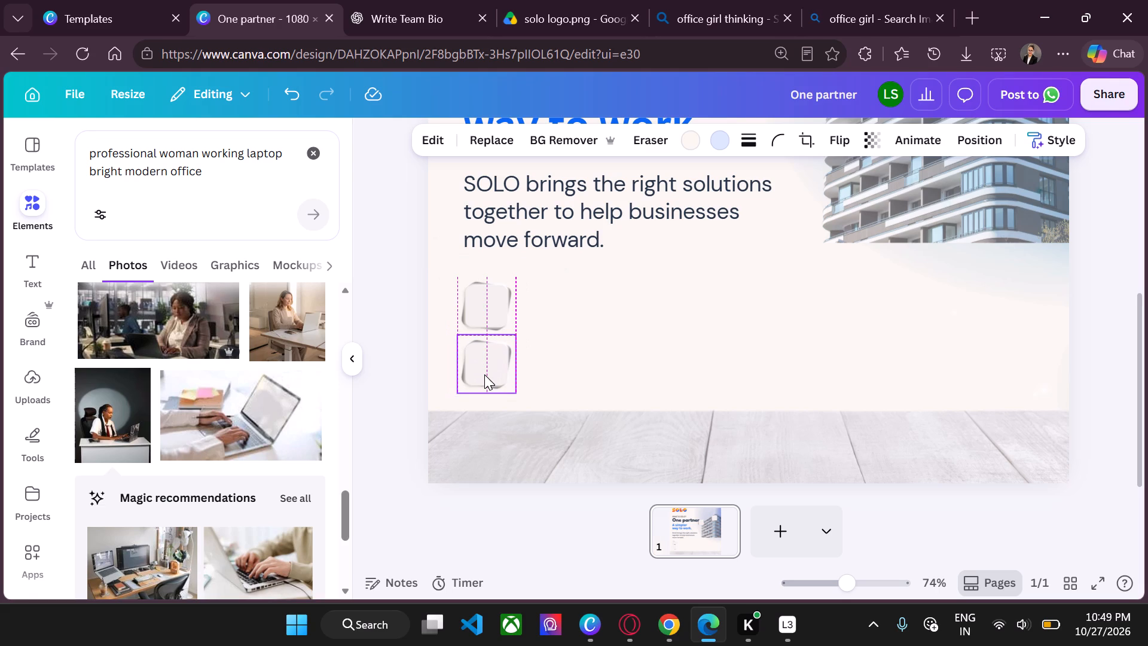
right_click(484, 374)
click(583, 175)
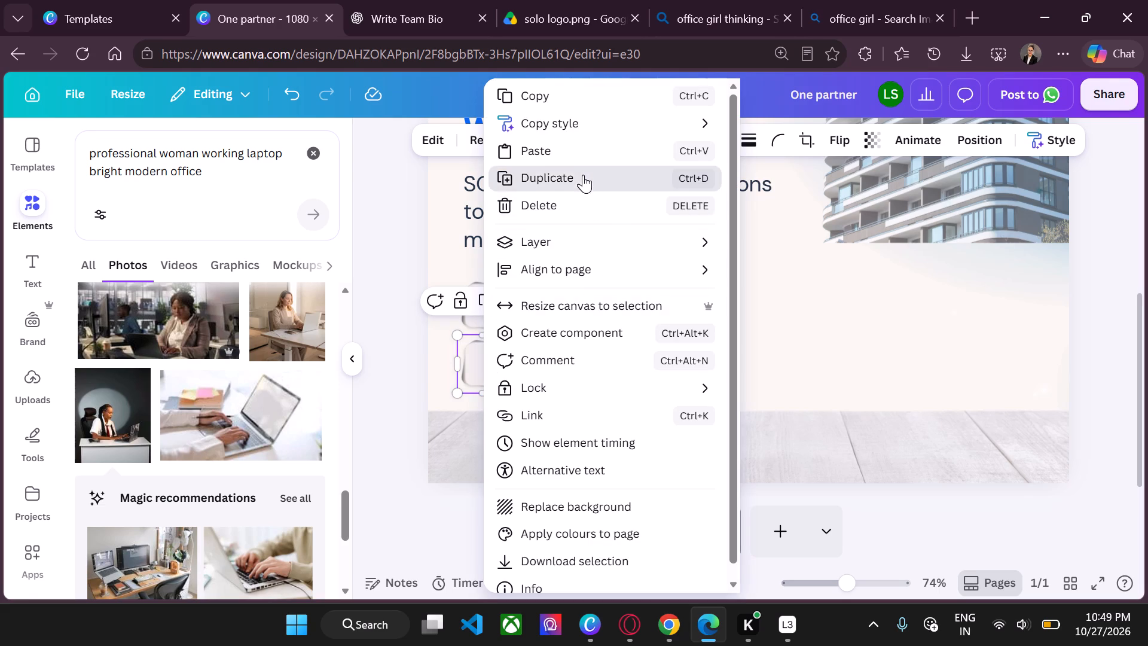
click(640, 310)
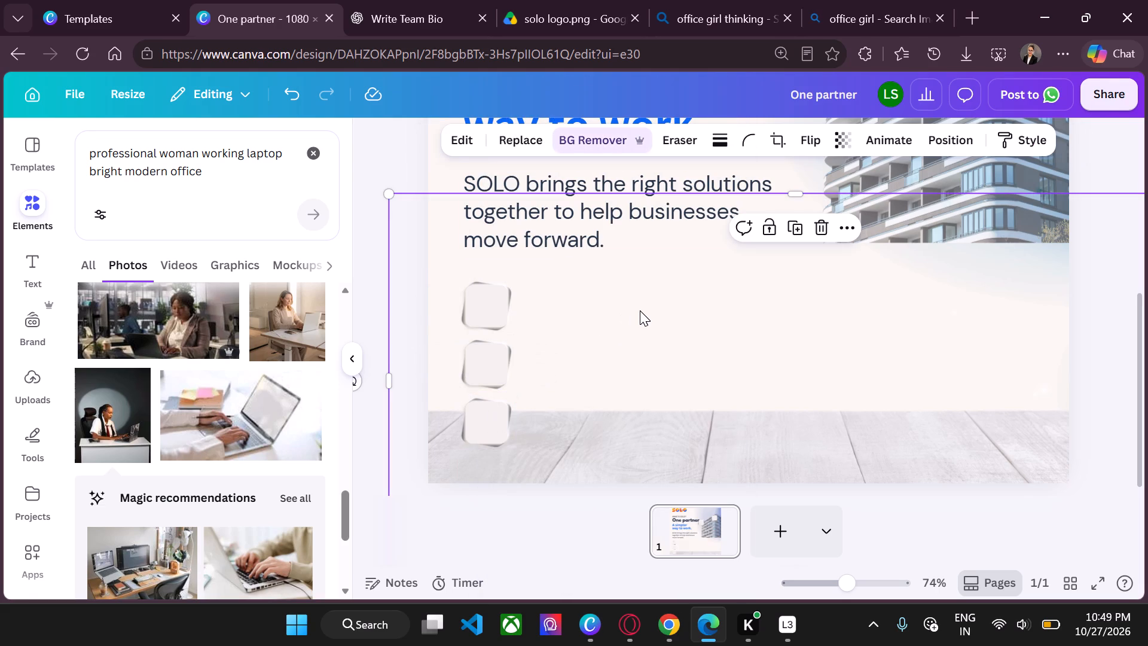
Search elements for "contact" and add the solid black person silhouette graphic to the design.
click(313, 162)
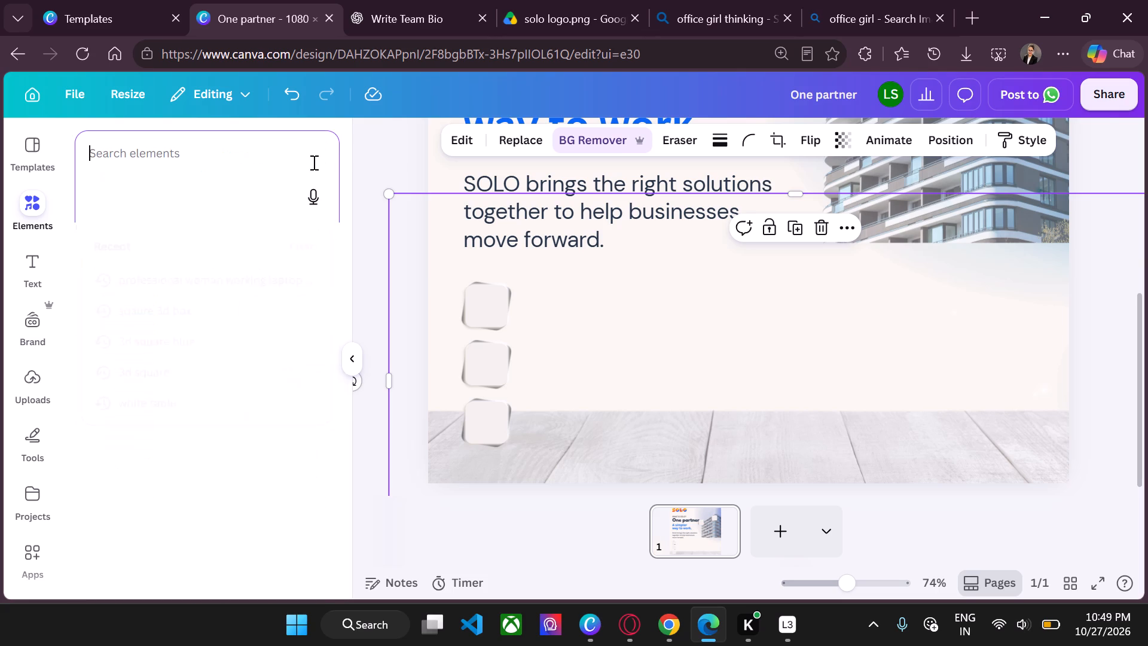
text(contact)
key(Return)
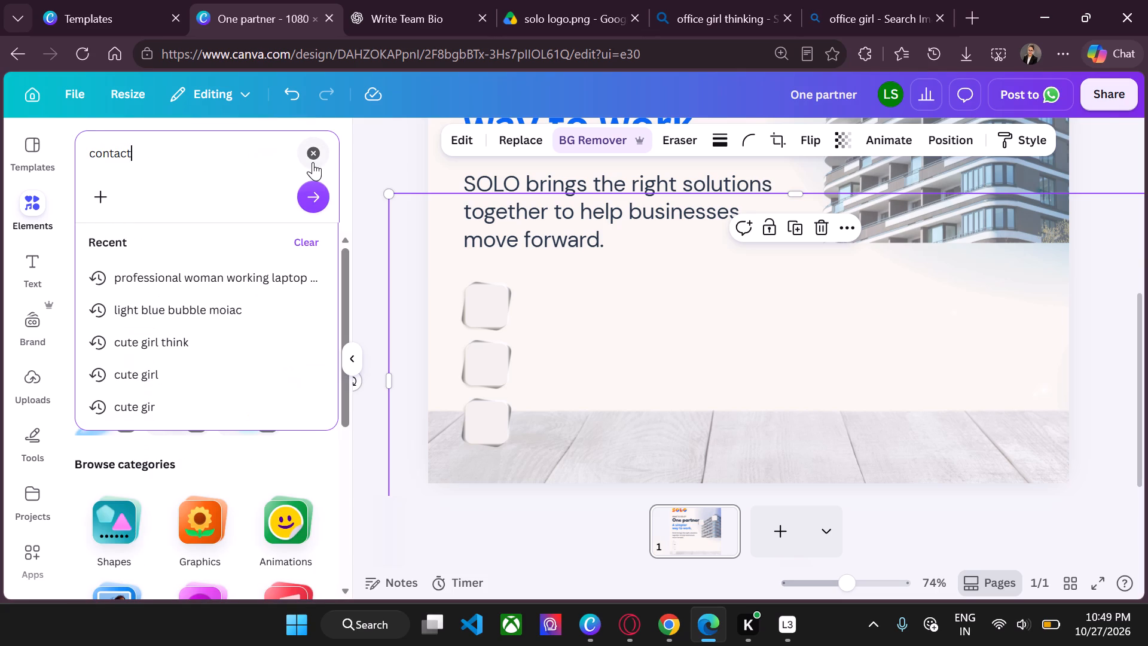
scroll(459, 159, up, 1)
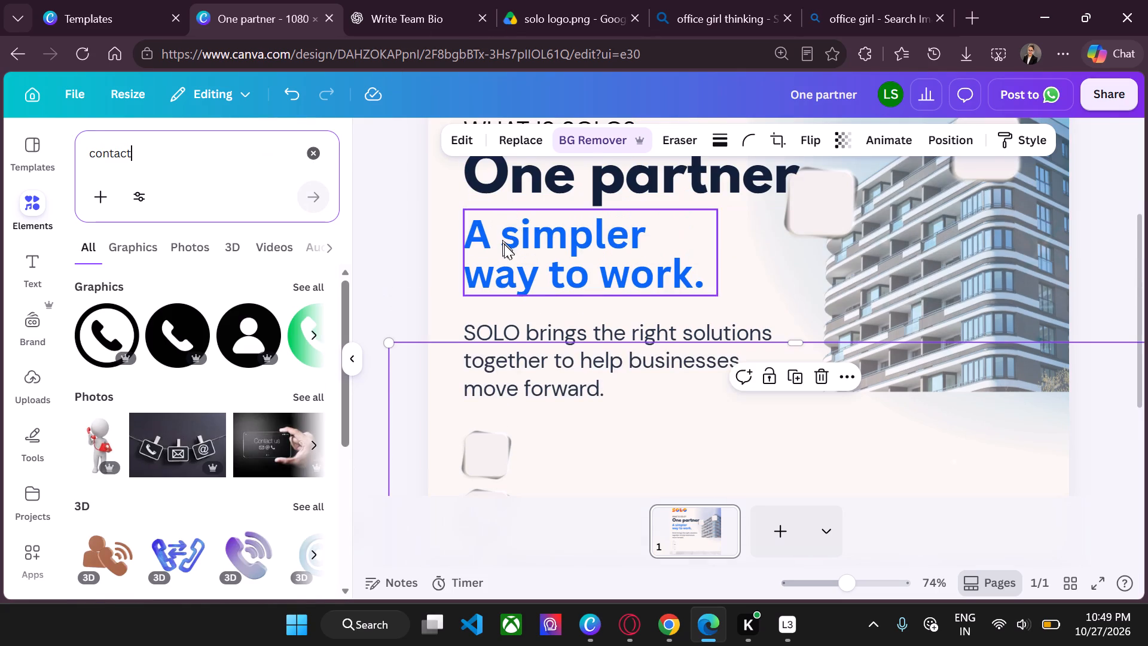
triple_click(504, 246)
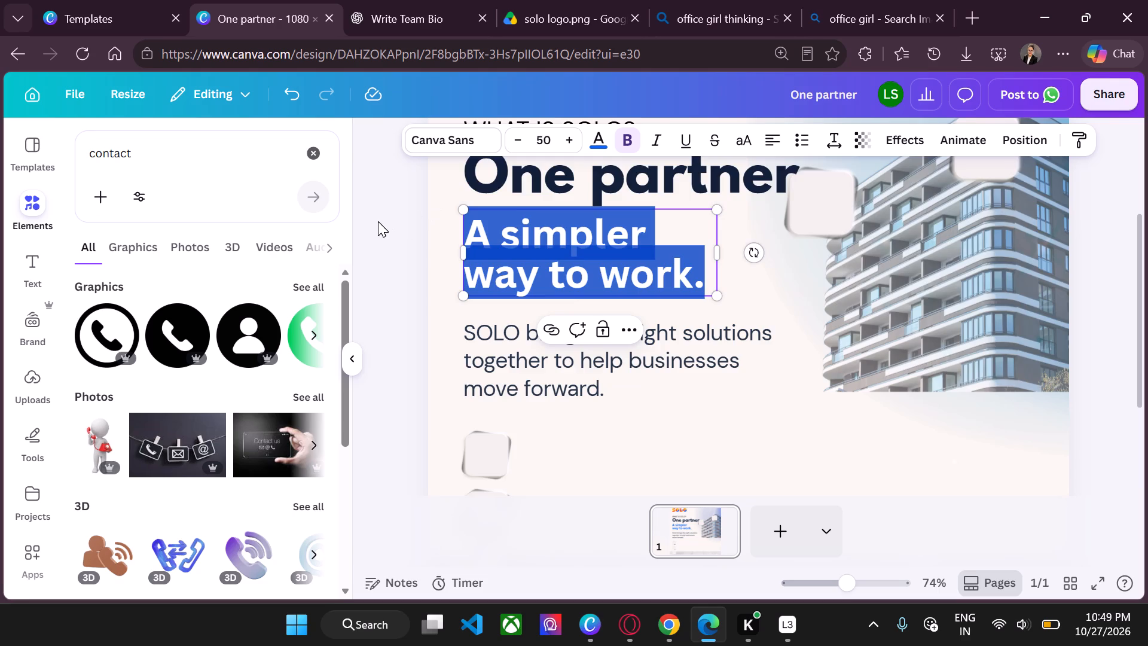
scroll(378, 221, down, 1)
click(493, 301)
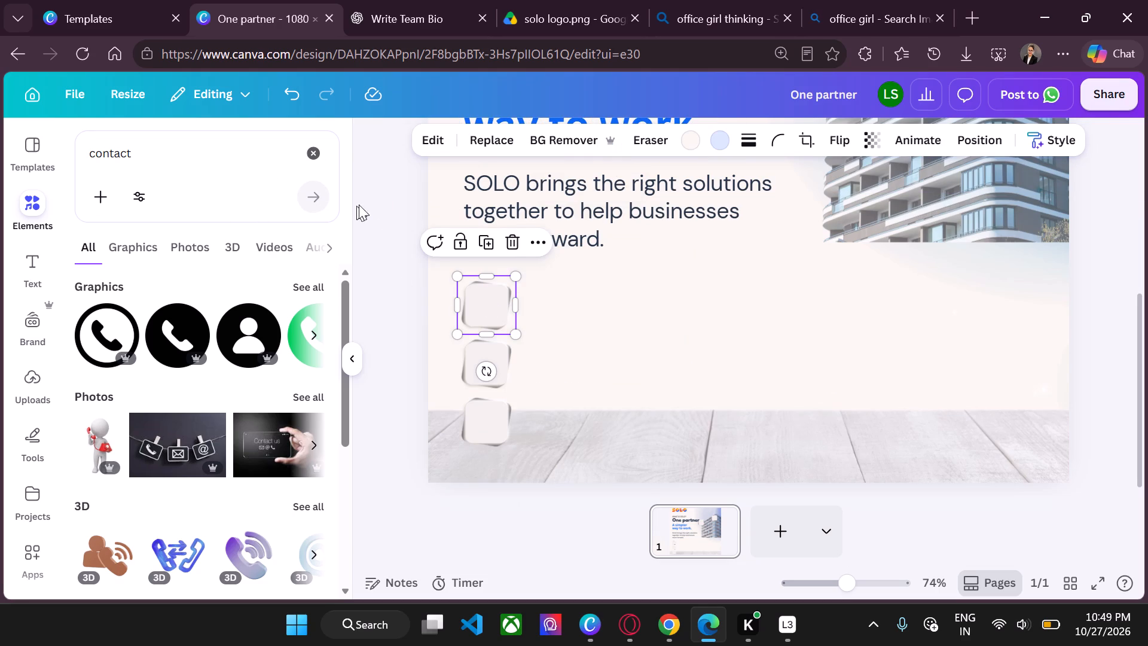
click(309, 282)
scroll(198, 383, down, 1)
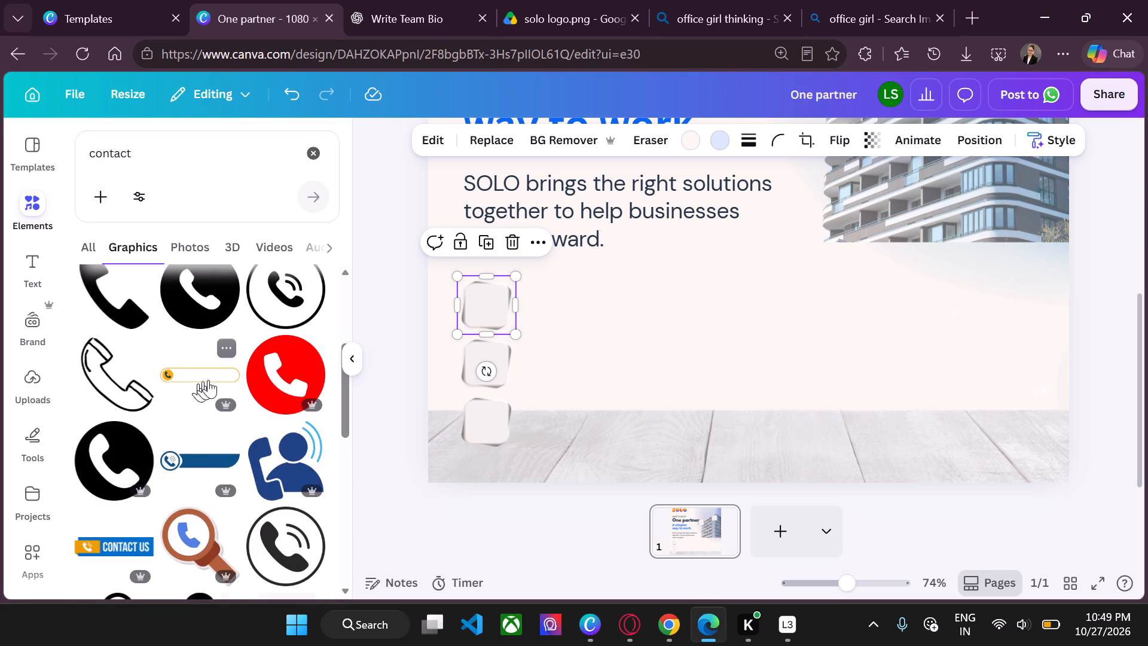
scroll(209, 428, down, 2)
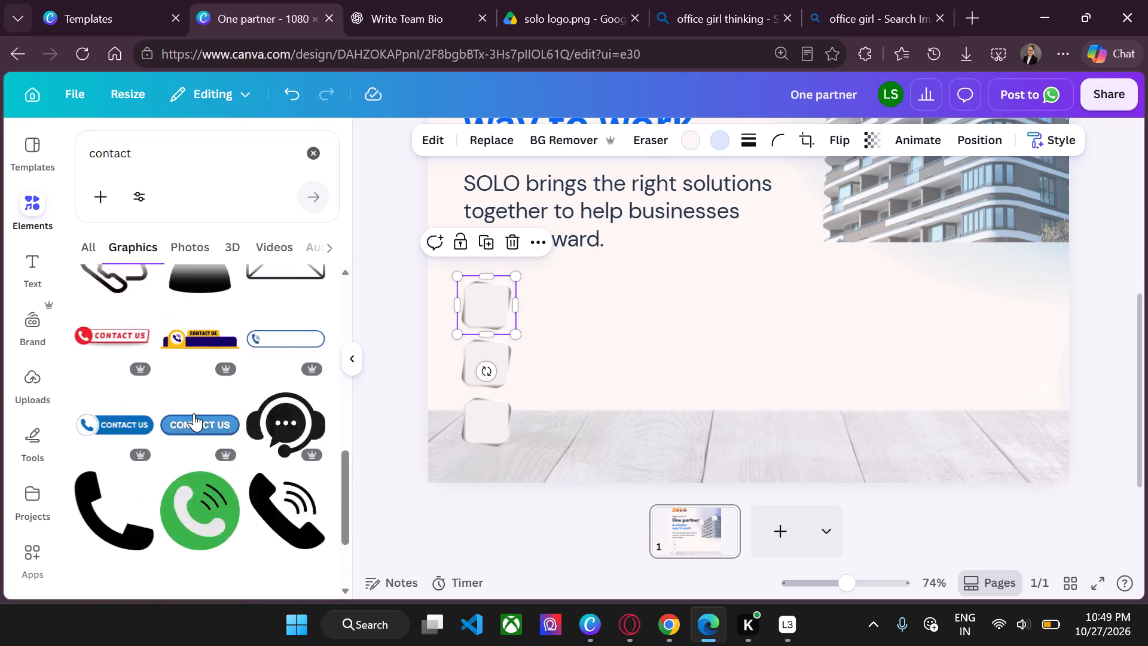
scroll(194, 413, down, 1)
scroll(194, 413, up, 1)
scroll(199, 476, down, 1)
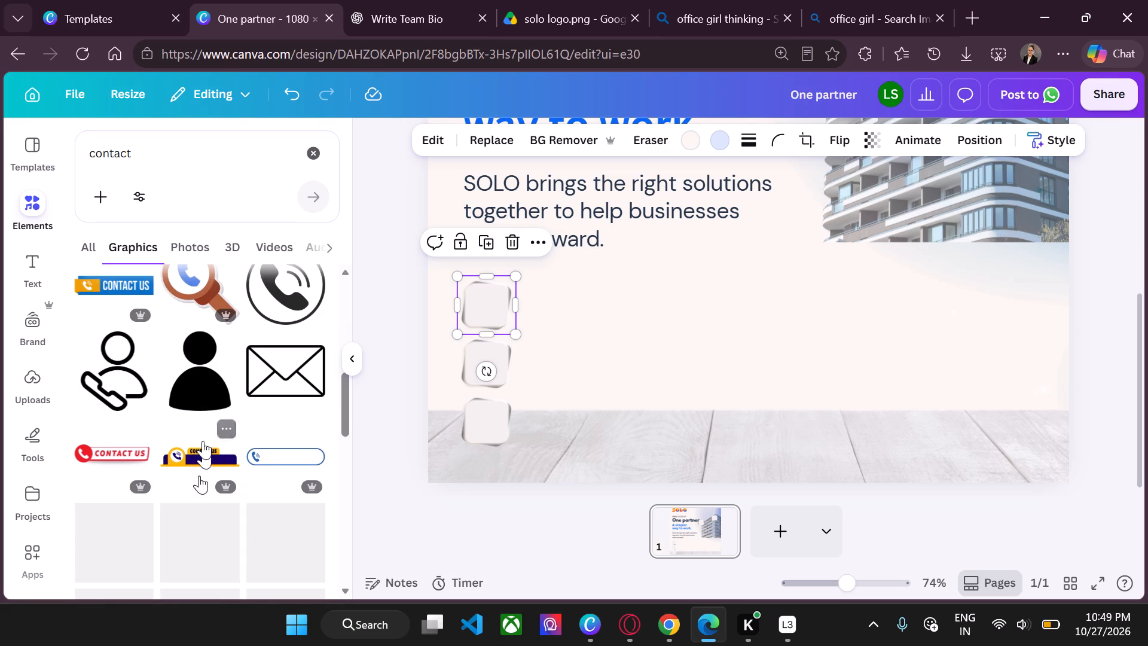
click(186, 410)
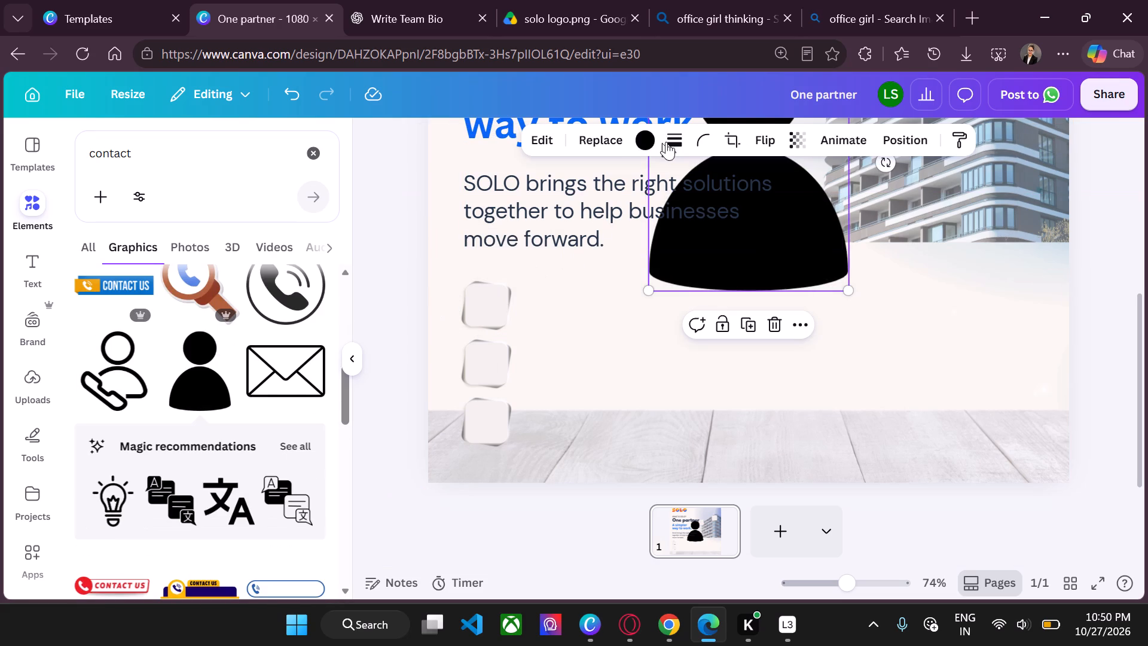
Recolour the person icon Vividblue #233dff and shrink it to sit centred on the top tile.
click(629, 142)
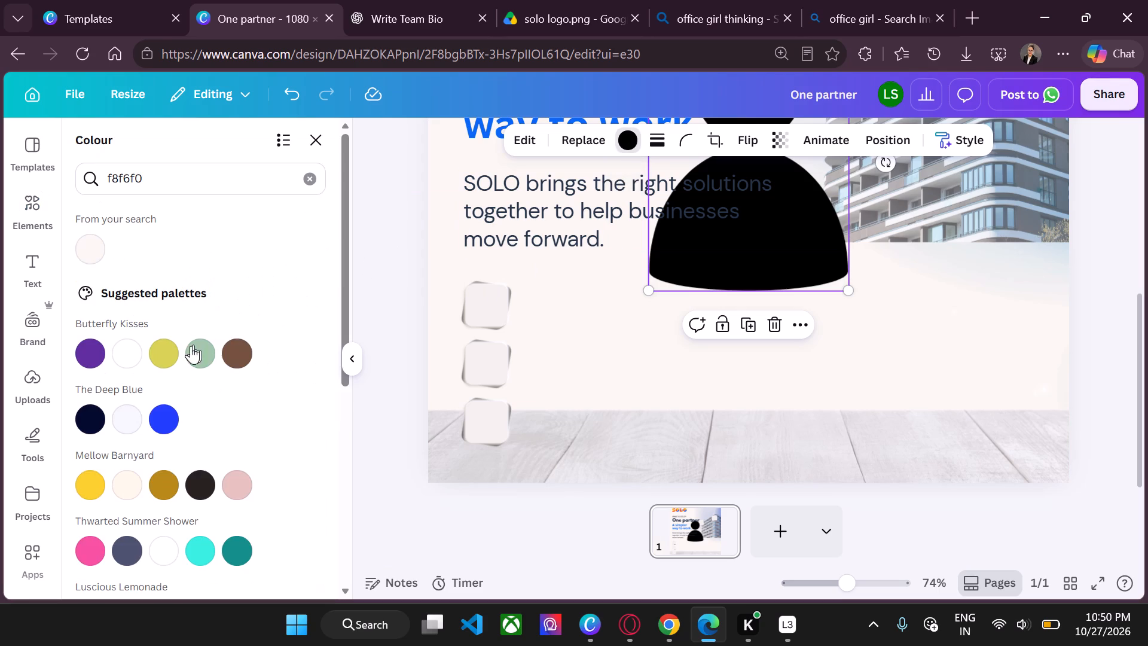
click(159, 416)
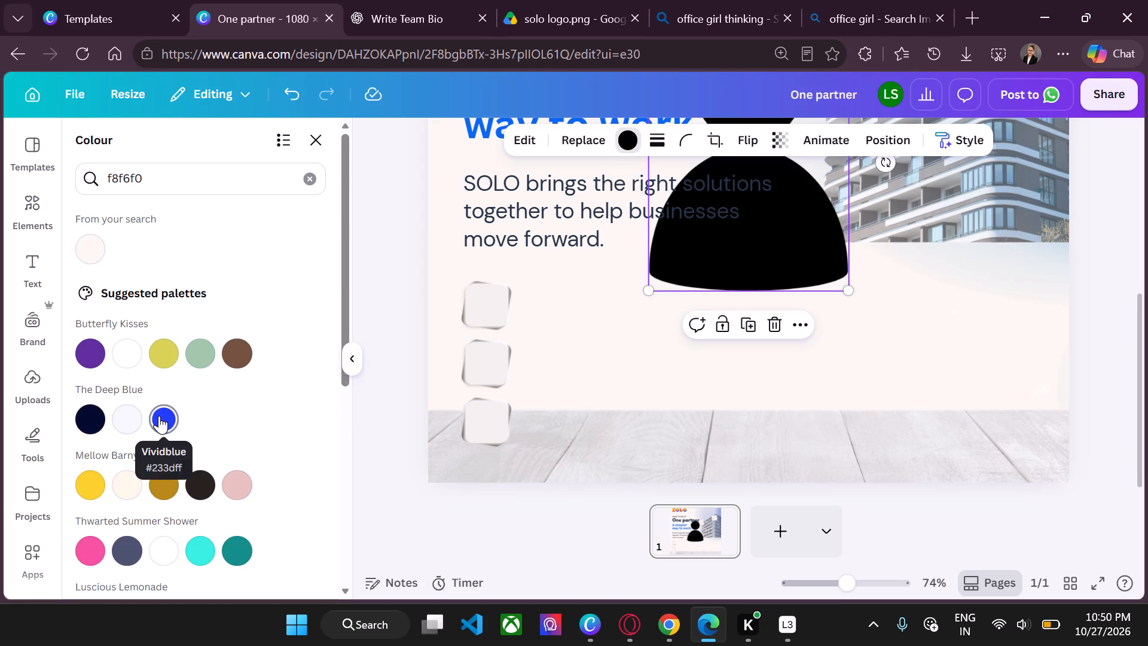
drag(780, 254, 663, 403)
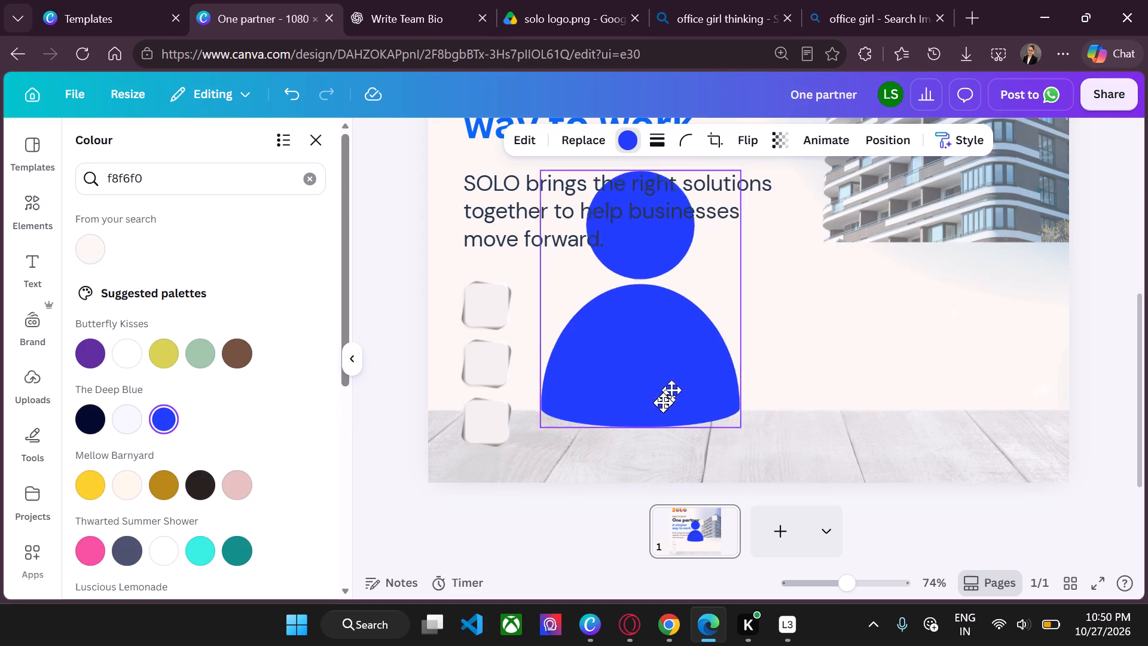
drag(663, 403, 637, 437)
drag(710, 217, 651, 402)
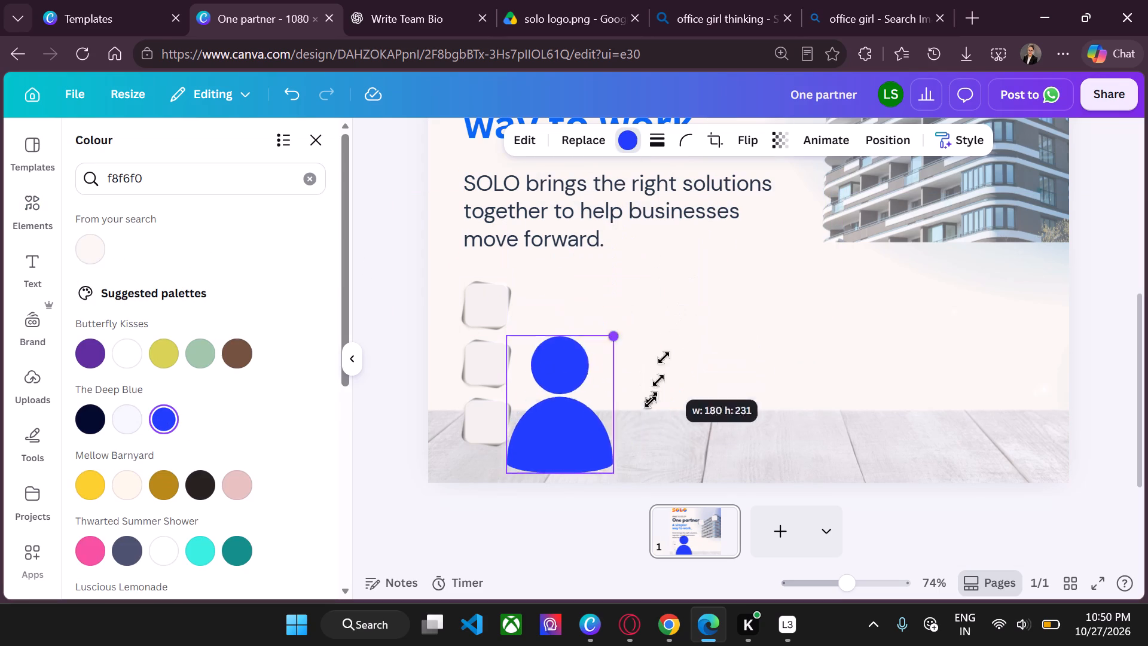
drag(651, 402, 590, 493)
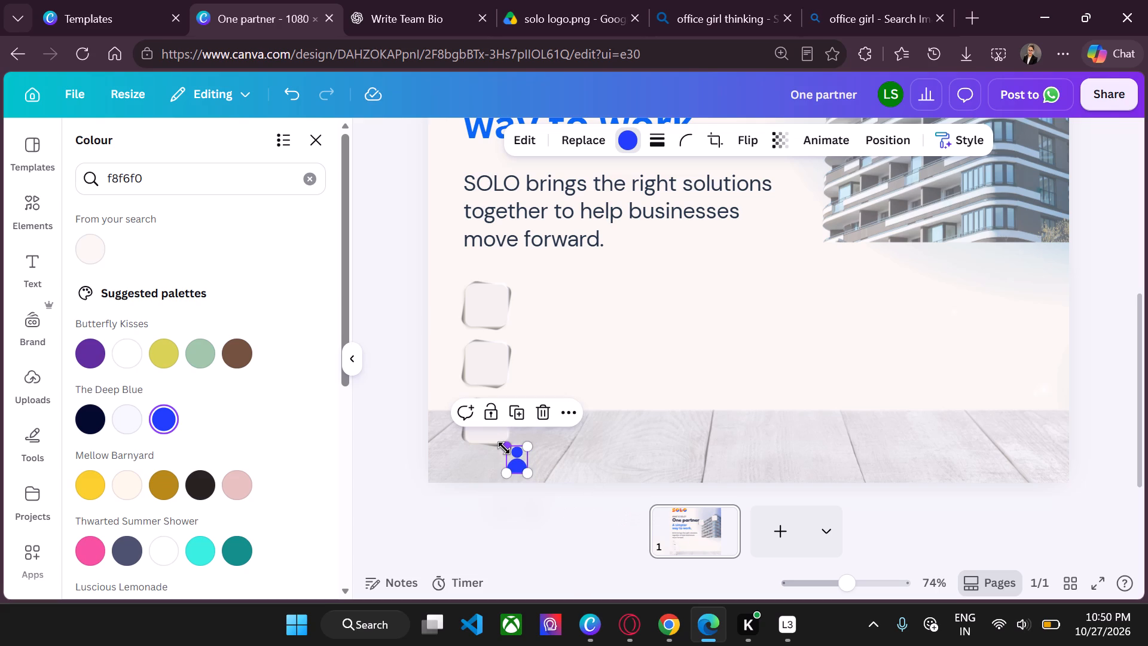
drag(518, 467, 492, 322)
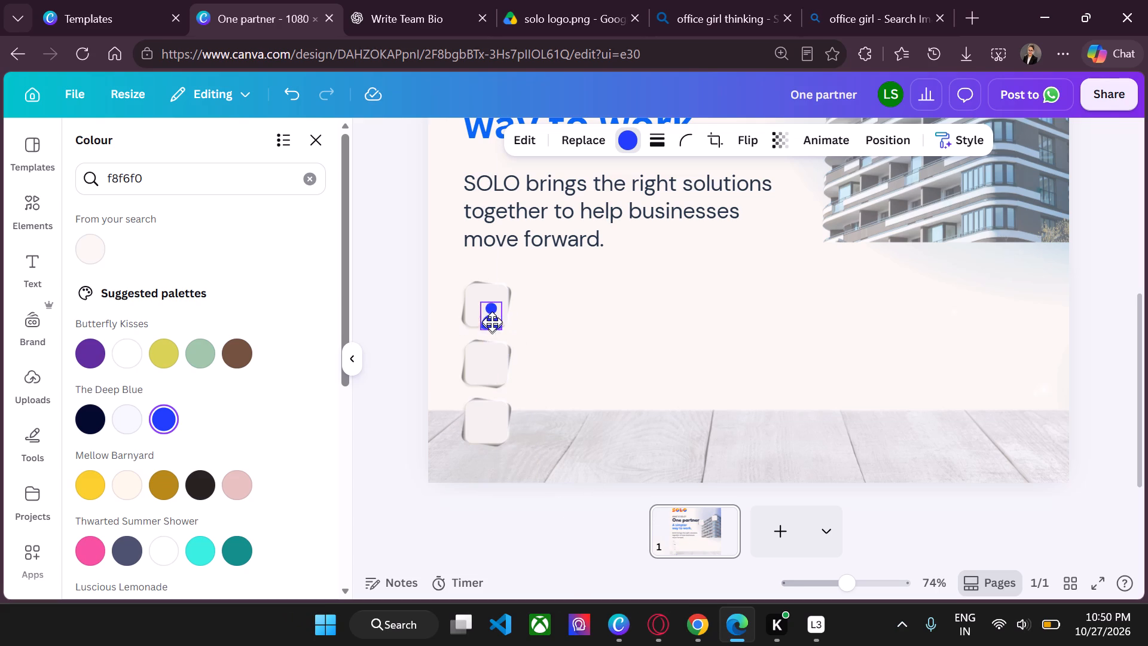
drag(492, 322, 488, 313)
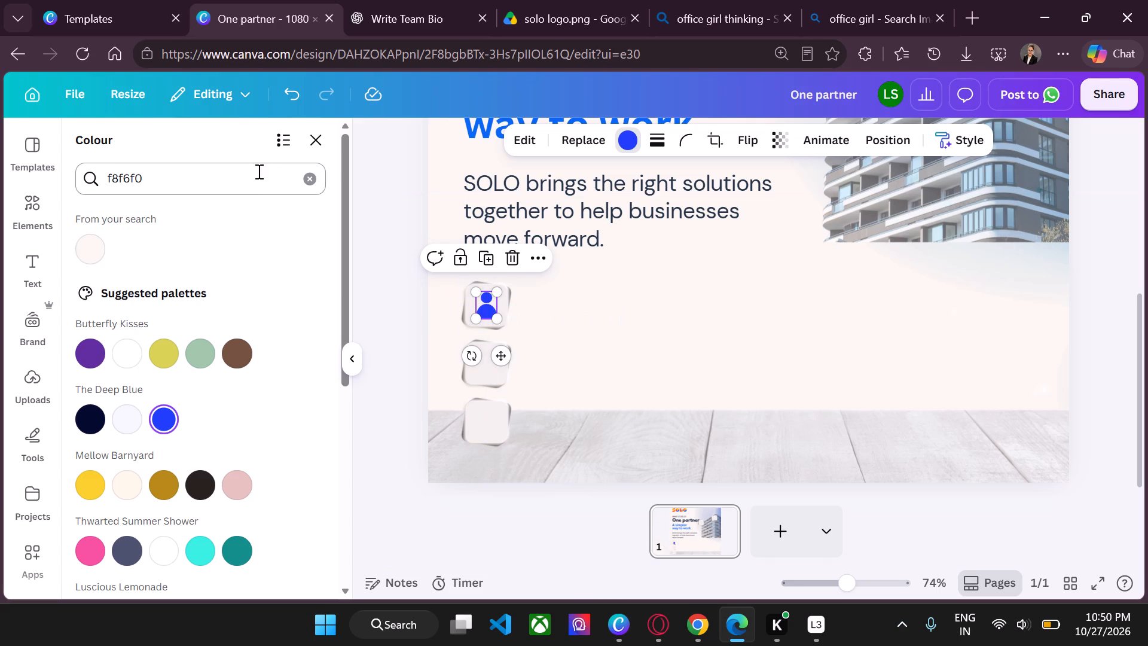
Search elements for "settings" and add a solid black gear graphic to the design.
click(41, 213)
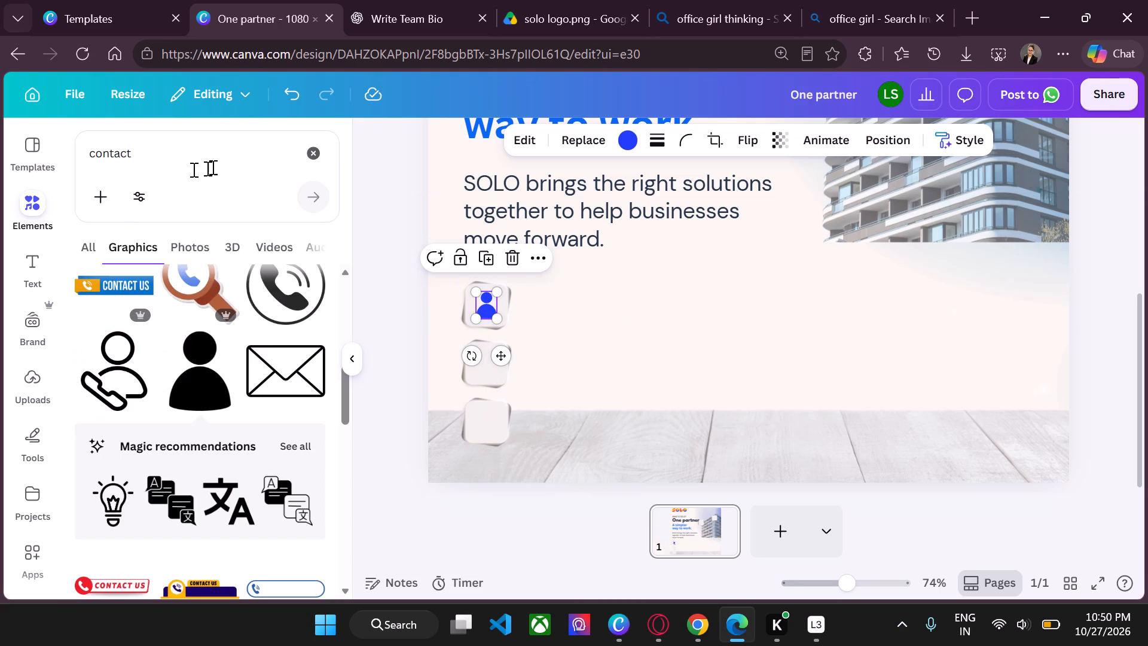
click(320, 147)
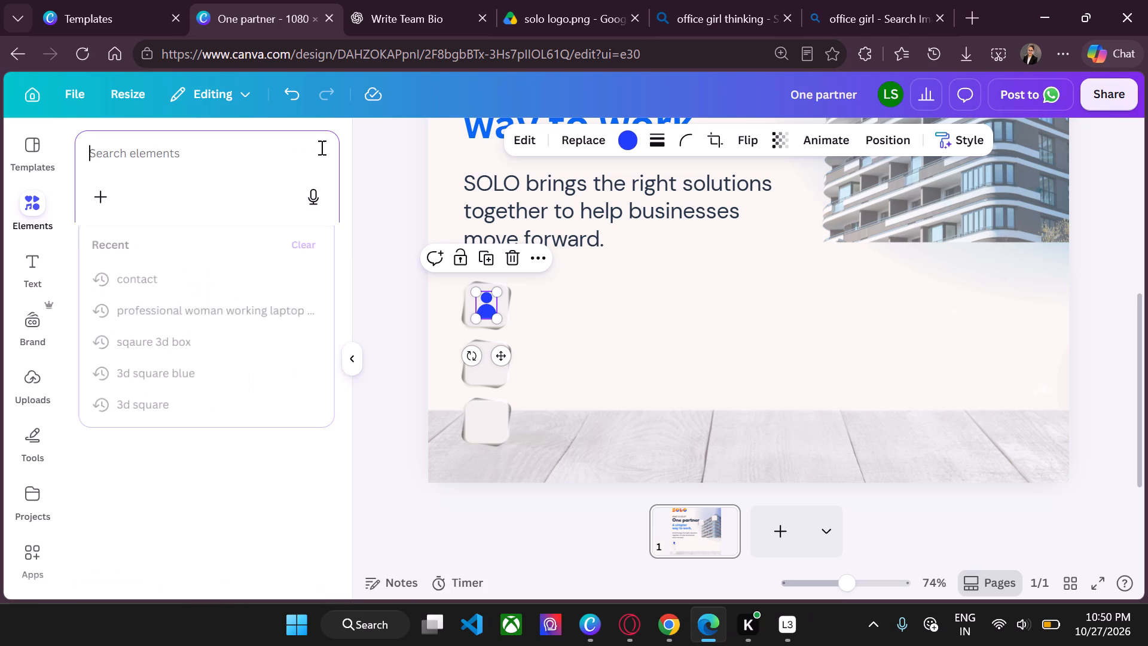
text(settings)
key(Return)
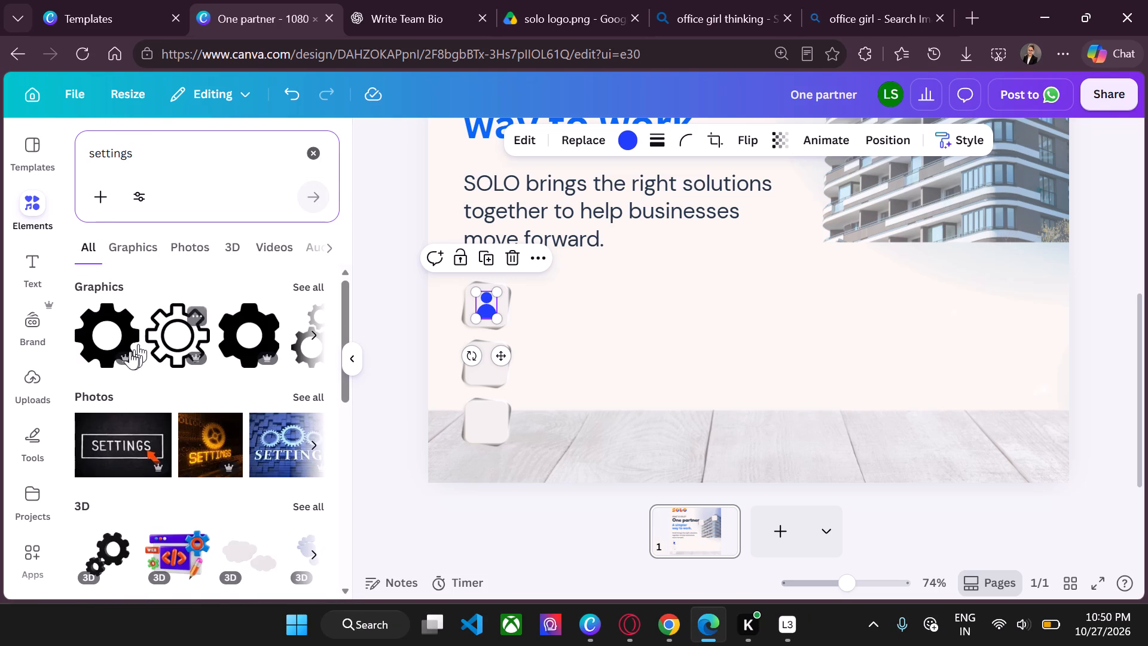
click(238, 328)
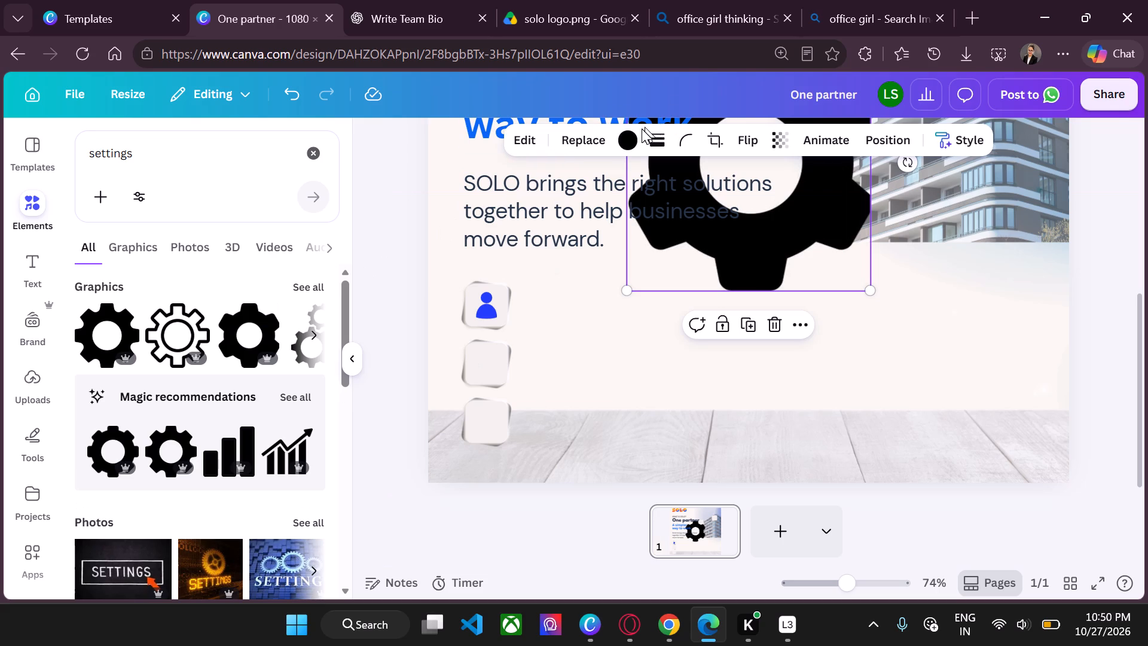
Recolour the gear the same vivid blue as the person icon and shrink it to sit centred on the middle tile.
click(630, 135)
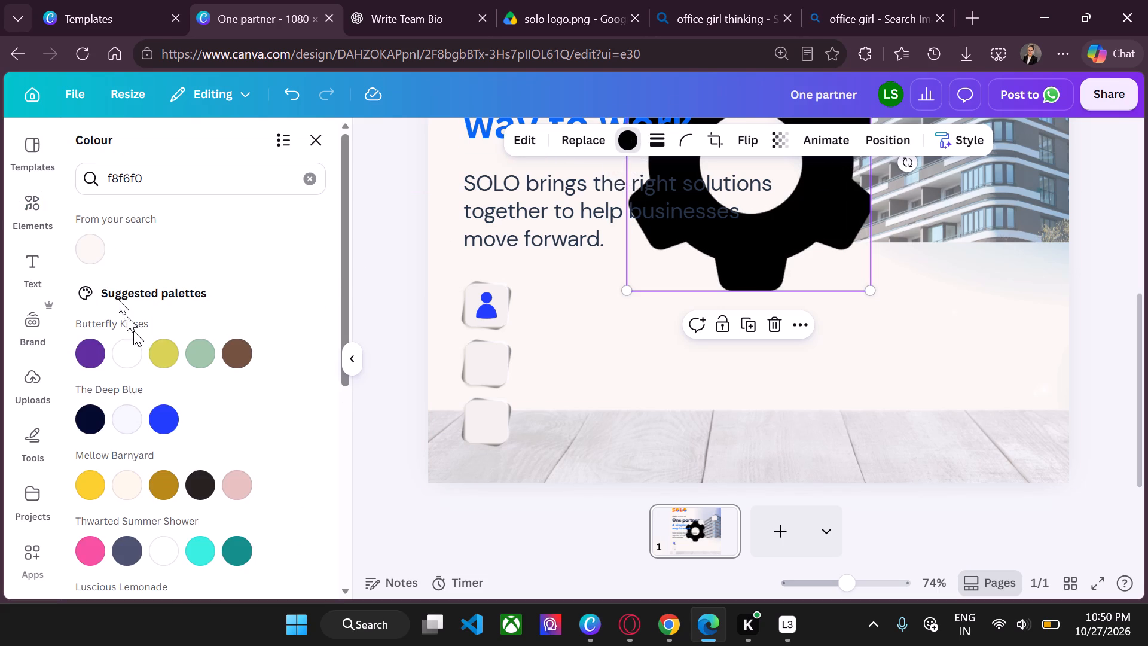
click(175, 412)
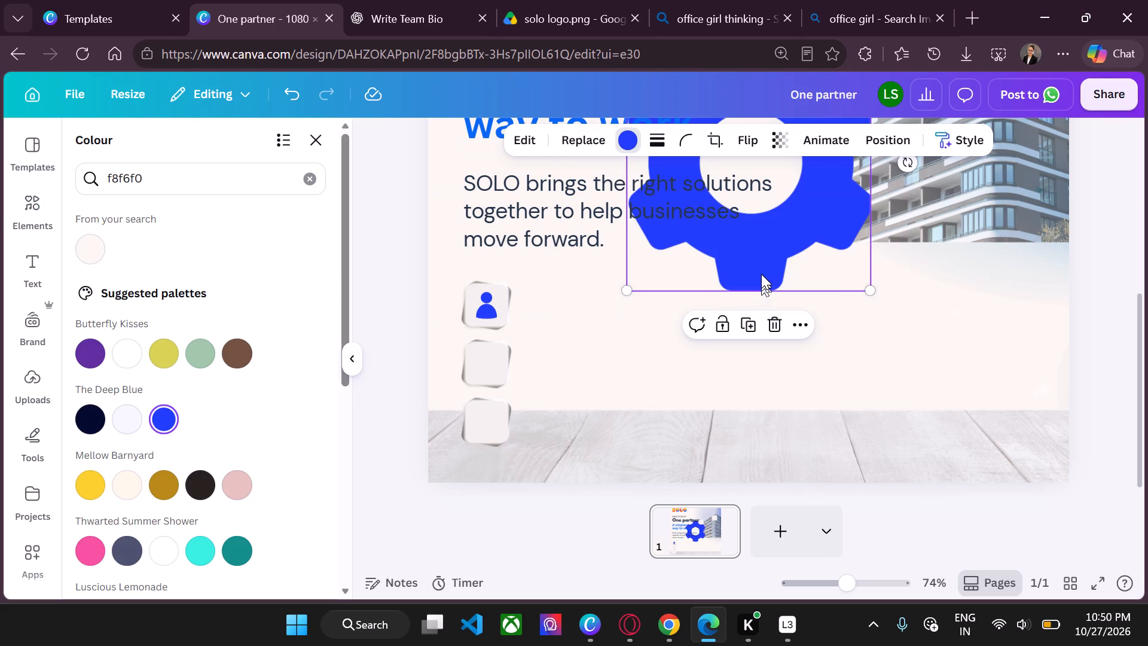
drag(759, 261, 634, 420)
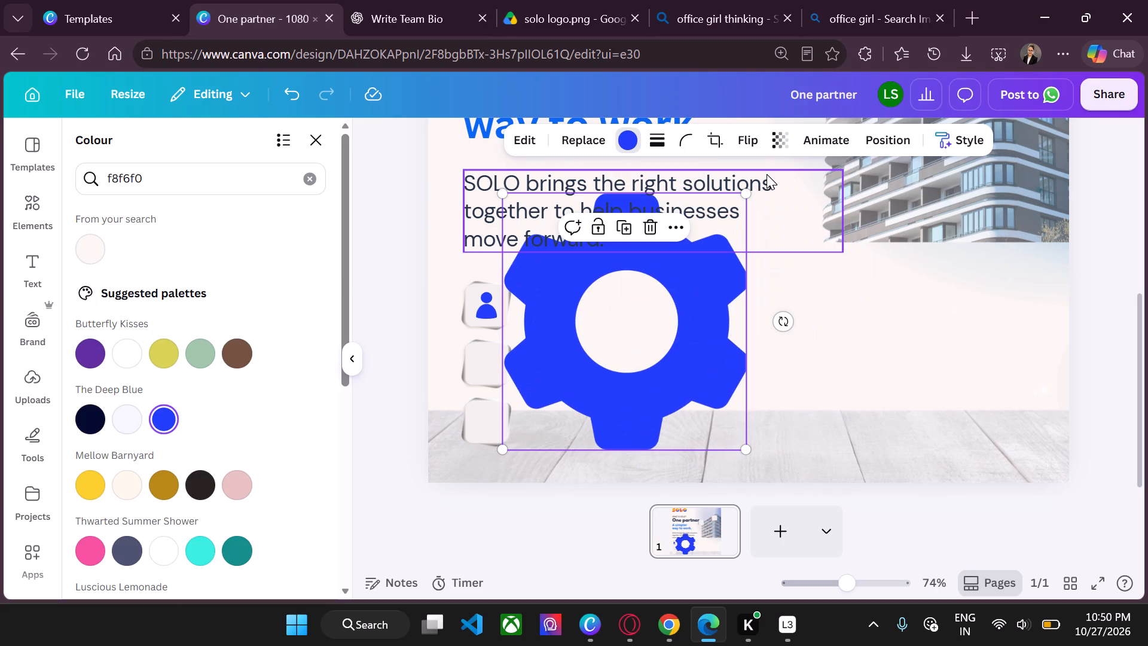
drag(743, 191, 637, 365)
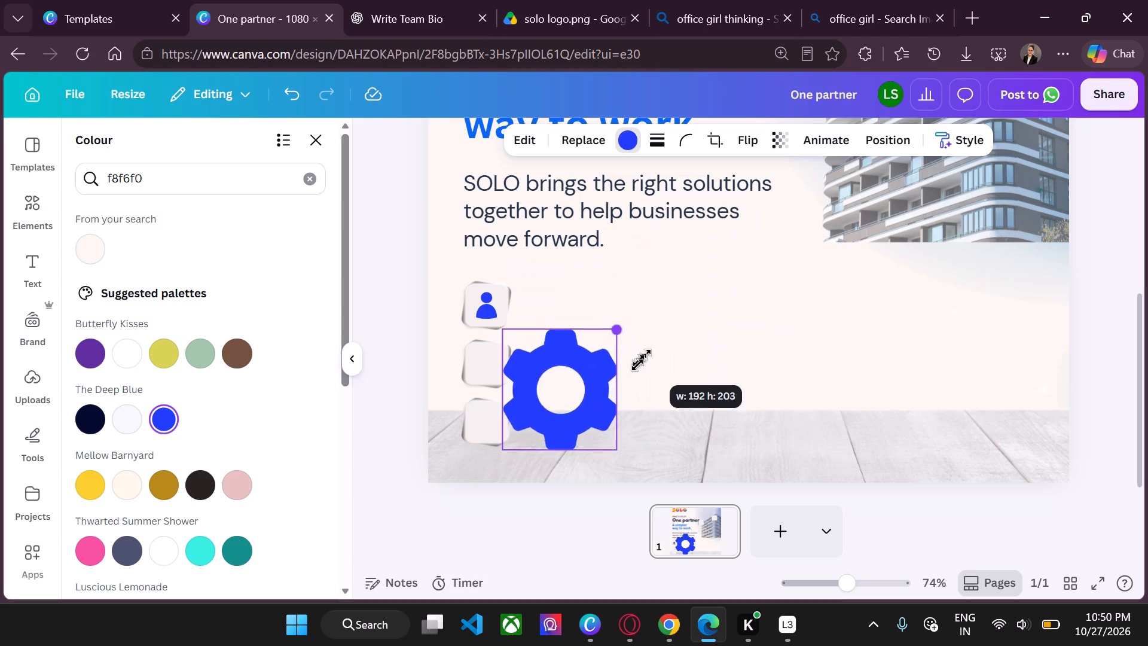
drag(637, 365, 545, 450)
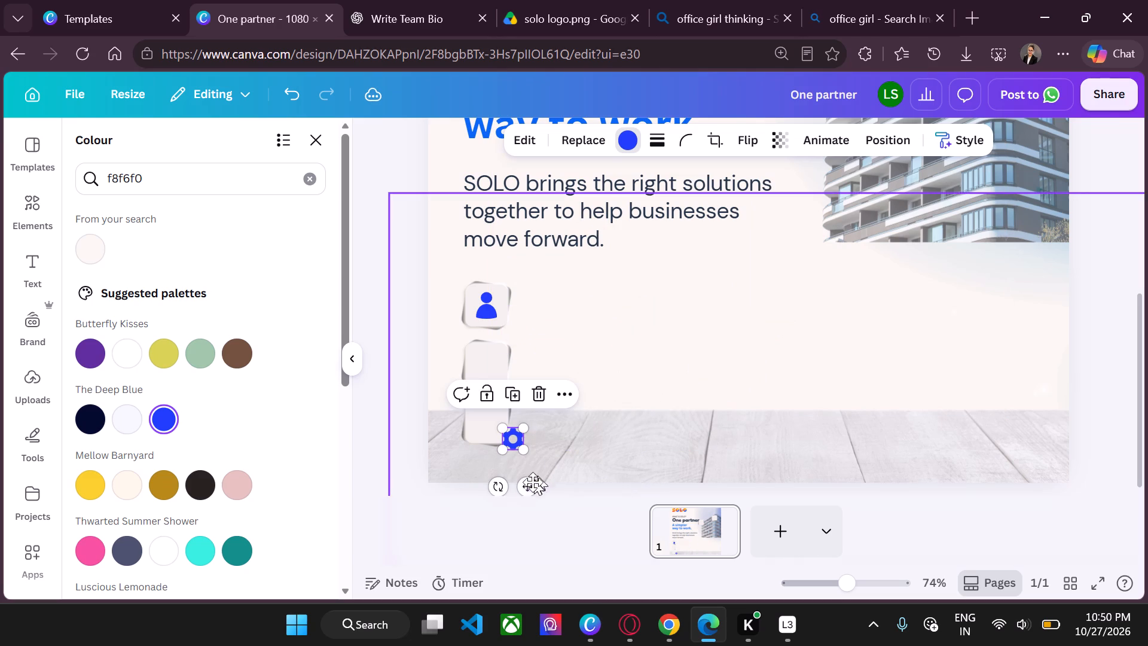
drag(527, 486, 496, 412)
click(495, 355)
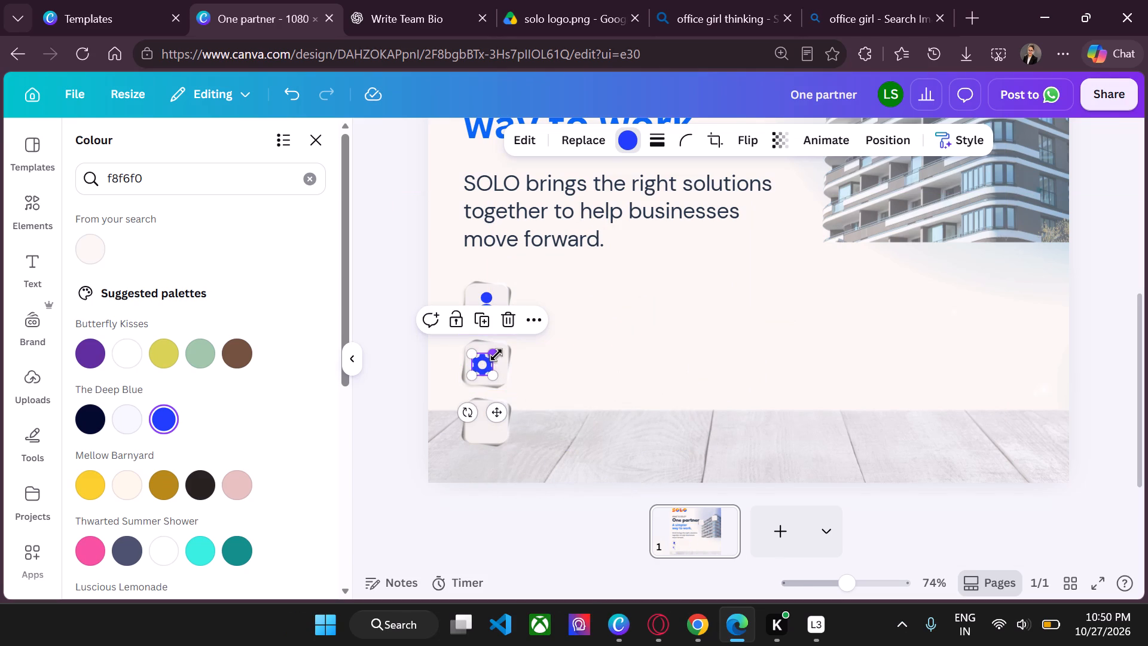
click(383, 372)
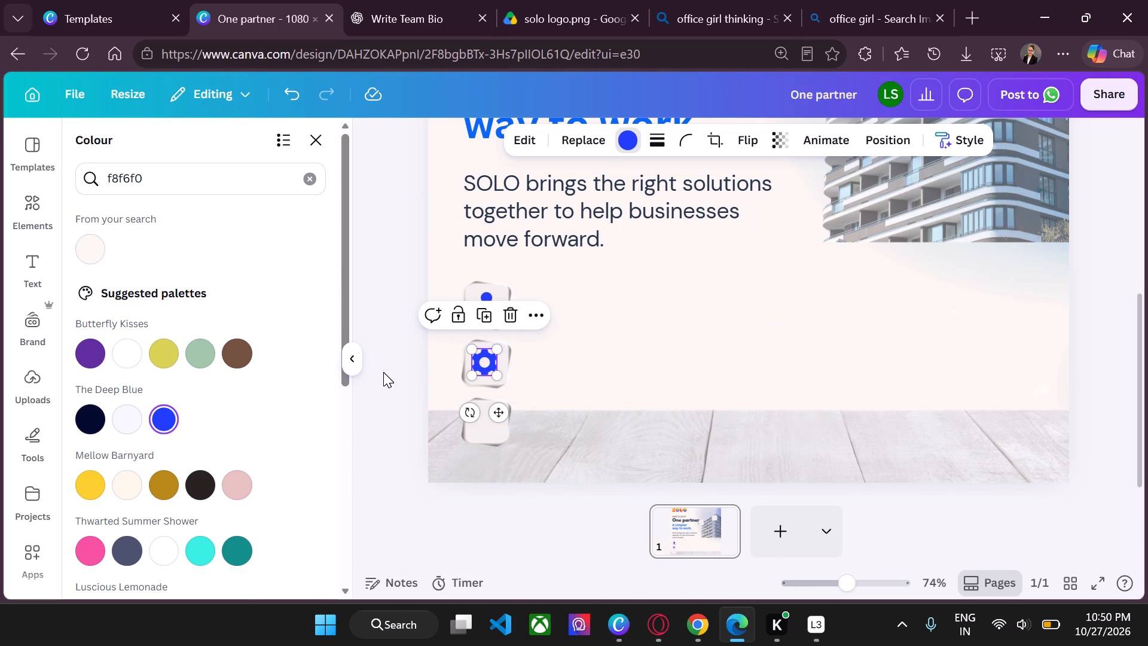
click(383, 372)
click(383, 372)
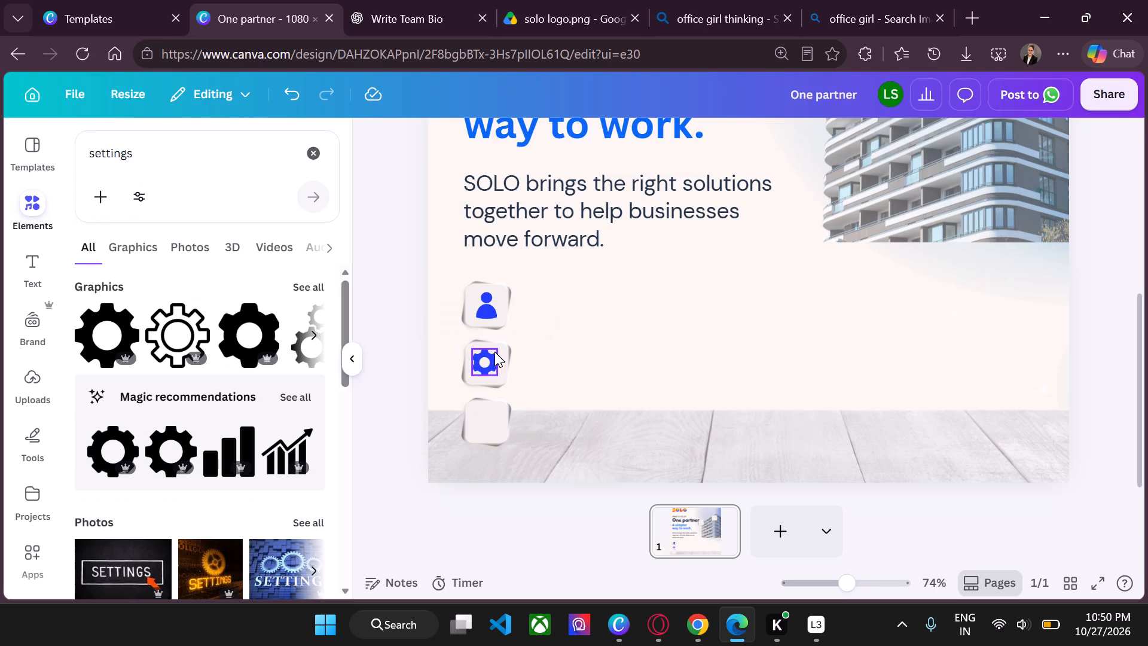
Nudge the blue gear icon so it sits centred on the middle tile, in line with the person icon.
click(494, 352)
click(481, 358)
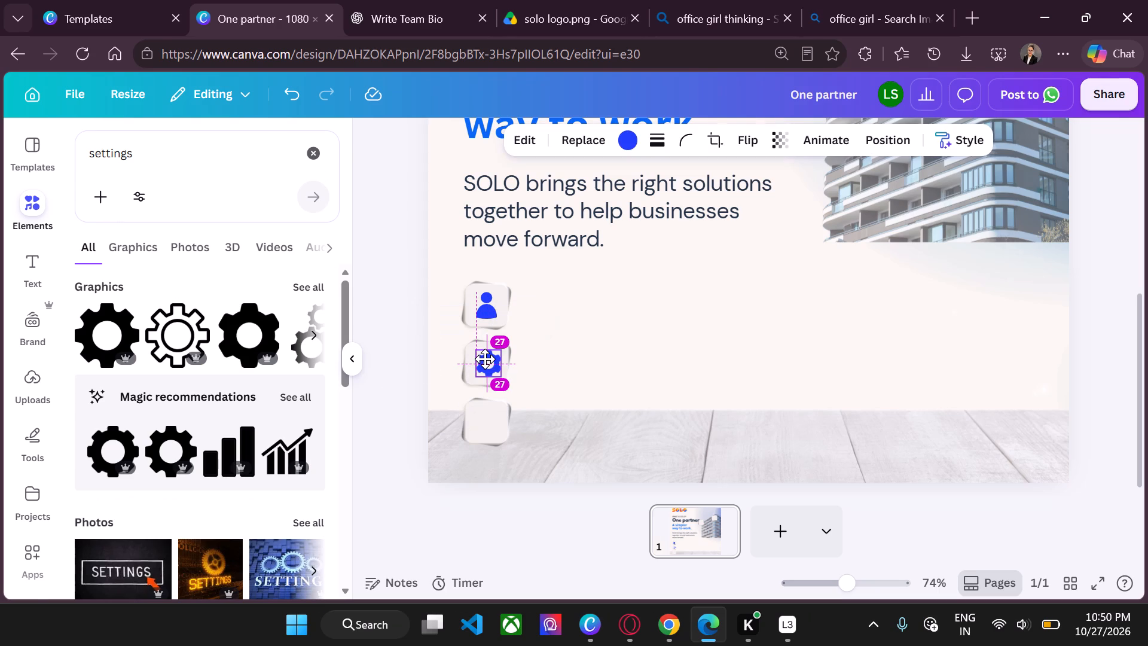
click(393, 404)
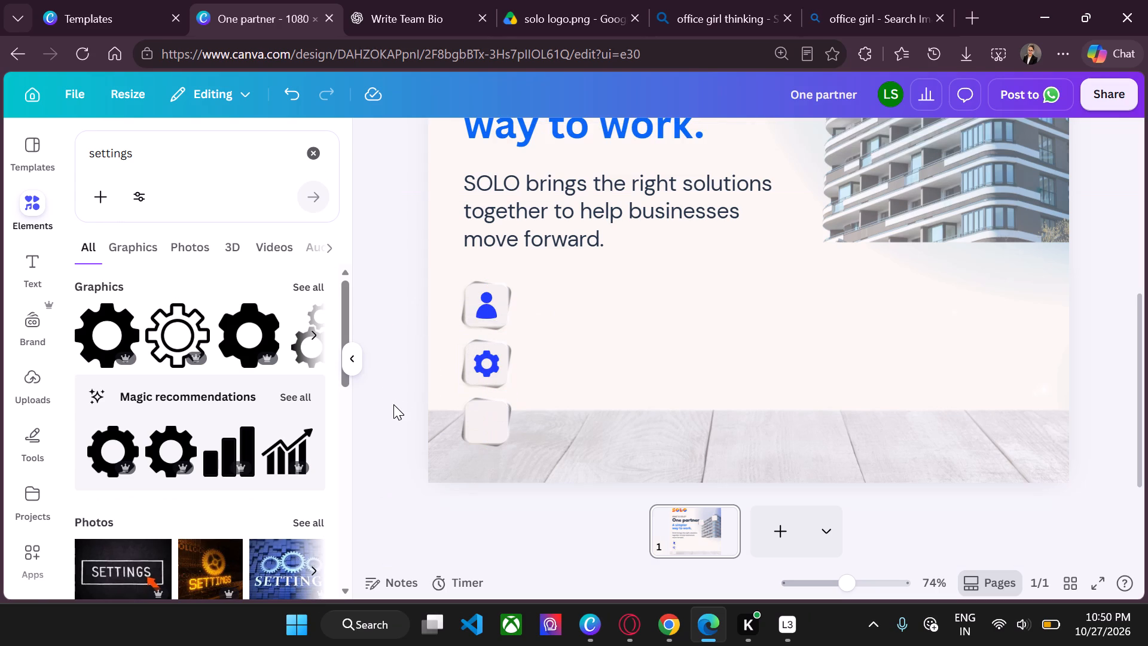
Search elements for "analyse" and add the solid black magnifying glass with bar chart and trend line graphic.
click(324, 153)
text(ab)
key(BackSpace)
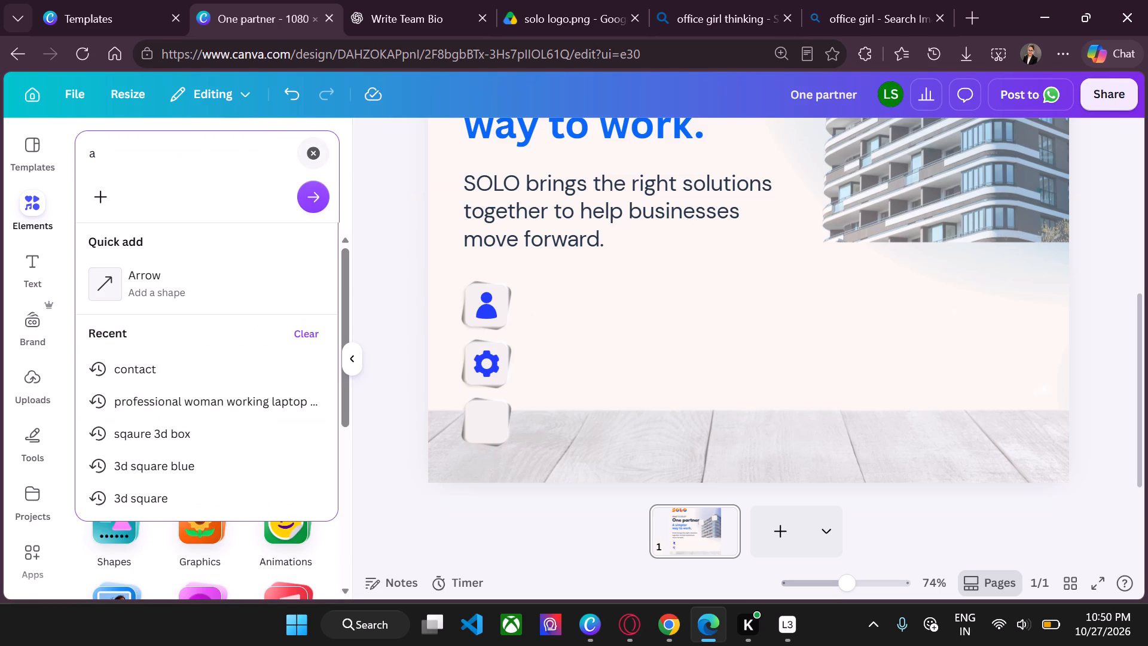
text(nalyse)
key(Return)
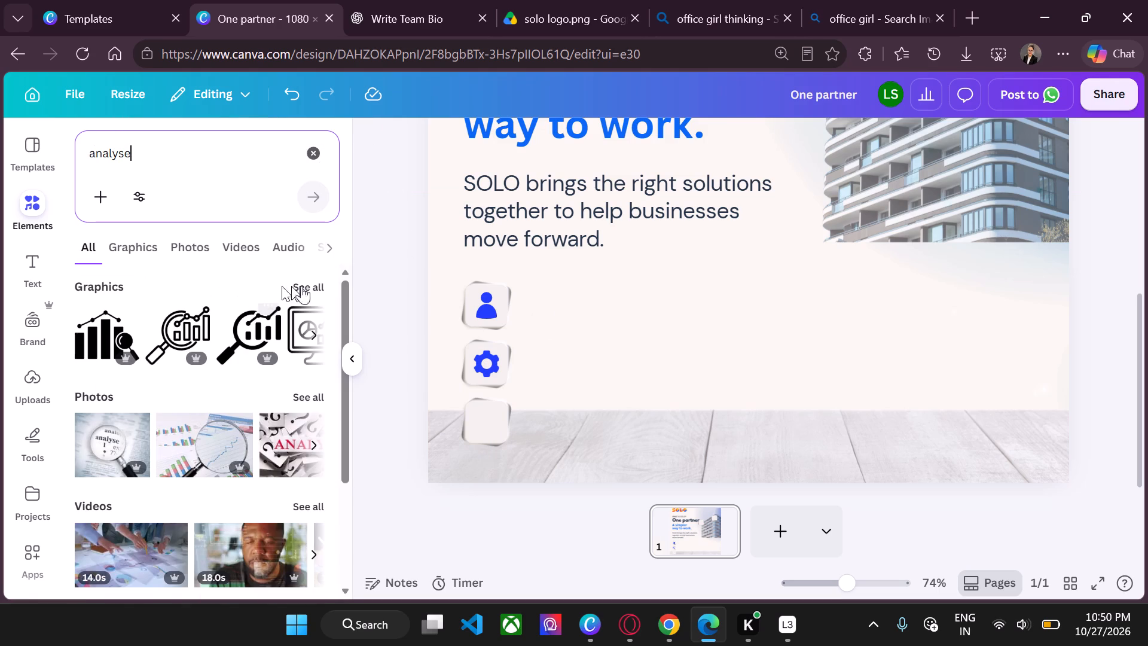
click(303, 286)
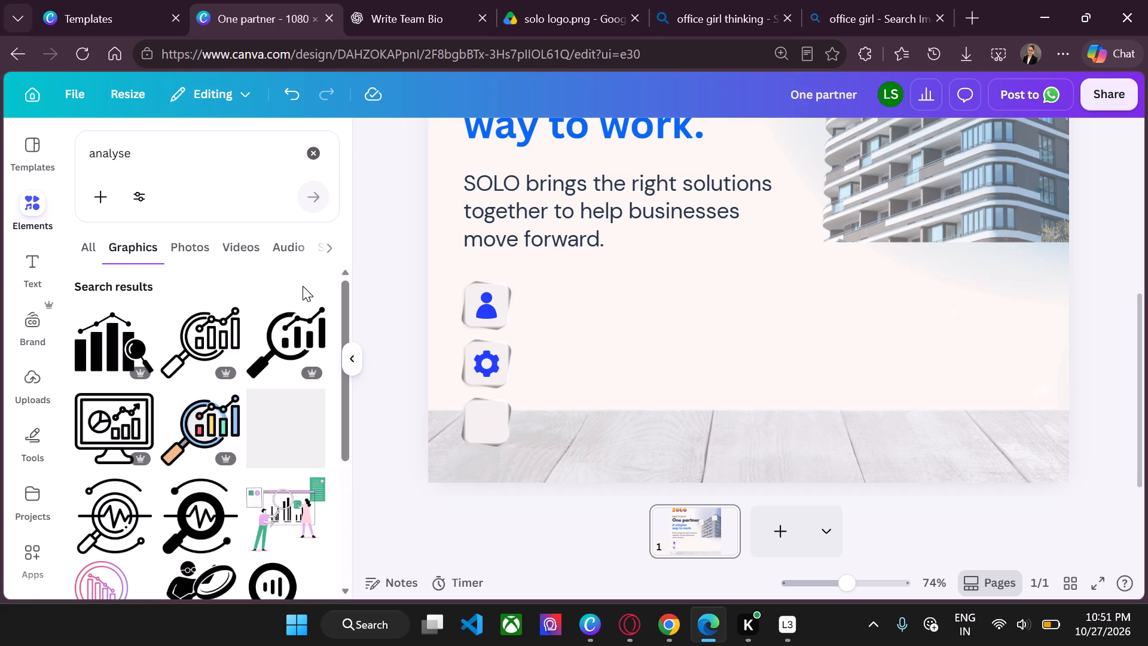
click(296, 327)
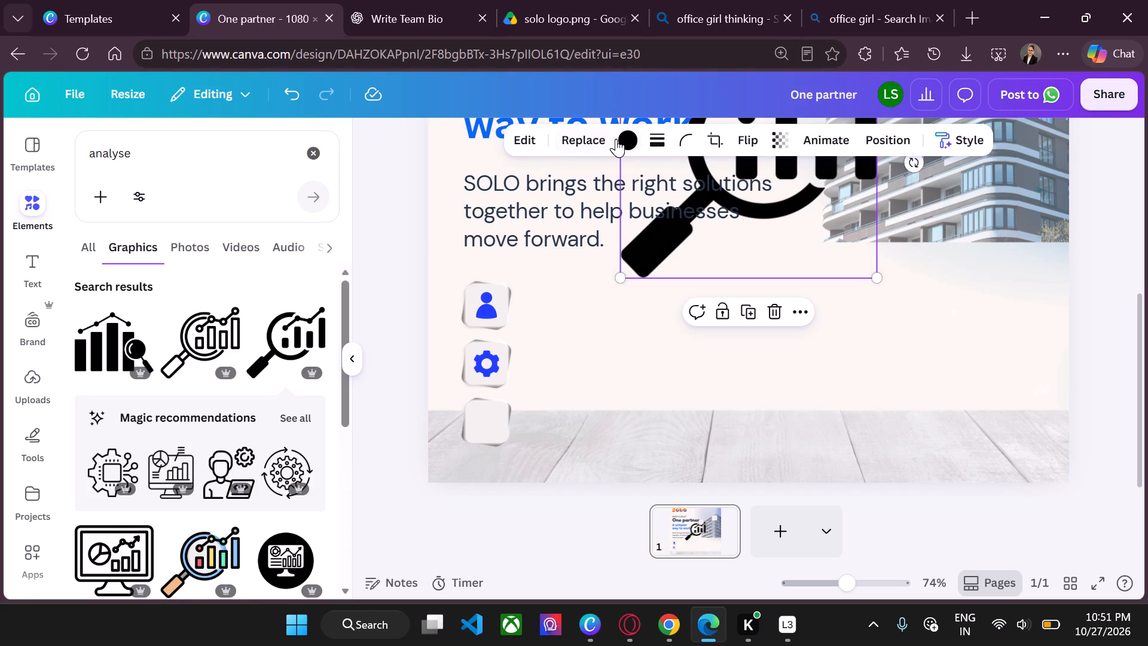
Recolour the magnifying glass icon the vivid blue from The Deep Blue palette and shrink it to sit centred on the bottom tile.
click(620, 139)
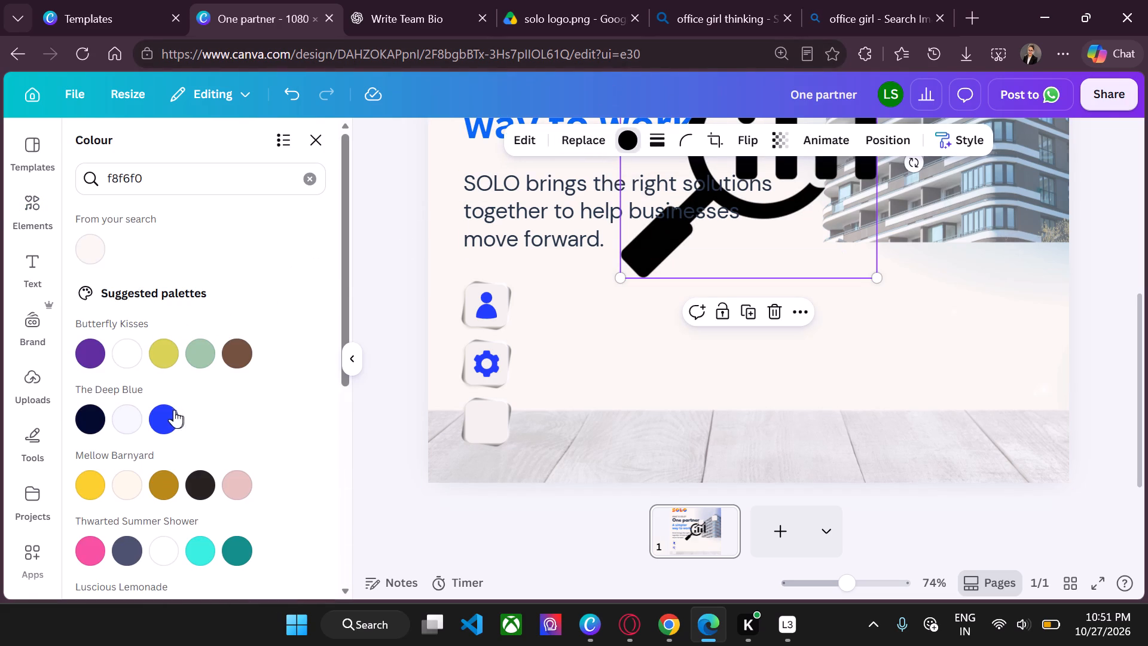
click(167, 410)
drag(784, 249, 783, 252)
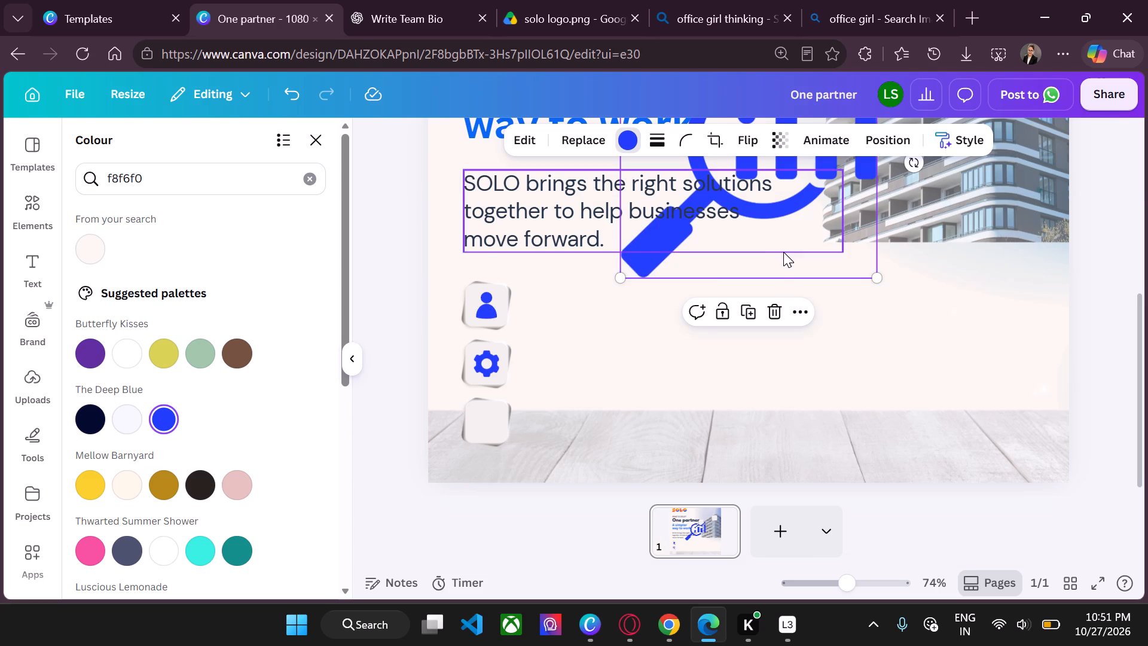
drag(783, 252, 660, 468)
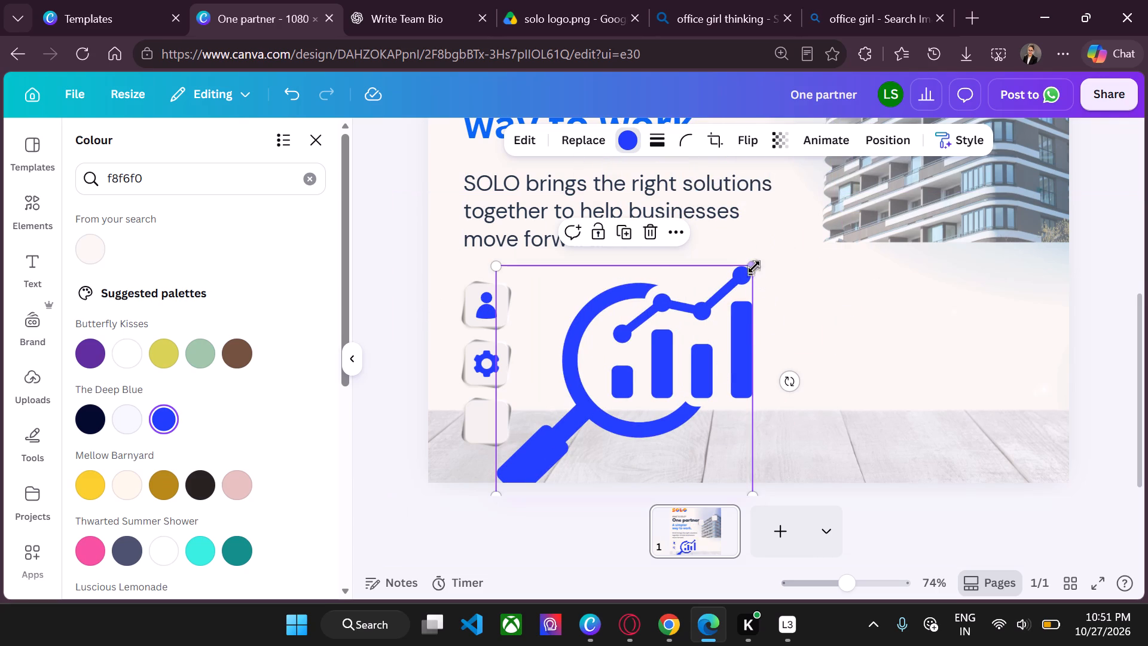
drag(753, 265, 546, 494)
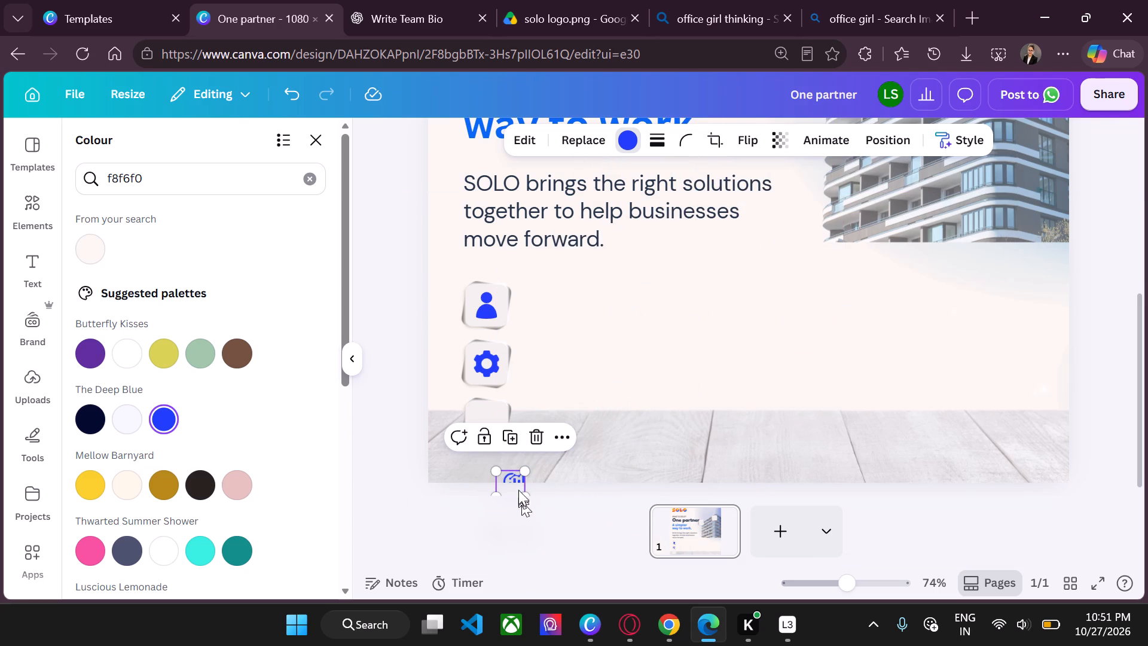
drag(510, 483, 481, 419)
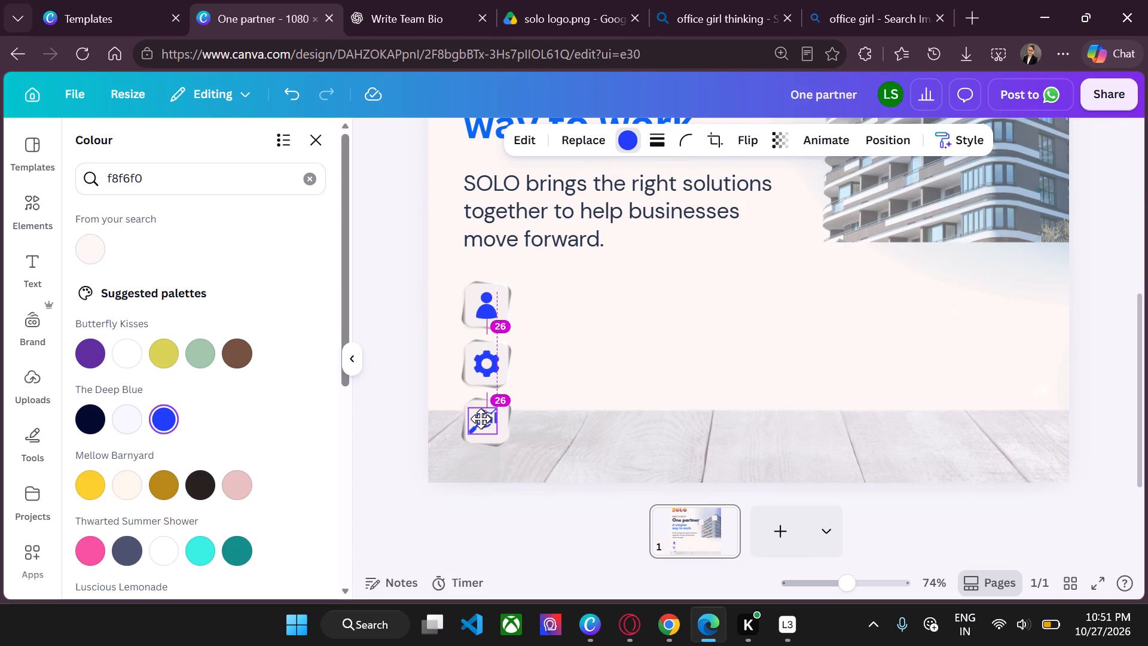
drag(481, 419, 486, 419)
click(688, 318)
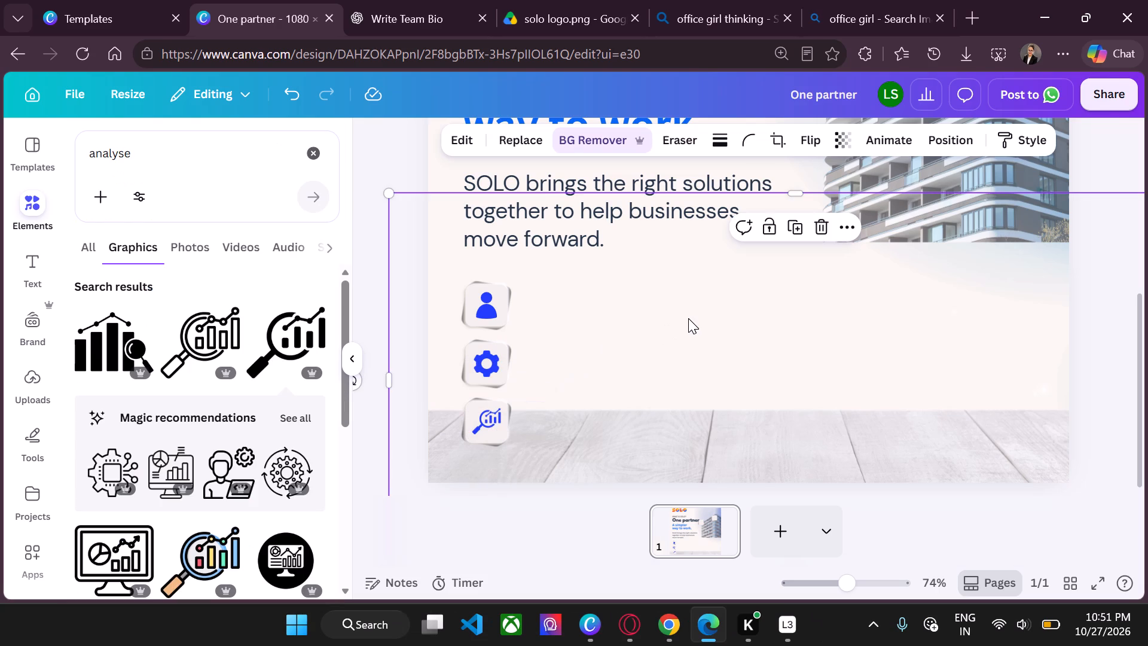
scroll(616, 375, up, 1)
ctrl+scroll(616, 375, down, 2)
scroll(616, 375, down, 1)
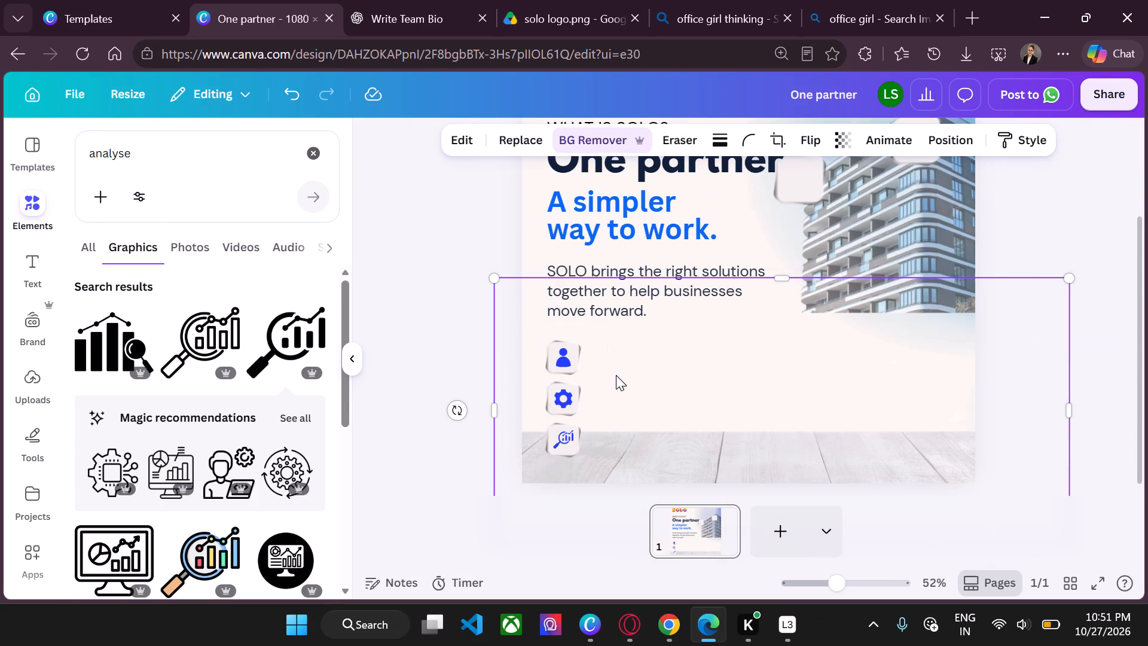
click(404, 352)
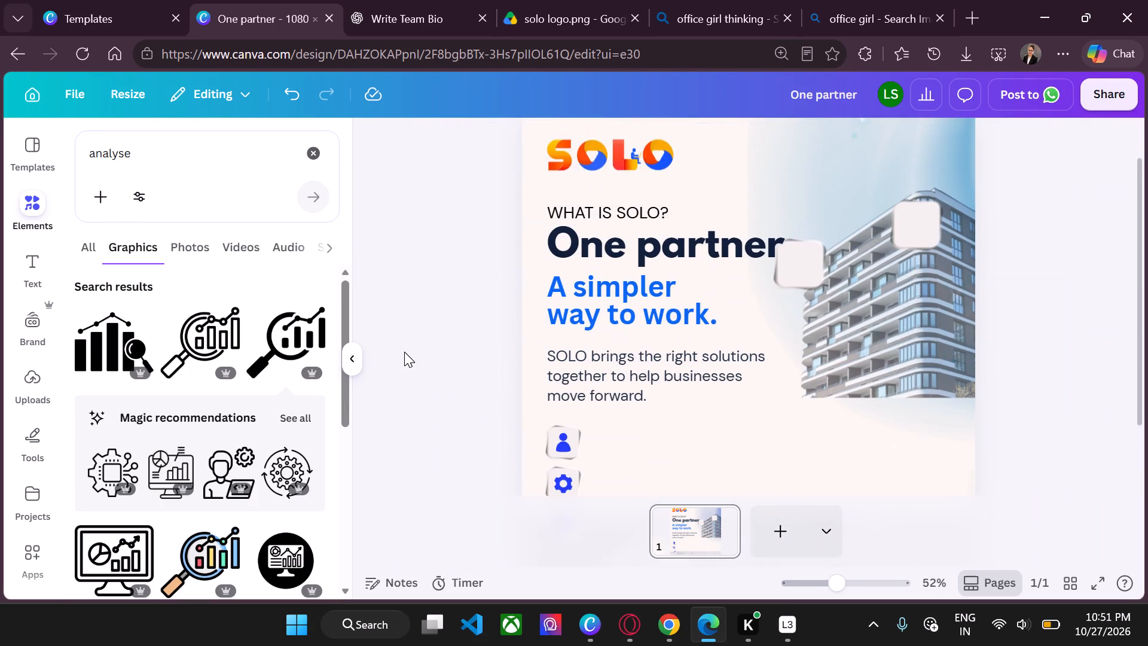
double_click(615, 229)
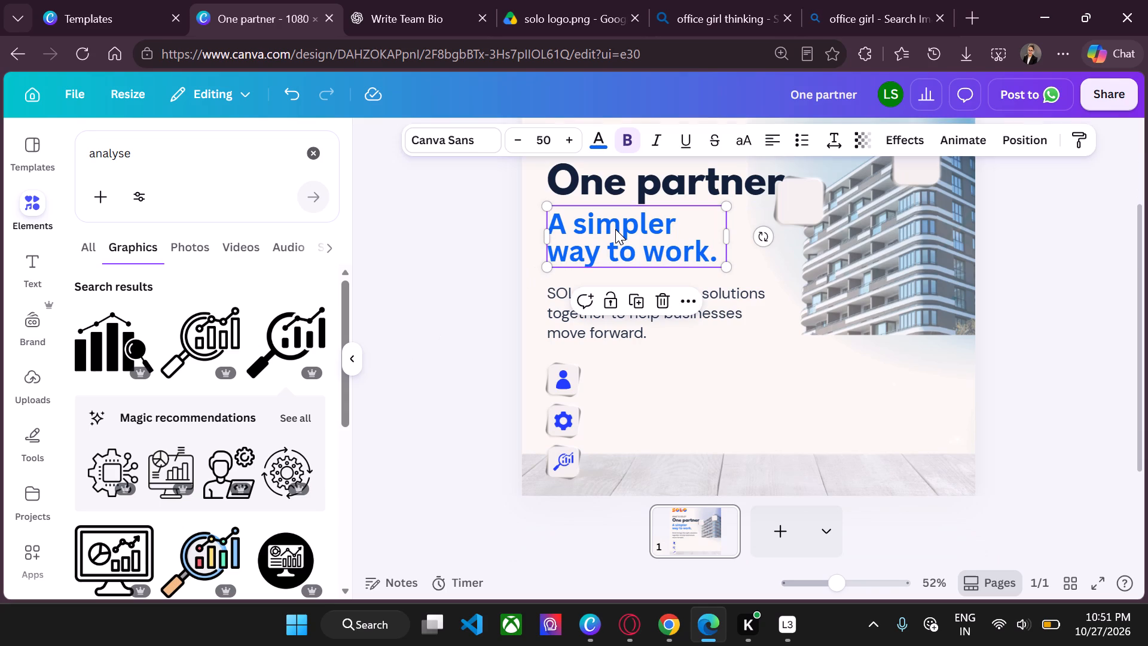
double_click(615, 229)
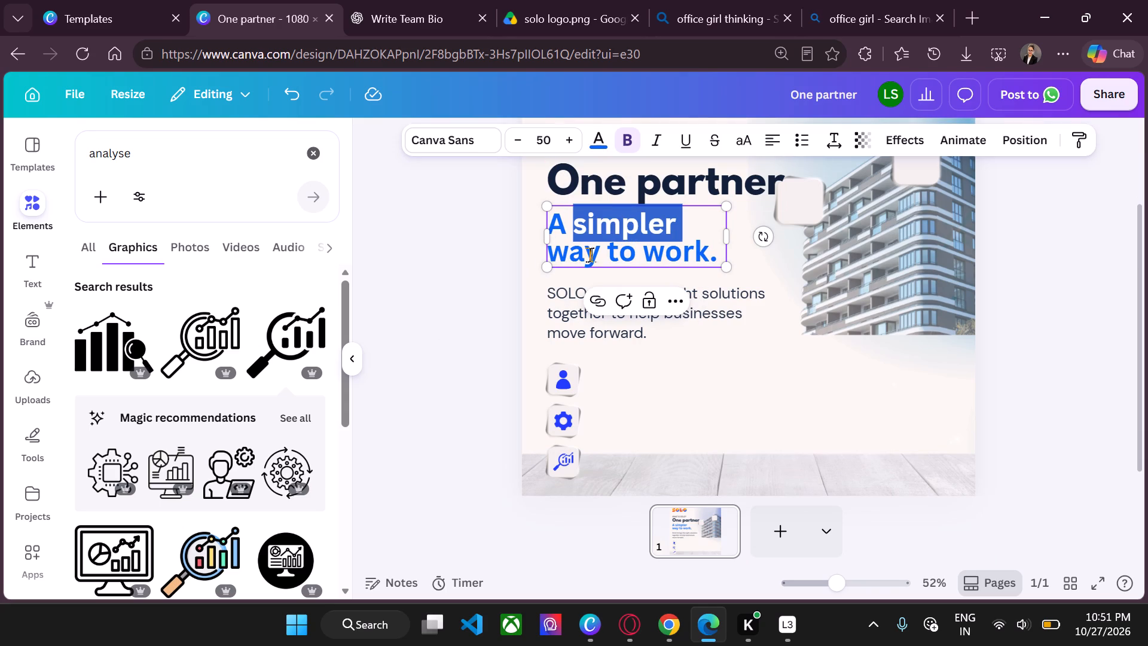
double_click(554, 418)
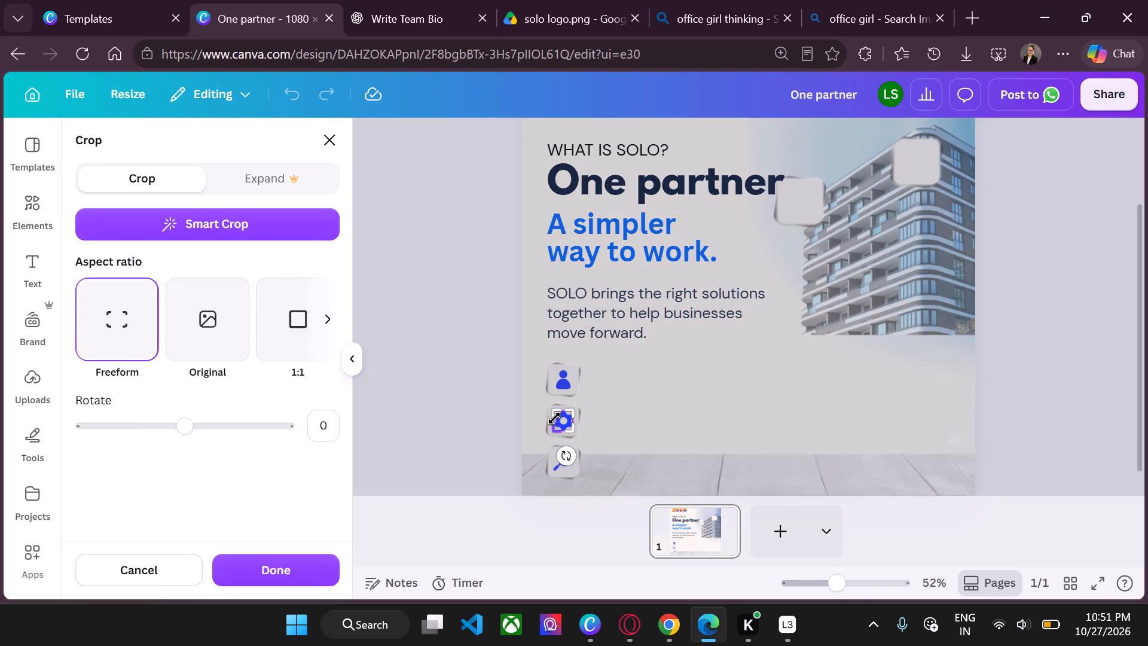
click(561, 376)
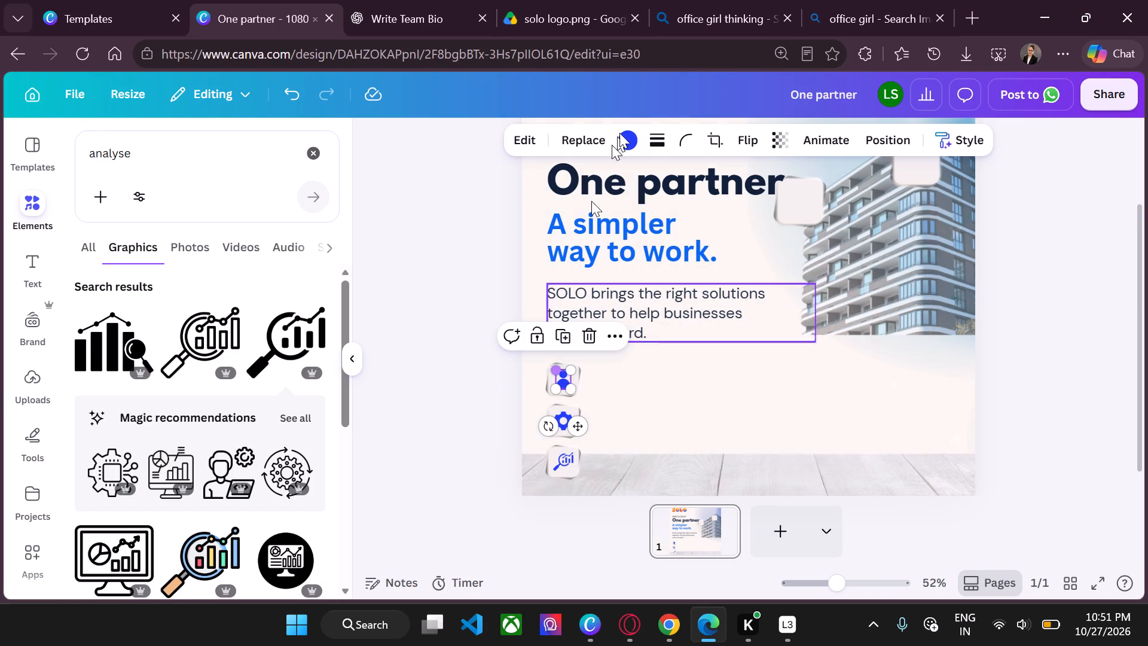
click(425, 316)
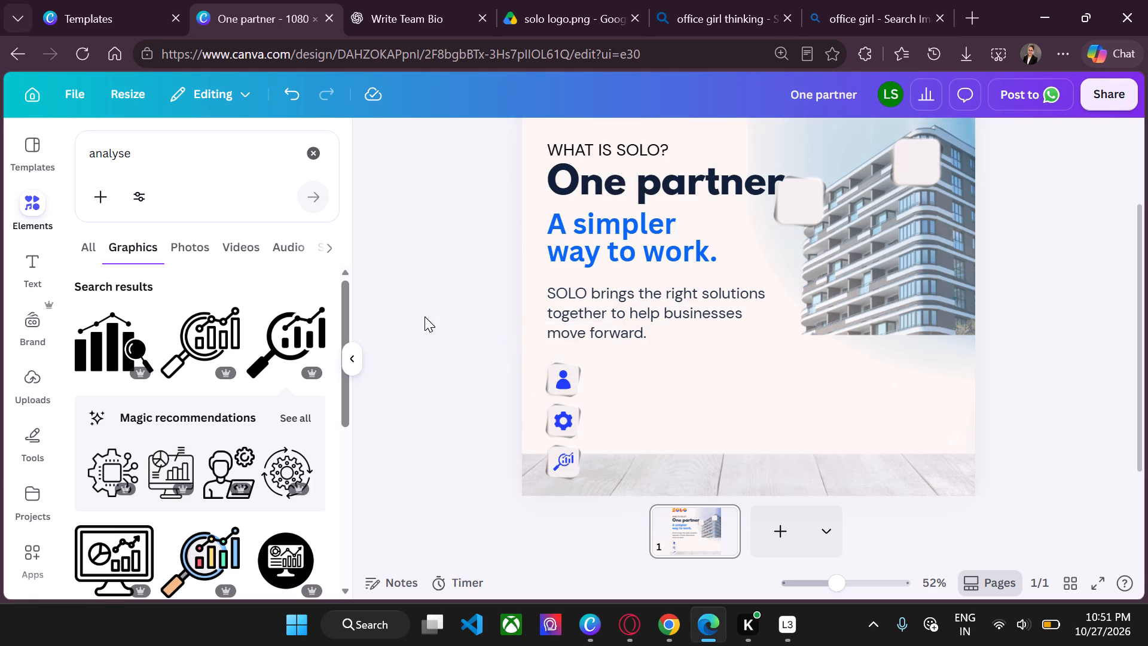
Reduce the font size of the "WHAT IS SOLO?" text to 24.
scroll(425, 316, up, 1)
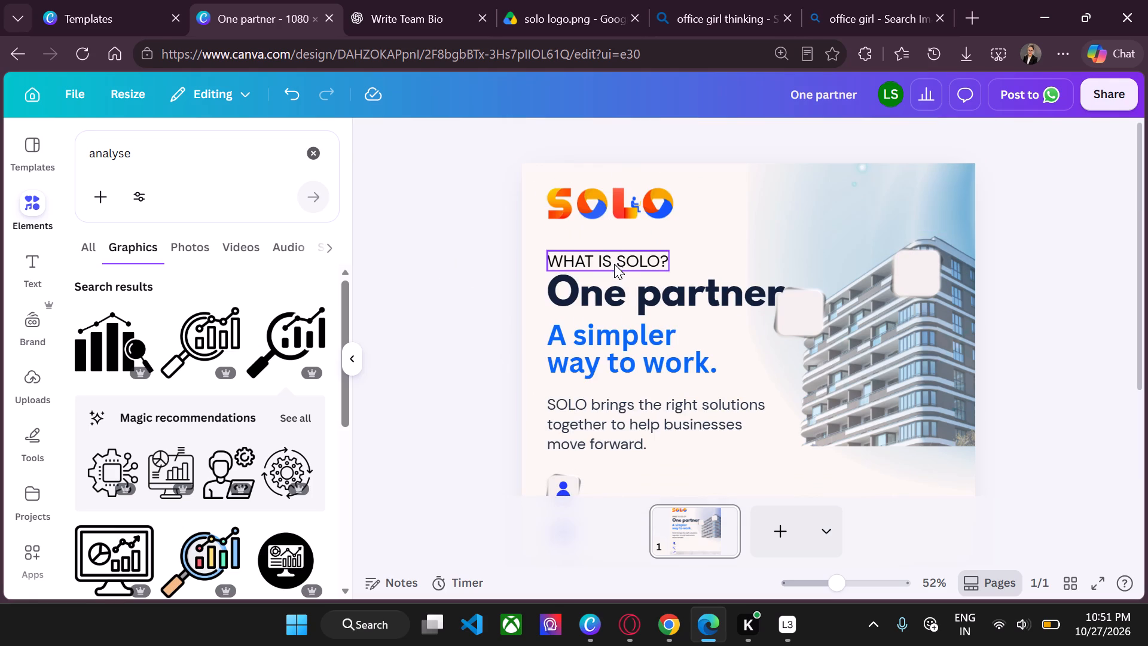
double_click(614, 264)
key(ctrl+a)
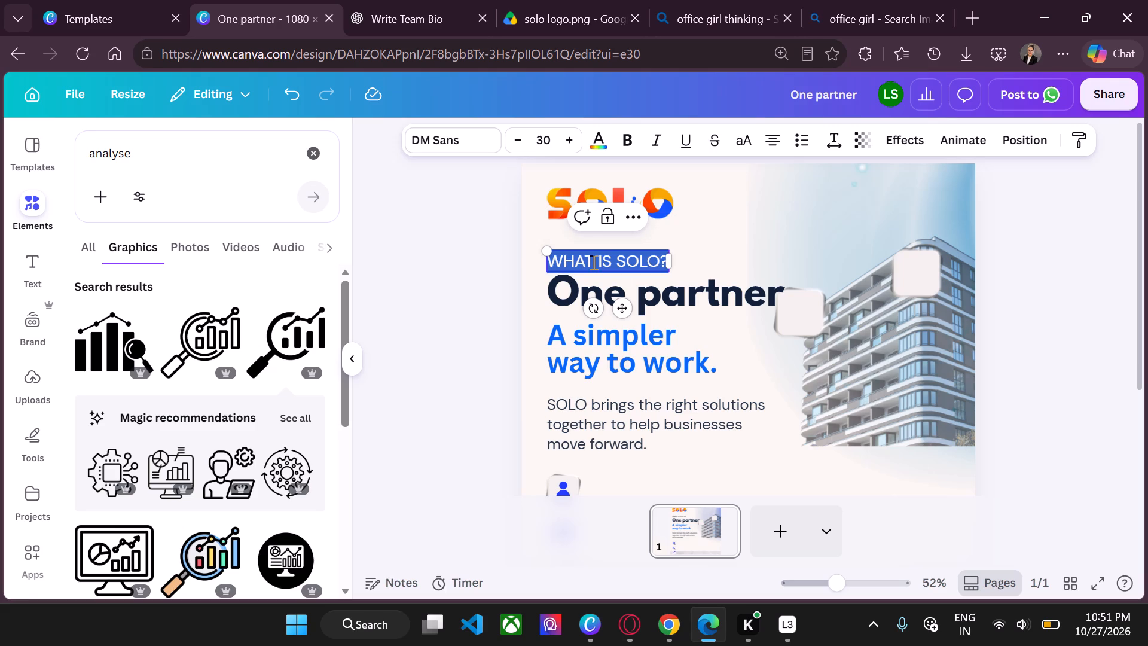
triple_click(517, 139)
triple_click(517, 139)
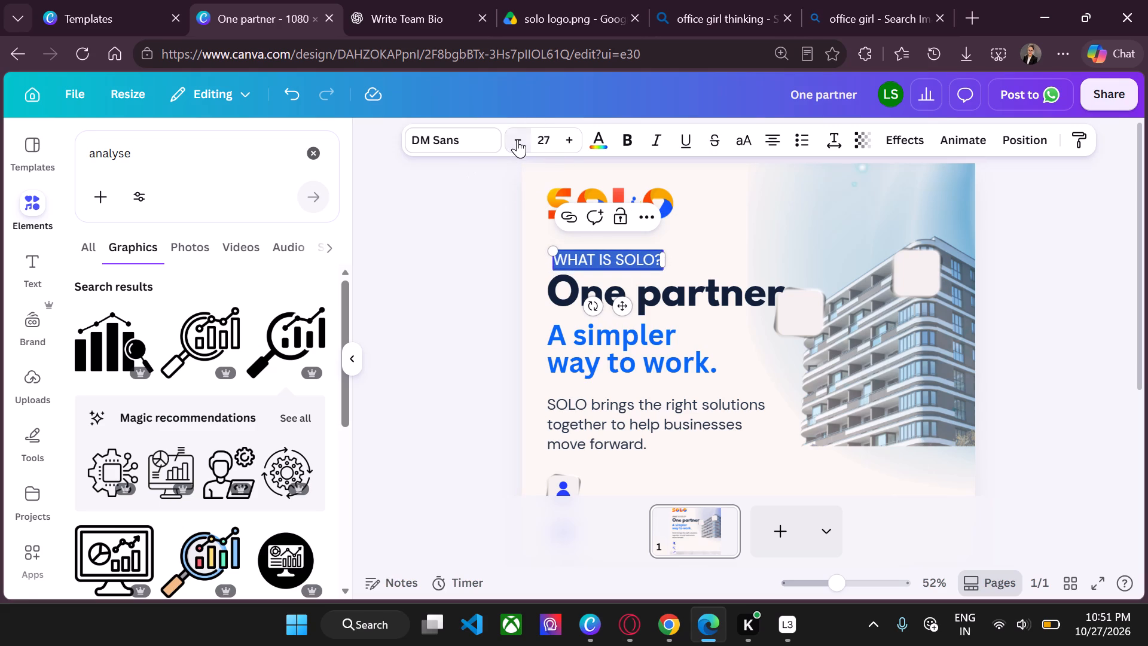
click(425, 273)
click(425, 273)
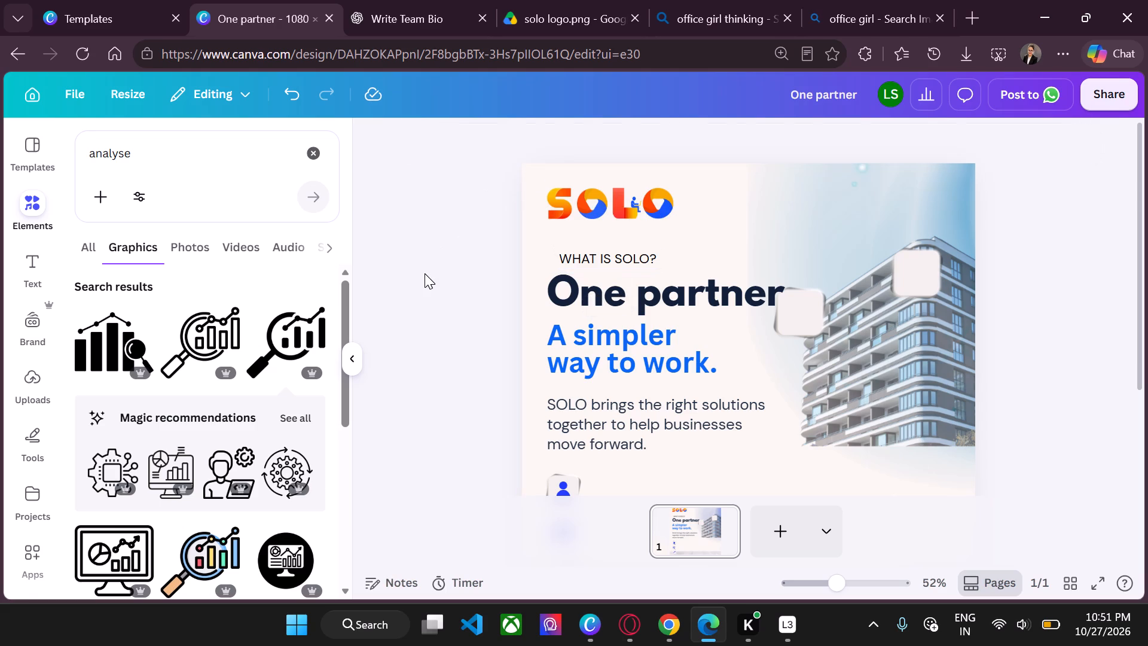
Move "WHAT IS SOLO?" back flush with the left edge of the logo and headline, just above "One partner".
drag(425, 273, 471, 318)
drag(616, 261, 604, 260)
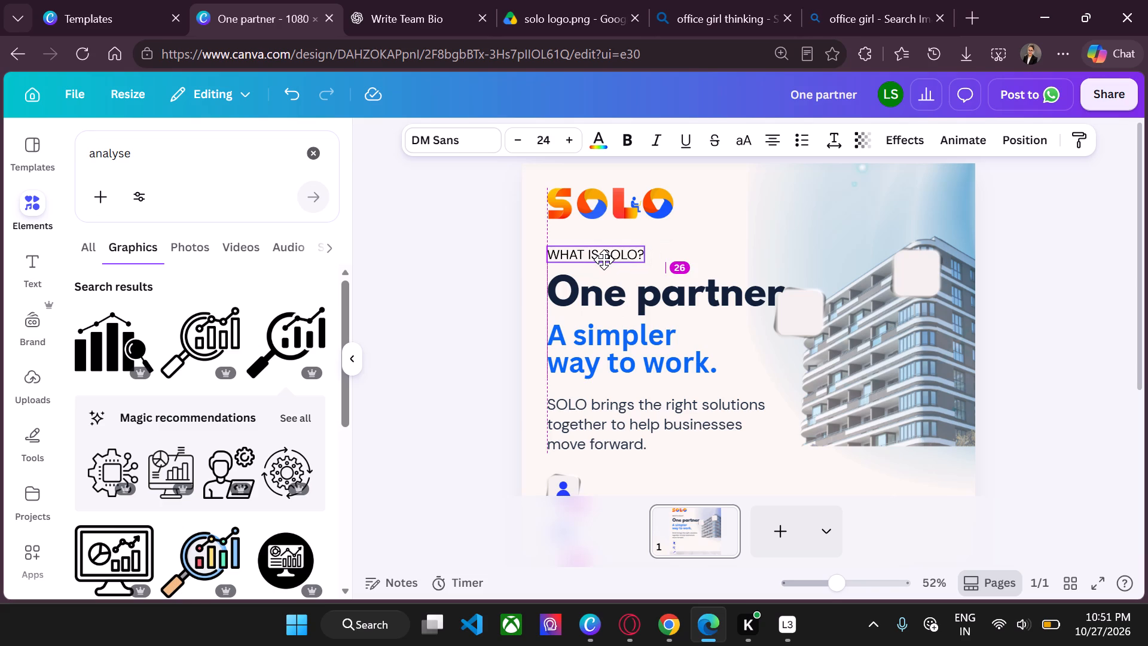
drag(604, 260, 604, 262)
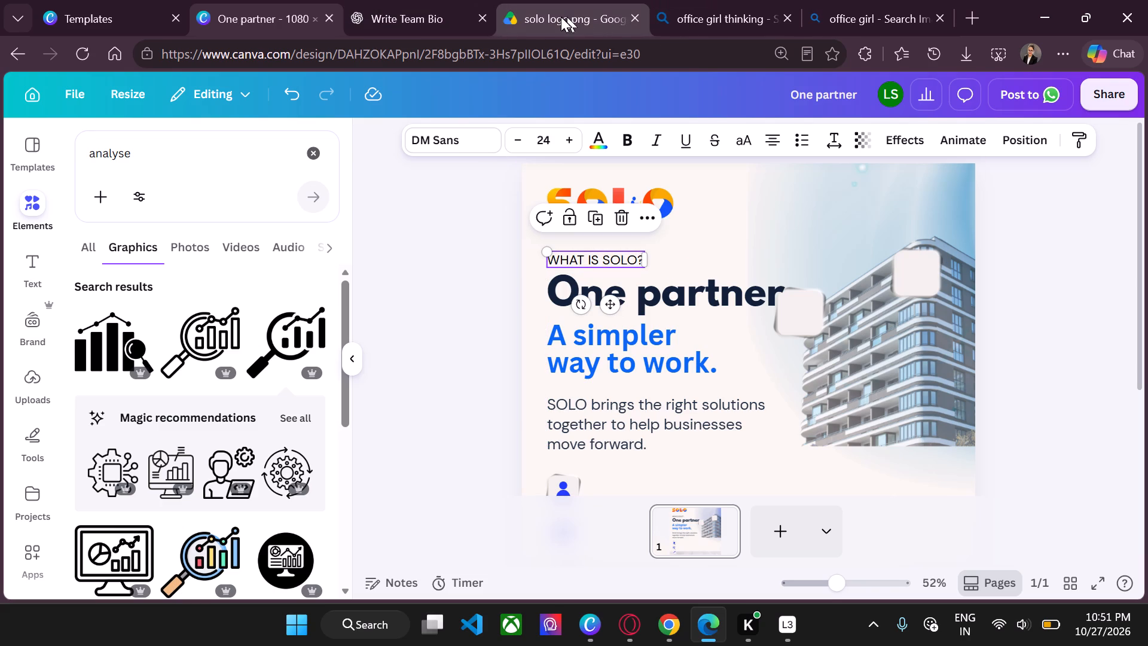
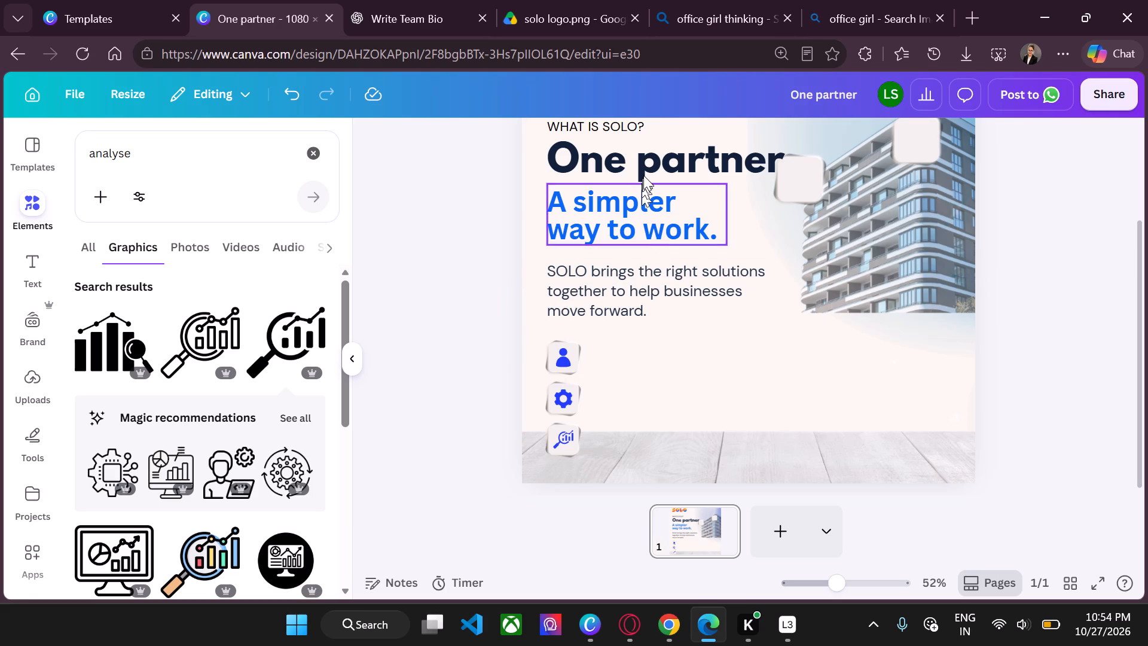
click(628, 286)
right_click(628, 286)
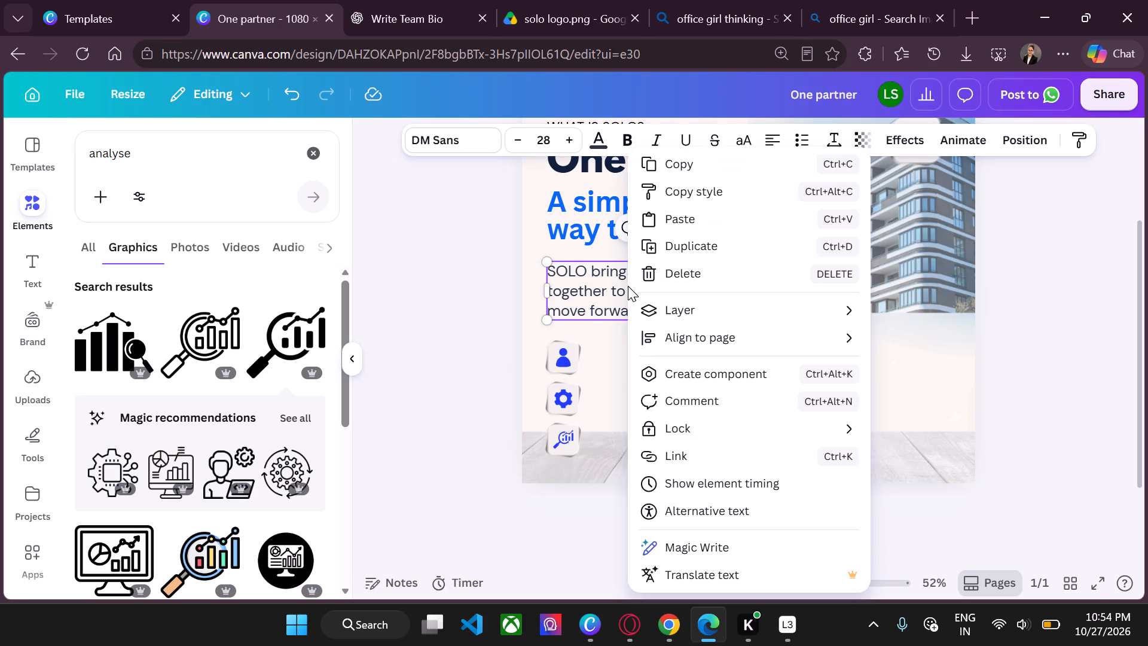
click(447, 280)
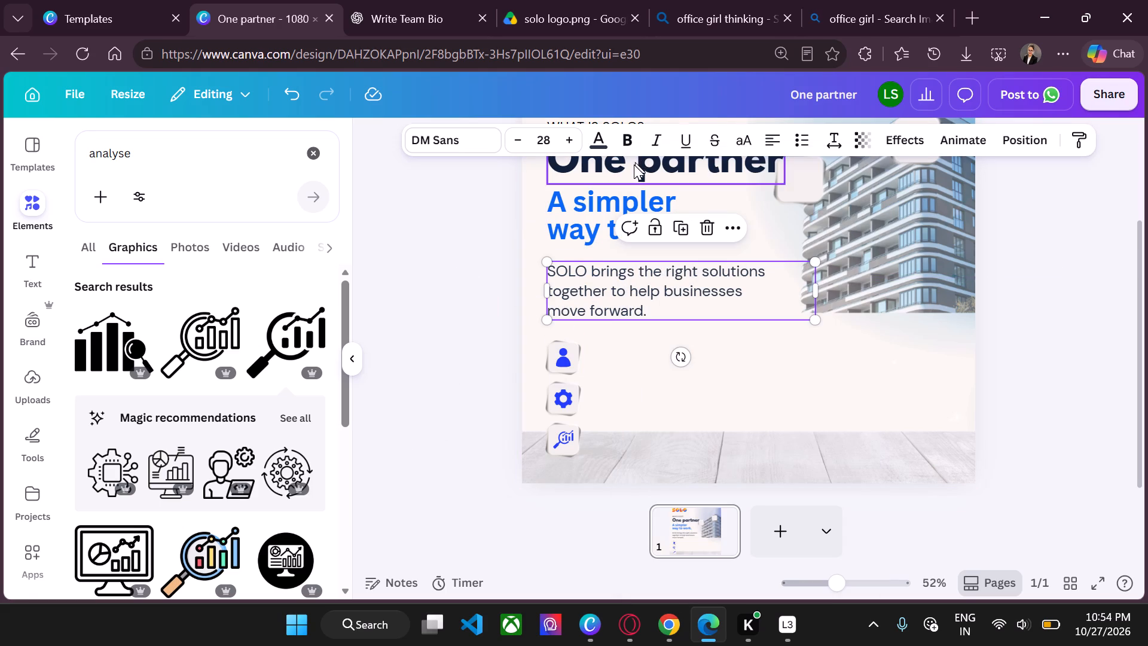
Duplicate the "One partner" heading into the empty area near the icon tiles and replace its text with "People".
click(634, 164)
right_click(634, 164)
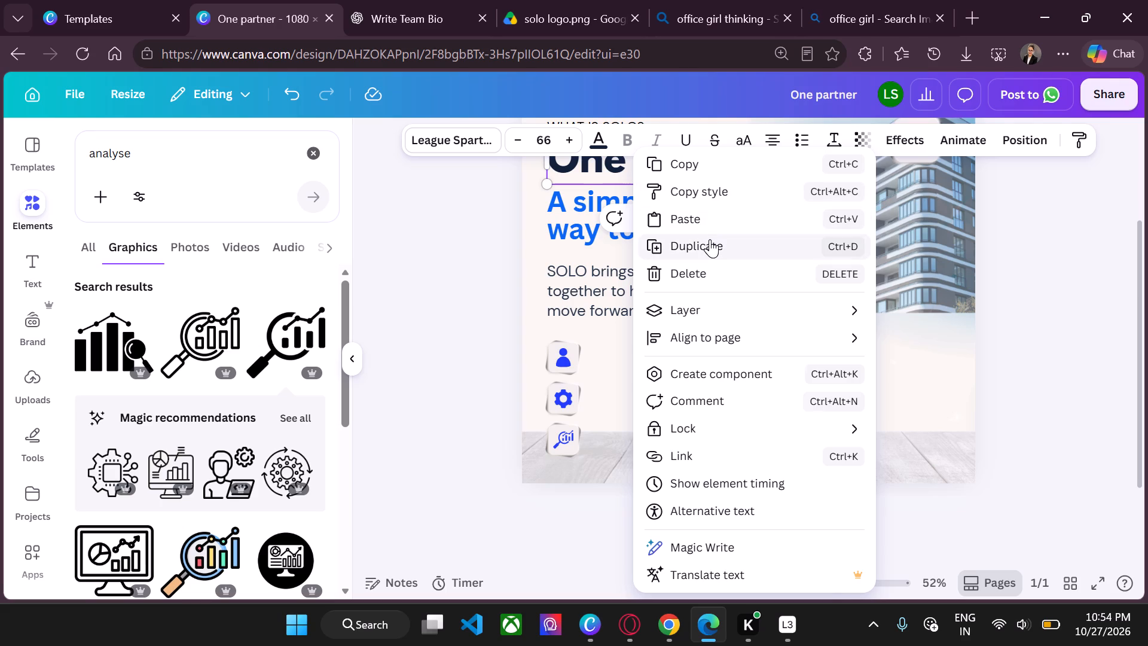
click(710, 239)
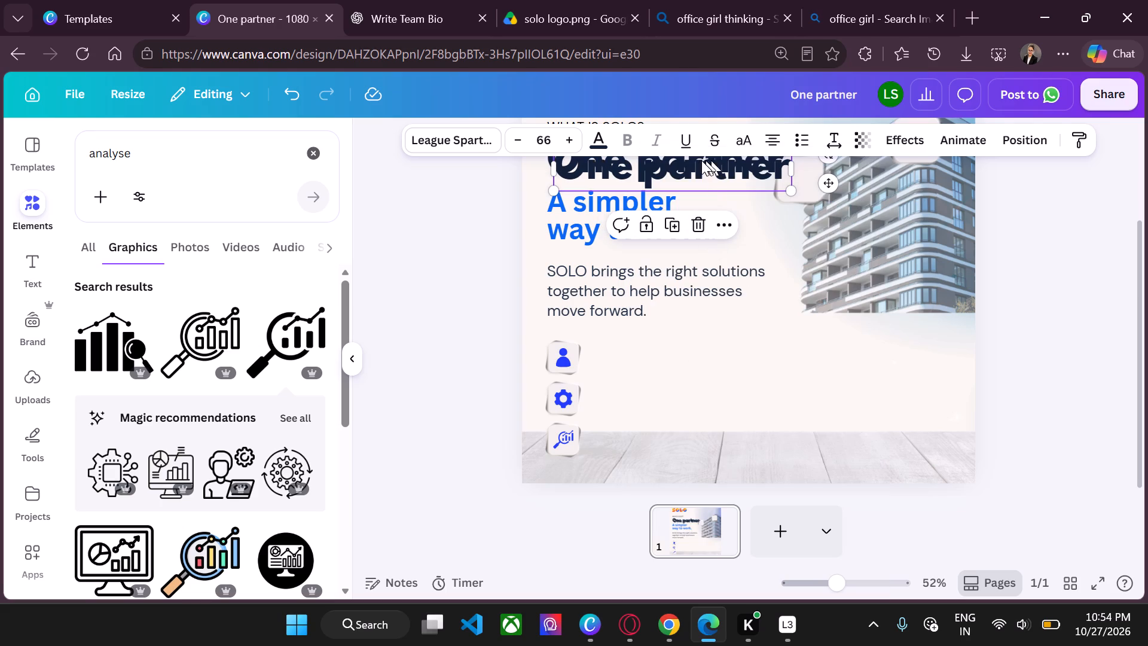
drag(697, 168, 803, 351)
double_click(803, 351)
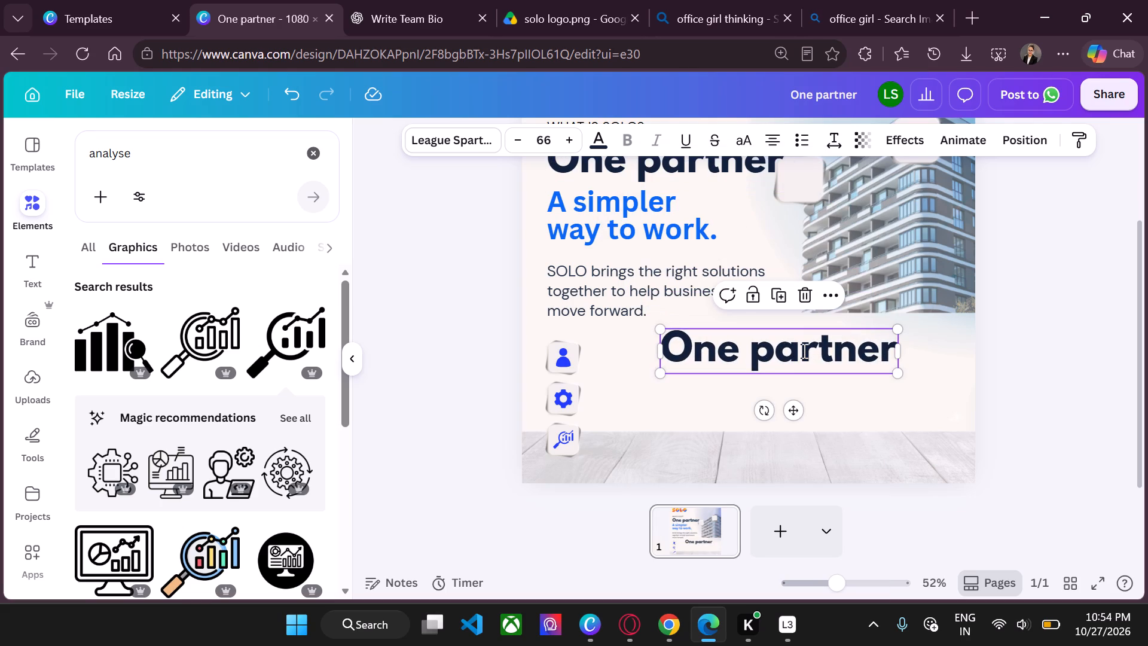
key(BackSpace)
text(eople)
Reduce the "People" text to font size 18 and place it beside the person icon tile.
key(ctrl+a)
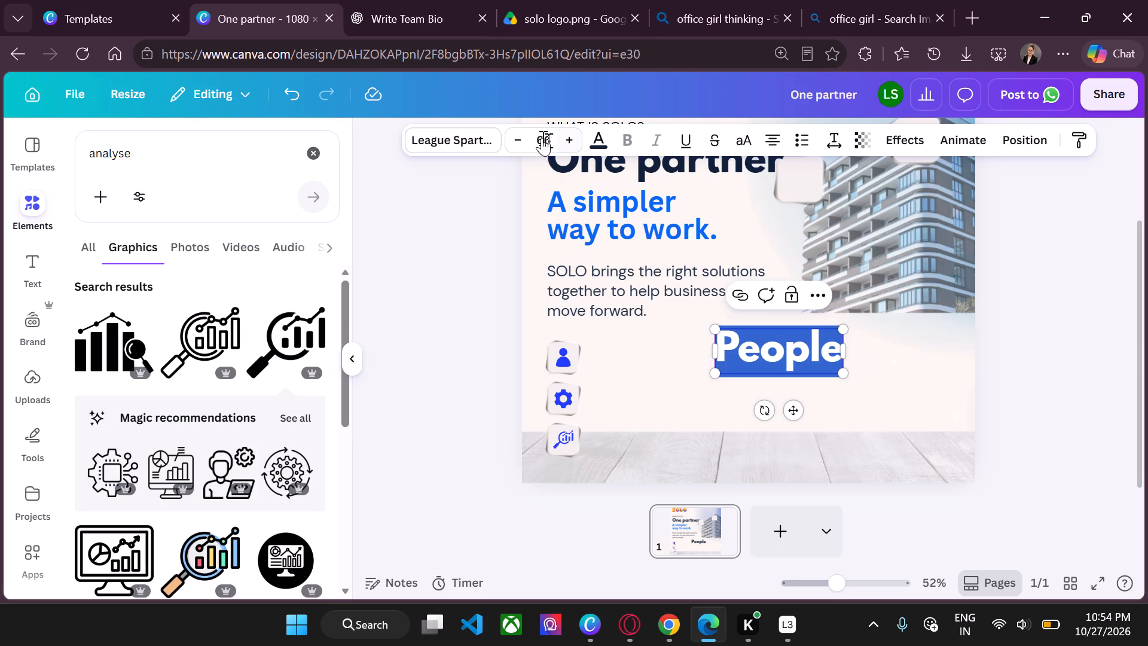
triple_click(518, 142)
triple_click(518, 142)
triple_click(518, 142)
double_click(518, 142)
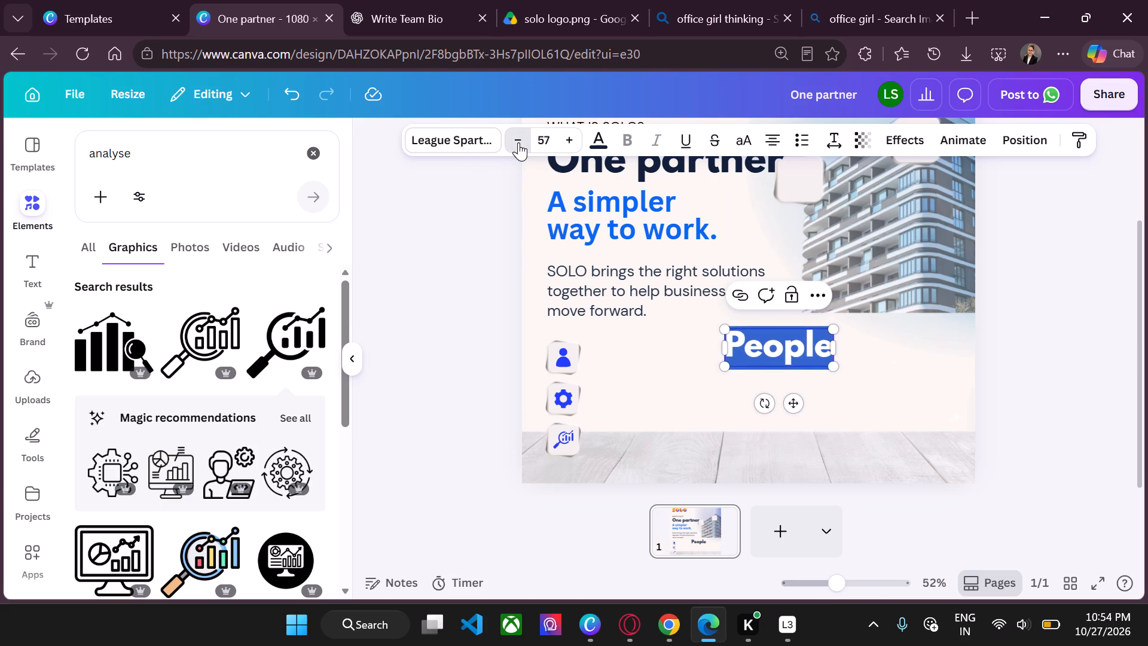
drag(518, 142, 540, 141)
click(540, 141)
text(25)
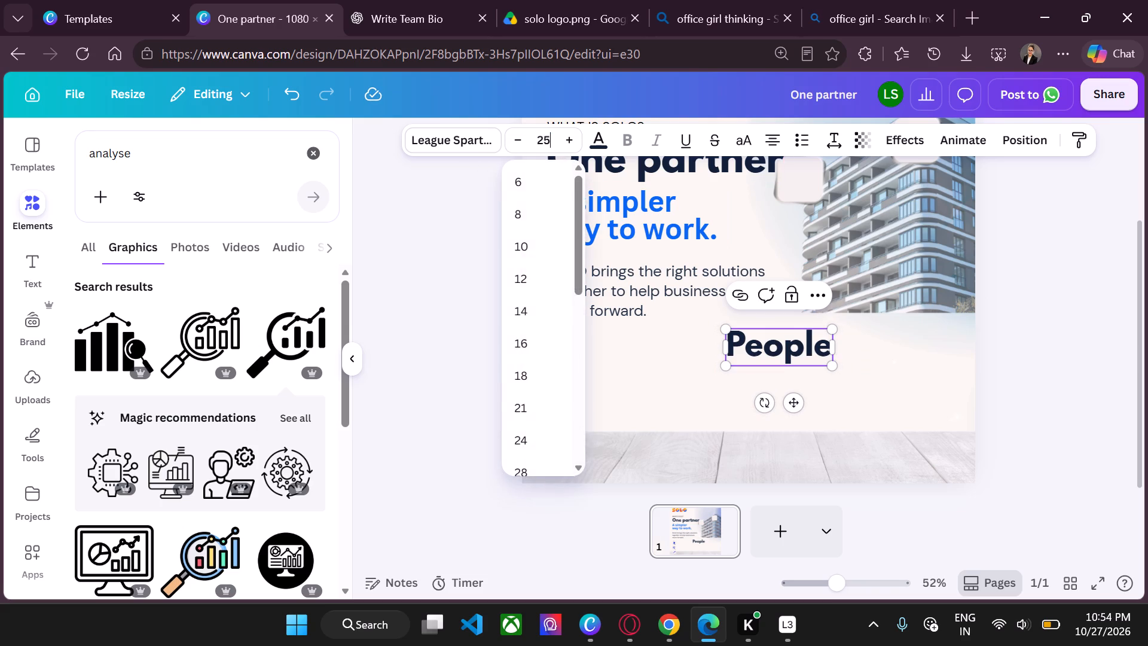
key(Return)
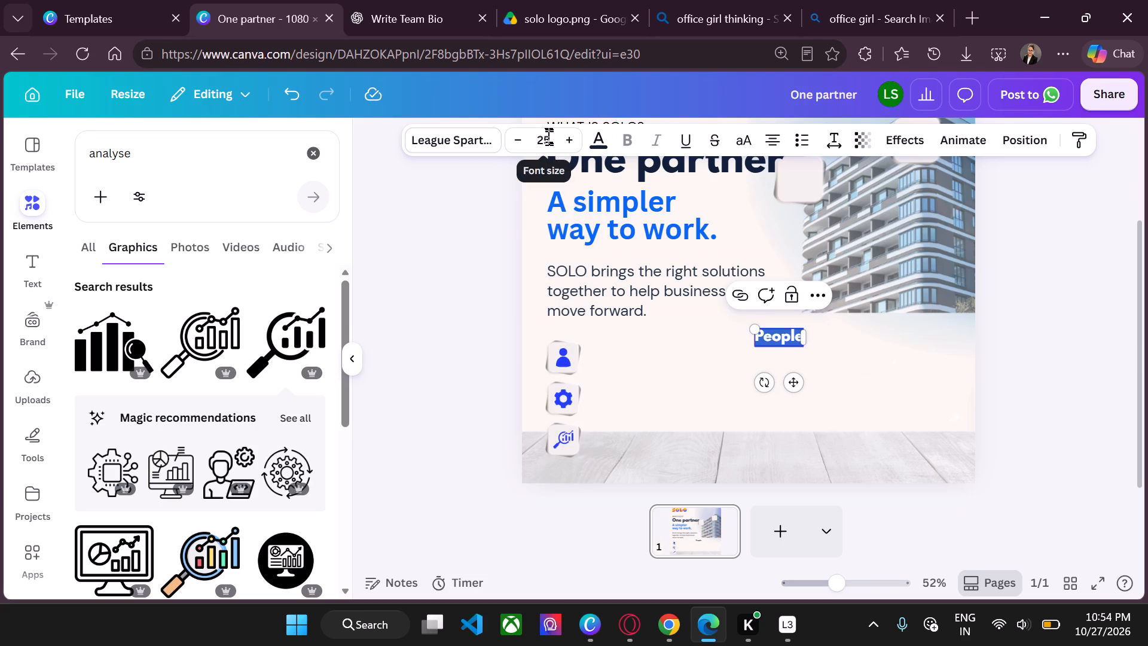
click(548, 138)
key(1)
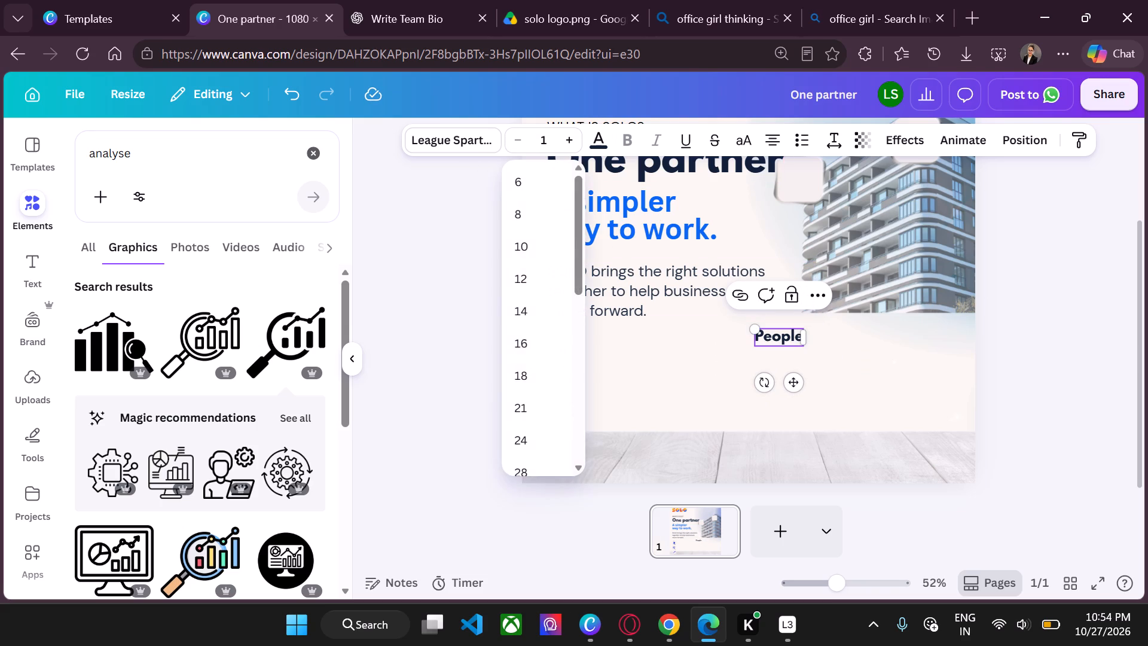
key(8)
key(Return)
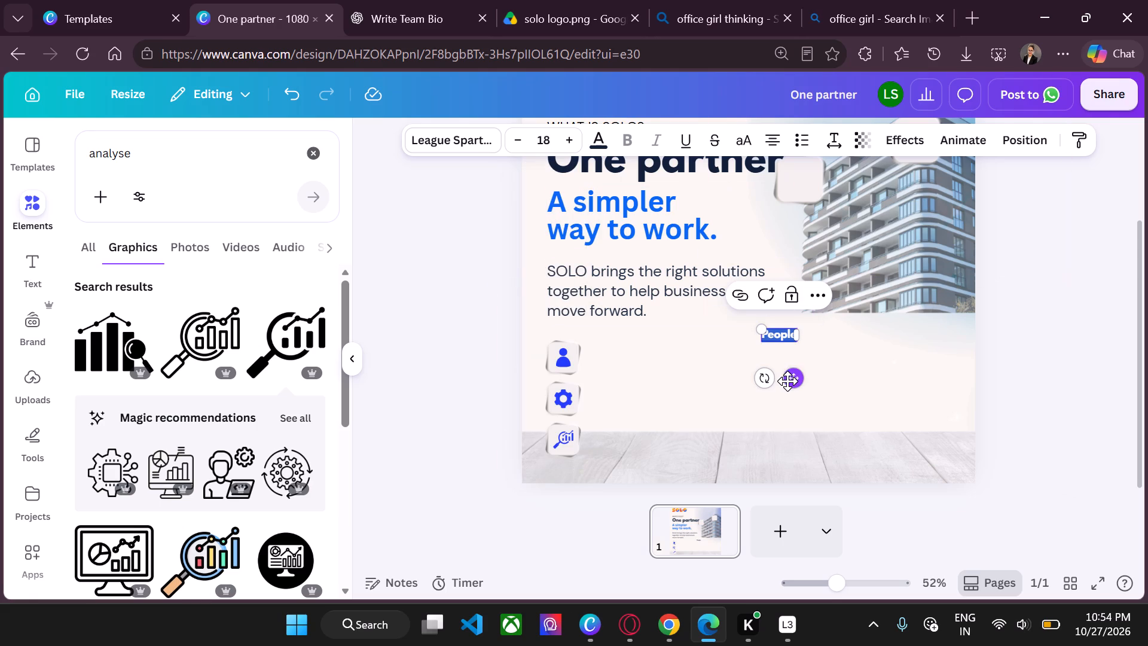
drag(787, 381, 622, 393)
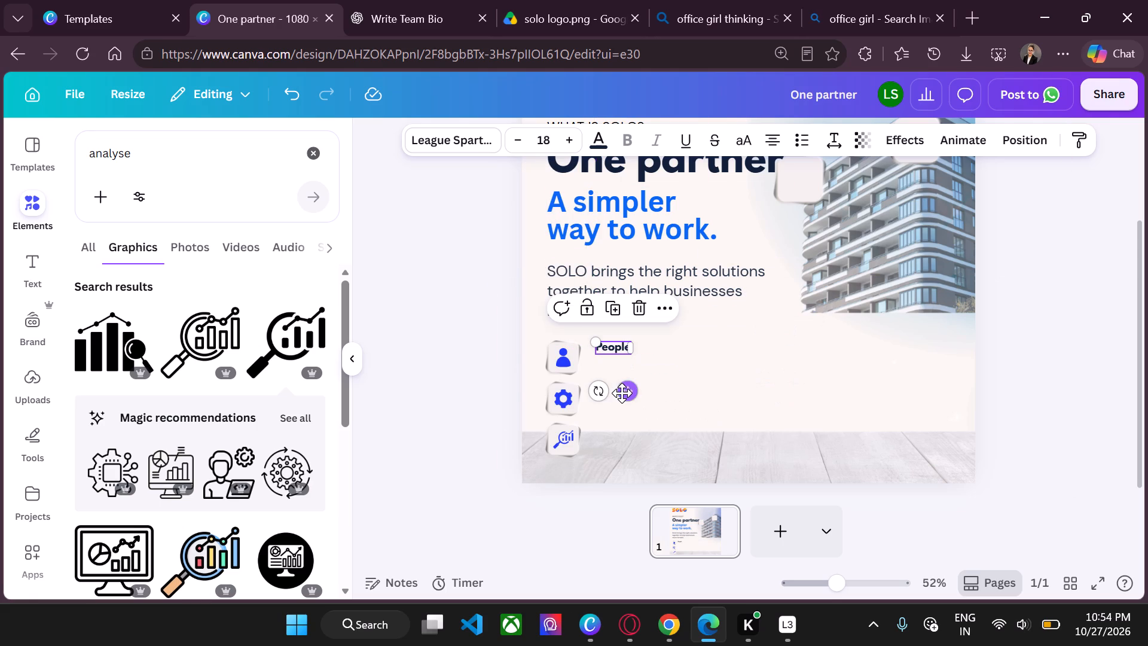
Duplicate the "People" label beside the gear icon tile, change it to "Solutions" and align its left edge with "People".
right_click(618, 346)
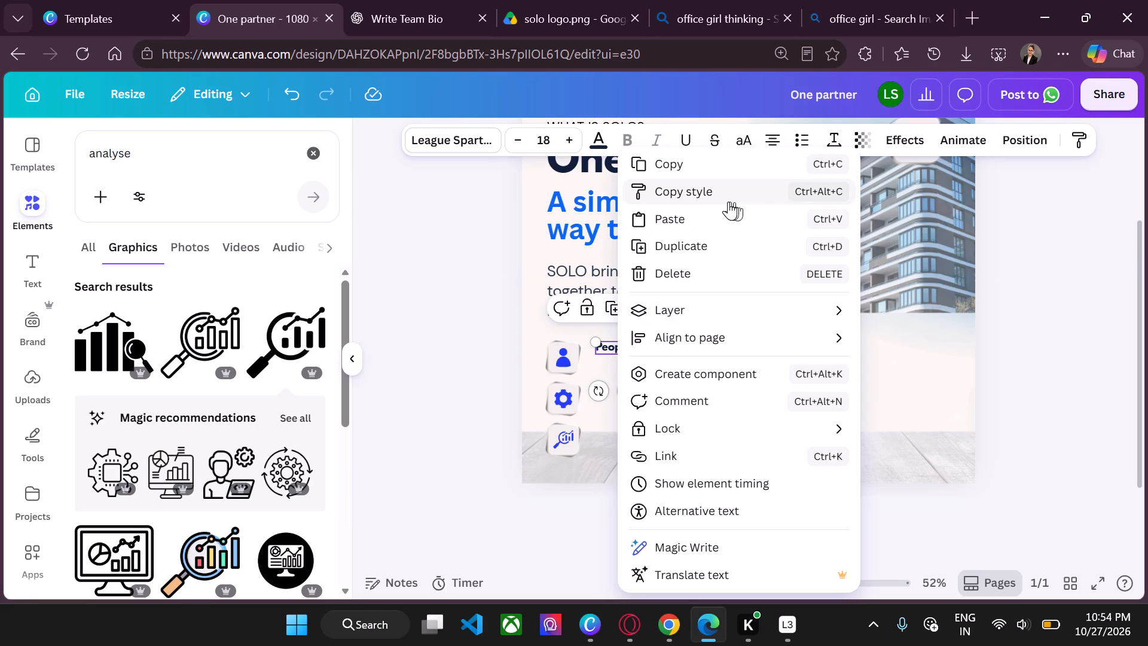
click(704, 240)
drag(621, 352, 610, 389)
double_click(610, 389)
key(s)
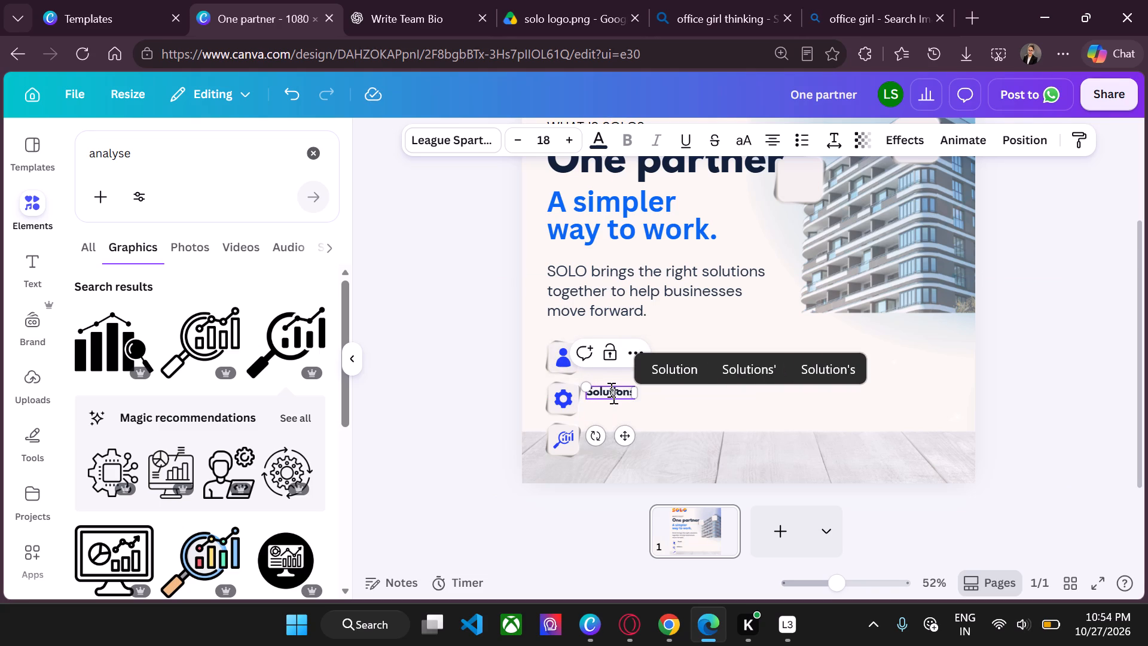
click(472, 386)
click(587, 386)
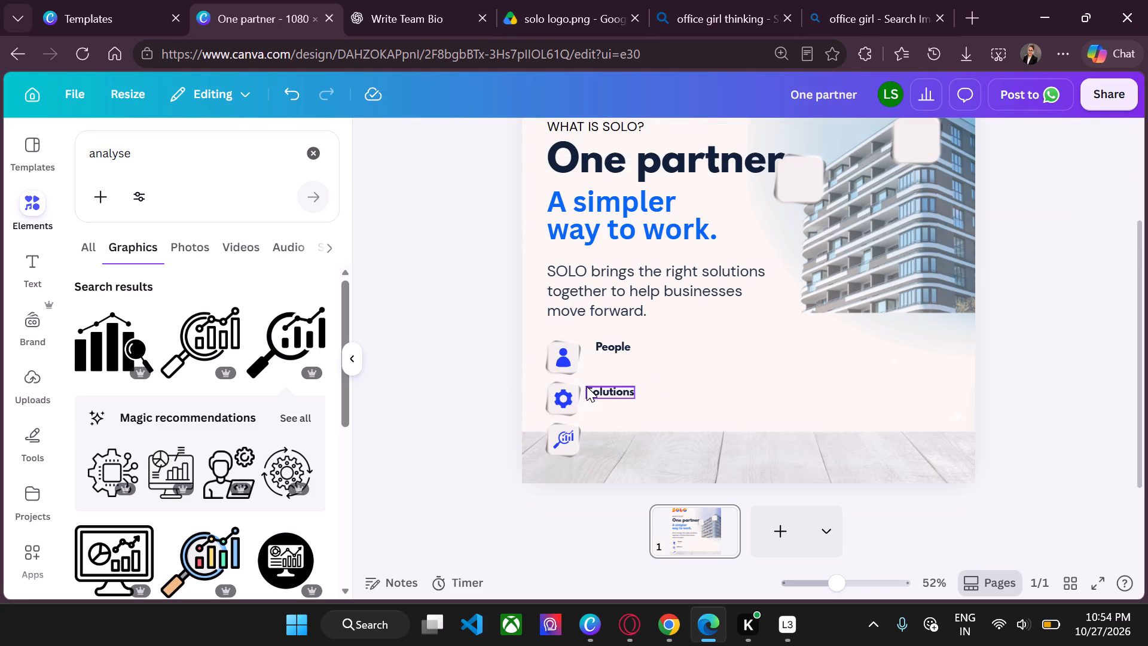
drag(610, 389, 619, 388)
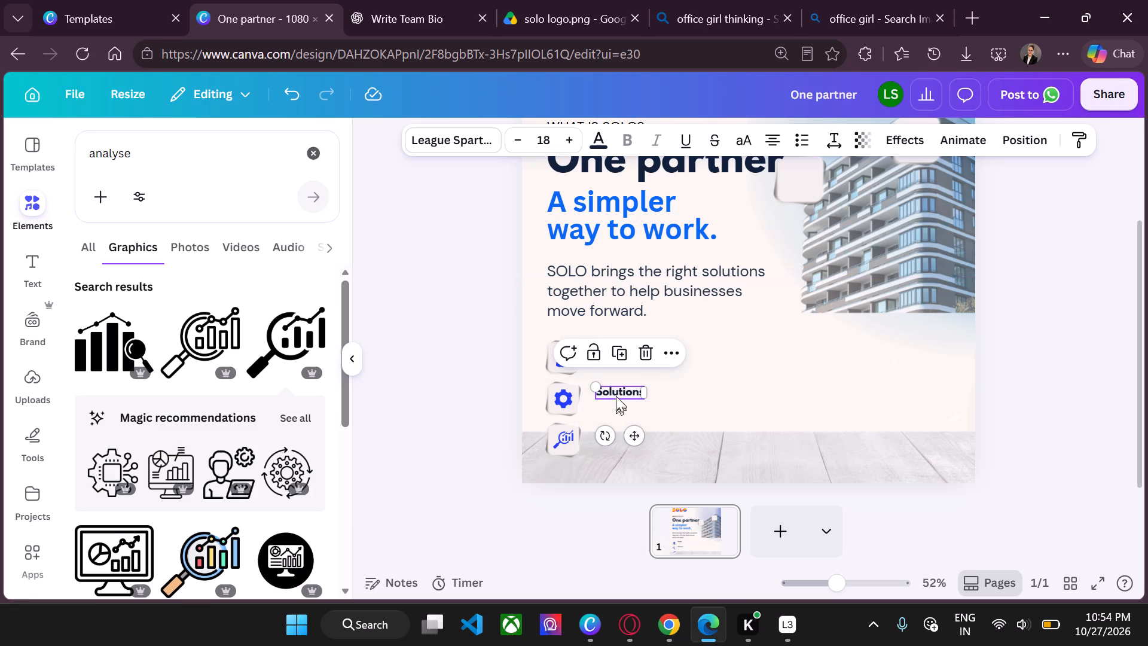
Duplicate the "Solutions" label beside the magnifying glass icon tile and change its text to "Progress".
right_click(616, 388)
click(715, 240)
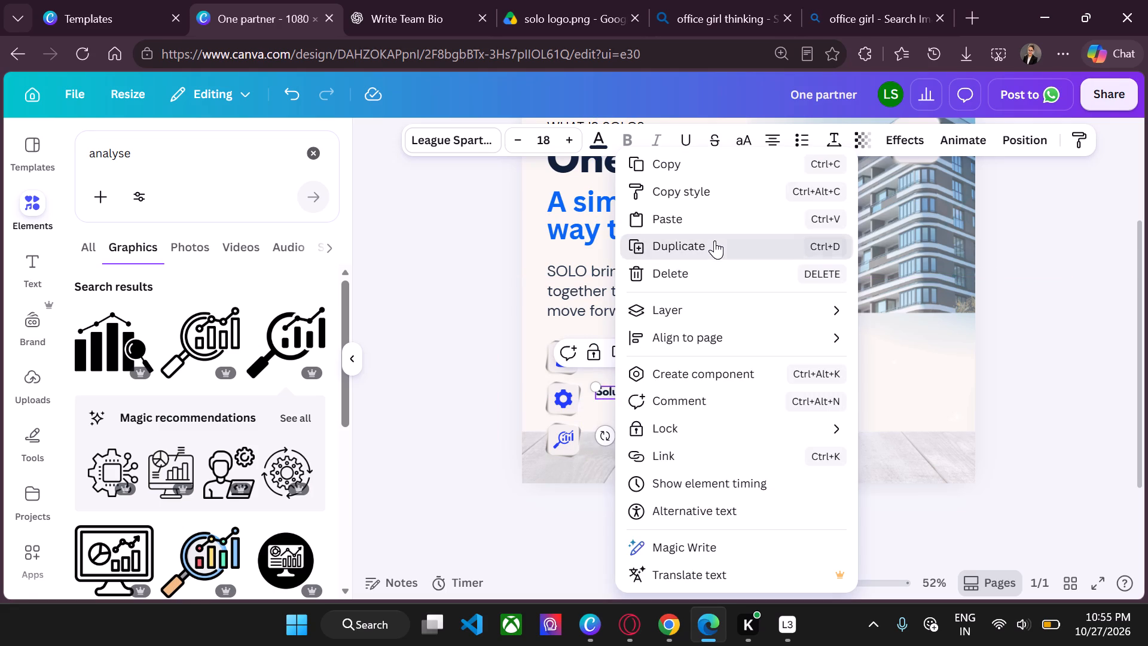
double_click(618, 432)
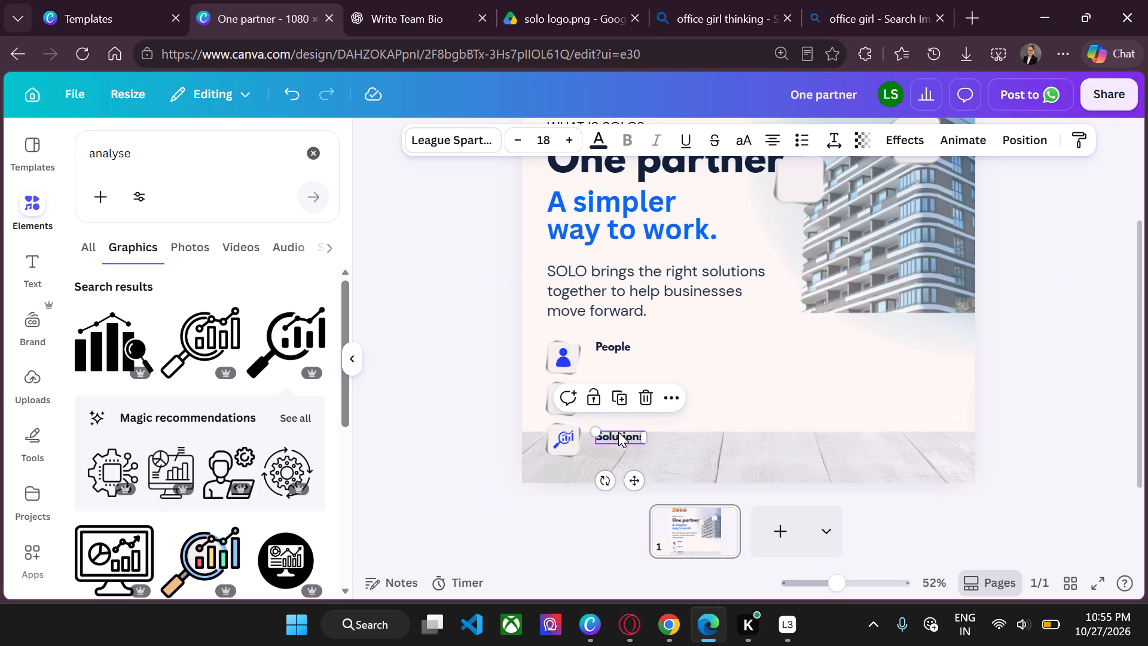
text(rogress)
click(456, 437)
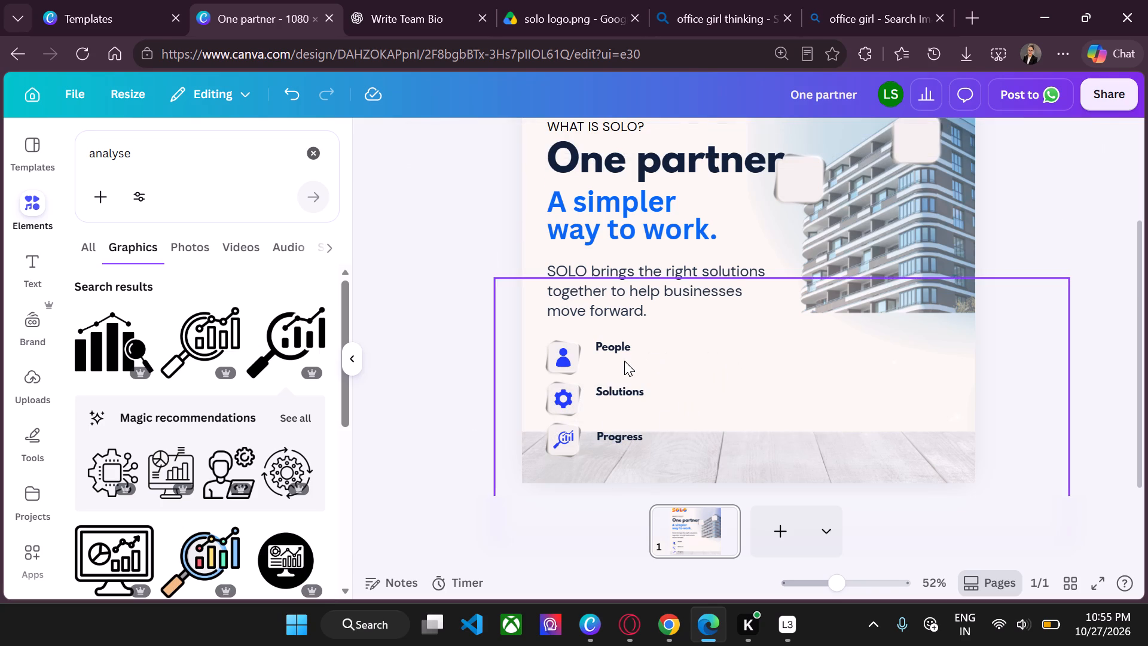
Duplicate the "SOLO brings the right solutions" paragraph, move it beside the icon labels and replace its text with "Right talent, right support.".
click(649, 276)
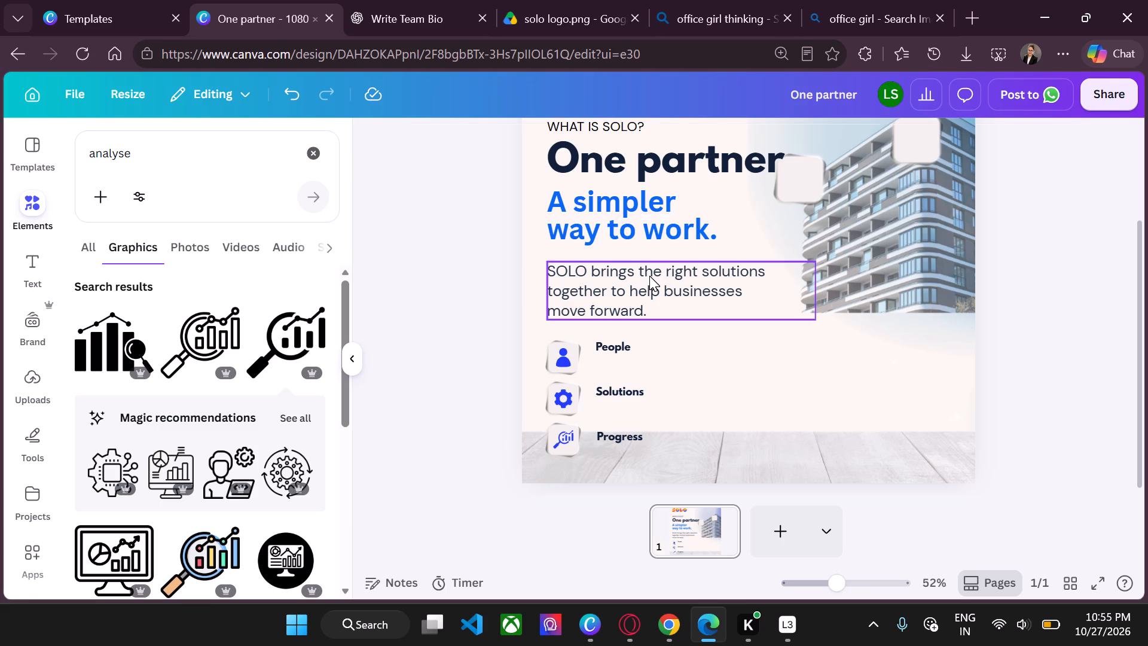
right_click(649, 276)
click(726, 241)
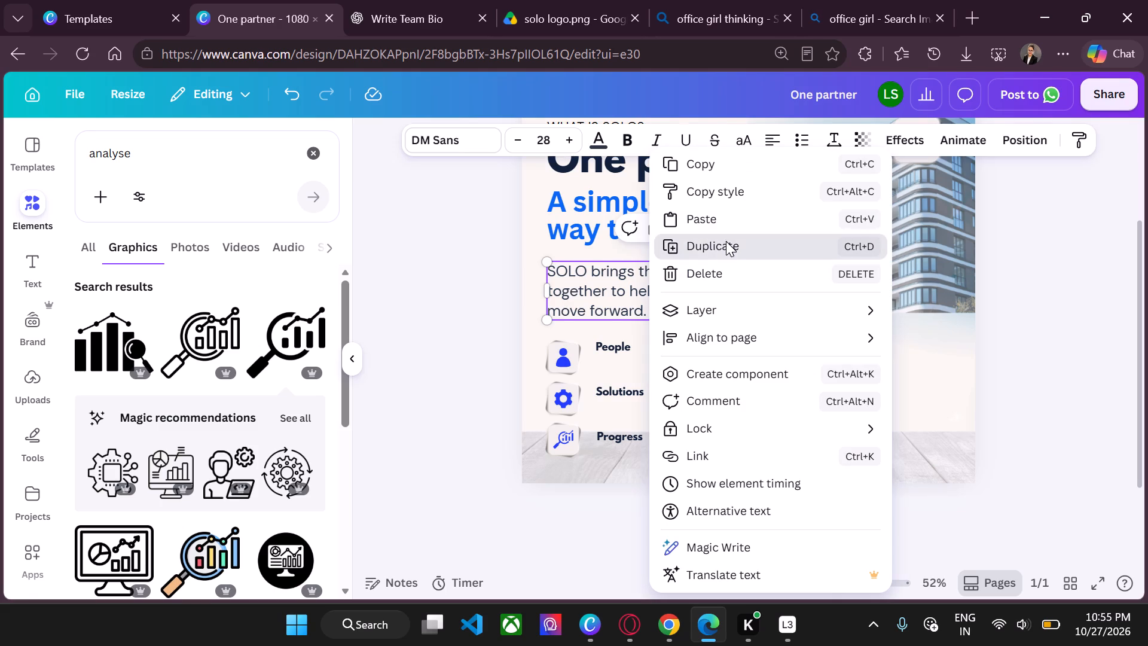
drag(662, 291, 804, 380)
double_click(804, 380)
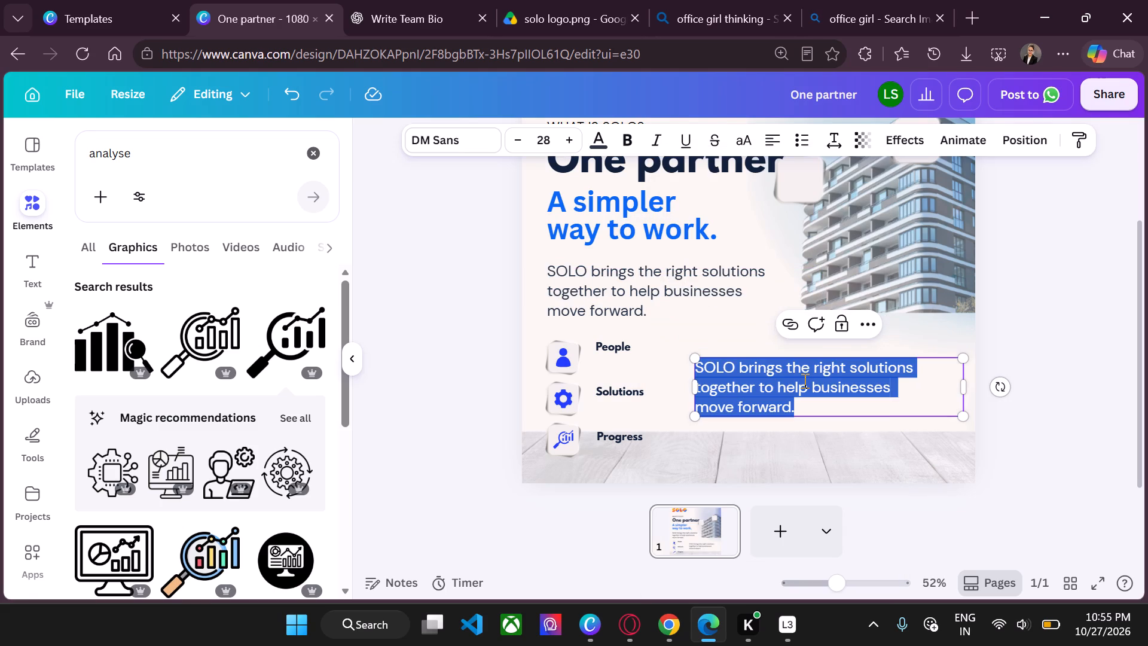
key(BackSpace)
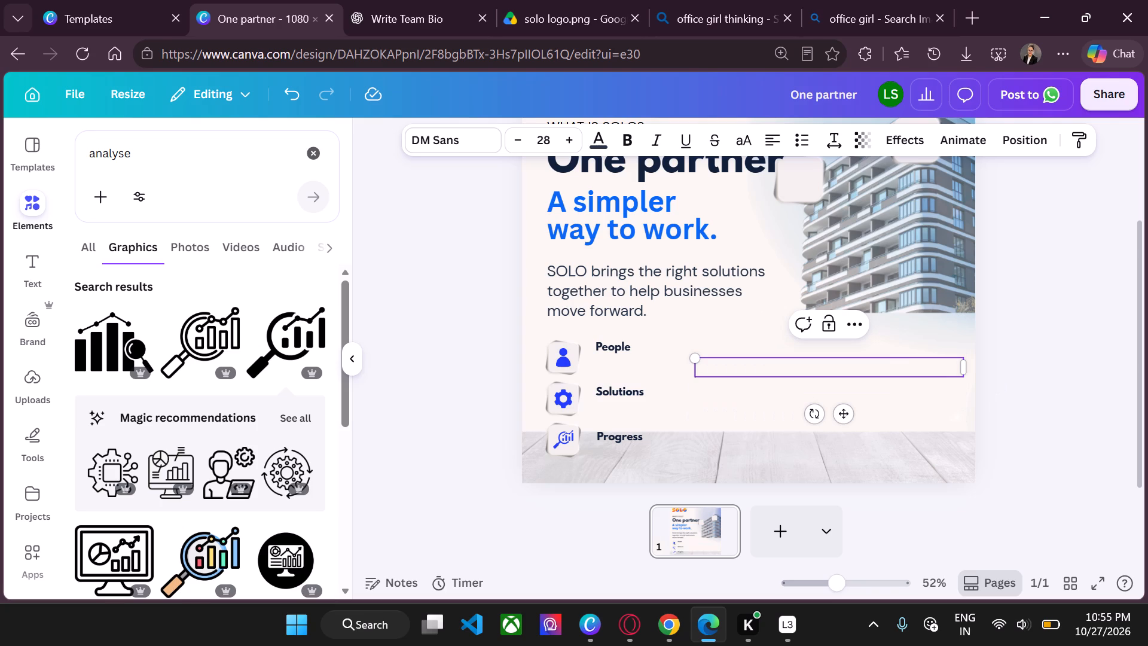
text(ight talent, right support.)
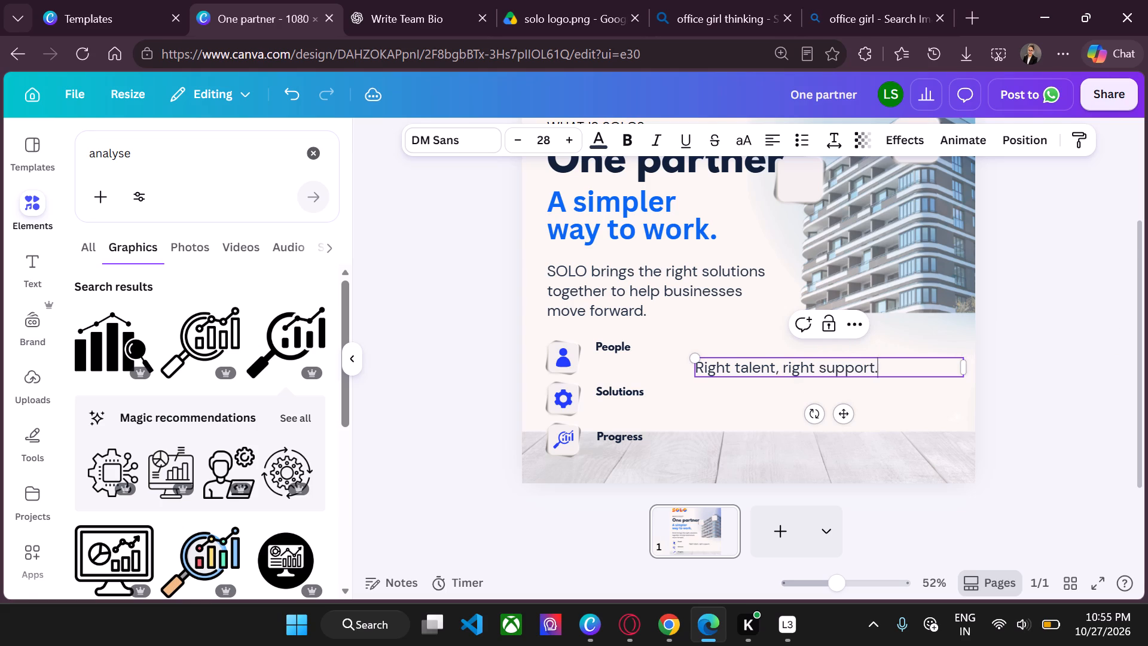
Reduce "Right talent, right support." to font size 19 and place it directly under "People", flush with its left edge.
key(ctrl+a)
triple_click(514, 138)
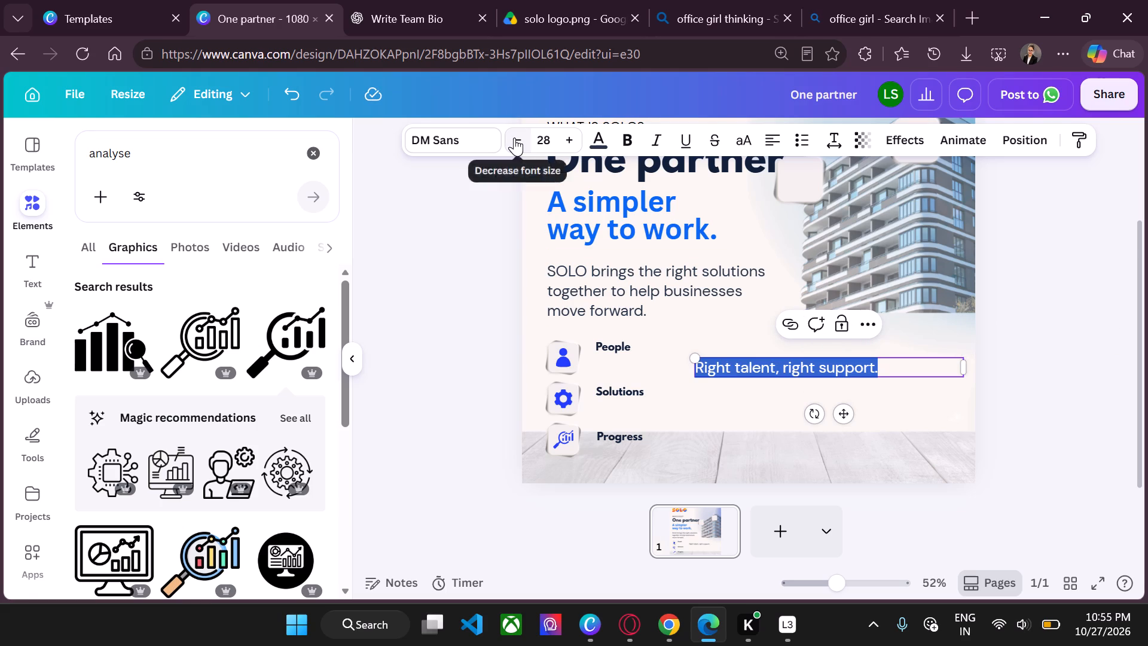
triple_click(514, 138)
triple_click(514, 138)
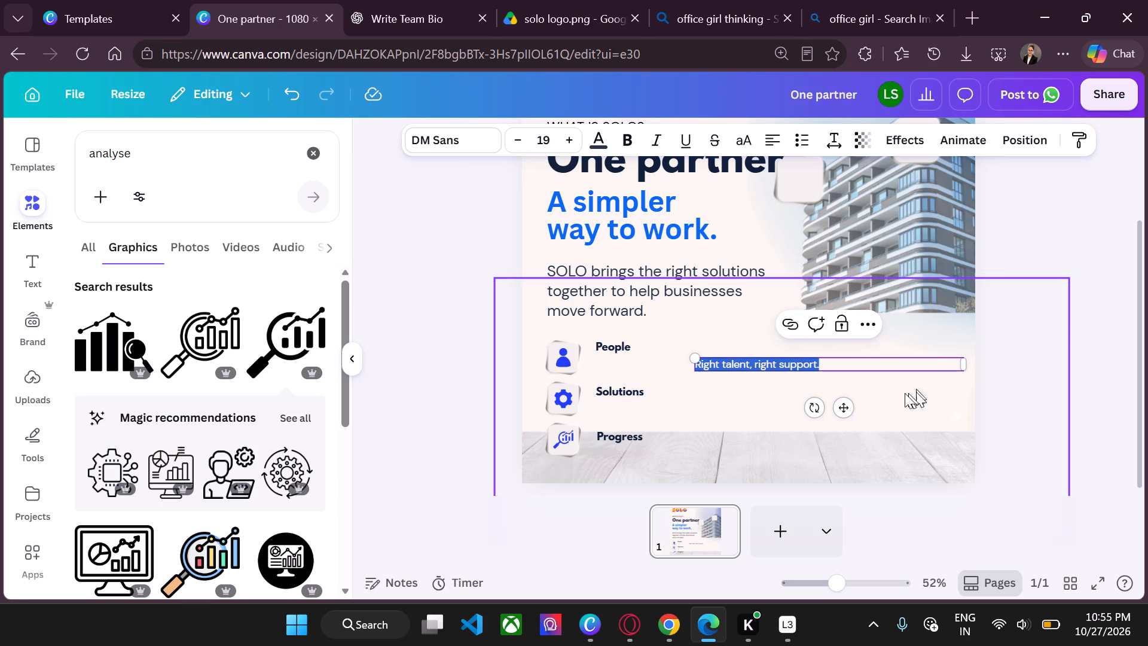
drag(849, 406, 753, 401)
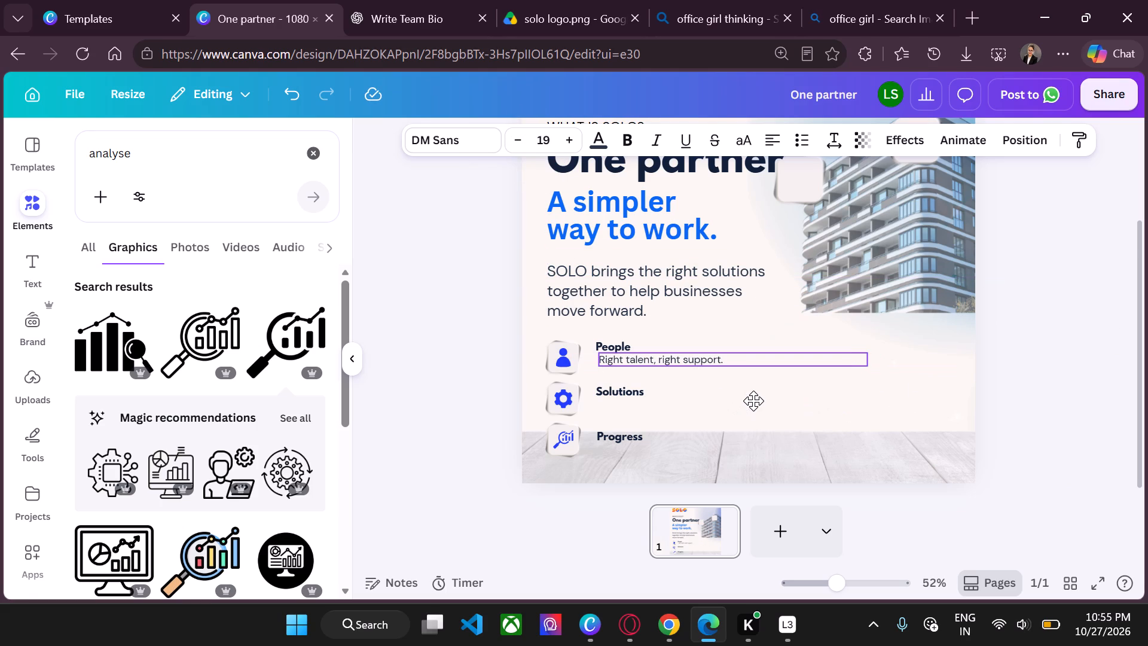
drag(753, 401, 749, 401)
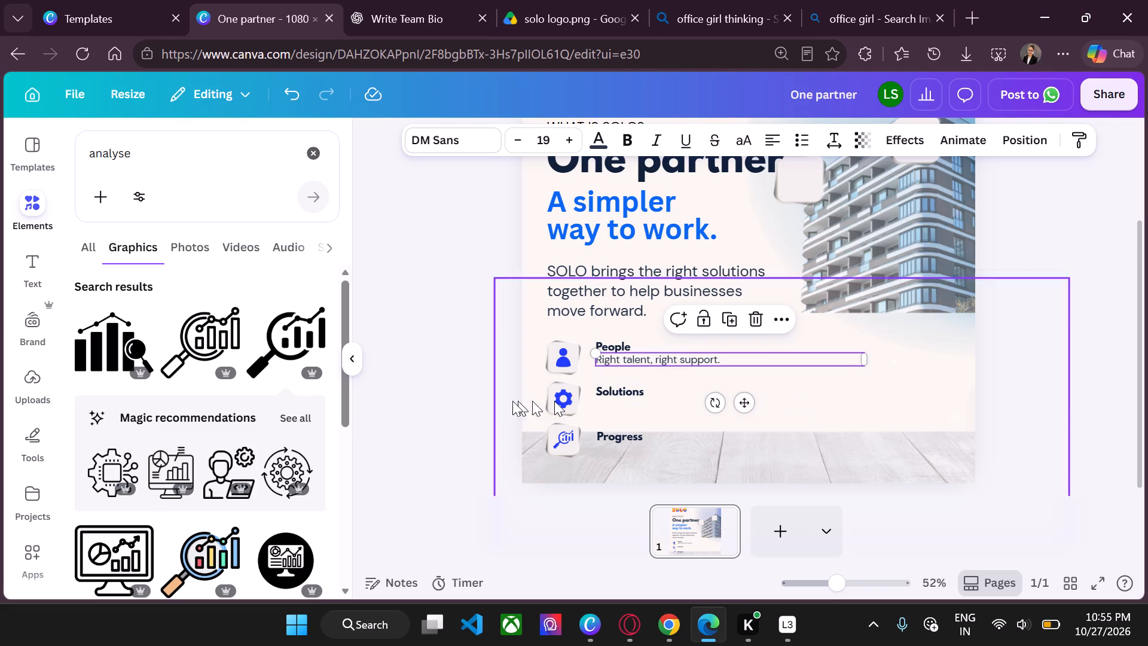
click(477, 401)
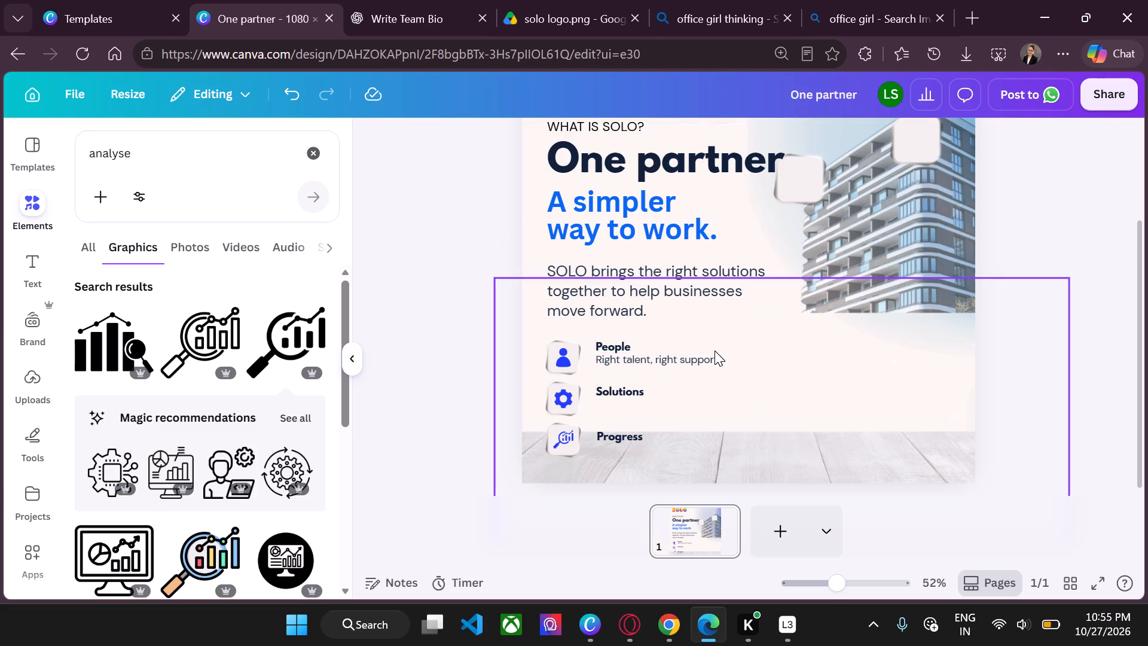
Duplicate the "Right talent, right support." line and replace the copy's text with "Tools and services that fits your needs.".
click(710, 359)
right_click(710, 359)
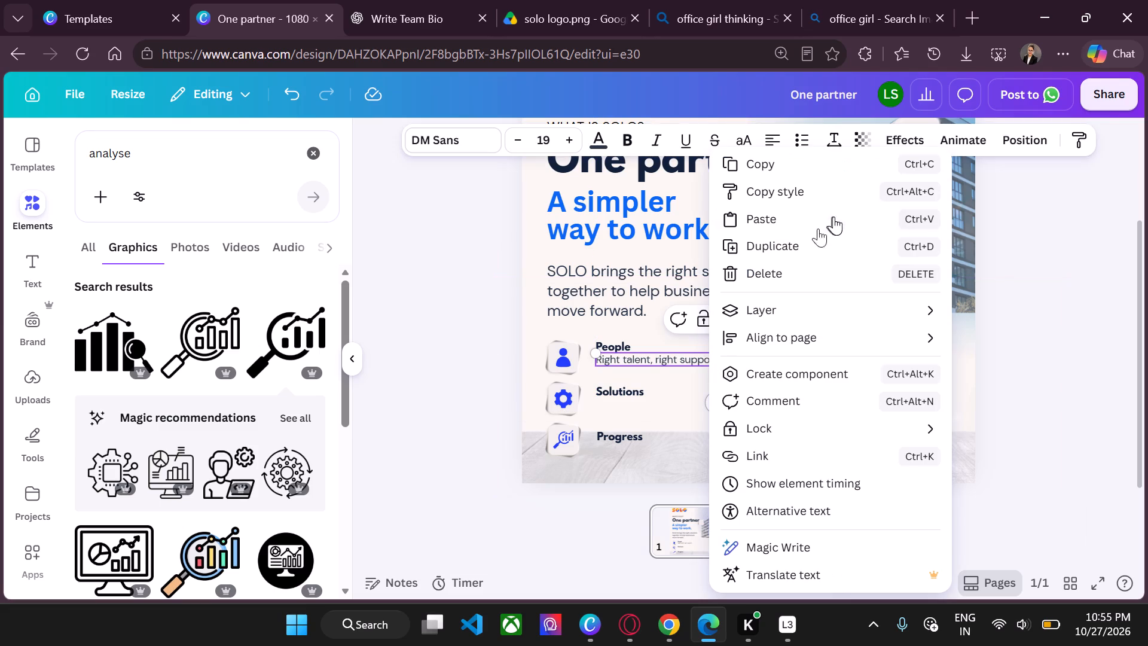
click(783, 251)
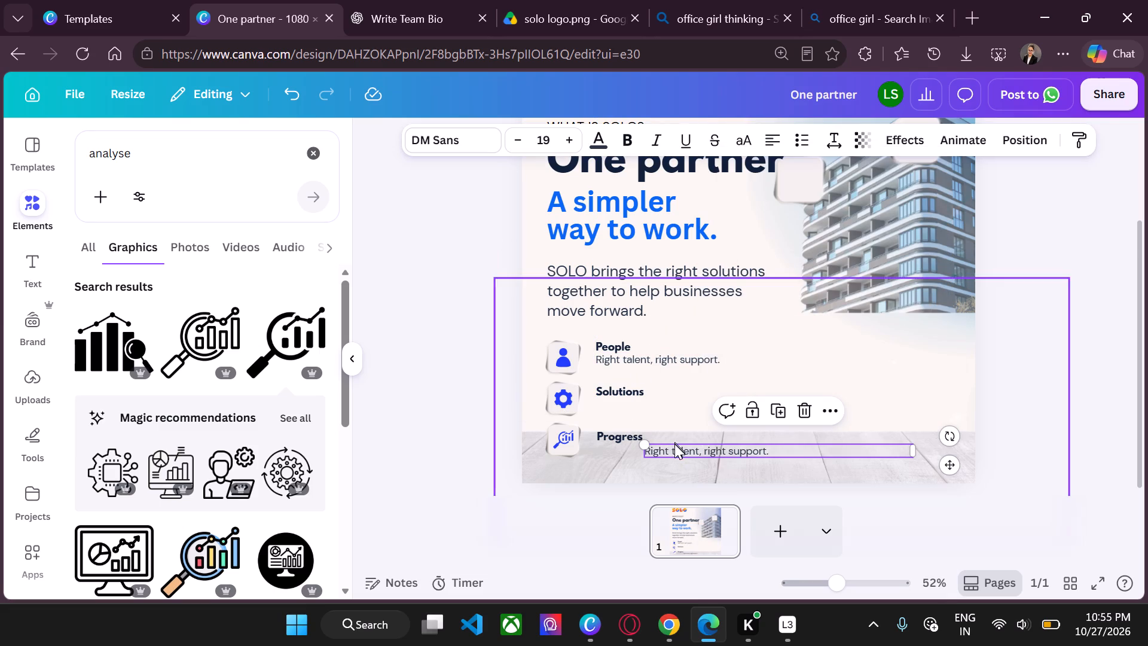
double_click(674, 451)
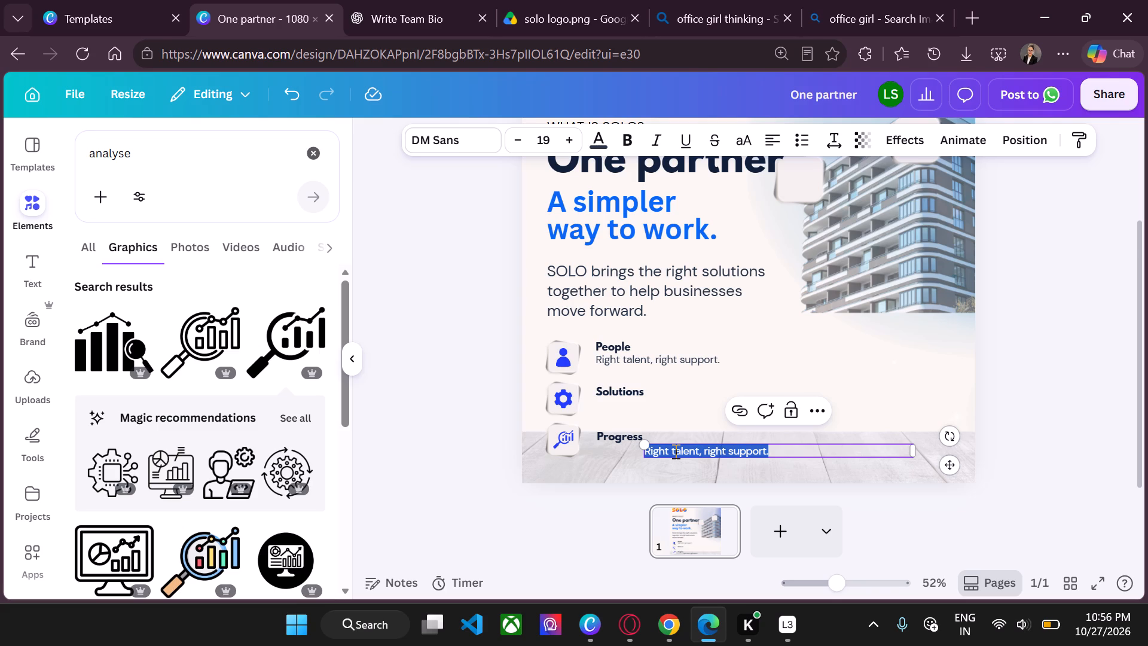
key(BackSpace)
text(ools and service a)
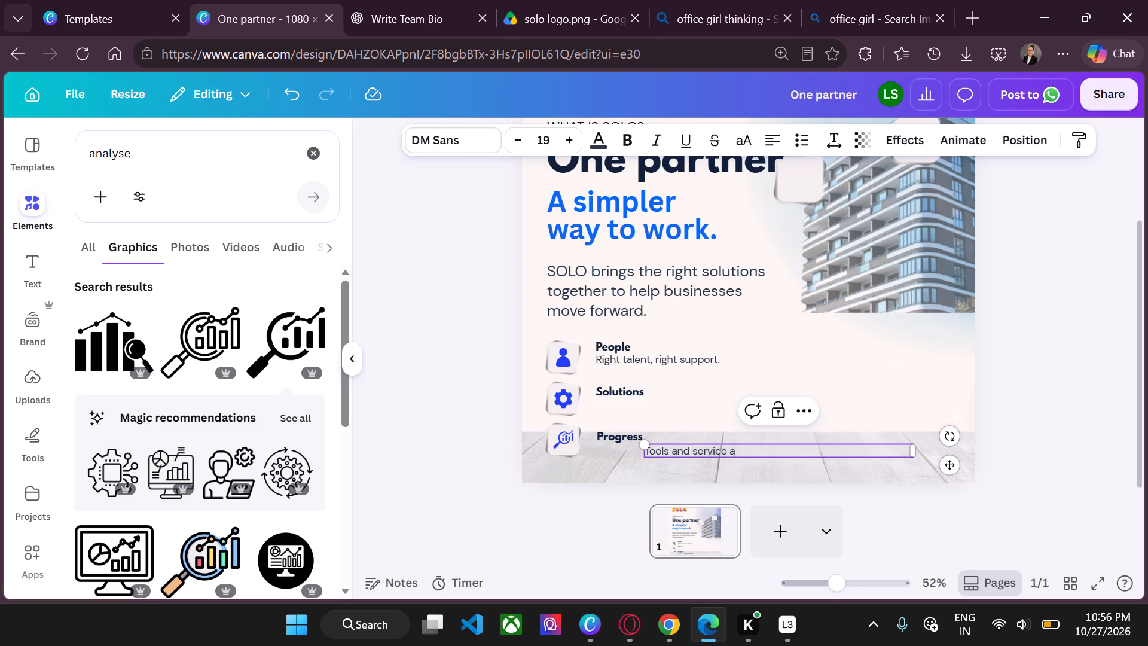
key(BackSpace)
key(BackSpace)
text(s a)
key(BackSpace)
text(th)
text(at fits your needs.)
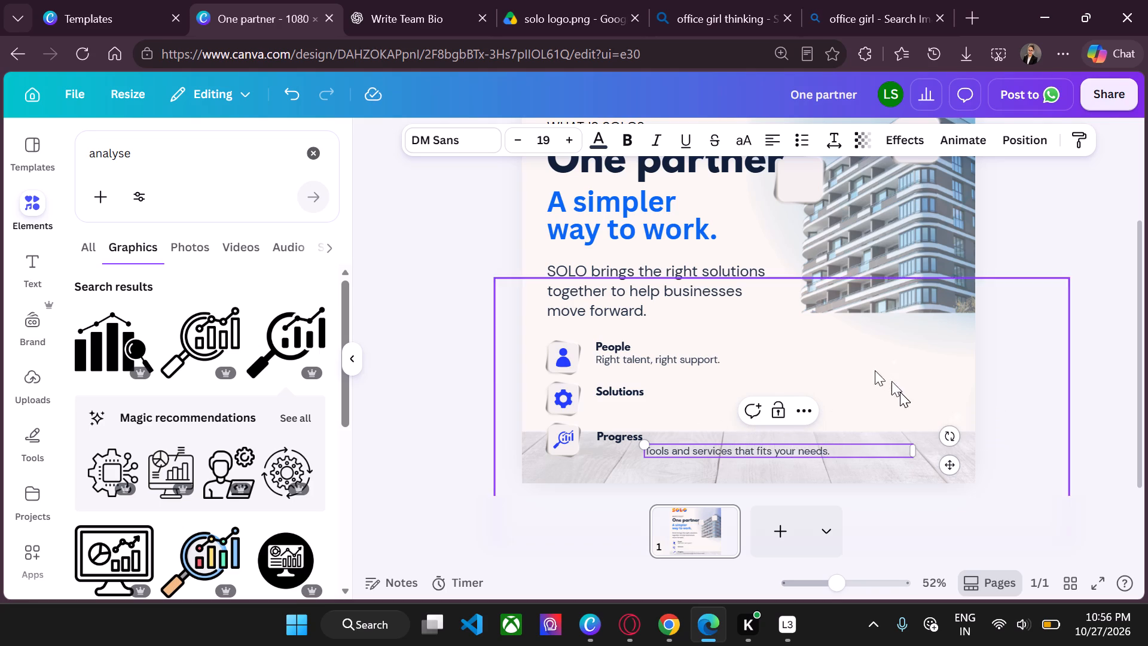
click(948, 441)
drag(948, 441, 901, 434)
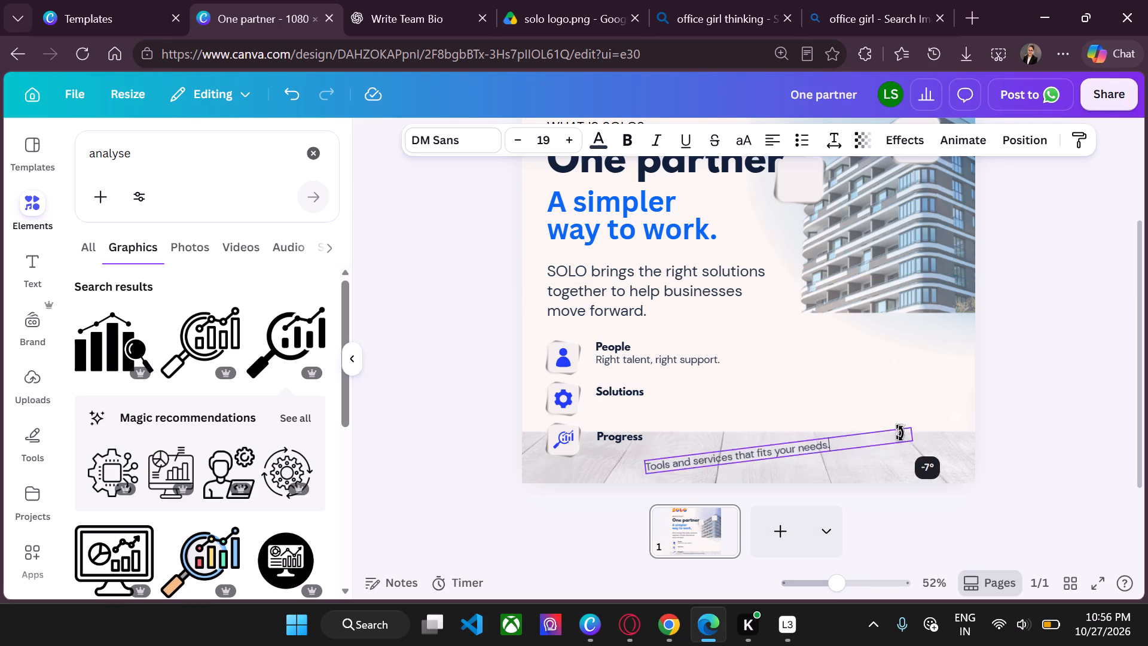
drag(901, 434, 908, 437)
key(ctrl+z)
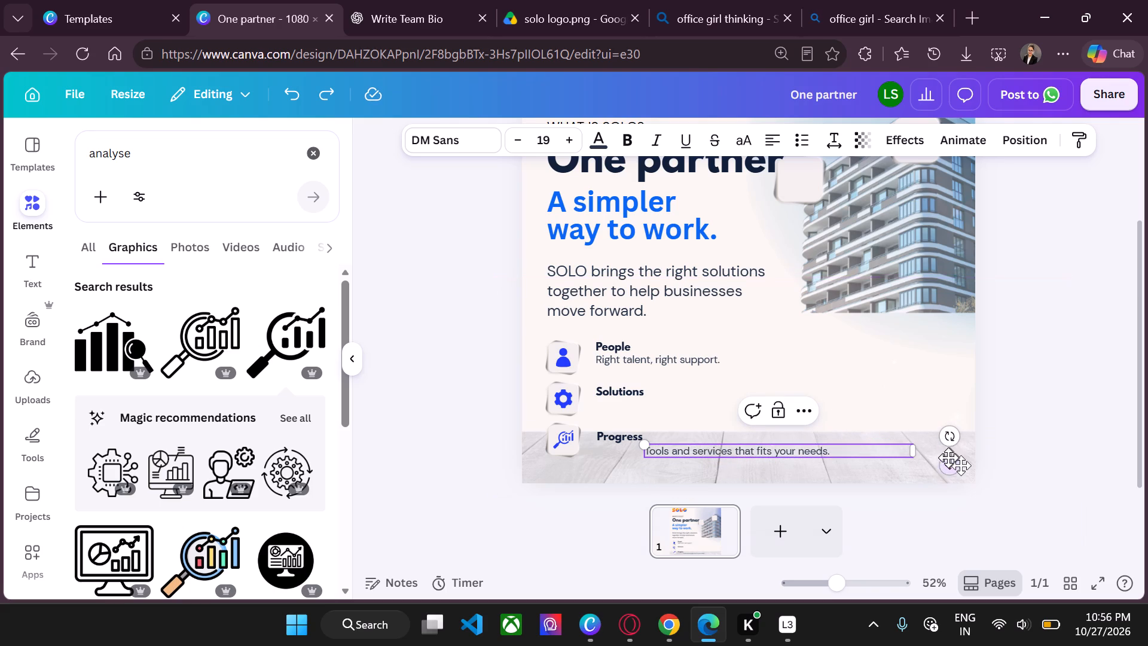
Place the "Tools and services that fits your needs." line directly under "Solutions", flush with its left edge.
drag(946, 468, 901, 425)
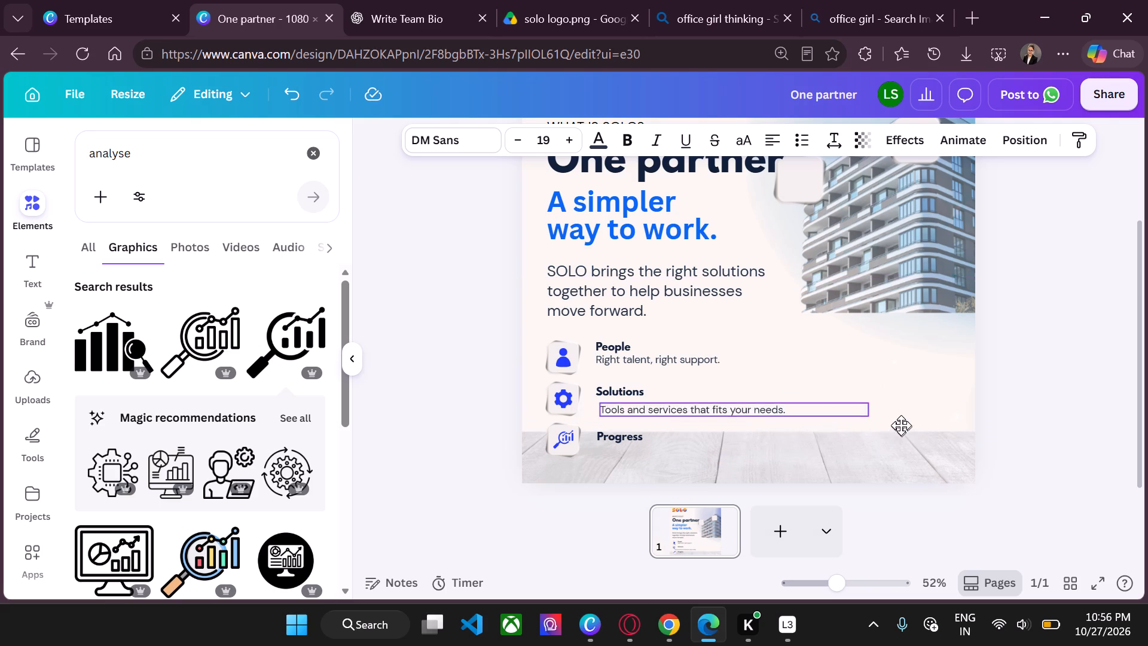
drag(901, 425, 898, 420)
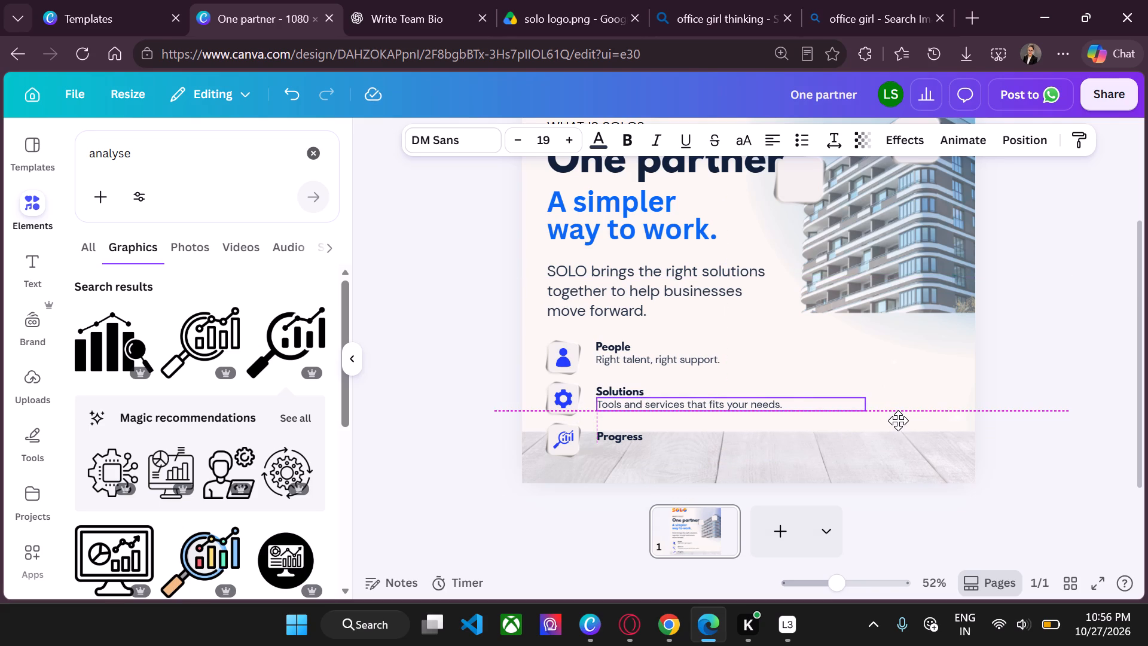
drag(898, 420, 897, 421)
click(1039, 360)
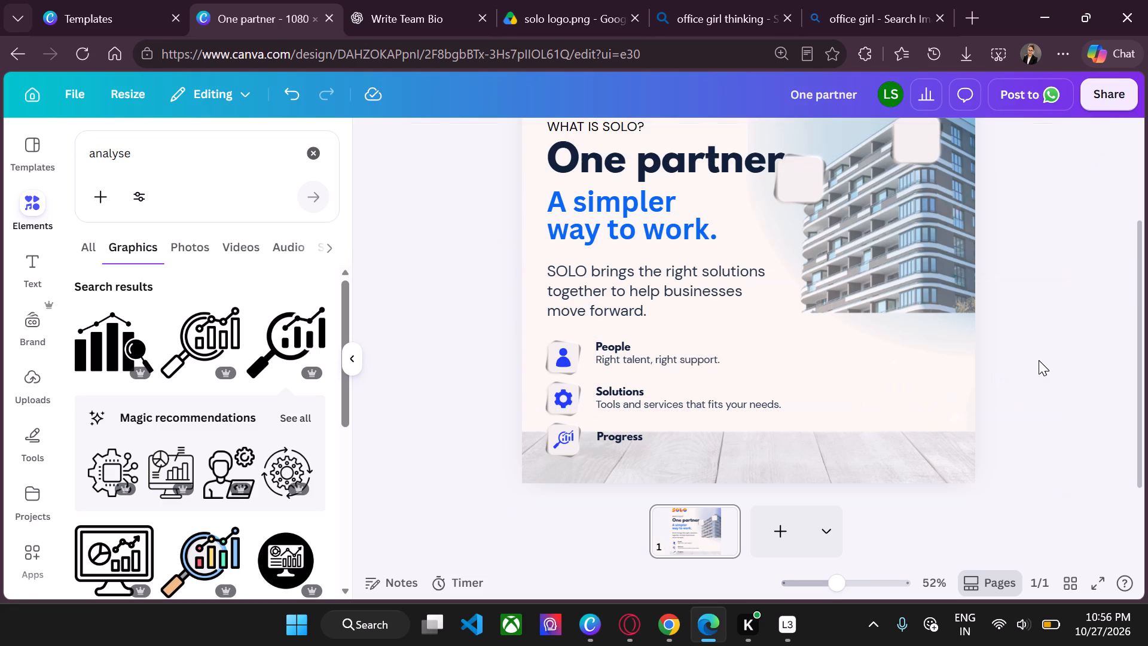
Duplicate the "Tools and services that fits your needs." line under "Progress" and replace the copy's text with "Real outcomes, lasting growth".
right_click(659, 404)
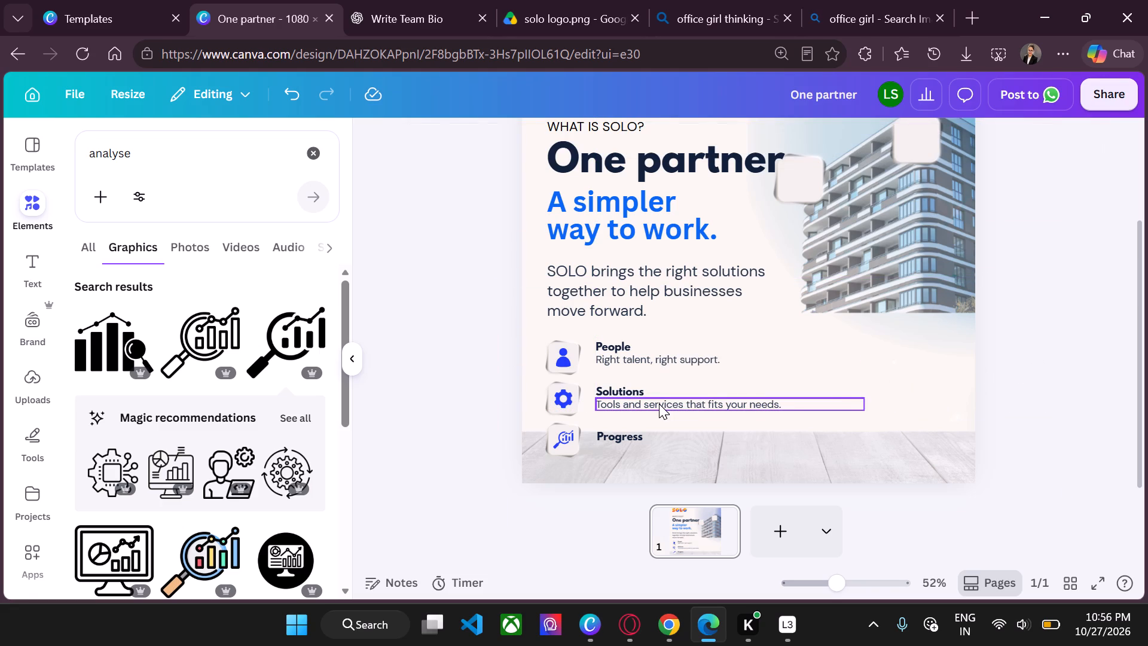
click(767, 251)
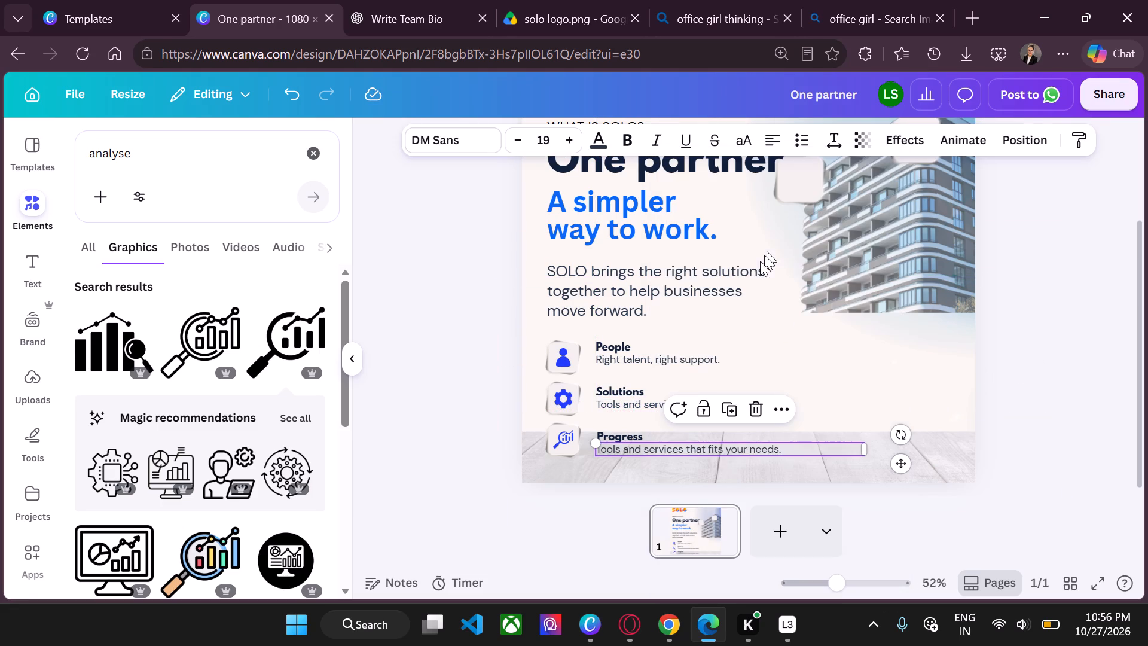
double_click(615, 444)
key(BackSpace)
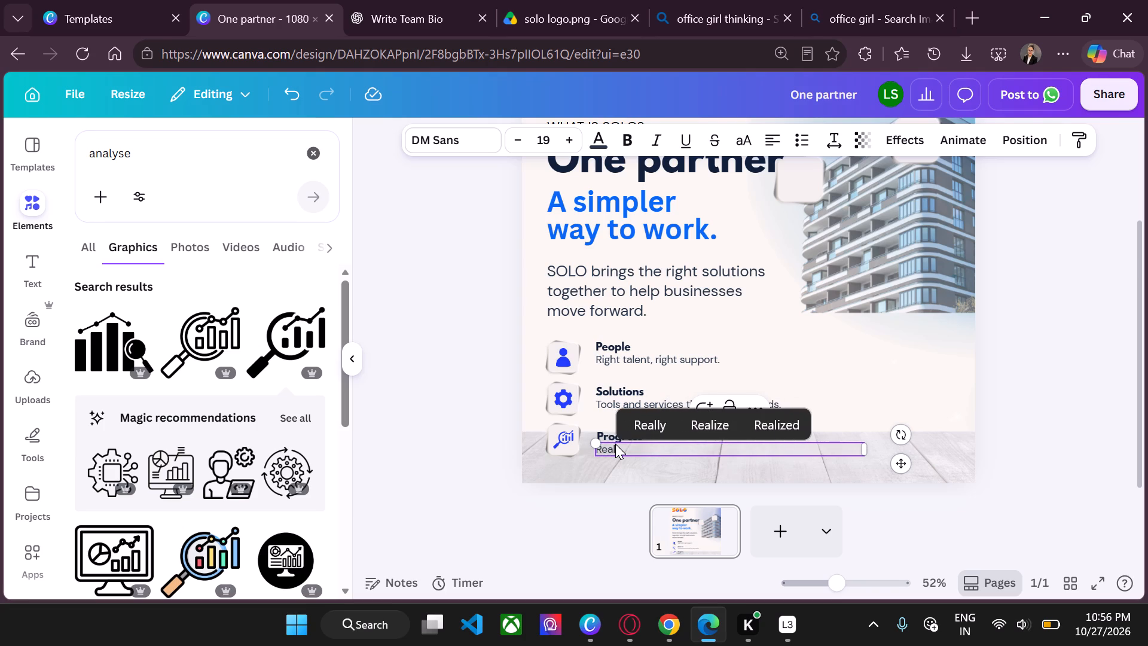
key(space)
text(outcomes)
text(, lasting growth)
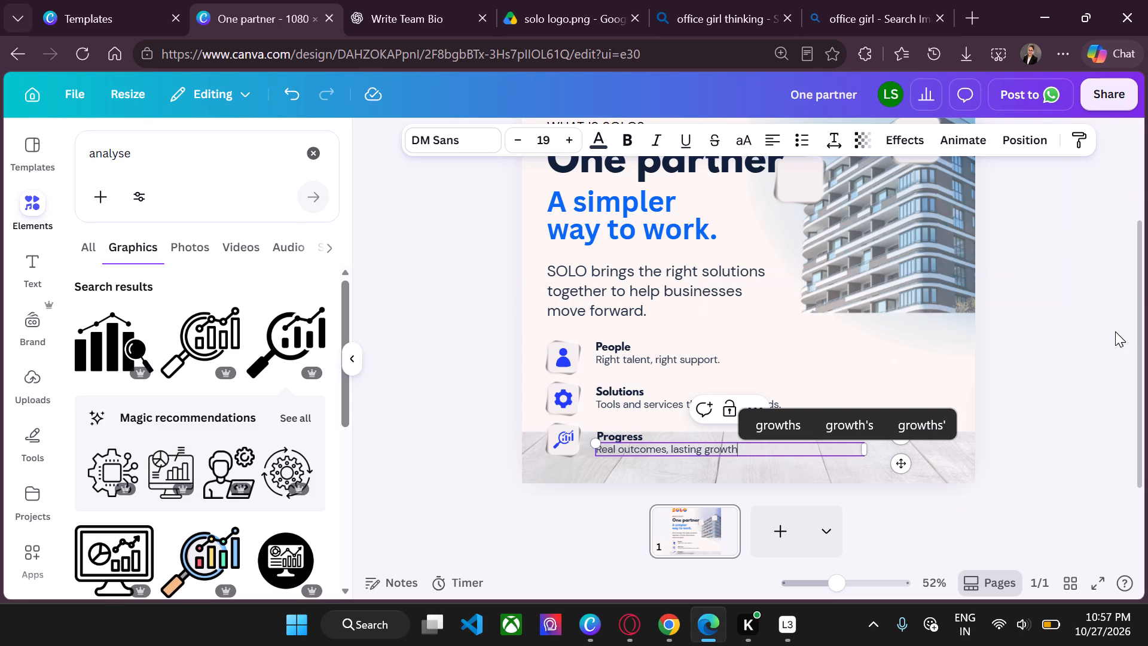
click(1092, 339)
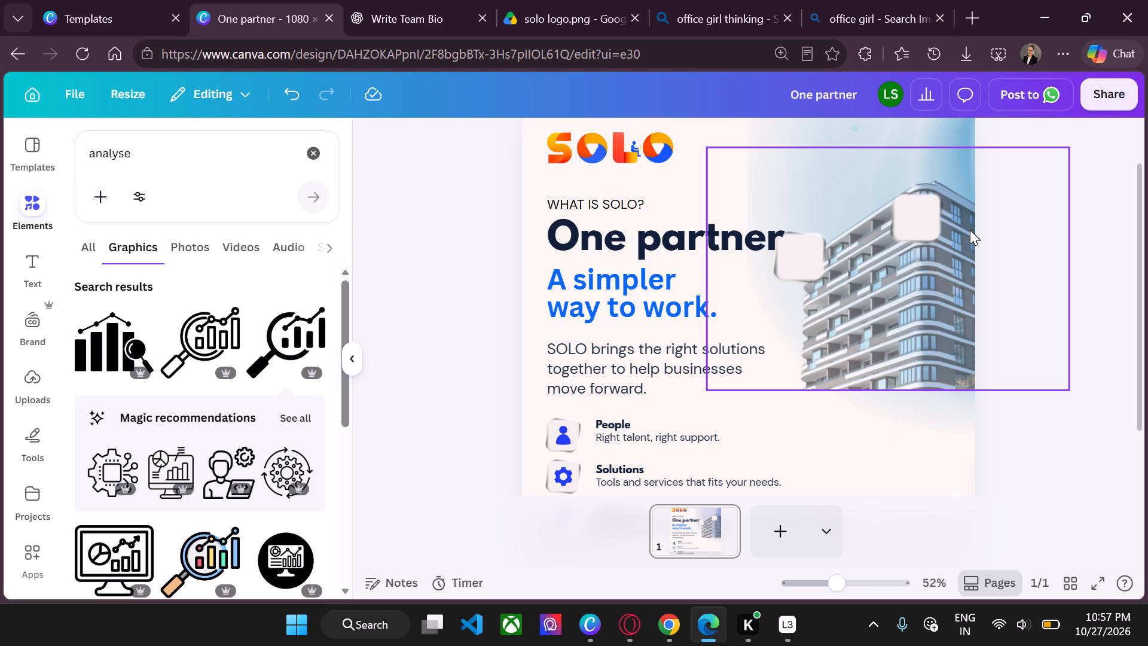
Move the blank tile overlapping the "One partner" headline clear of the text, just past the end of the word "partner".
drag(789, 246, 811, 232)
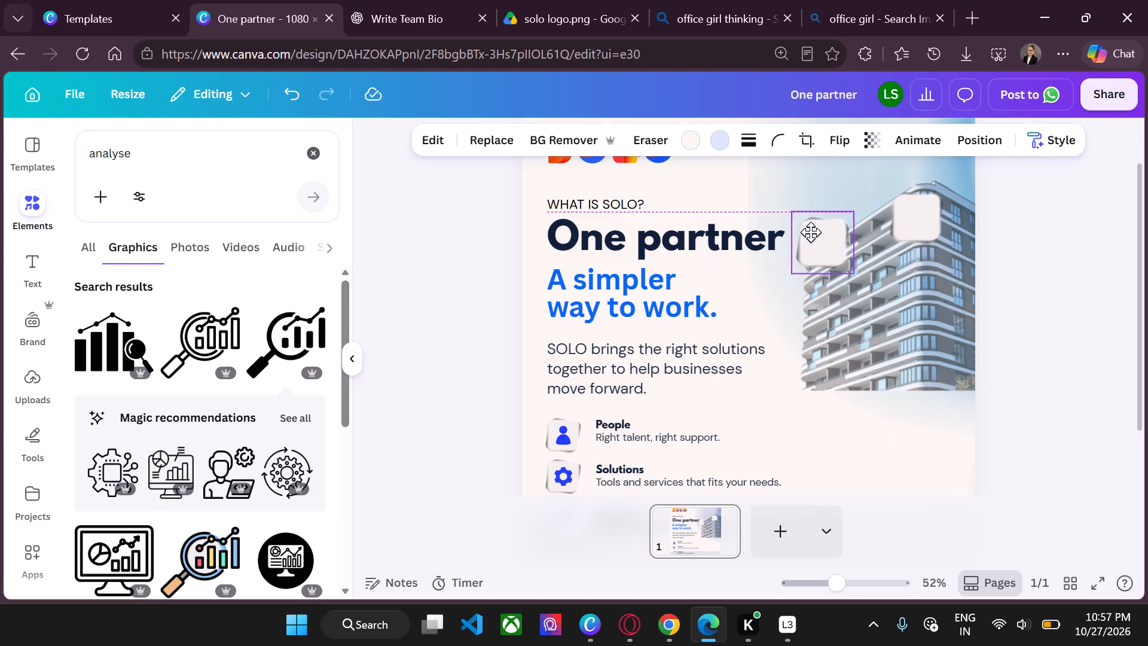
drag(811, 232, 815, 237)
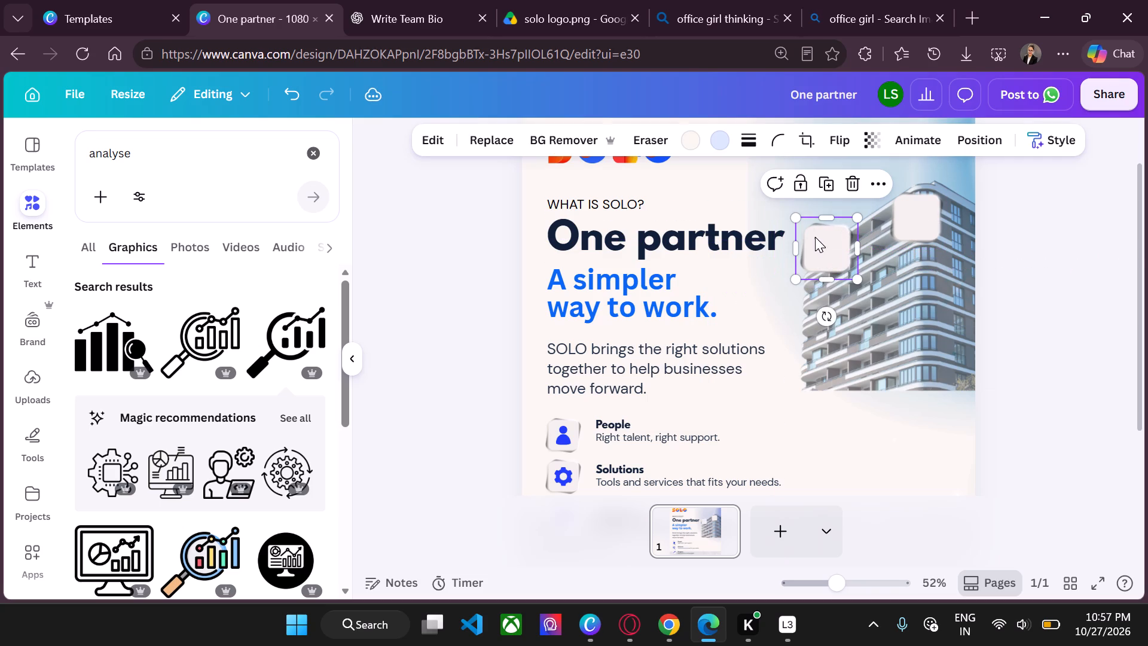
Duplicate the blank tile at the building's roof and place the copy in the sky above, between the two existing tiles.
scroll(841, 234, up, 1)
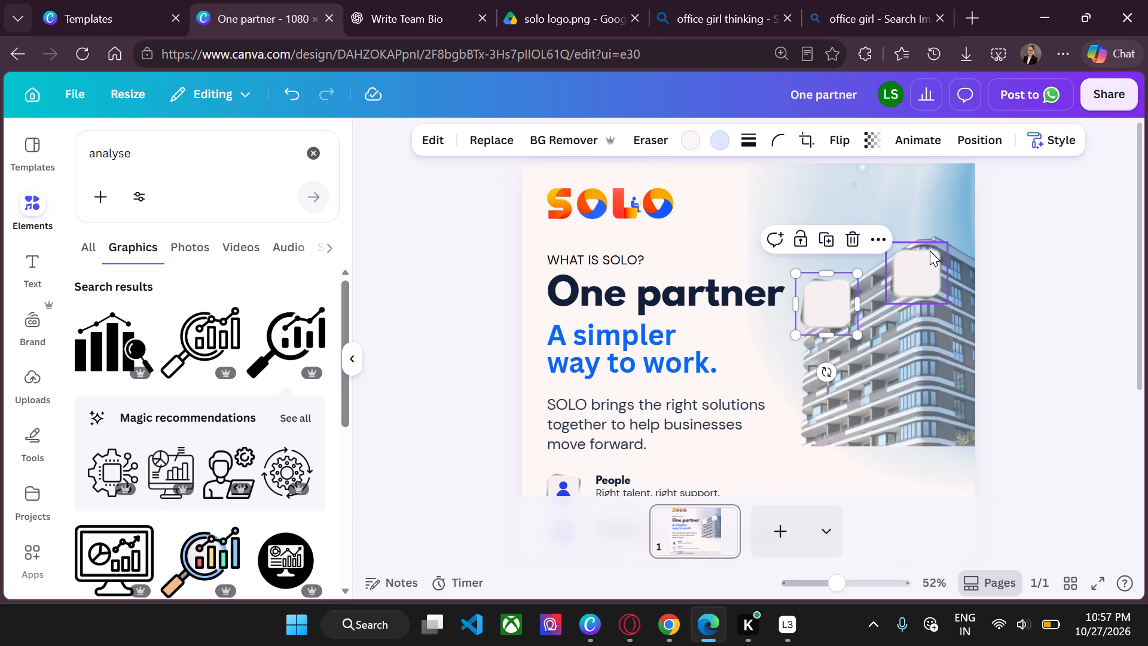
right_click(930, 251)
click(825, 175)
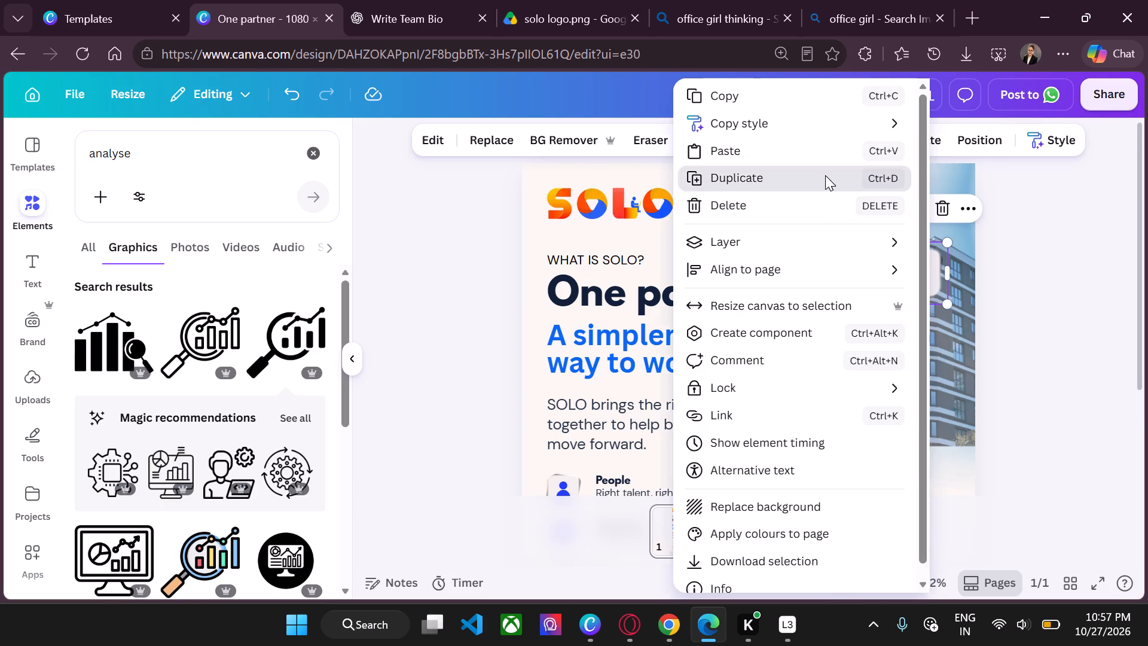
drag(919, 281, 863, 214)
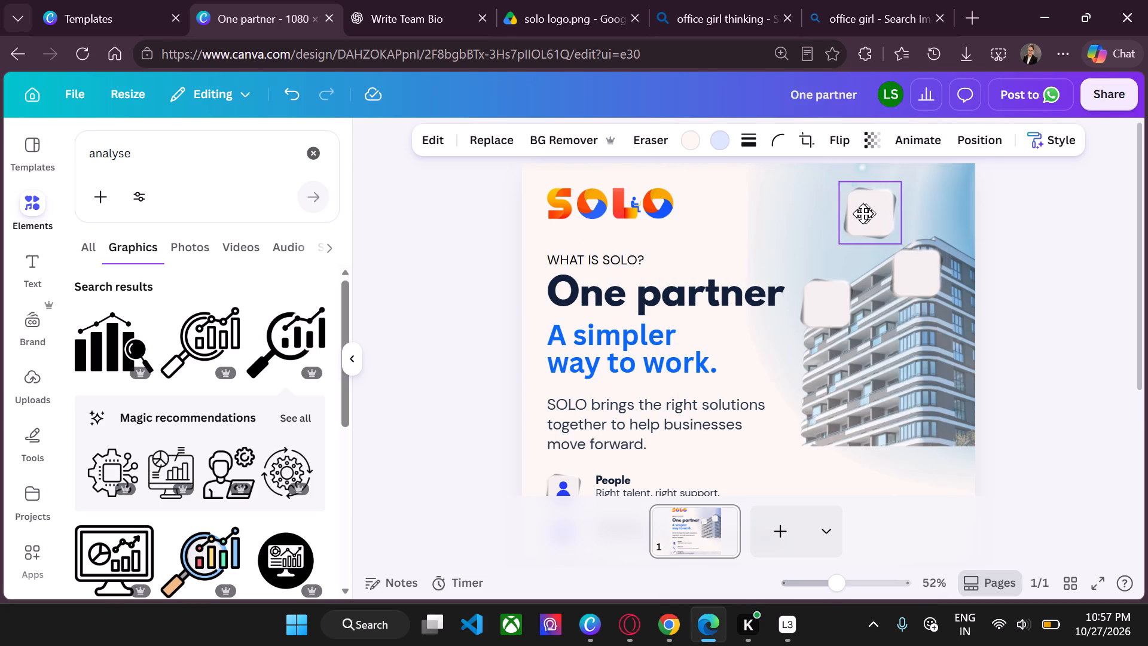
drag(863, 214, 859, 214)
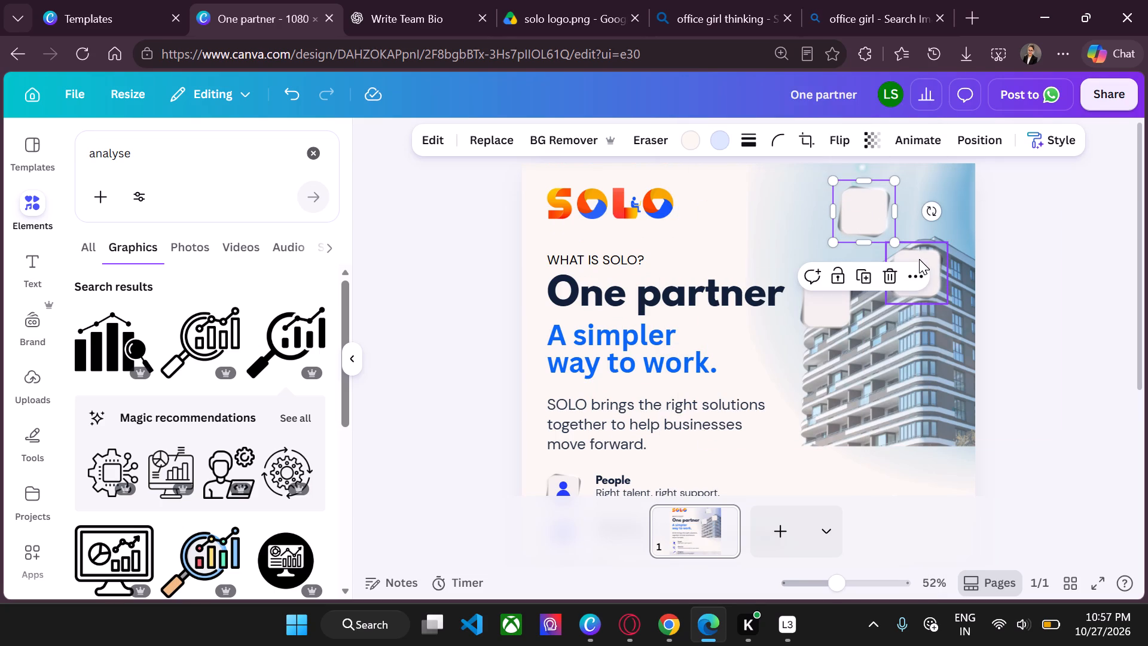
Nudge the blank tile at the building's roof slightly right, lining its edge up with the sky tile's right edge.
drag(919, 259, 928, 260)
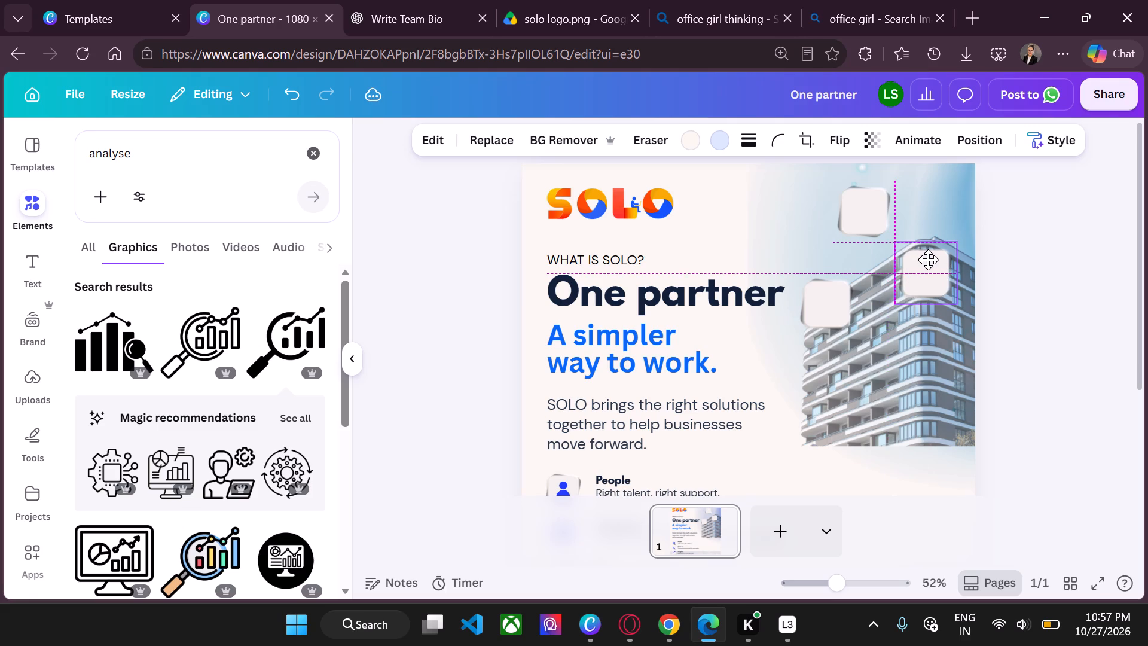
drag(928, 260, 927, 262)
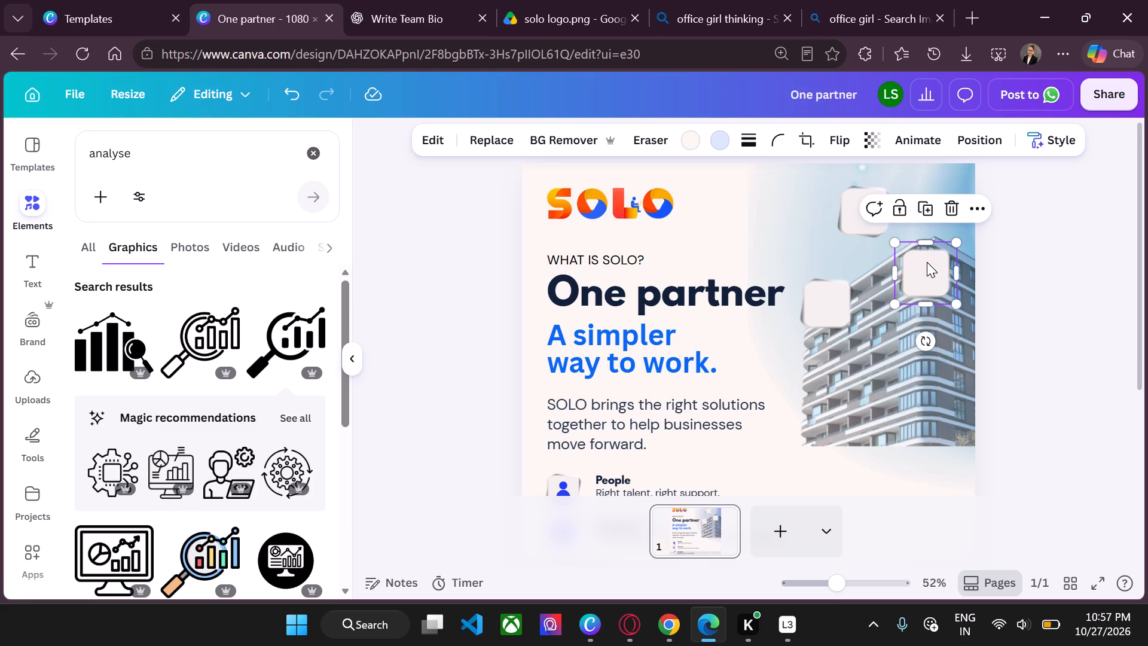
click(830, 295)
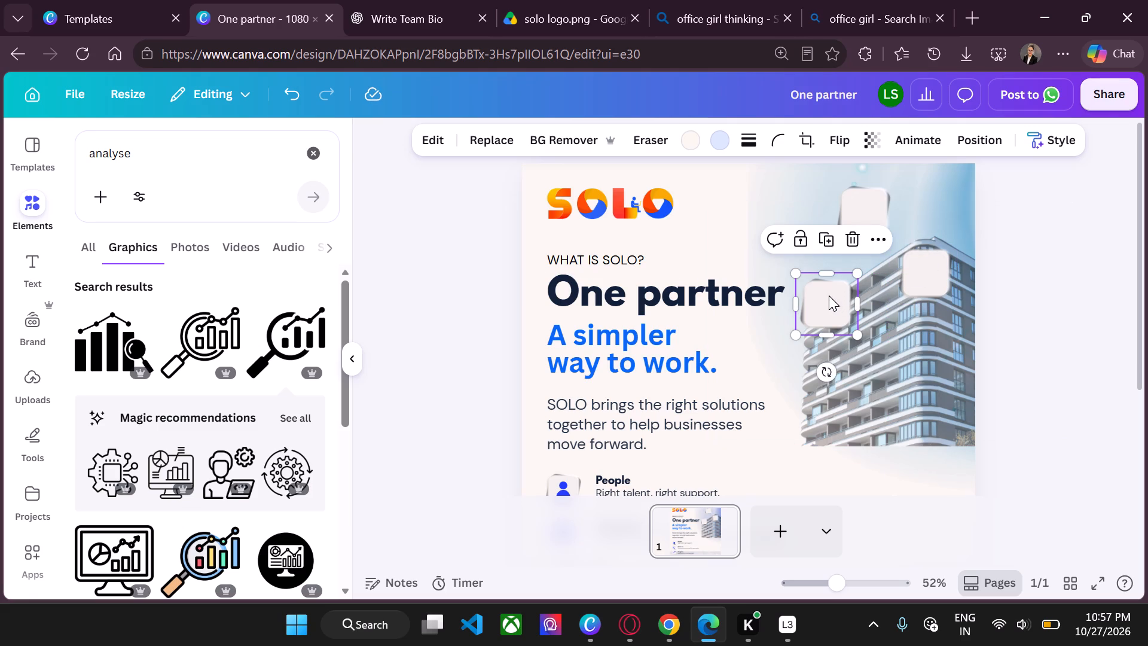
click(1062, 234)
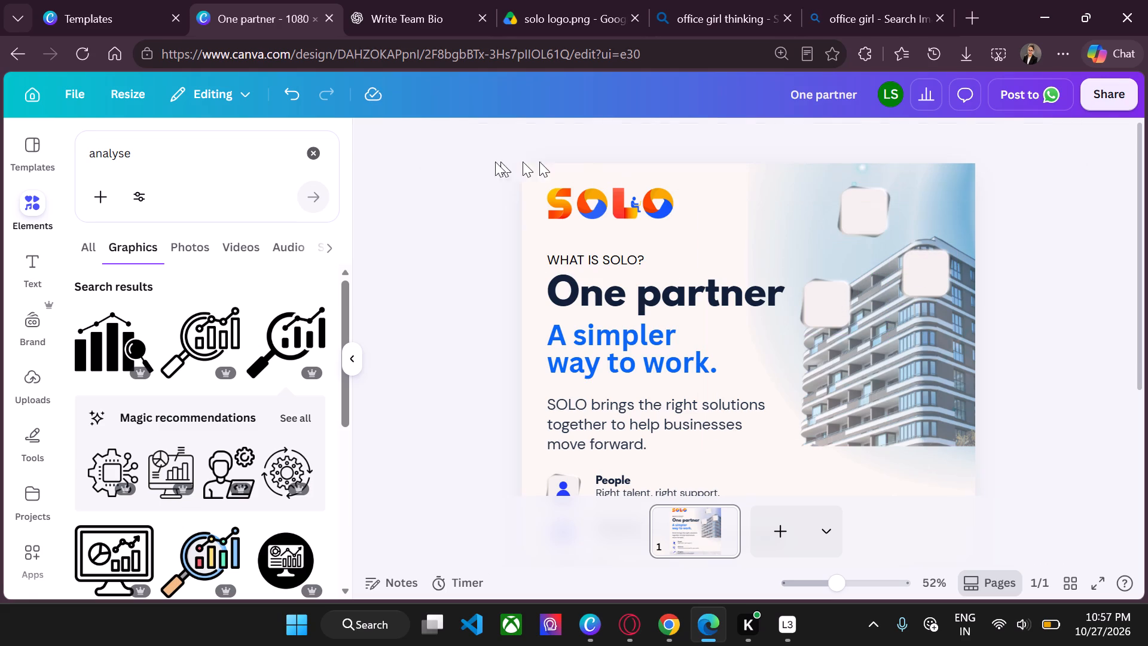
Search the graphics for "blue connector" and add the curved blue connector with a dot at one end.
click(318, 155)
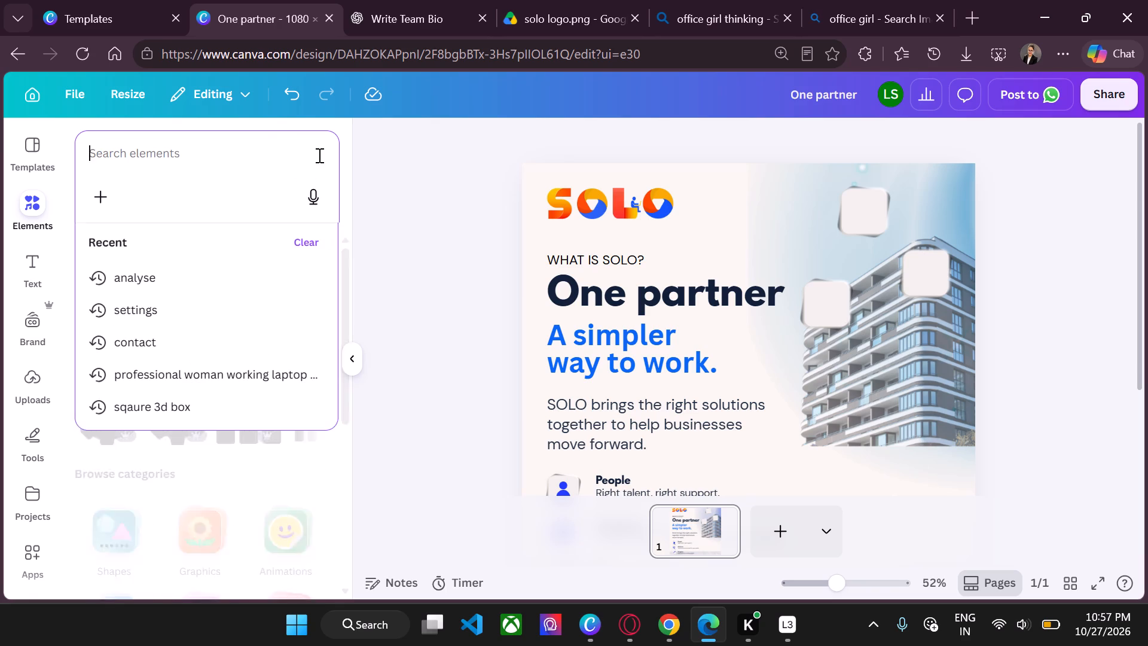
text(blue connector)
key(Return)
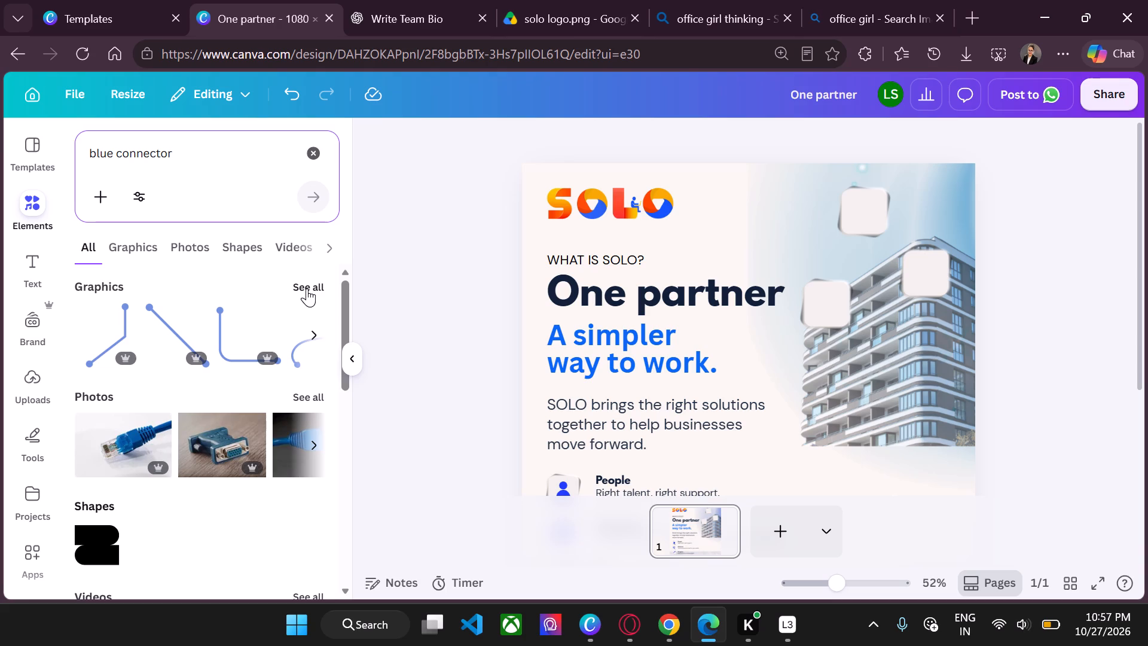
click(307, 288)
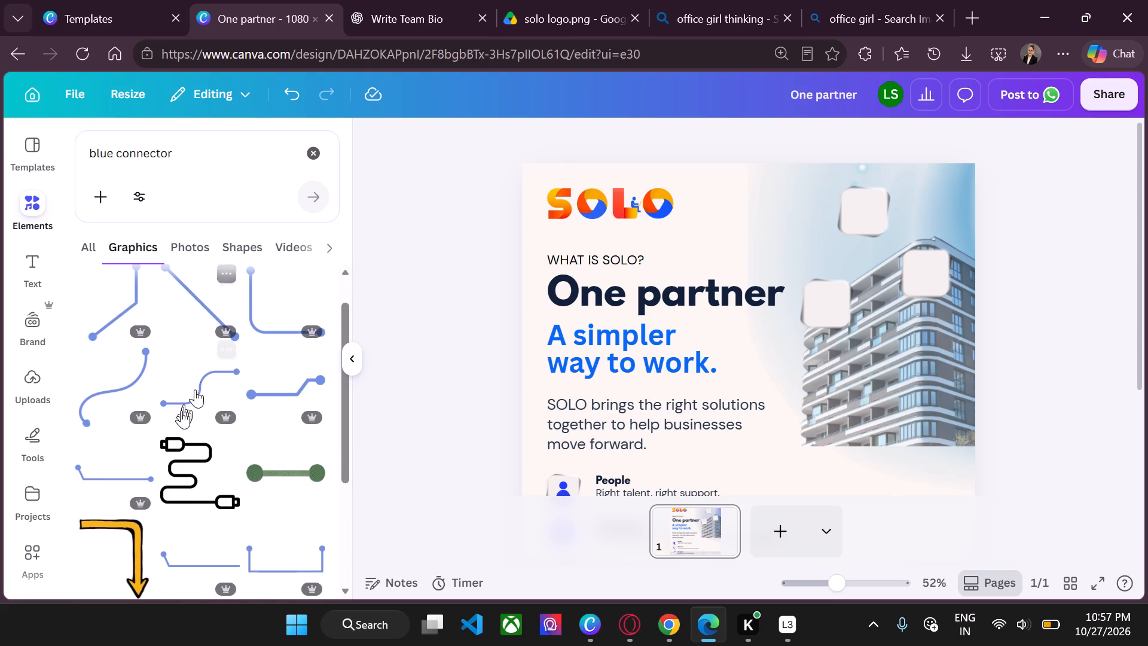
scroll(219, 408, down, 1)
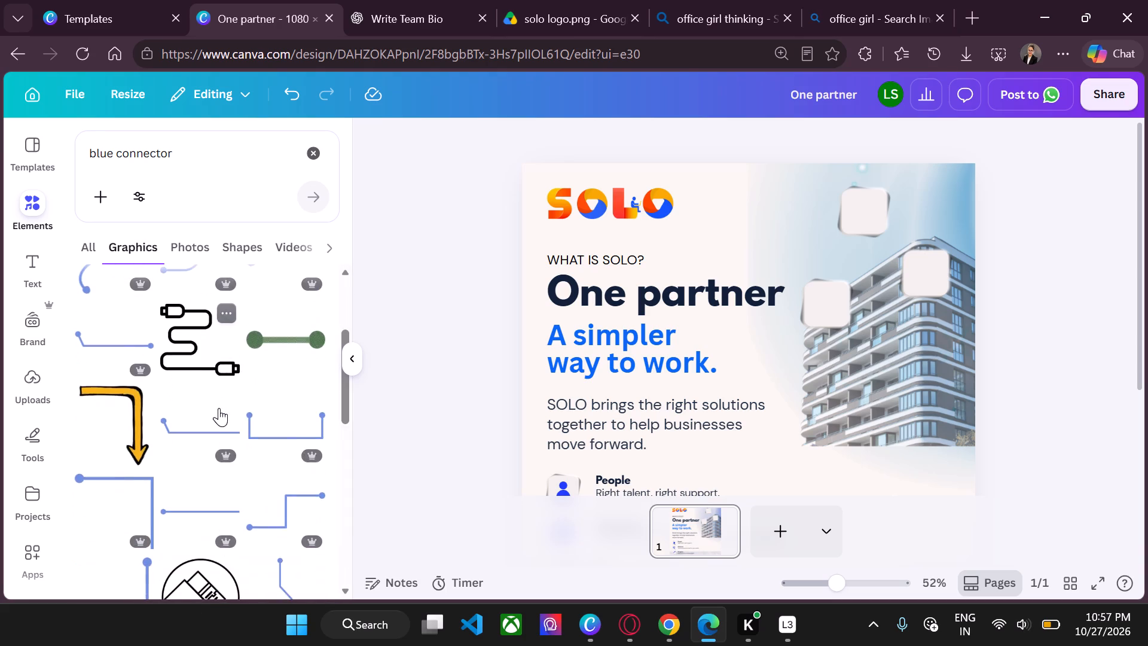
scroll(219, 408, down, 1)
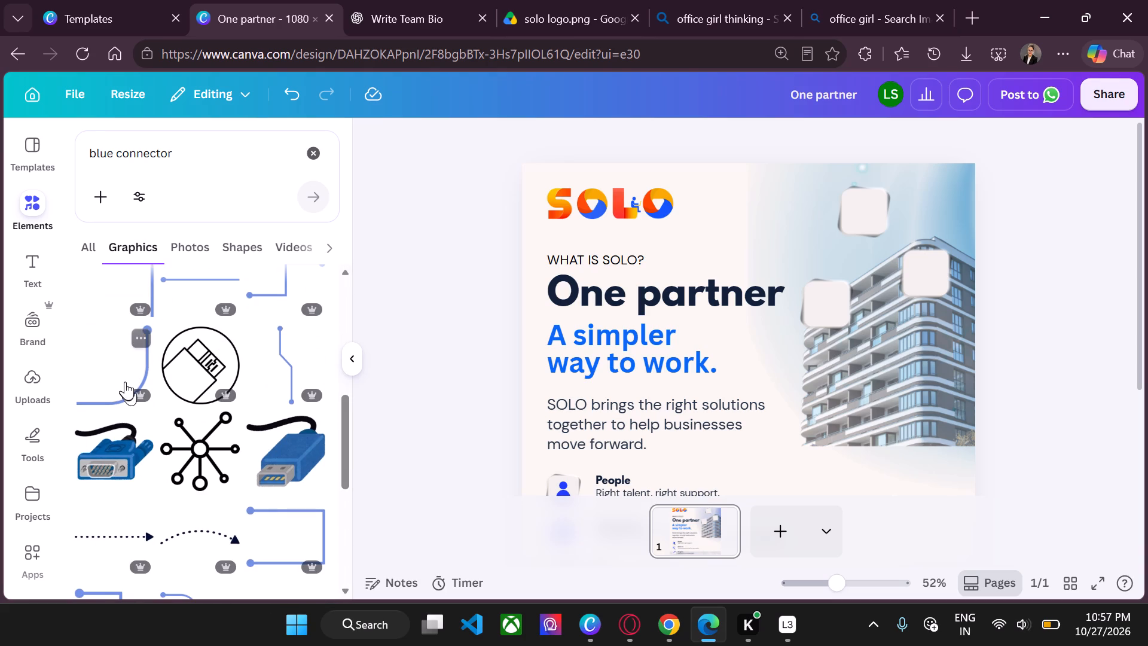
click(123, 382)
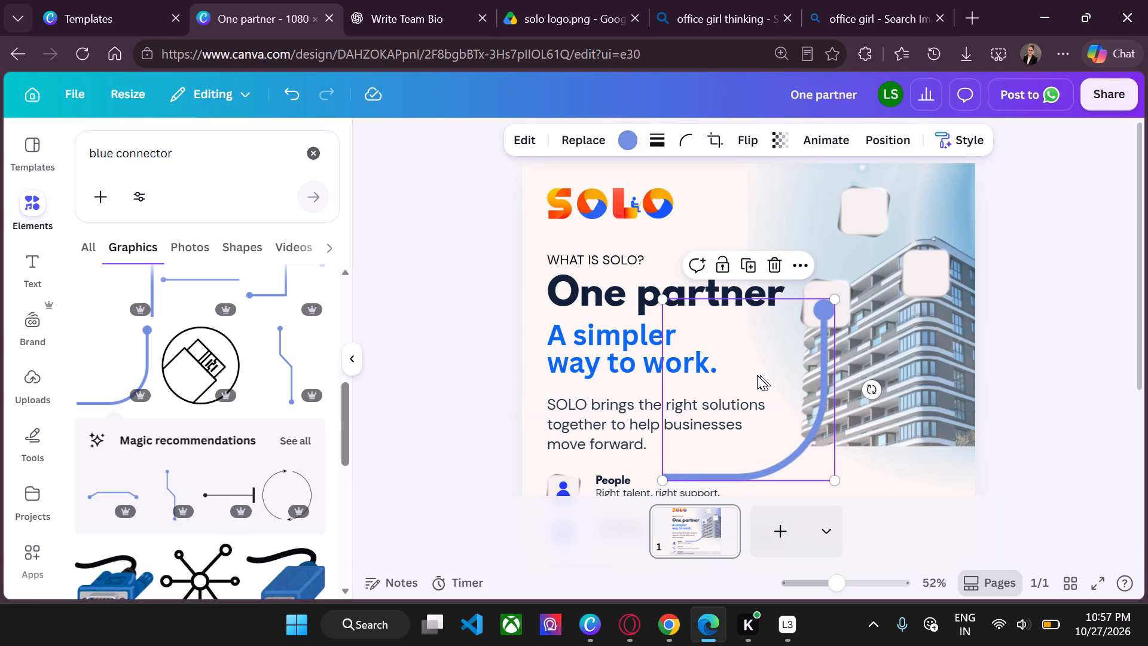
Rotate the blue connector counterclockwise so it arches outward, and shrink it to roughly the width of a tile.
drag(769, 361, 784, 339)
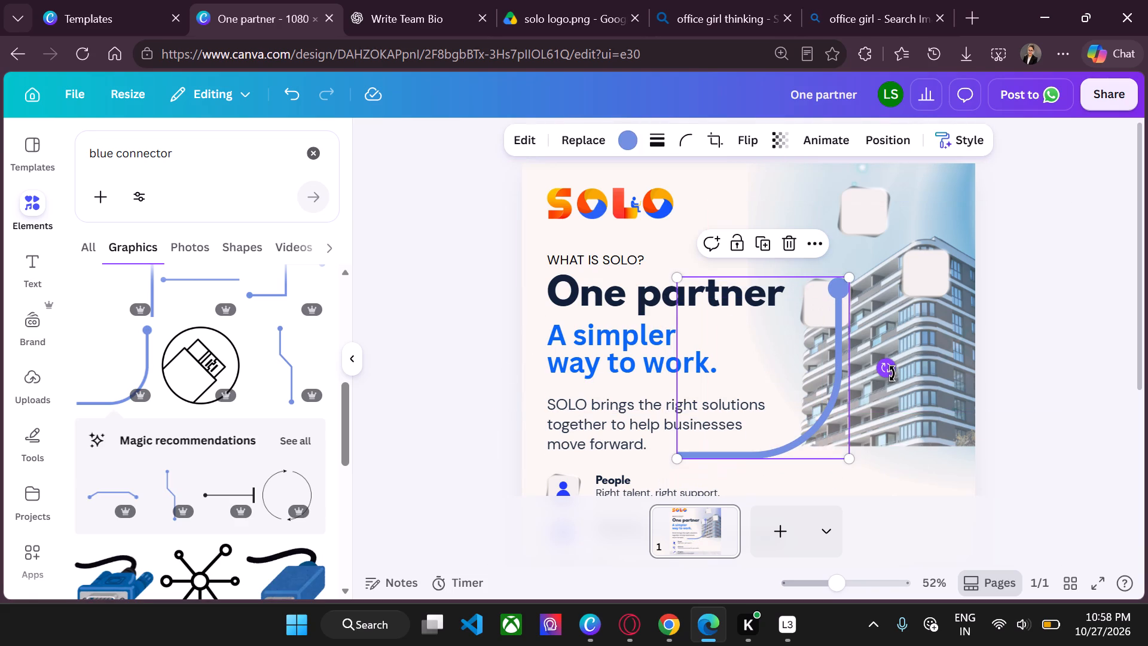
drag(892, 374, 842, 276)
drag(784, 495, 729, 343)
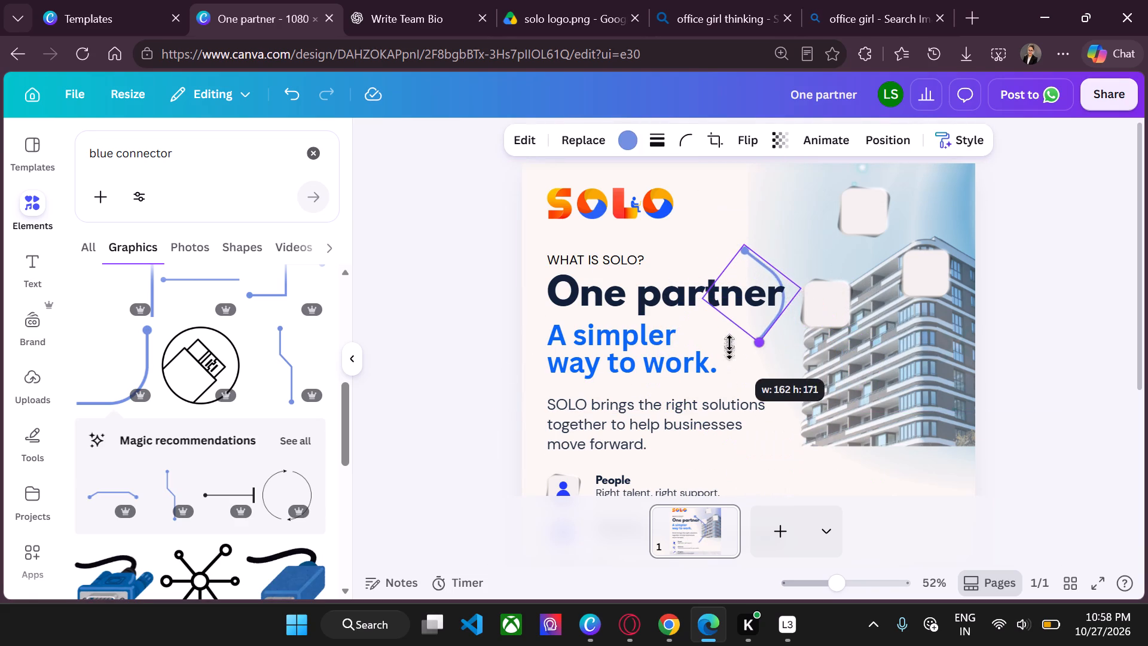
drag(729, 343, 729, 326)
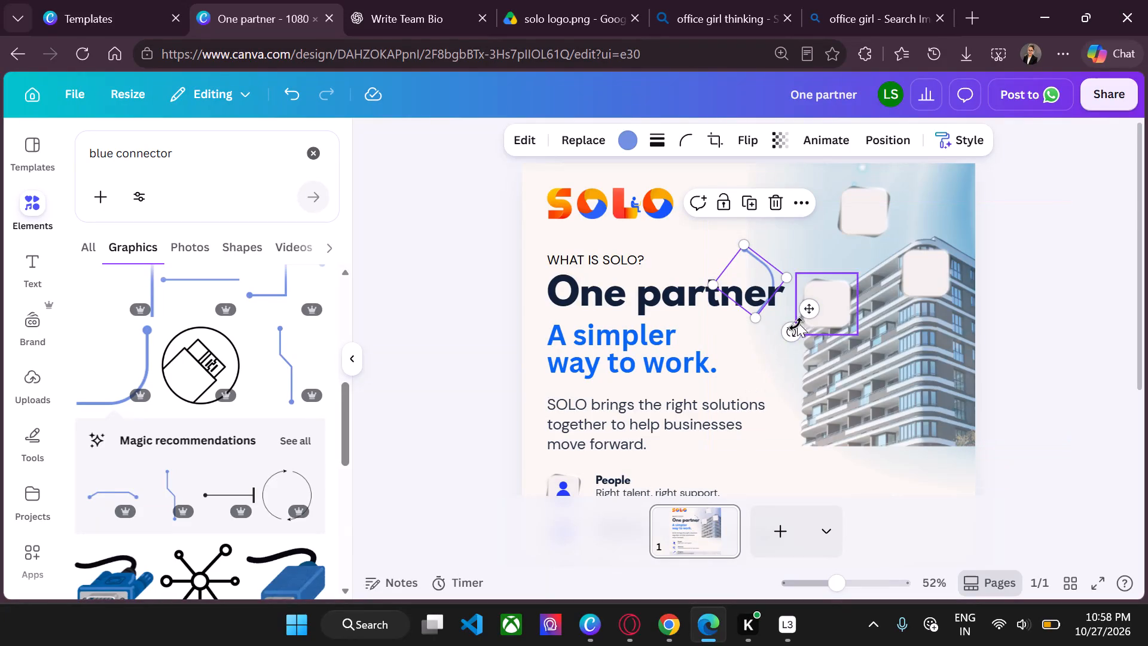
Rotate and position the curved blue connector so it runs from the top sky tile's right edge to the tile at the building's roof.
drag(805, 309, 966, 250)
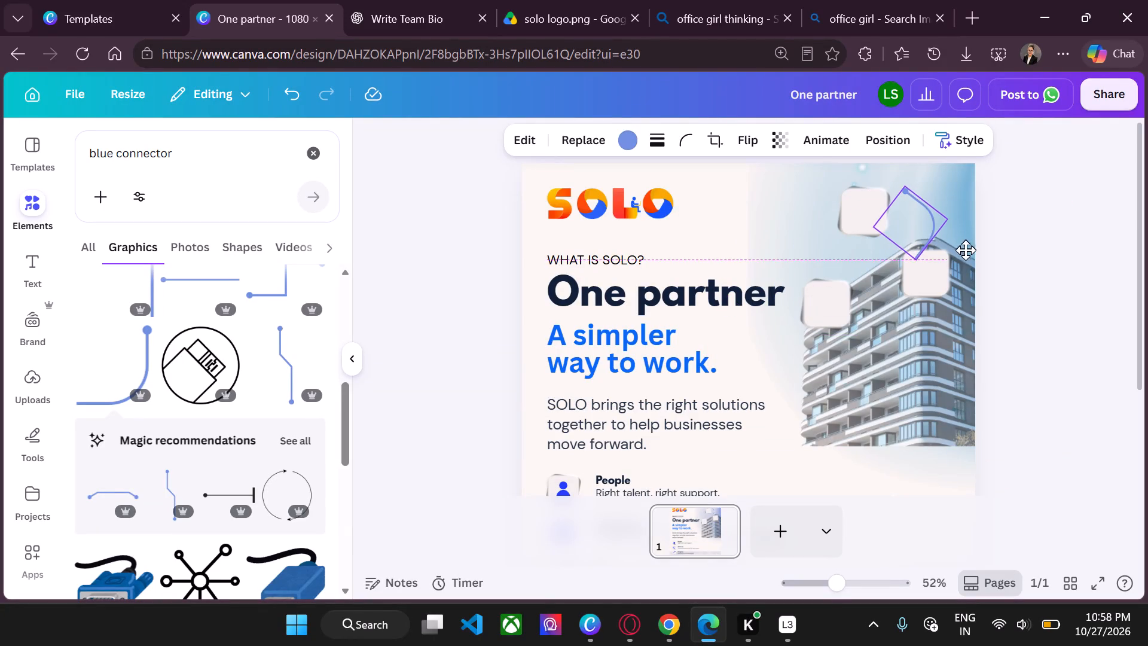
drag(966, 250, 955, 267)
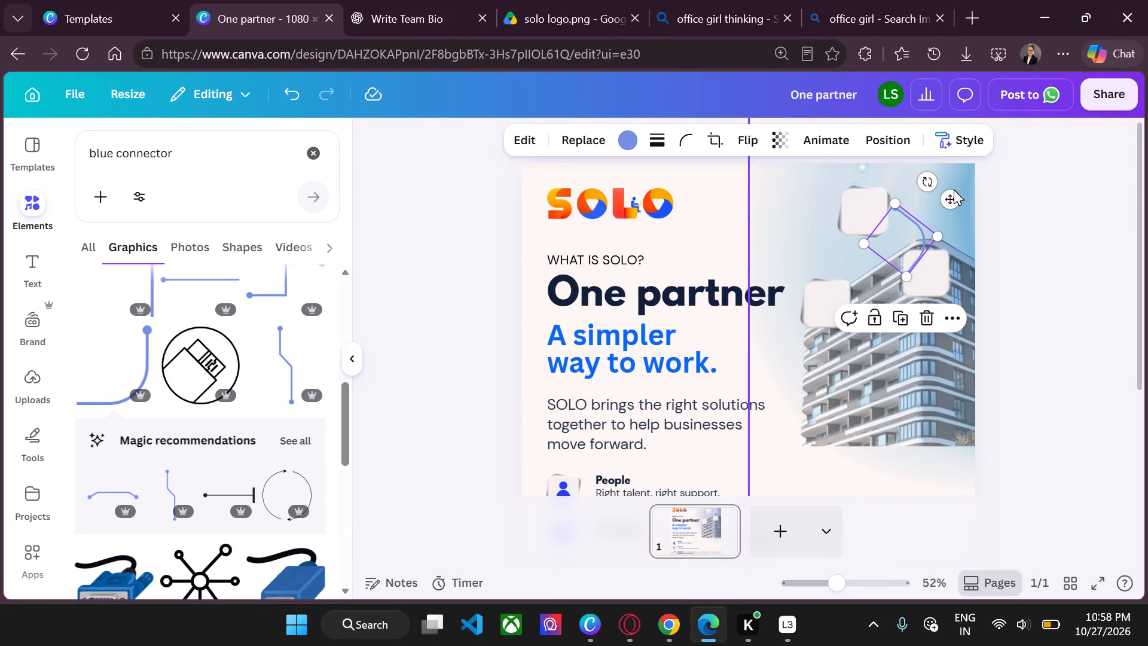
drag(924, 180, 918, 170)
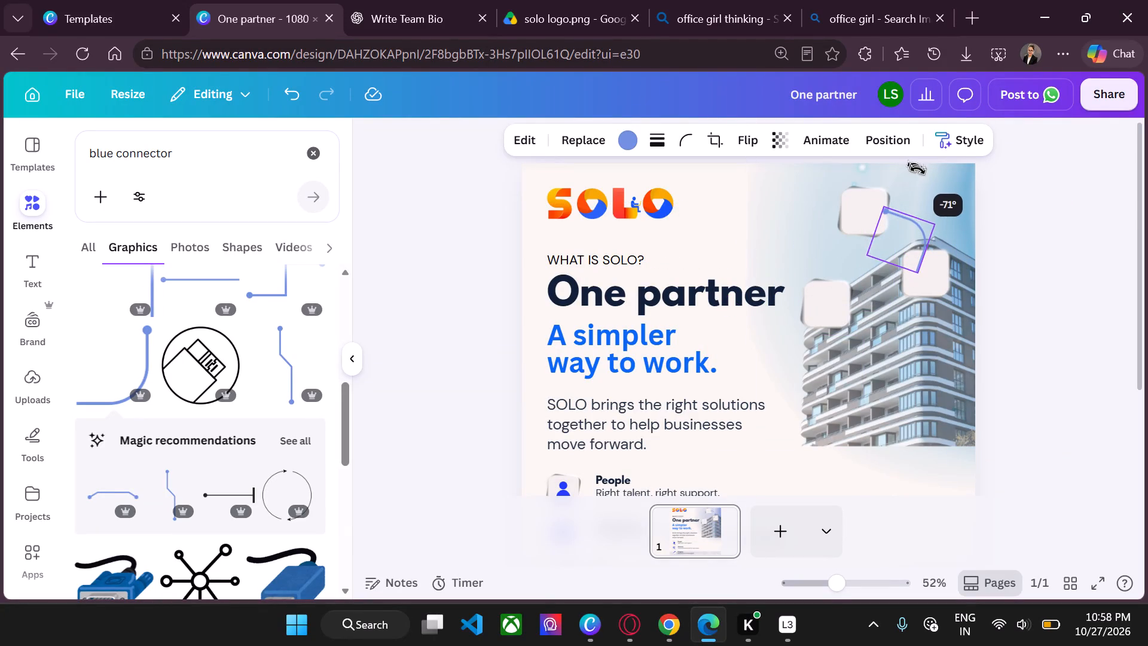
drag(918, 170, 920, 169)
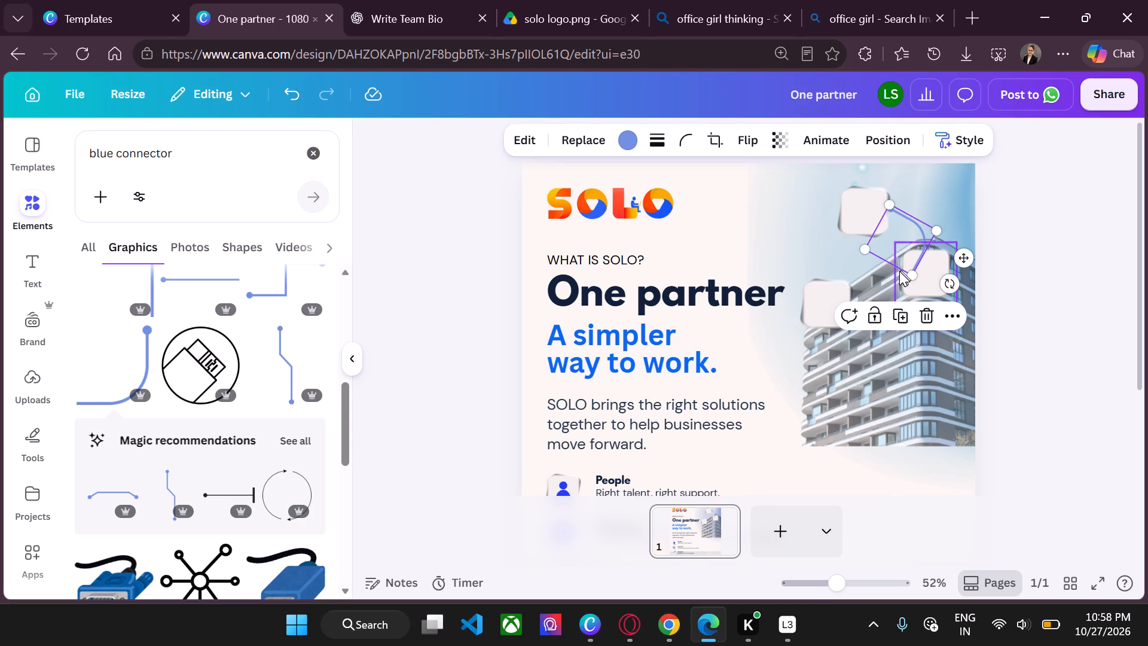
drag(896, 233, 908, 227)
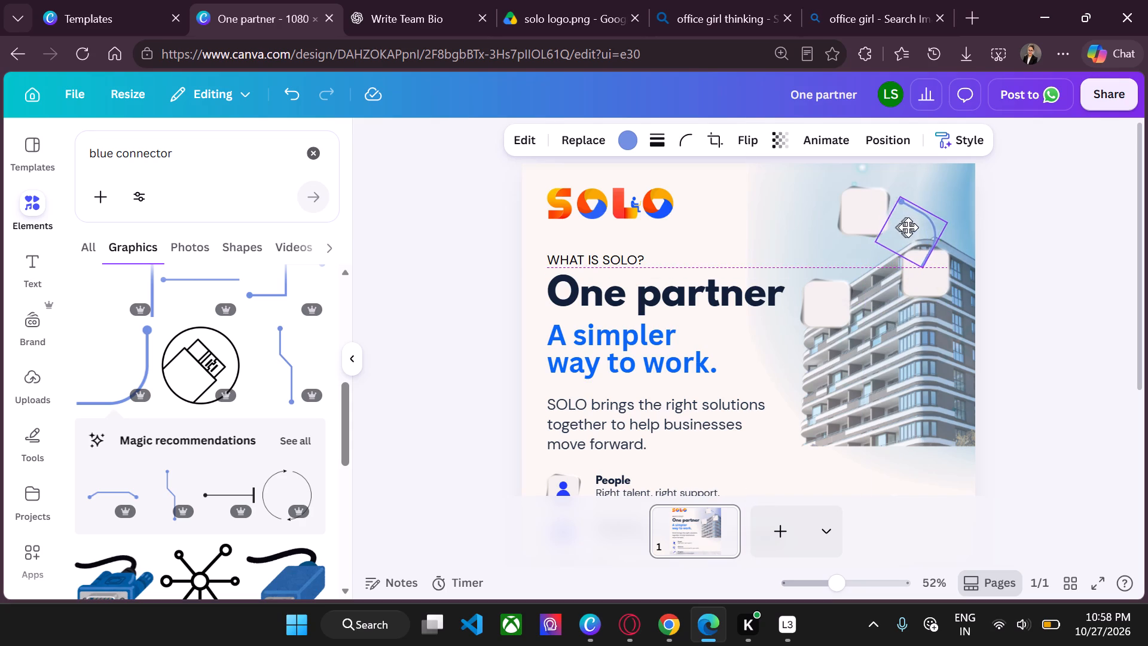
drag(908, 227, 911, 227)
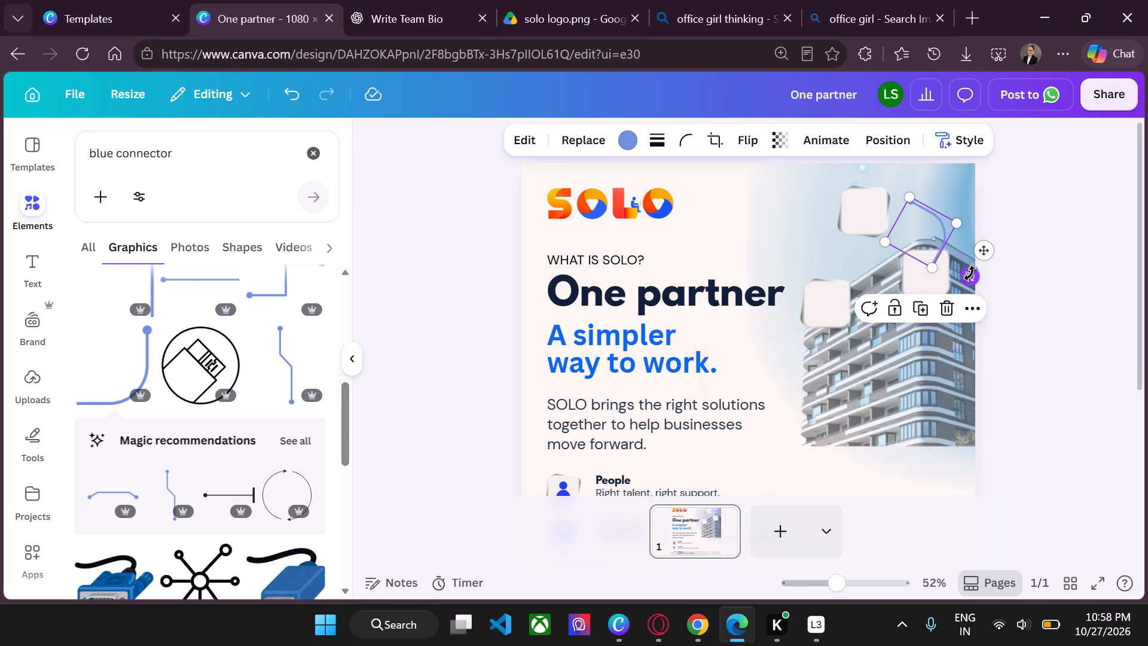
drag(969, 280, 987, 263)
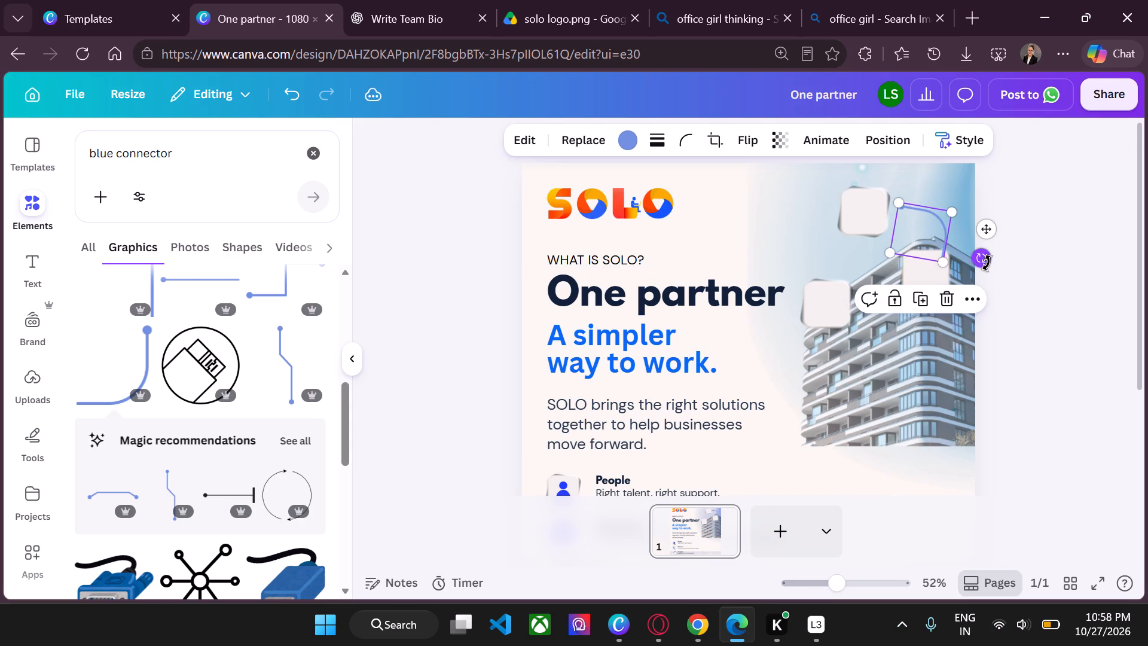
click(1026, 259)
drag(929, 226, 926, 226)
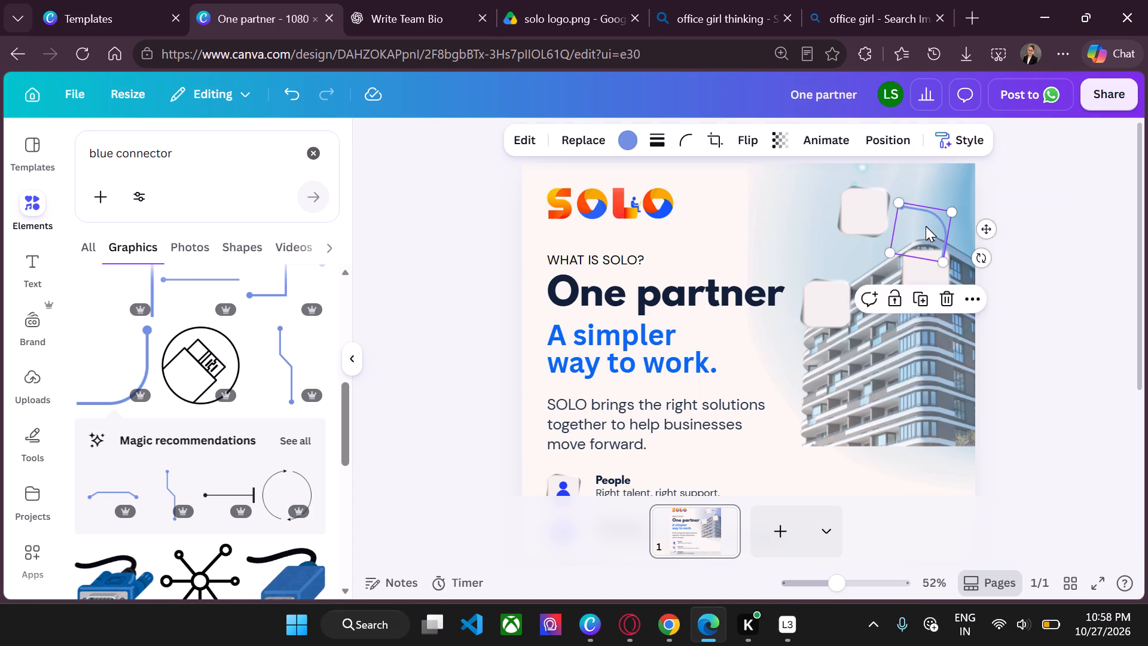
drag(926, 226, 919, 225)
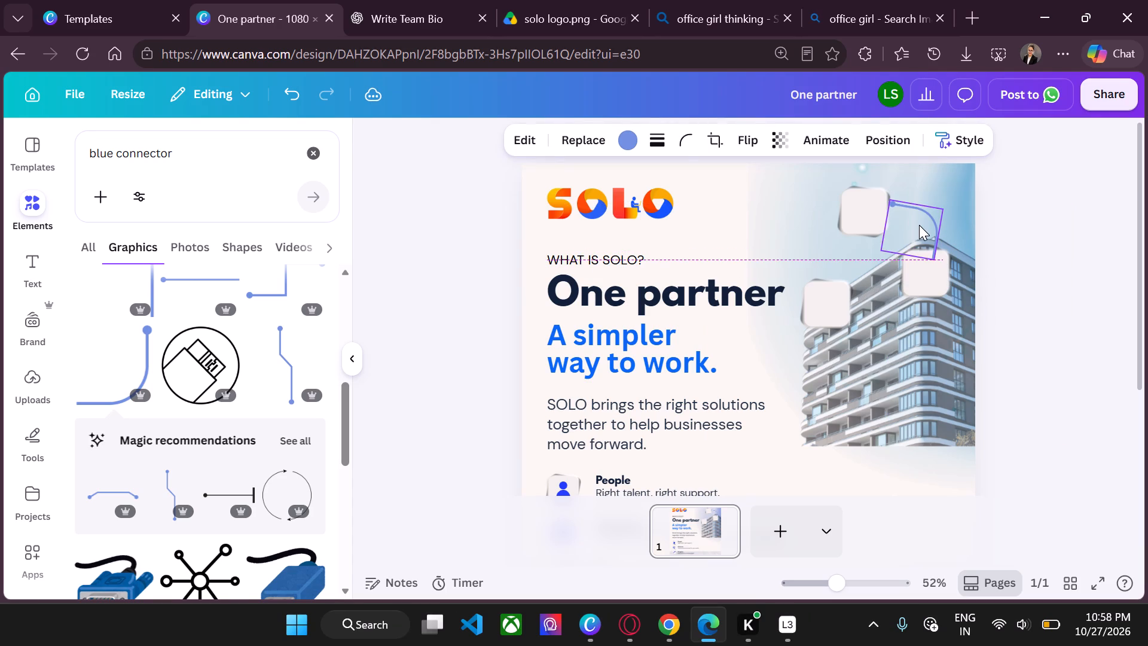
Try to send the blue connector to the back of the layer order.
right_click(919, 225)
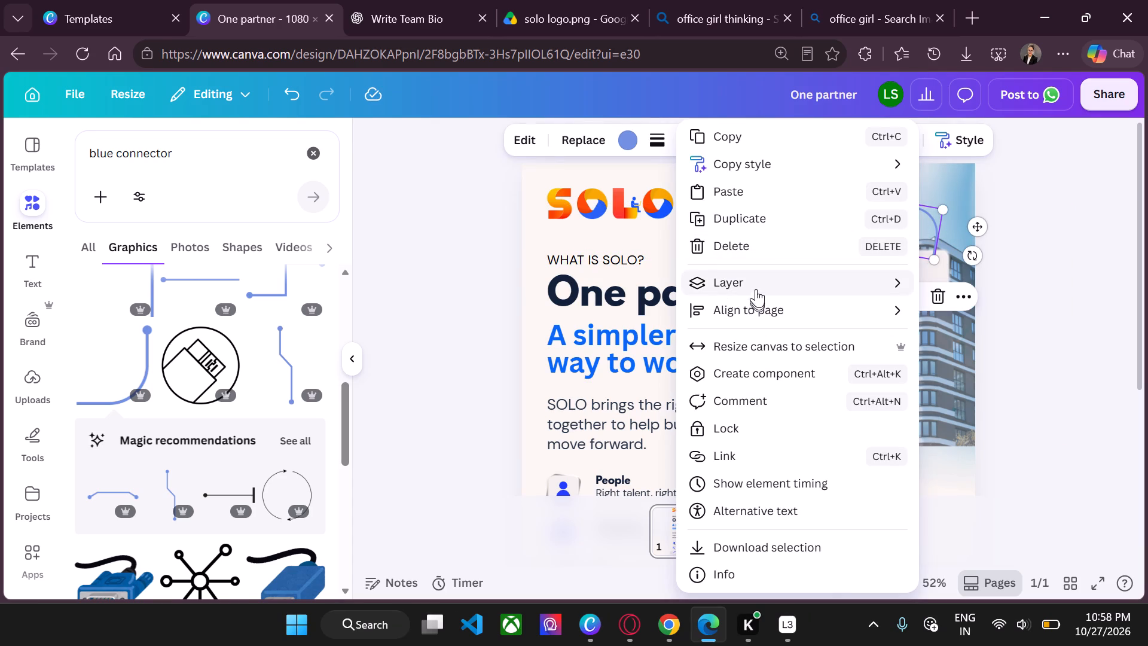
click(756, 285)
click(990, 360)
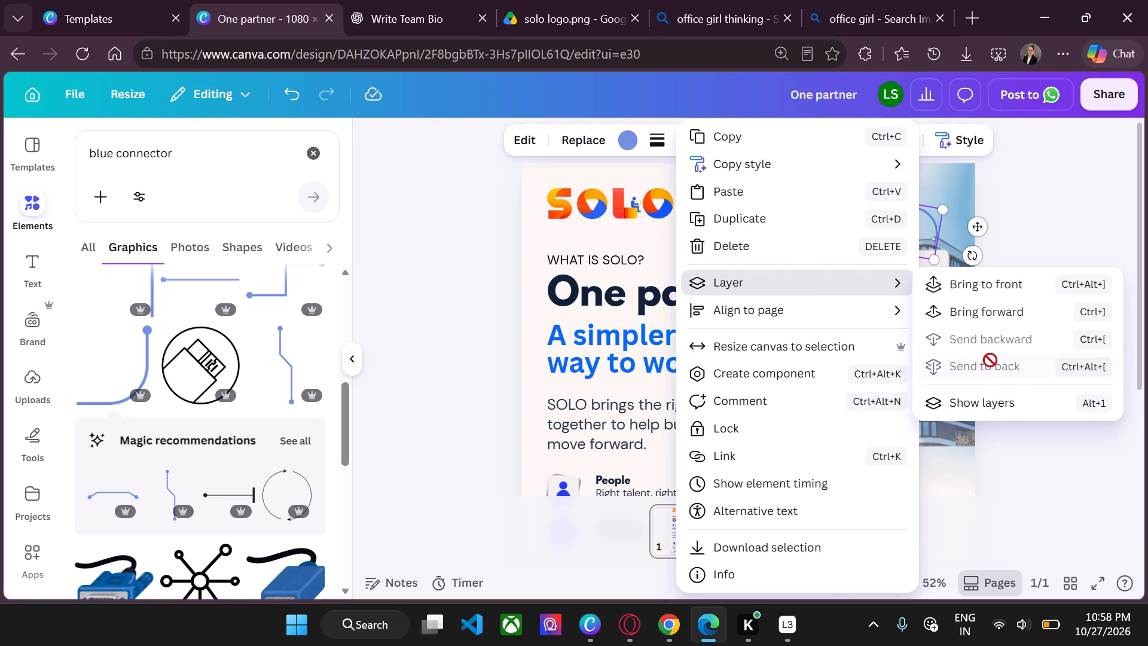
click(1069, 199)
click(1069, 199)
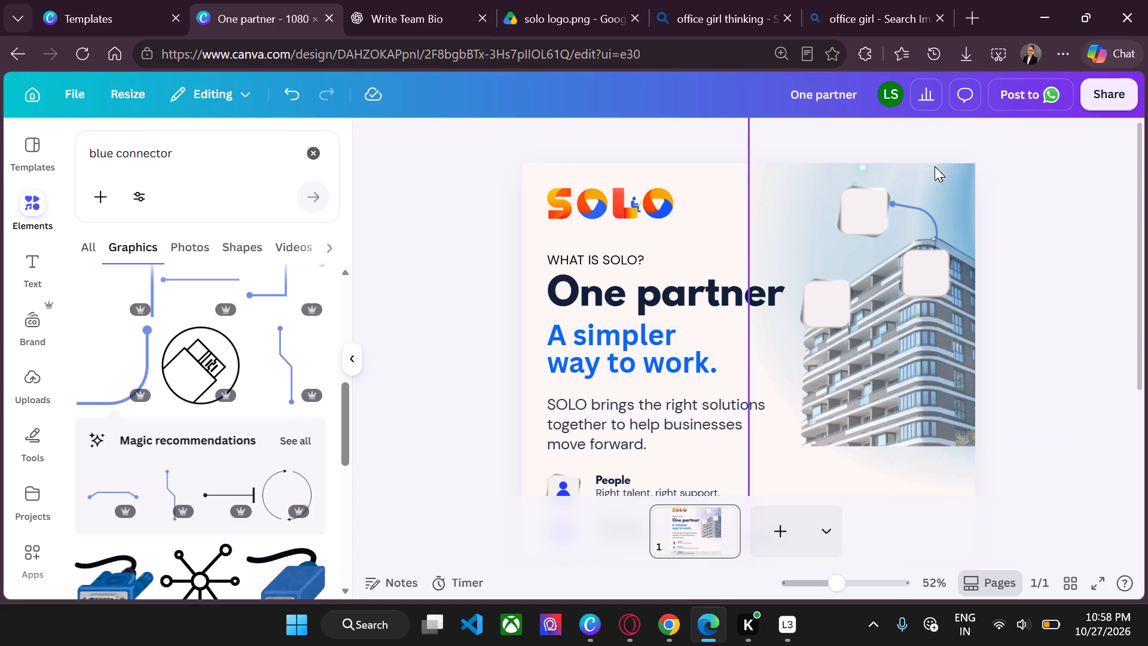
Add a second curved blue connector with a dot at one end and flip it horizontally.
click(121, 373)
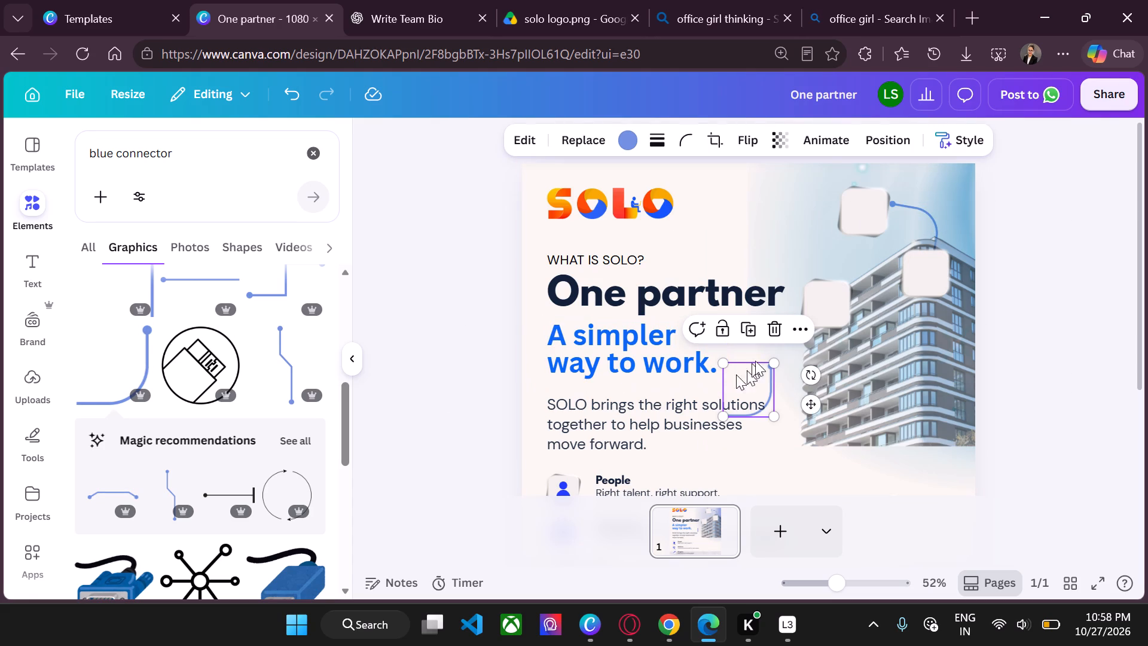
click(737, 138)
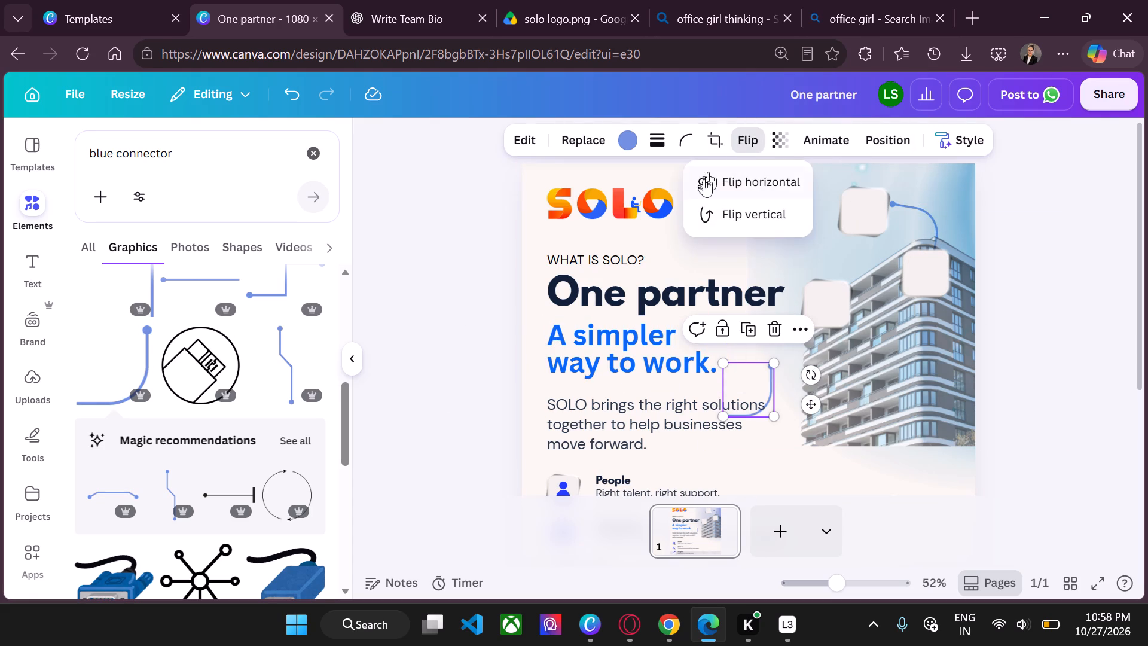
click(750, 184)
Rotate the flipped connector to about 64° and fit it from the top tile's left edge toward the lower-left tile, at about tile width.
drag(746, 373, 827, 234)
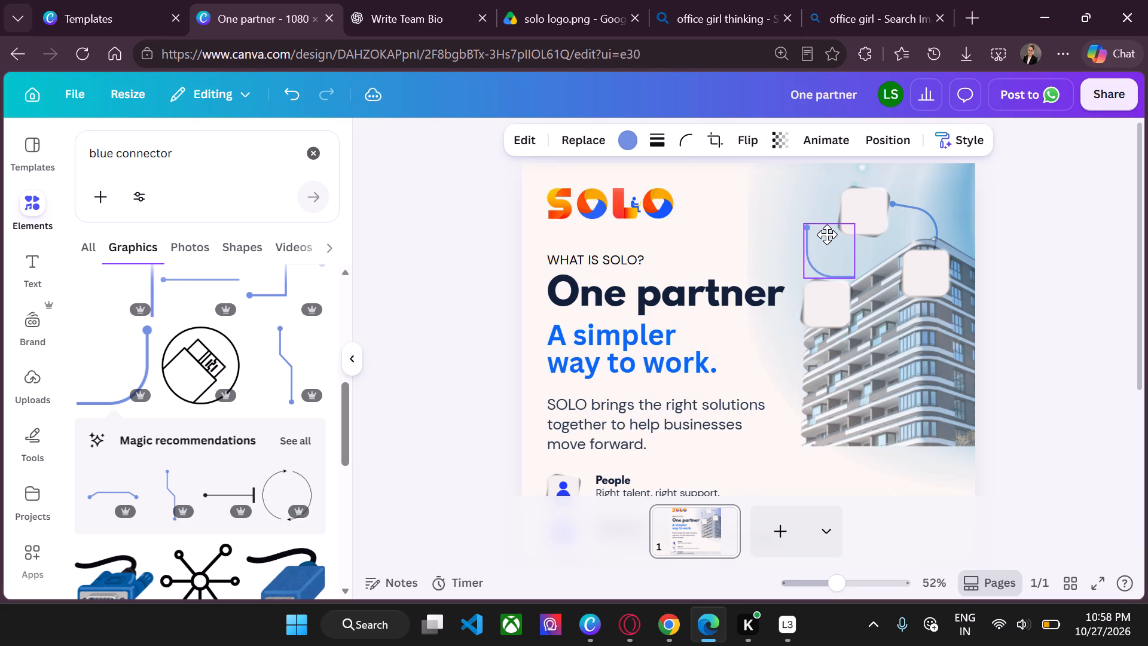
drag(827, 234, 821, 220)
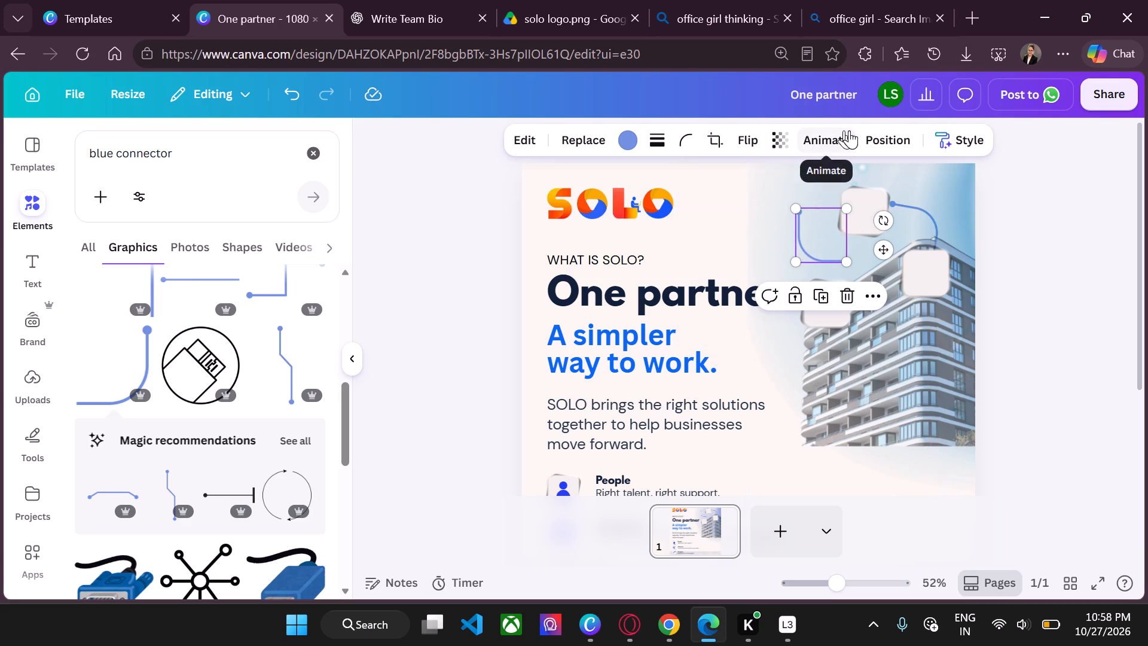
drag(882, 213, 905, 221)
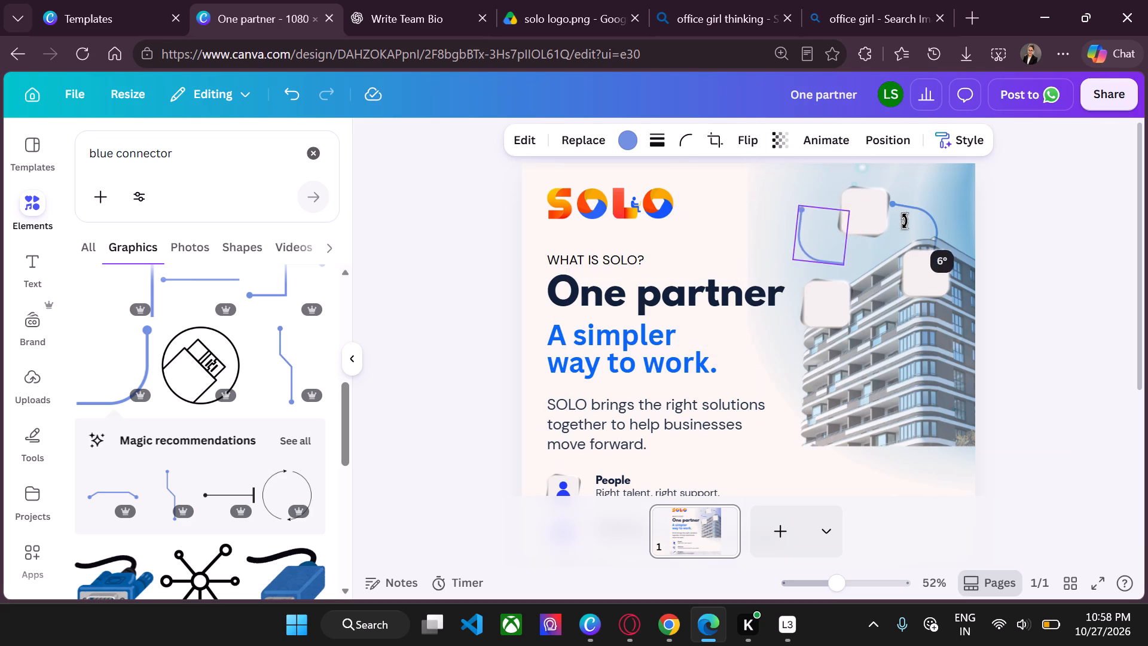
drag(905, 221, 875, 315)
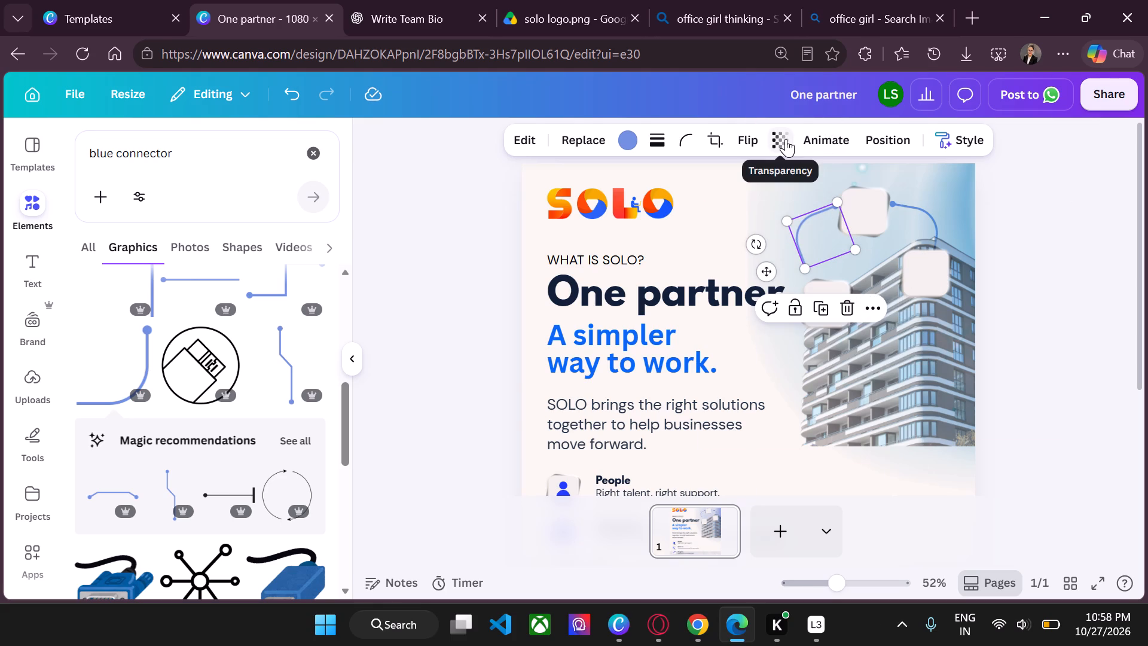
click(811, 252)
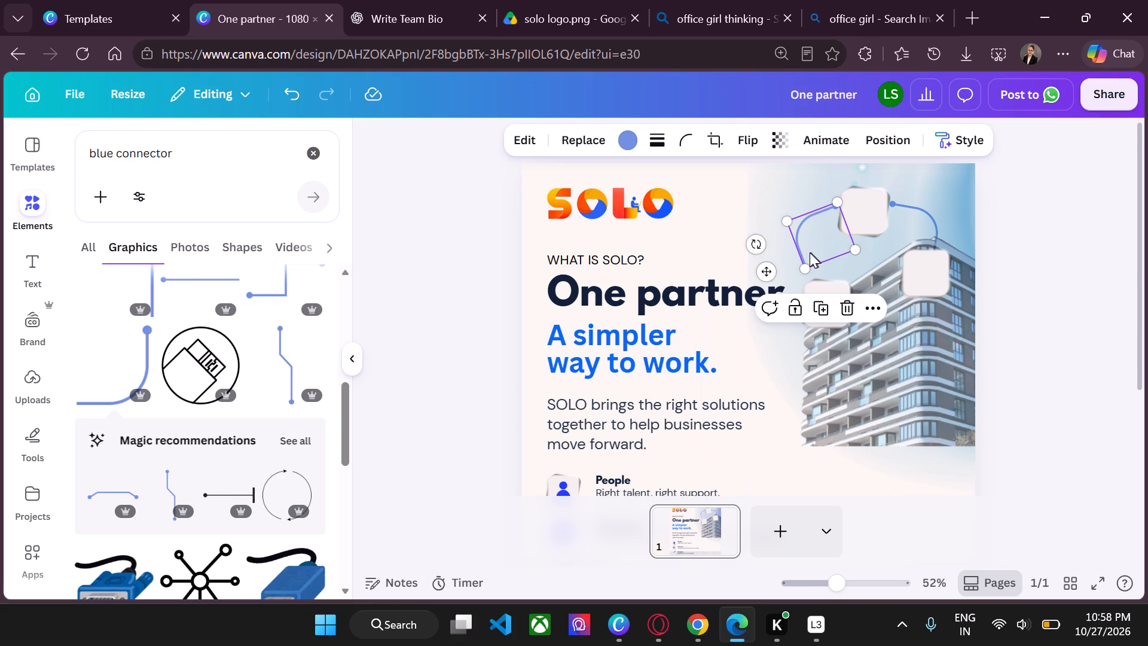
drag(805, 269, 826, 305)
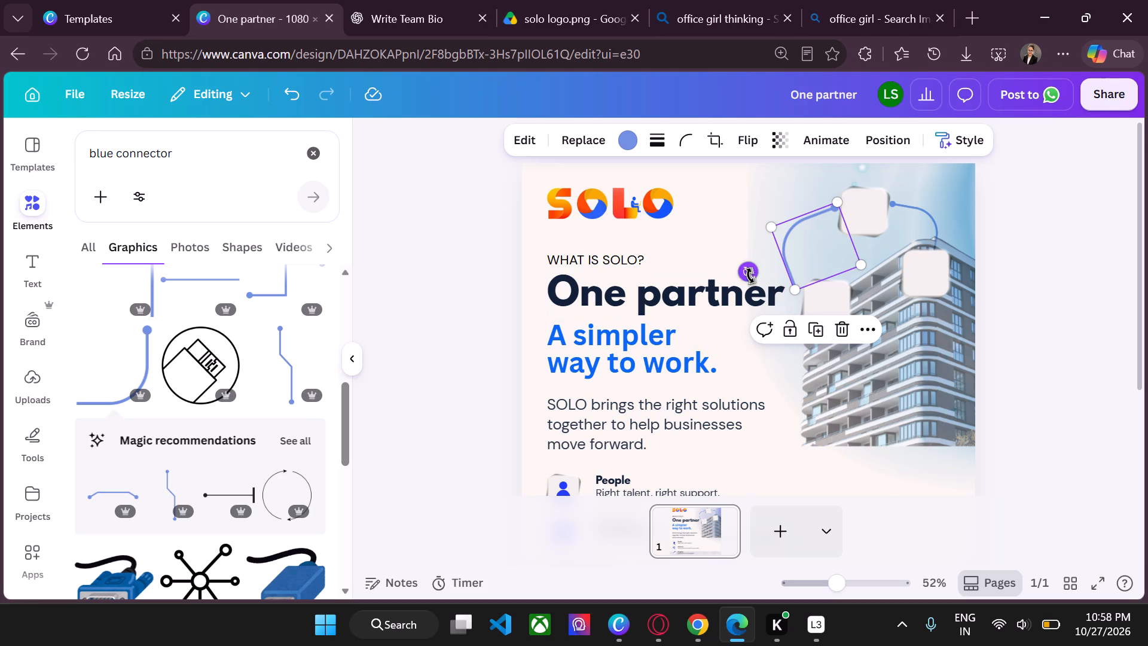
drag(746, 276, 733, 290)
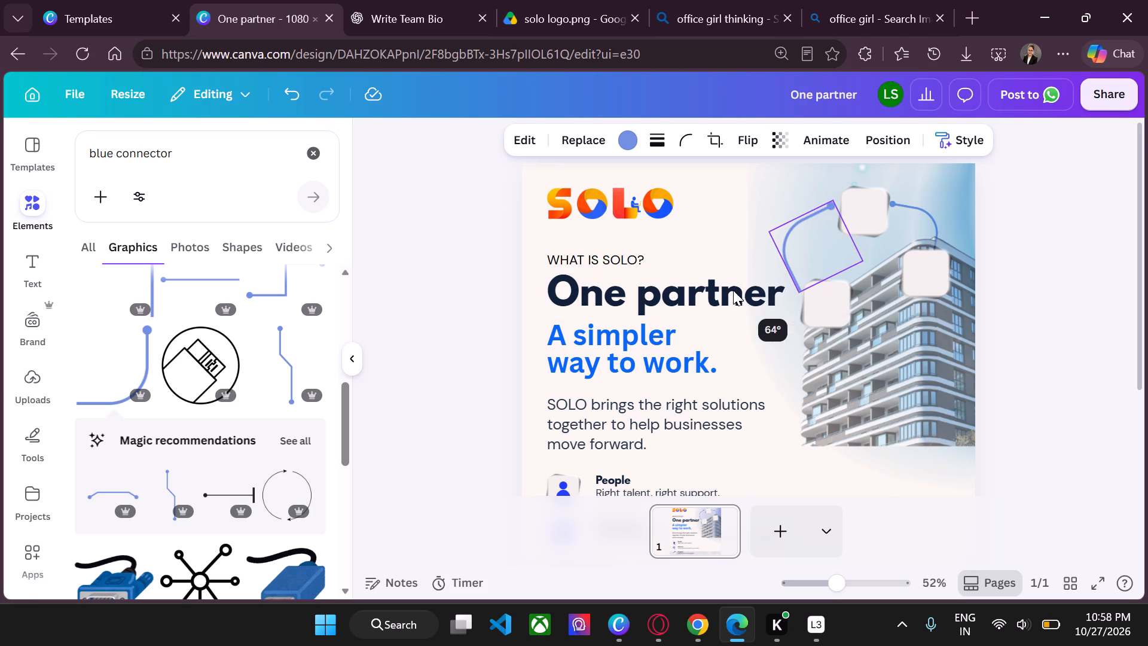
drag(810, 242, 816, 242)
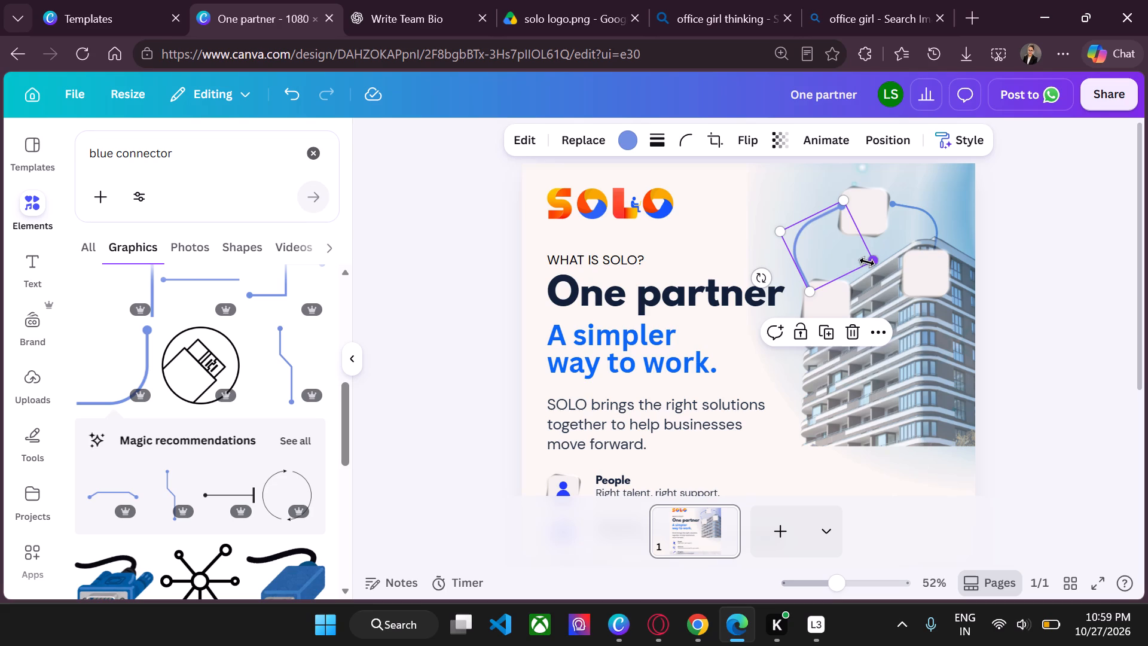
drag(867, 262, 842, 254)
drag(810, 233, 817, 233)
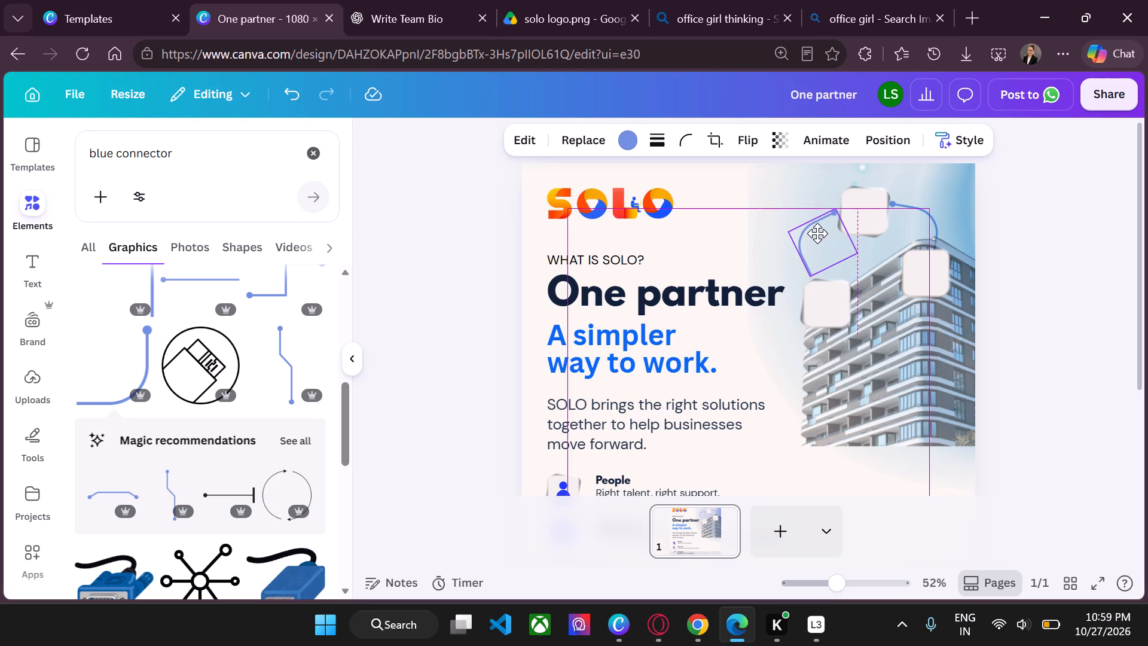
drag(817, 233, 824, 232)
click(1064, 306)
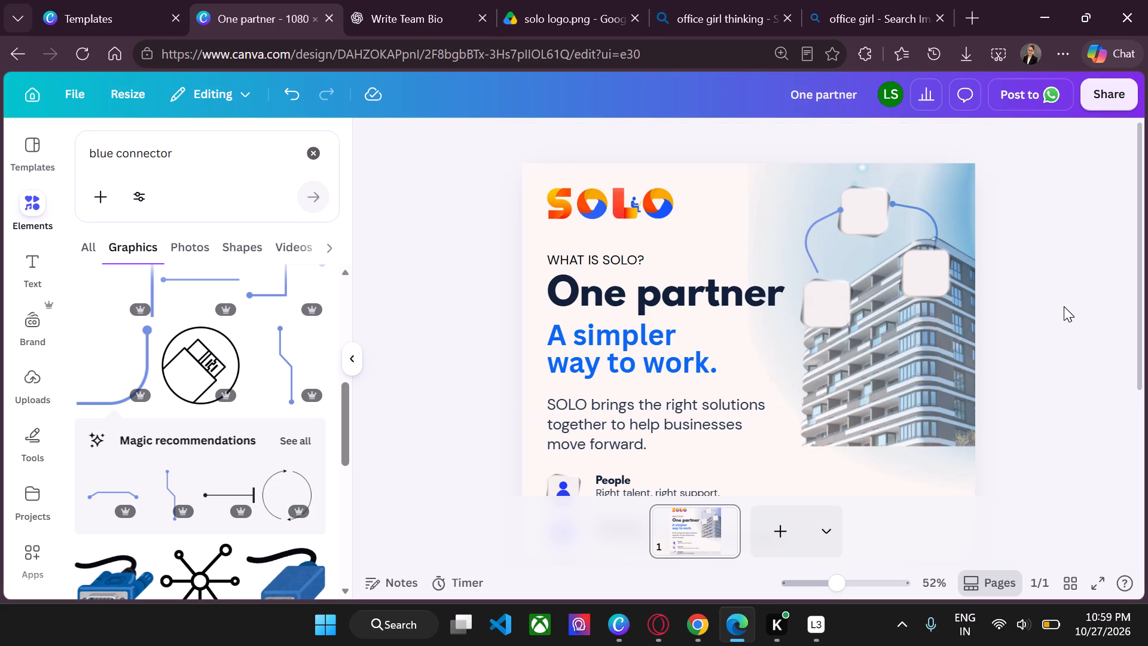
Move the lower-left blank tile up to meet the second connector's end, and bring the tile forward.
drag(822, 287, 822, 276)
click(1071, 257)
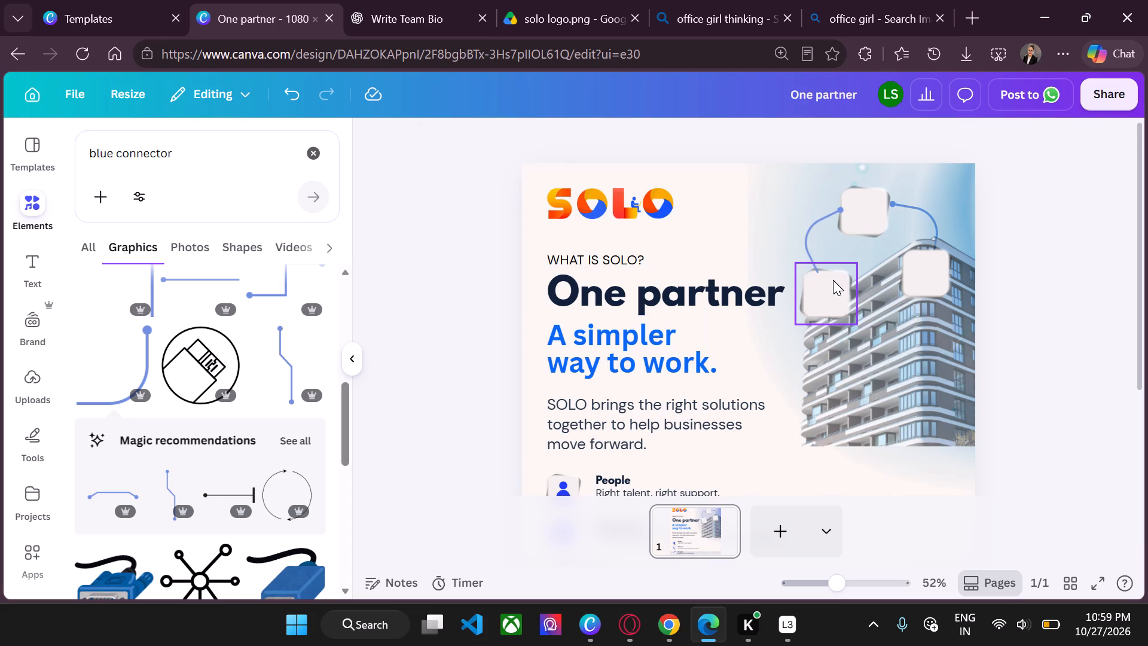
drag(833, 280, 832, 282)
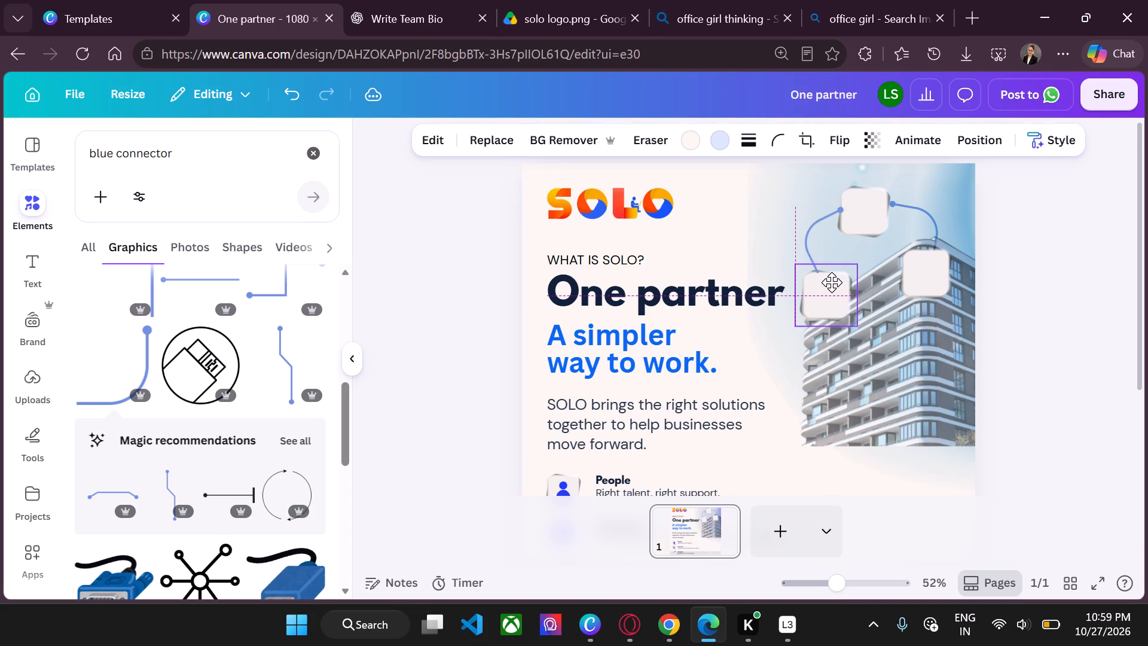
drag(832, 282, 832, 274)
right_click(832, 274)
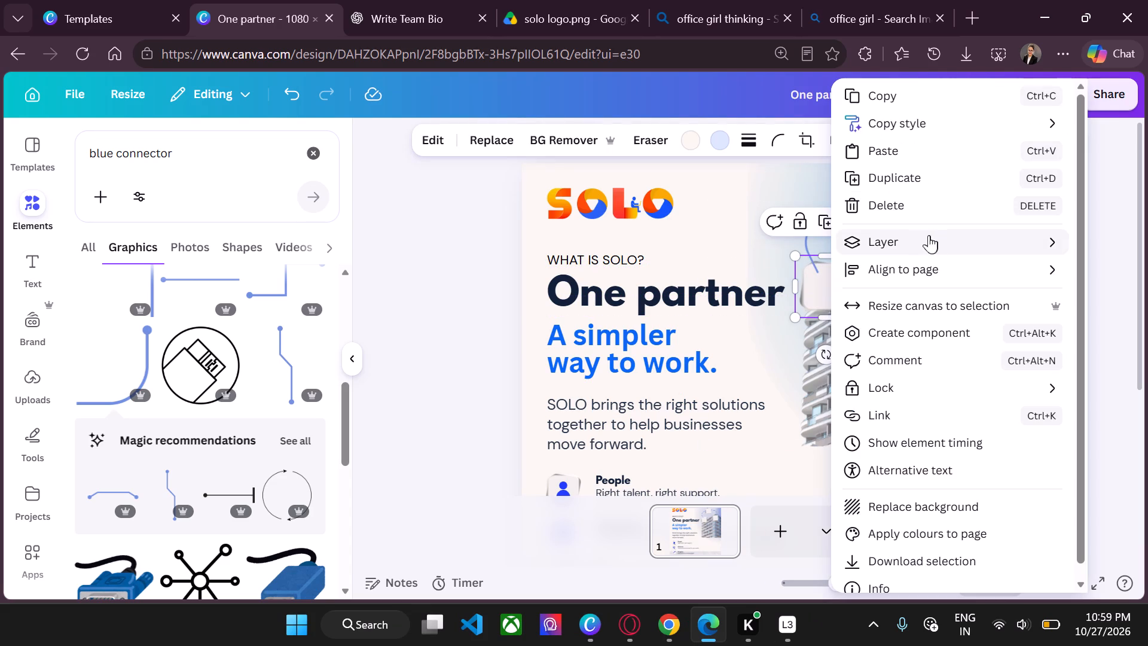
click(917, 235)
click(708, 267)
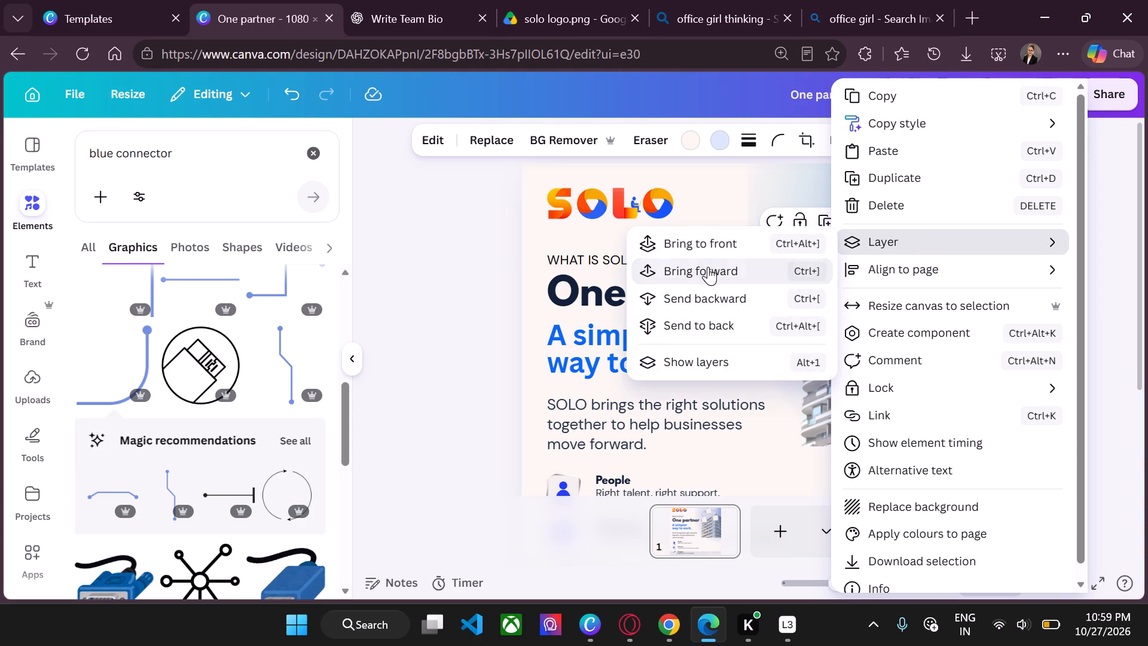
double_click(451, 257)
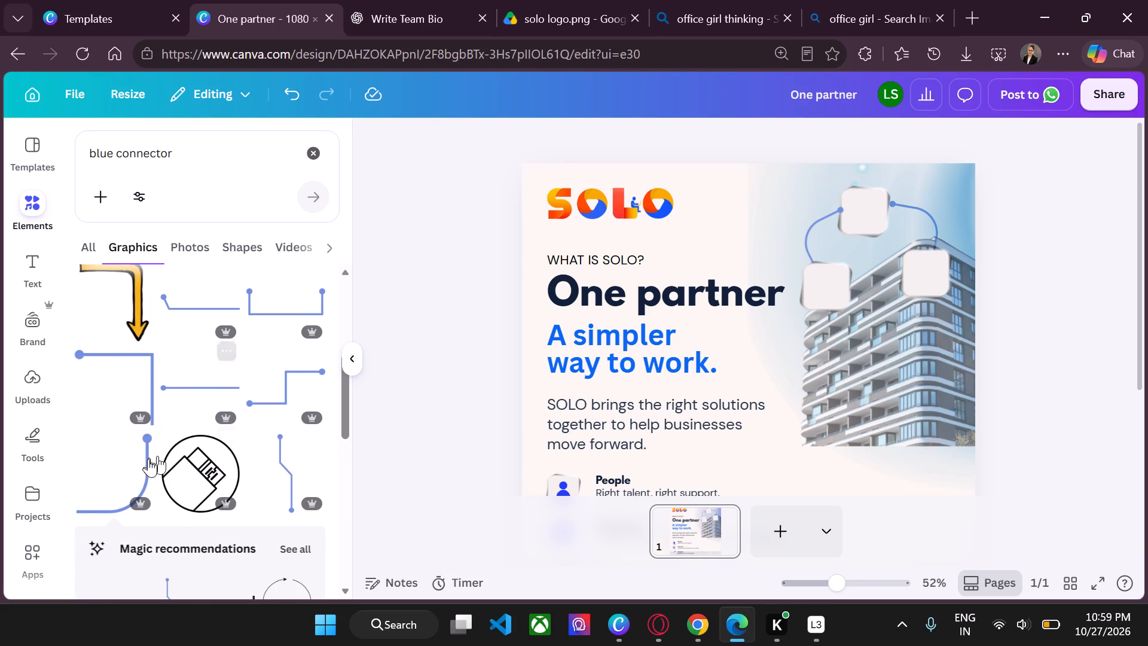
Add a third curved blue connector, place it below and between the two lower tiles, and rotate it clockwise so it arches downward.
click(140, 461)
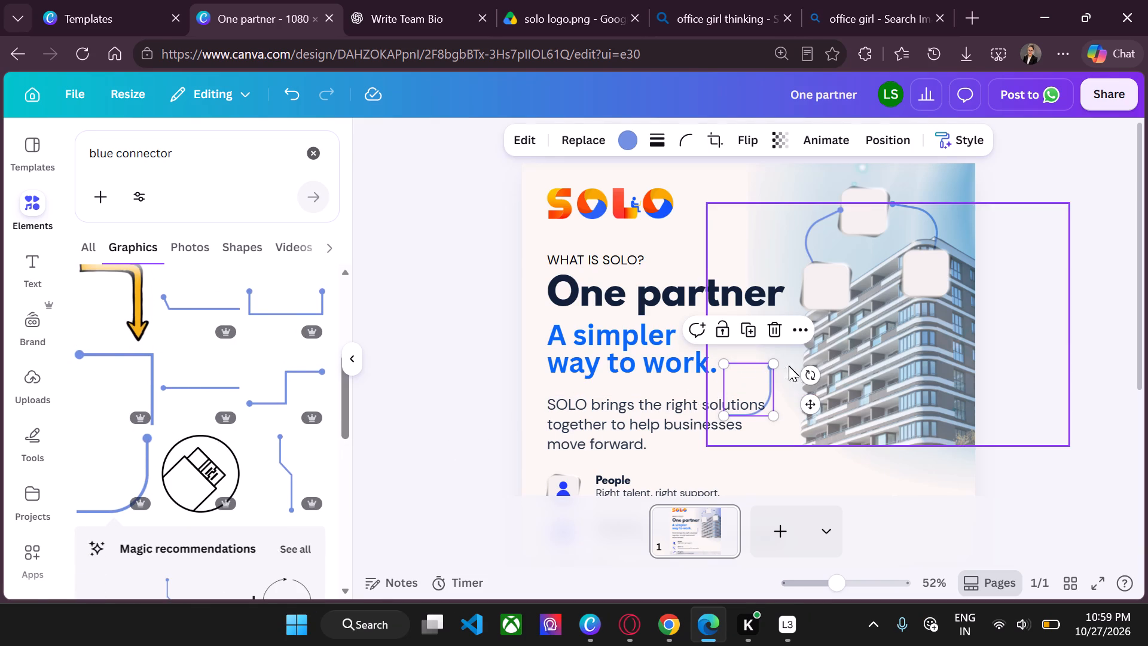
drag(747, 379, 868, 313)
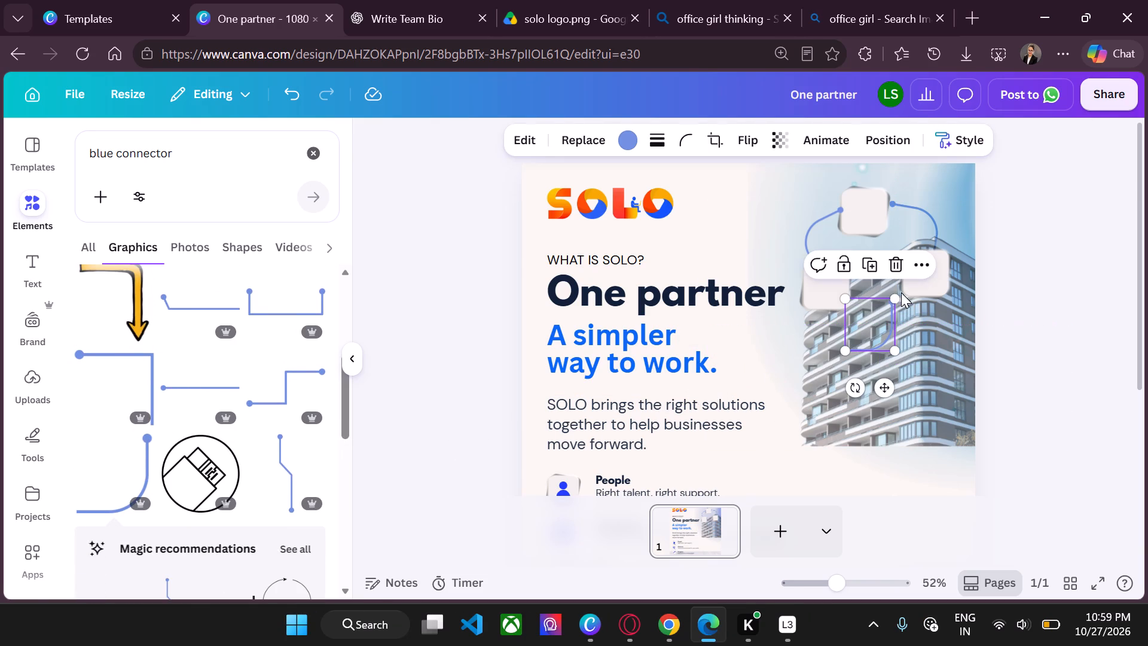
drag(851, 391, 816, 330)
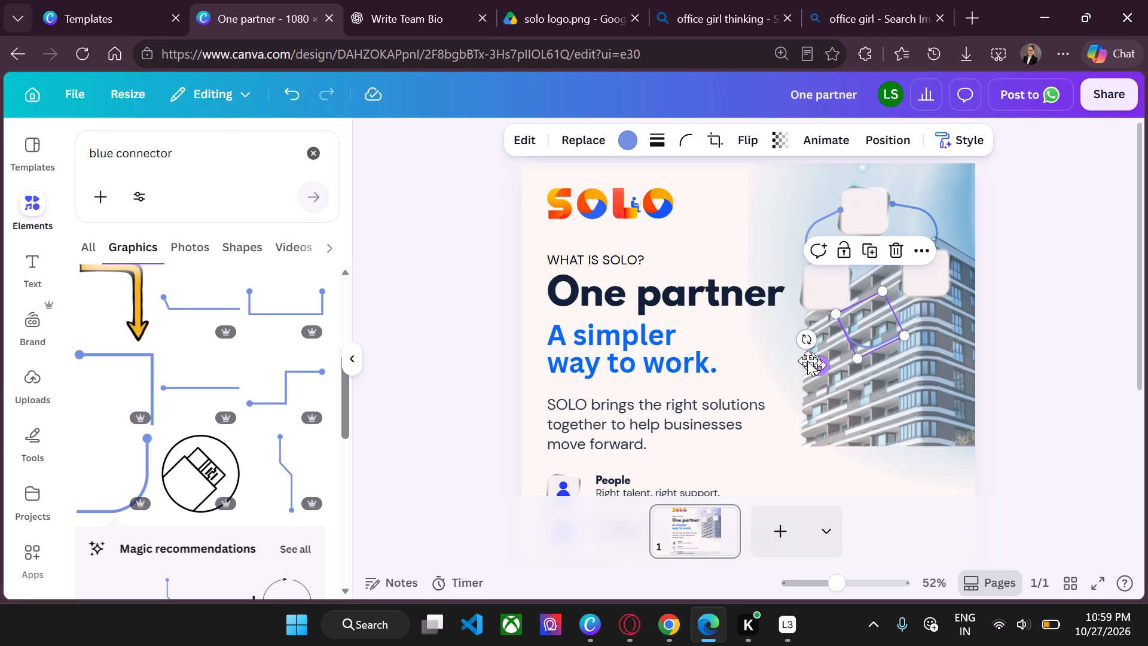
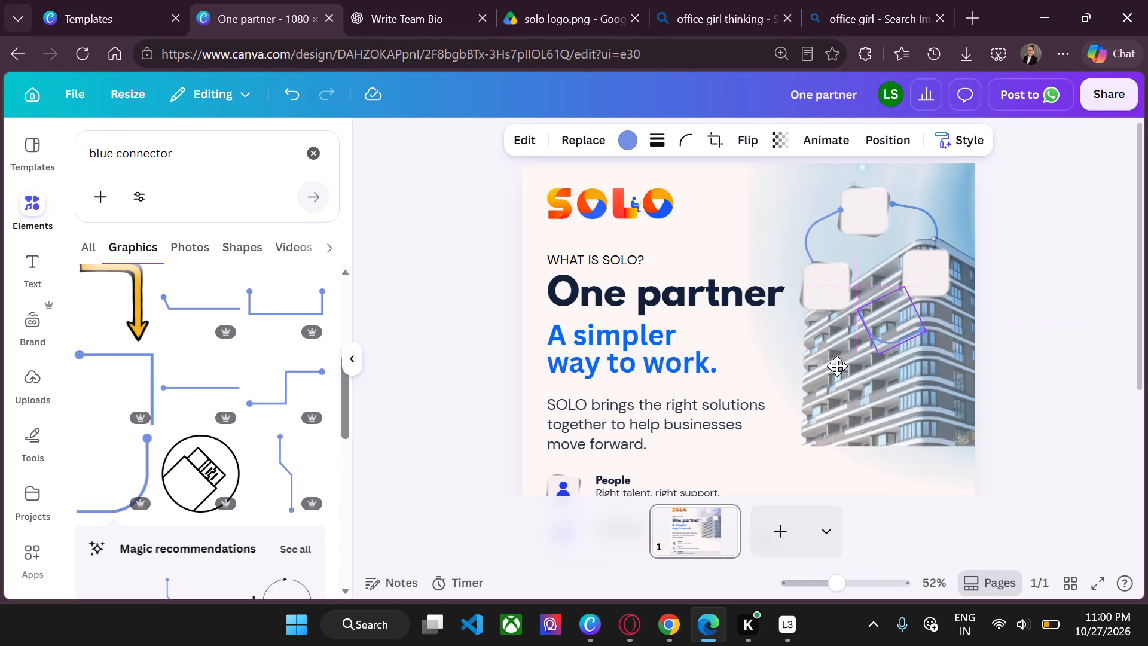
Enlarge the third connector slightly, rotate it to about 48°, and position it to span the gap just beneath the two lower tiles.
drag(837, 366, 815, 367)
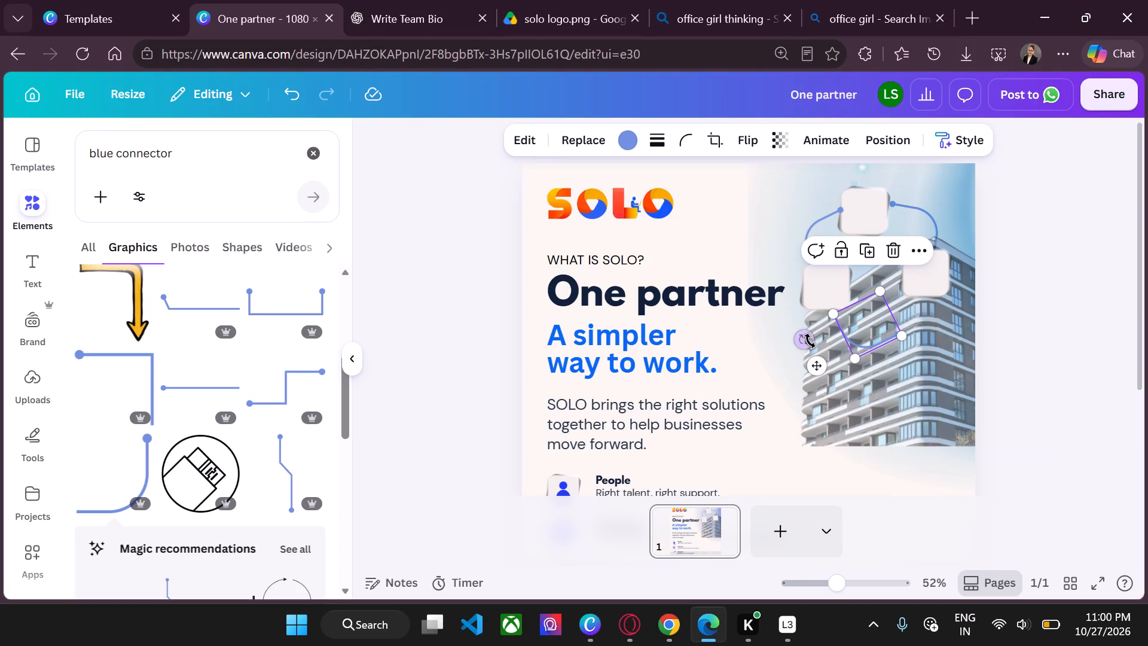
drag(896, 331, 914, 312)
drag(809, 353, 832, 358)
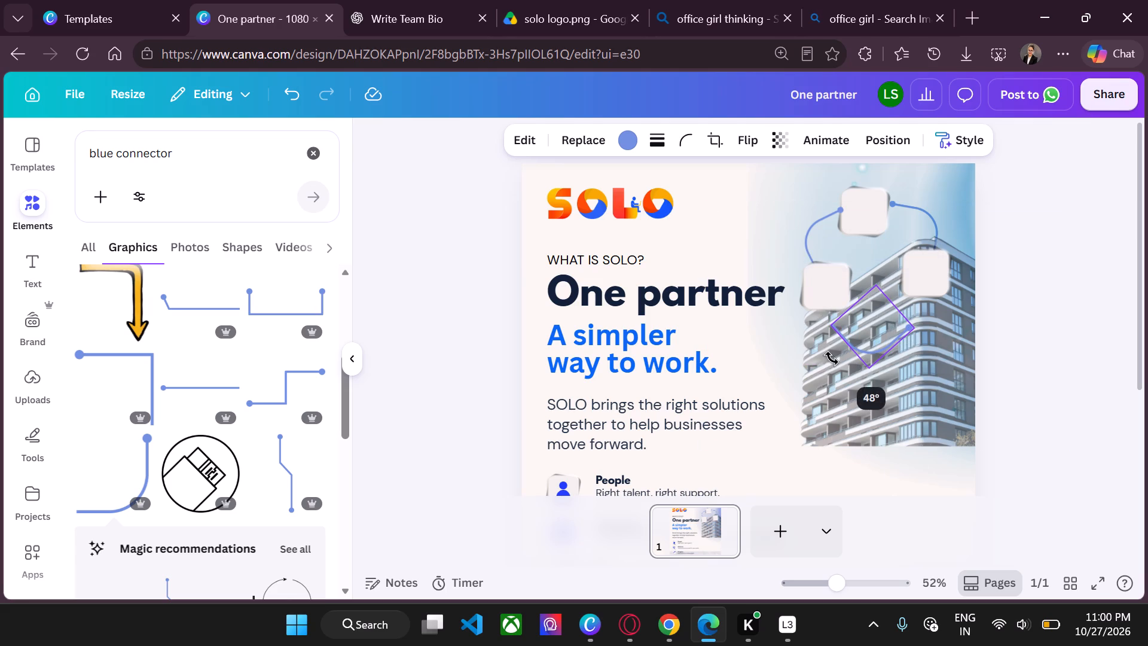
drag(832, 358, 836, 358)
drag(857, 306, 860, 303)
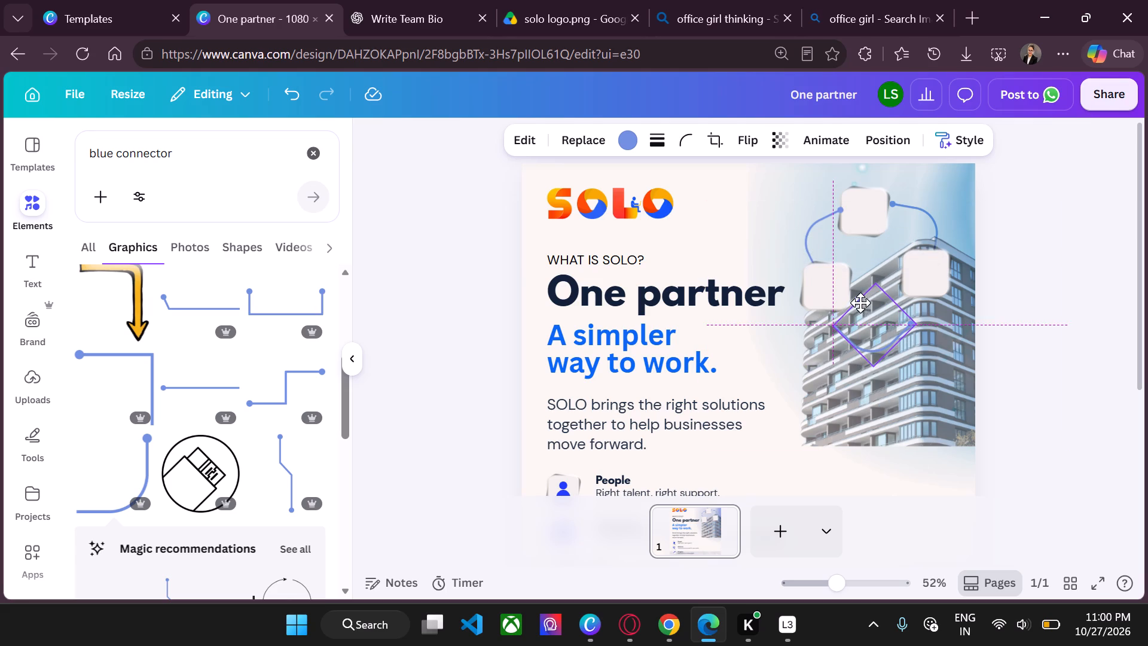
drag(860, 303, 860, 293)
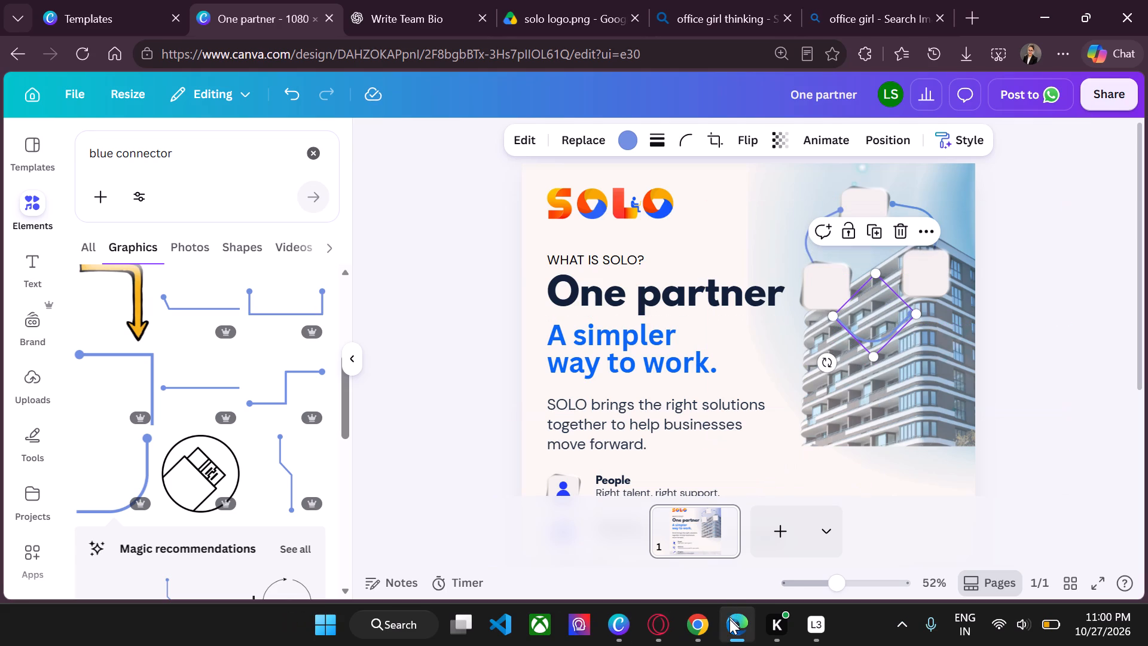
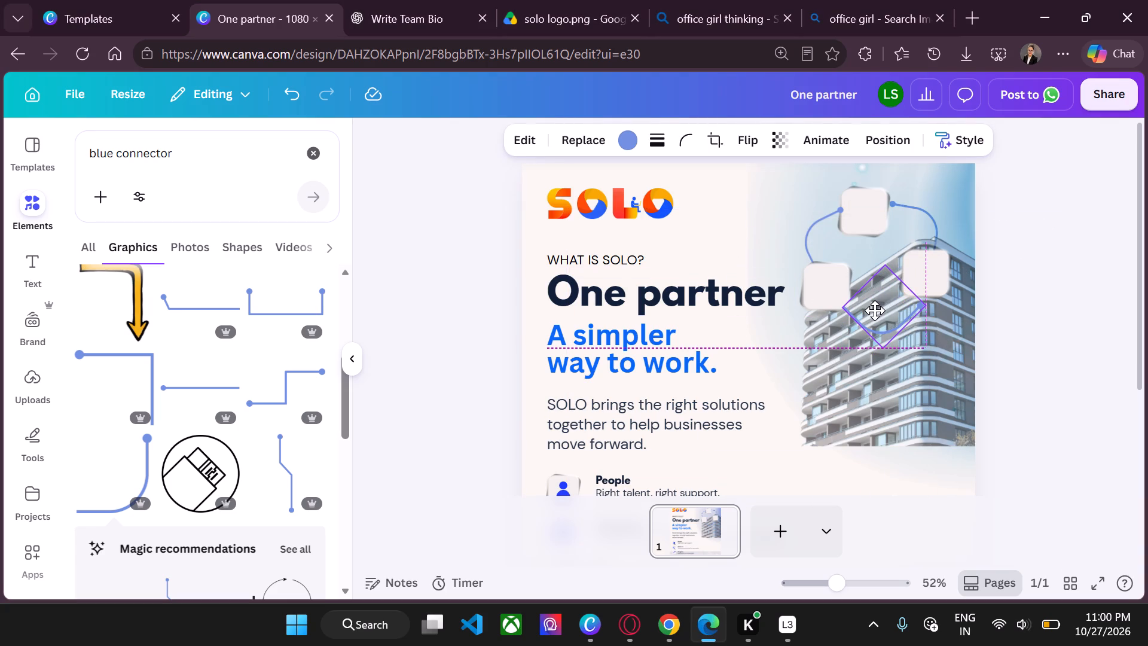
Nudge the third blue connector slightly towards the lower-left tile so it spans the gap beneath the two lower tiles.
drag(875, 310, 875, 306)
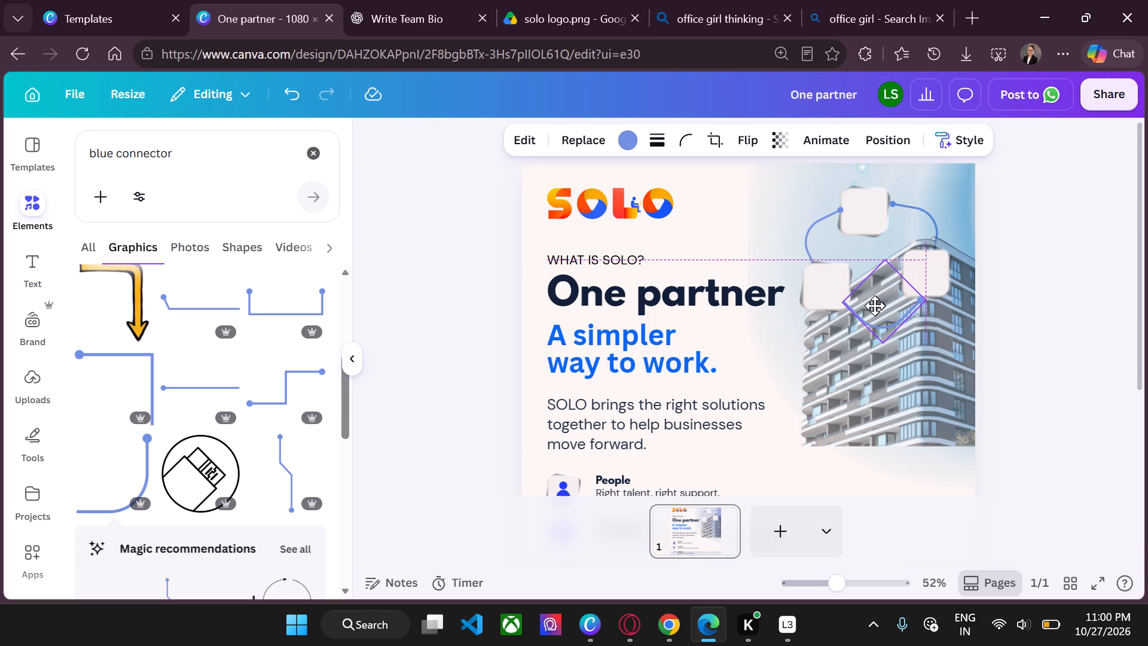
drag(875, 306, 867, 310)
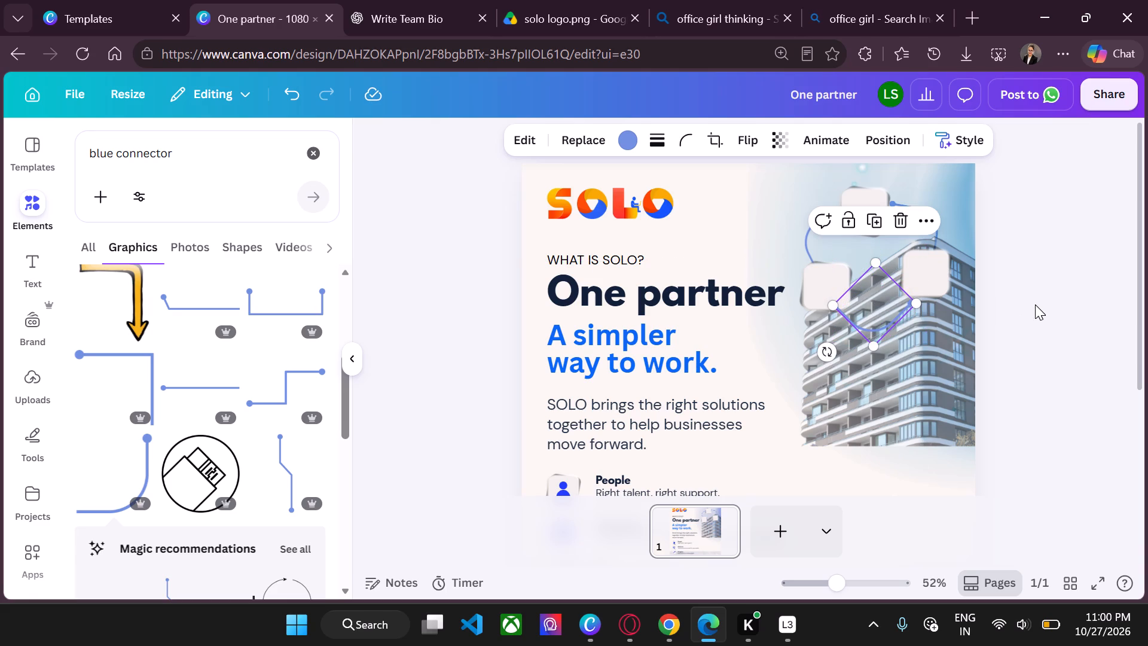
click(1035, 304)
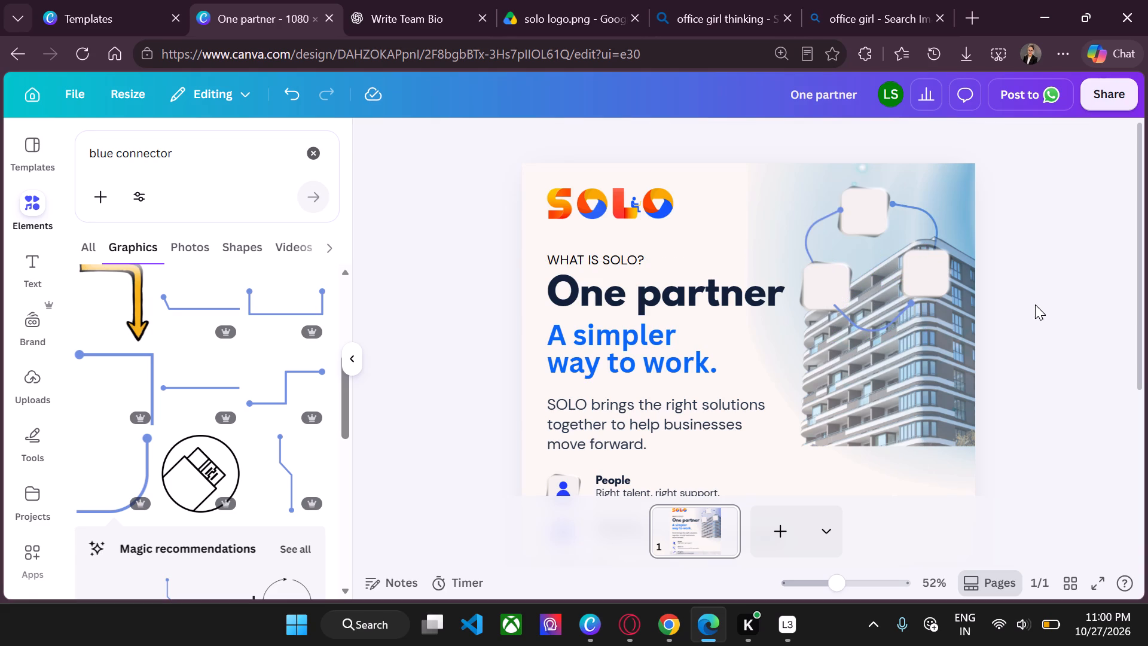
Delete the third blue connector between the two lower tiles.
click(873, 315)
key(BackSpace)
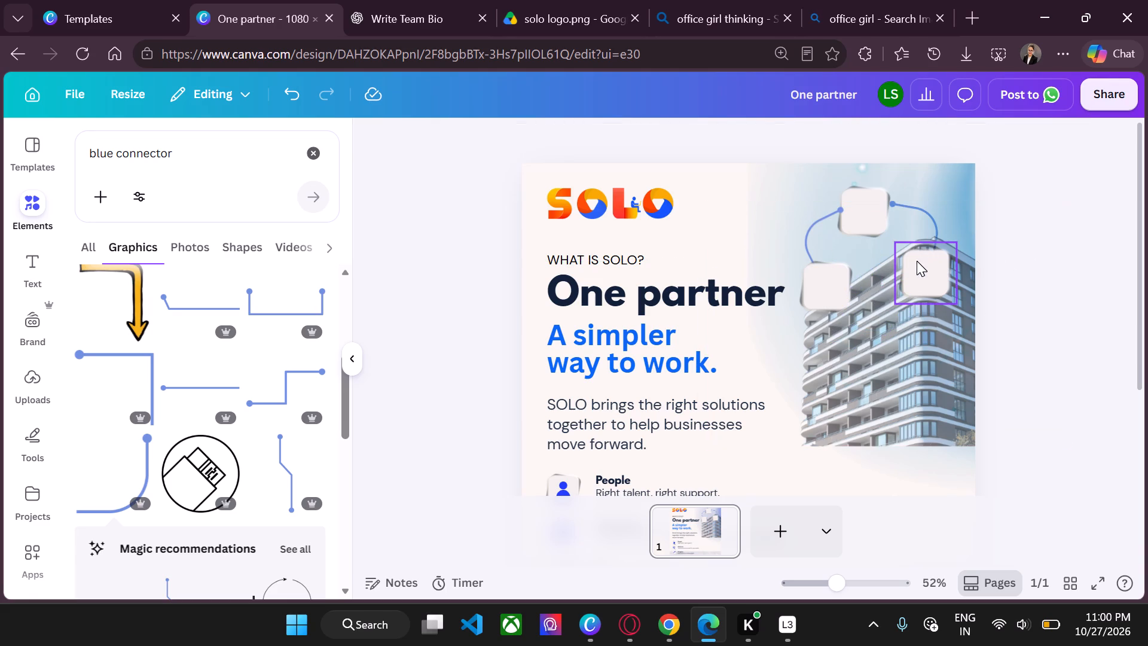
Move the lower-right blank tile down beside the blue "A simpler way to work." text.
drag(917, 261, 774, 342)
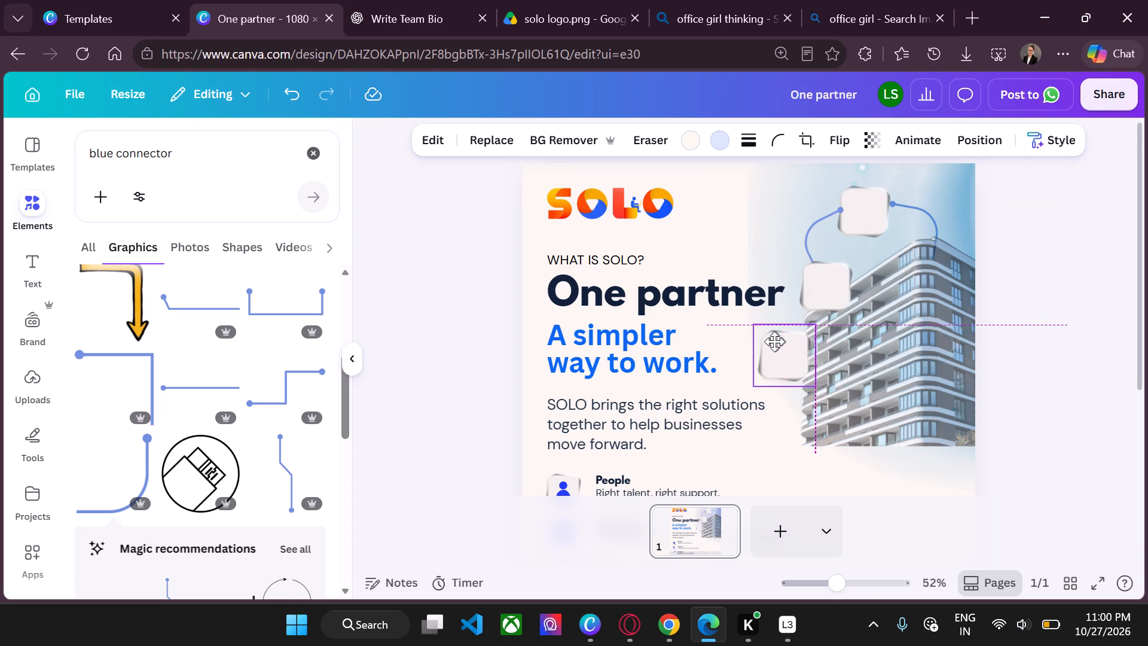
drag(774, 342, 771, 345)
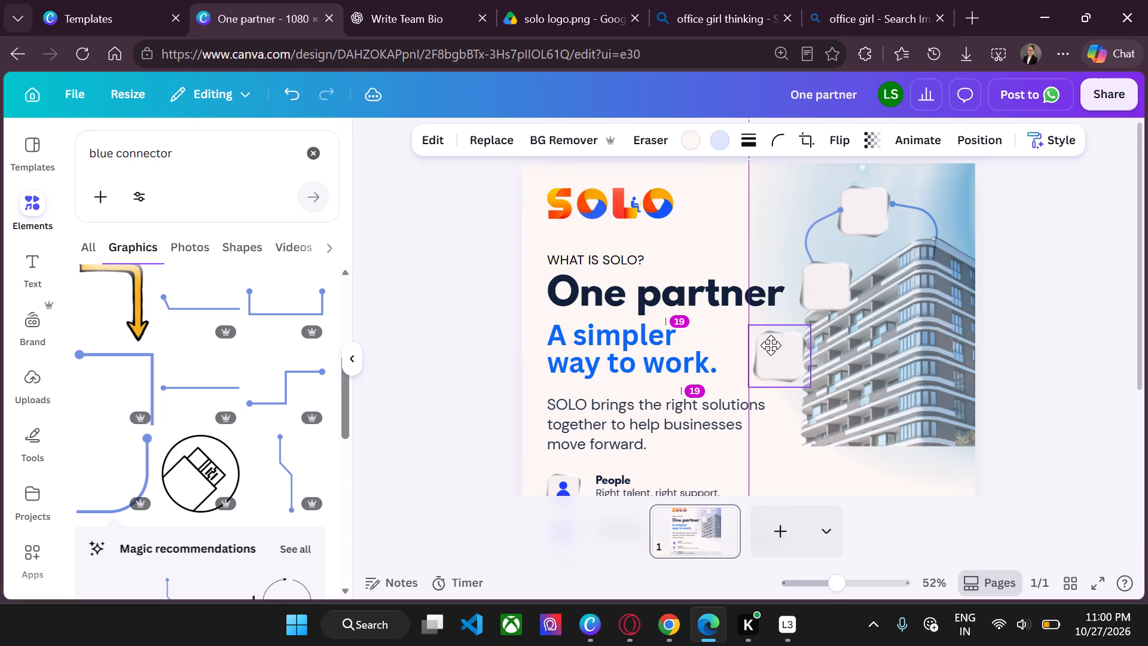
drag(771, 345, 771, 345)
Delete the office building image from the post.
click(916, 340)
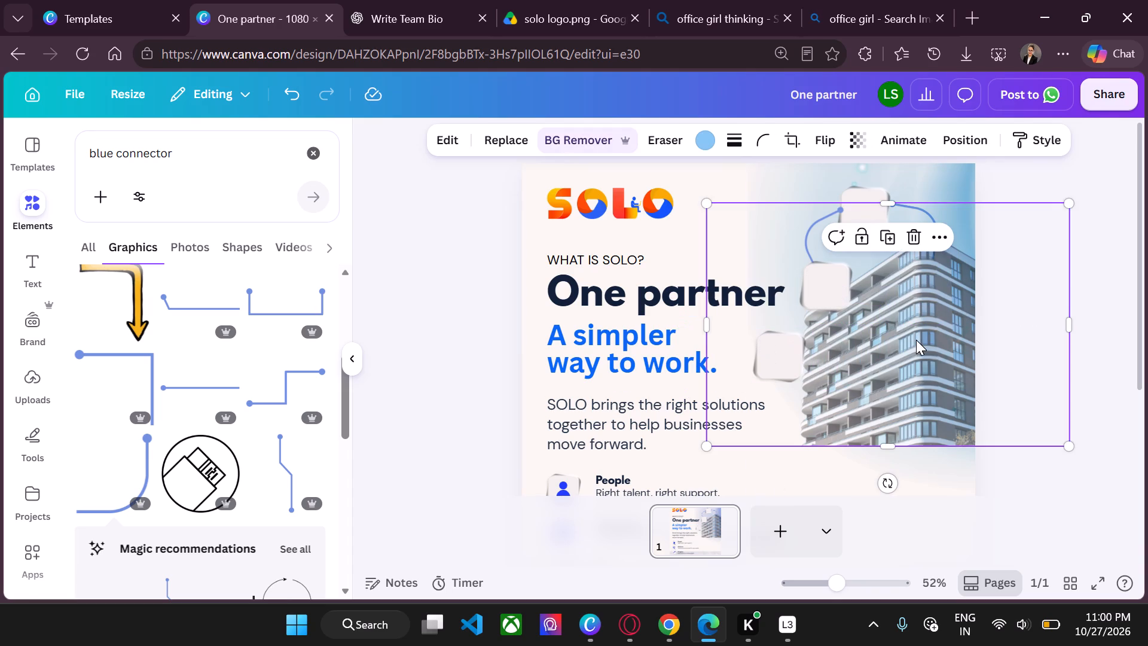
key(BackSpace)
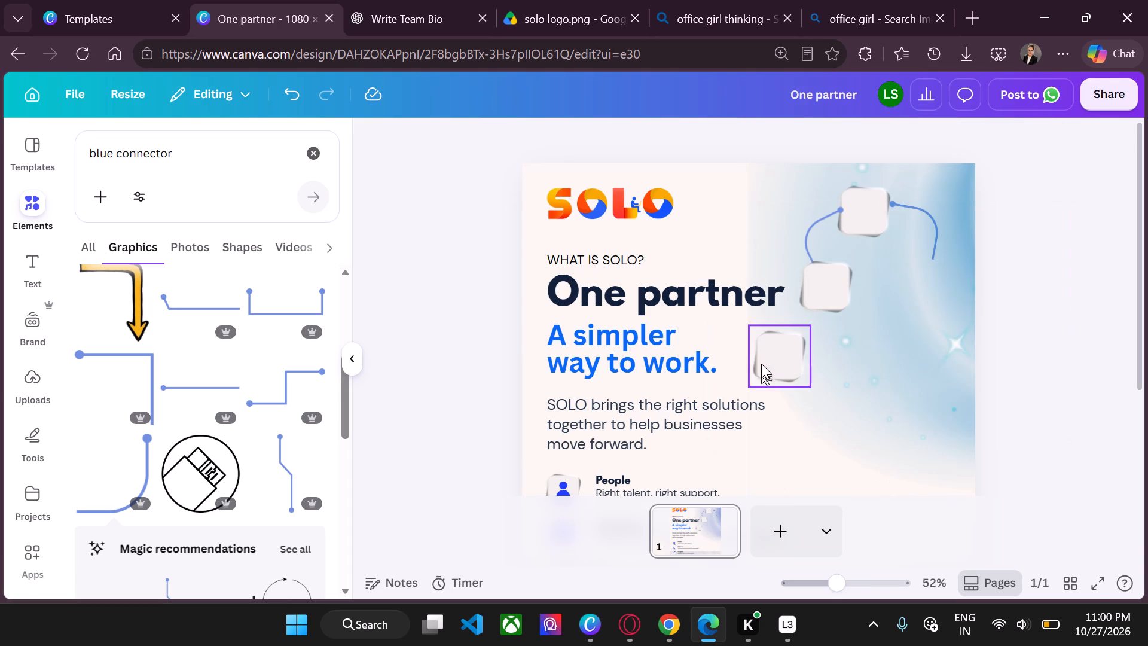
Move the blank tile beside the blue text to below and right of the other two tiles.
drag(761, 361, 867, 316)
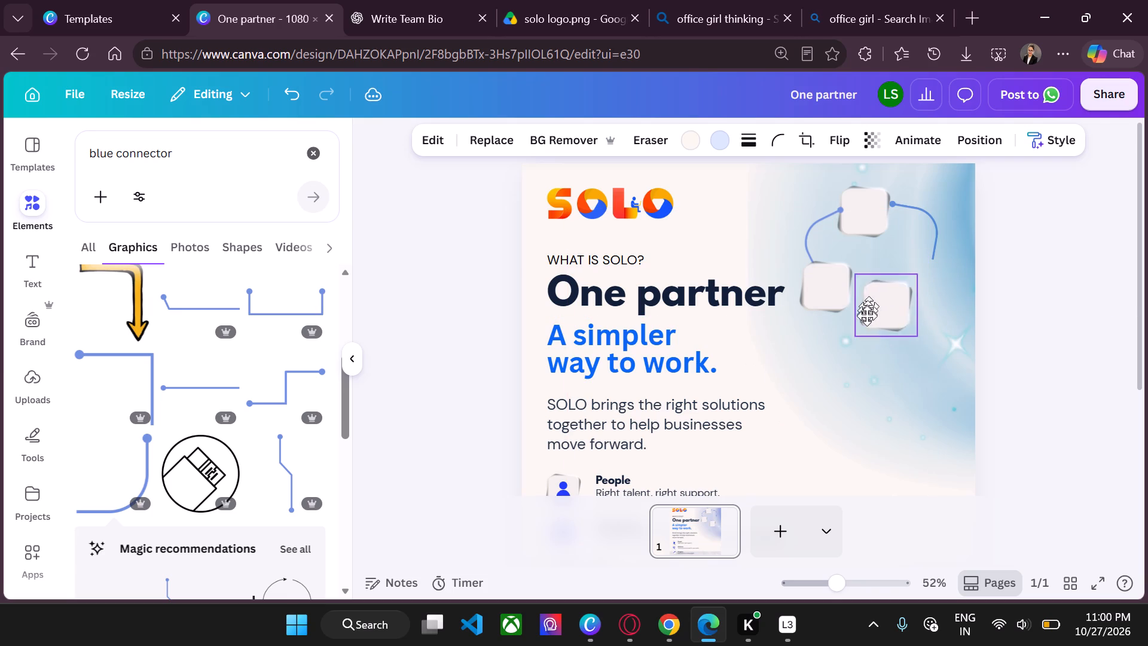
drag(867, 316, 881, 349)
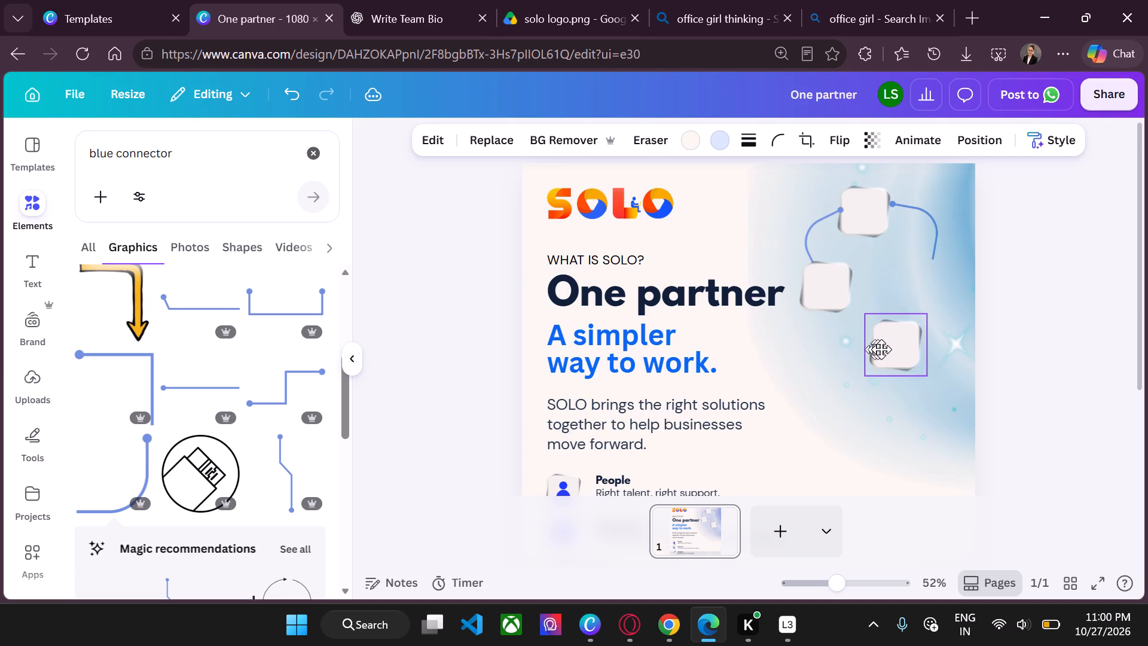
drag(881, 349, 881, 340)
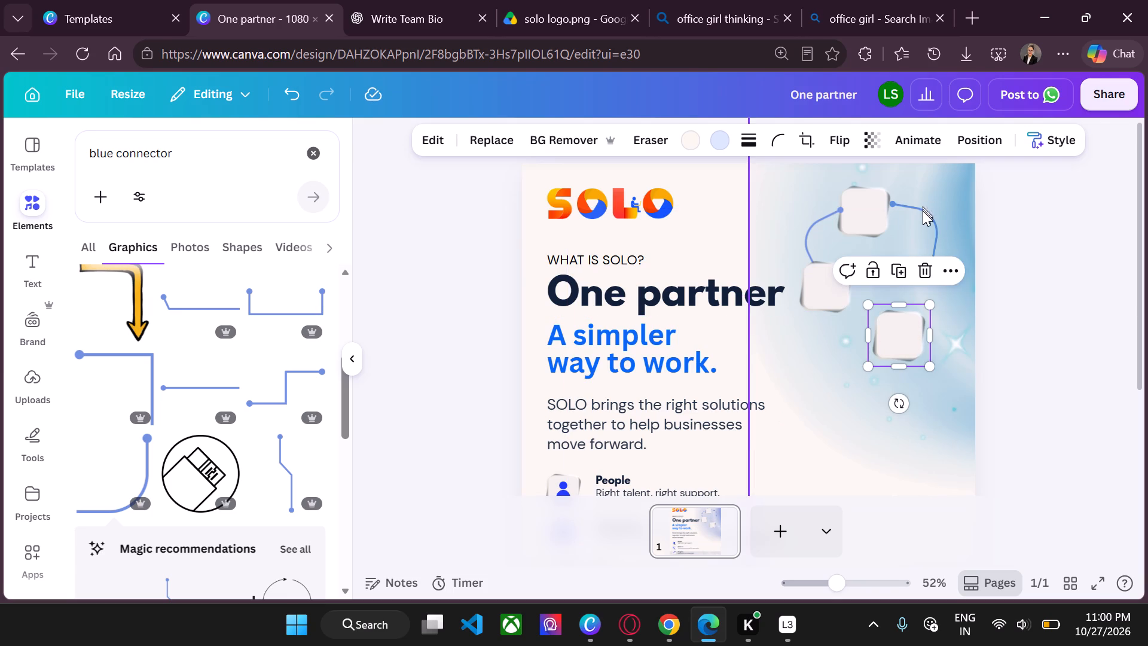
Delete the pale blue sparkling background graphic behind the tiles.
click(923, 215)
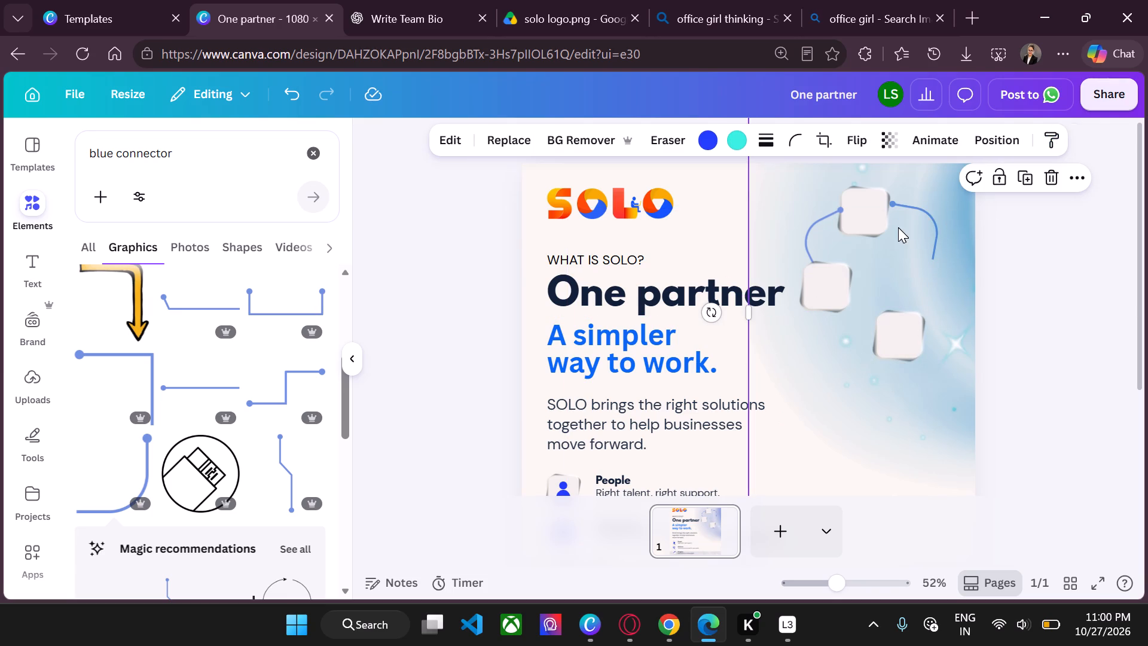
drag(935, 263, 1039, 276)
key(BackSpace)
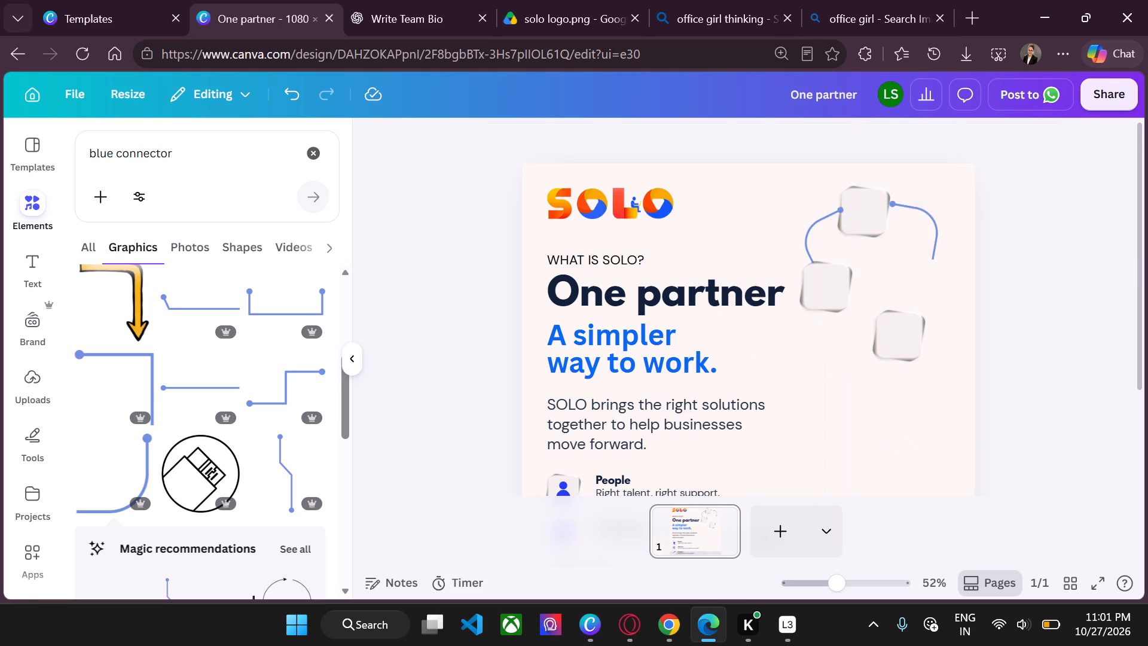
Delete the three large blank tiles and the two remaining curved blue connectors, leaving the right side of the post empty.
click(833, 287)
key(BackSpace)
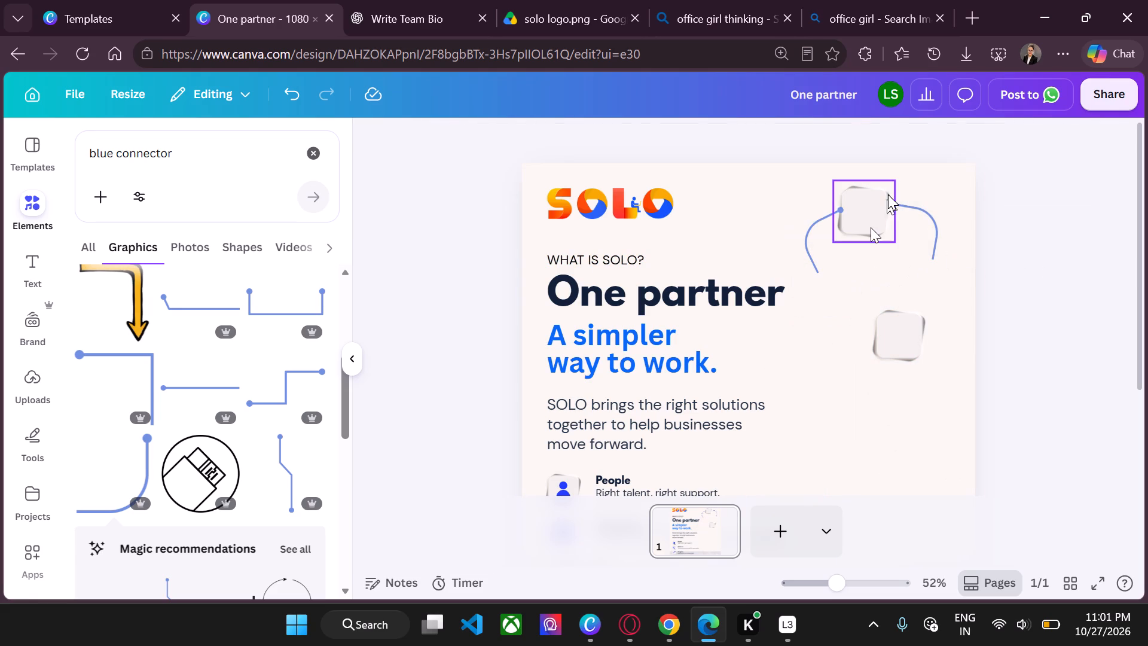
click(864, 203)
key(BackSpace)
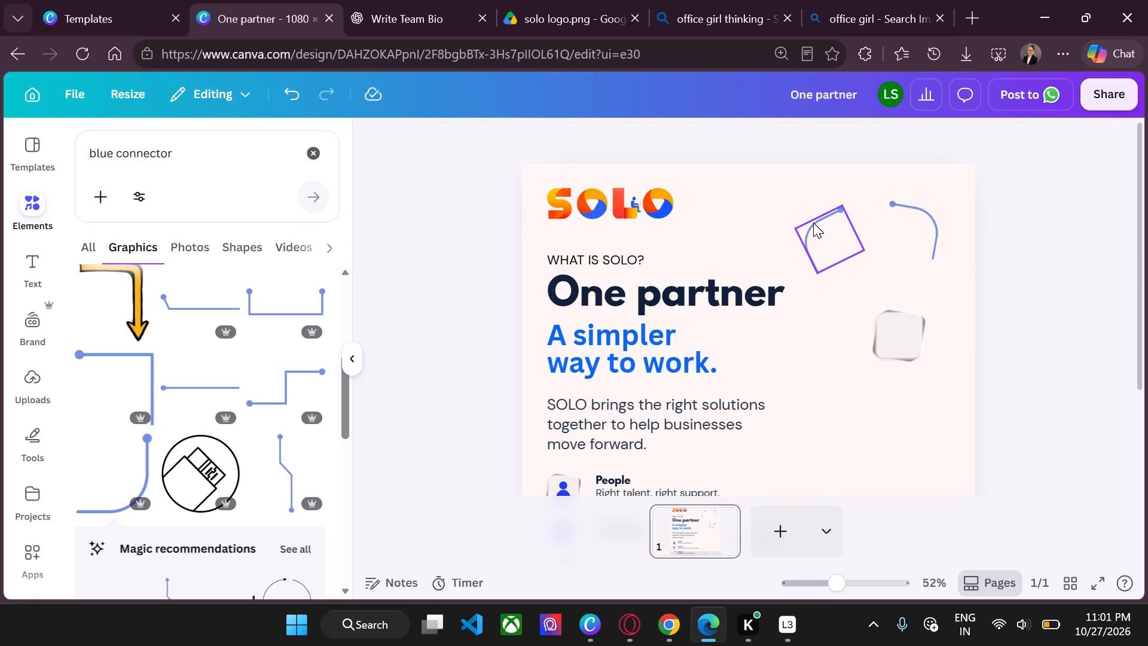
click(813, 223)
key(BackSpace)
click(901, 331)
key(BackSpace)
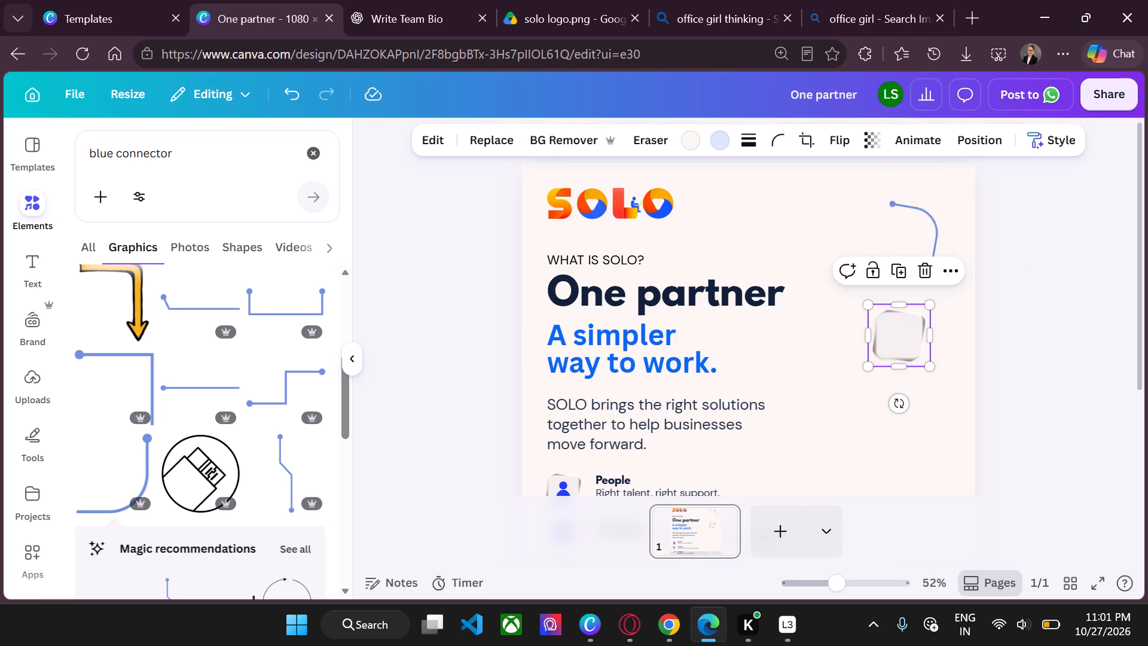
click(912, 226)
key(BackSpace)
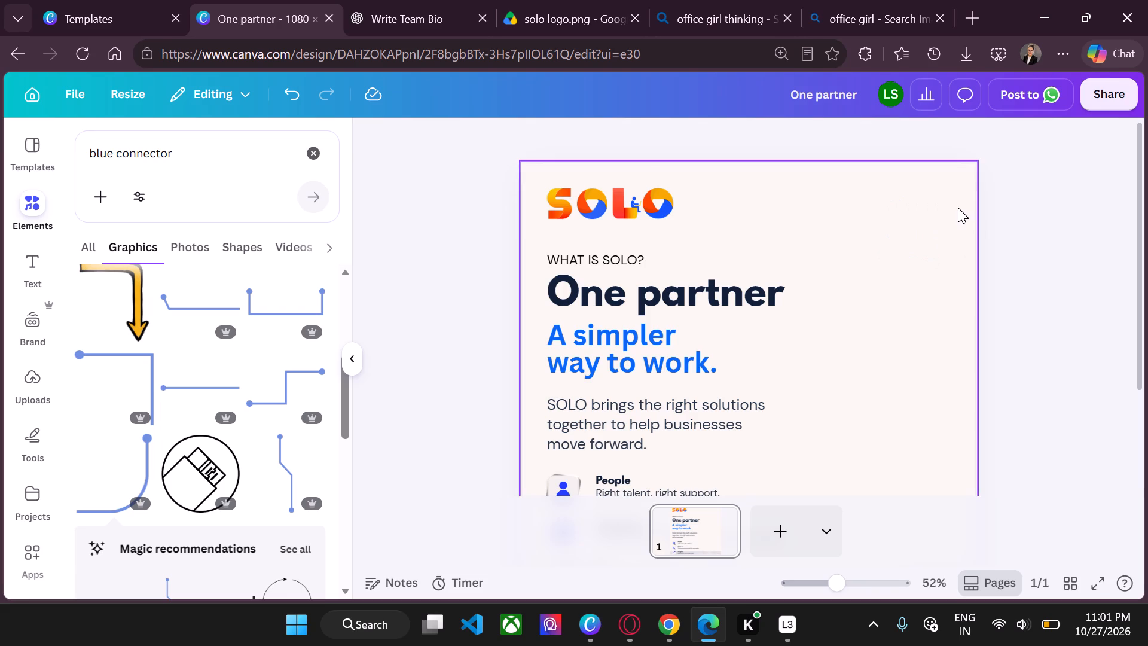
Move the SOLO logo down slightly so it sits closer to the "WHAT IS SOLO?" line.
scroll(958, 208, down, 2)
scroll(958, 208, up, 1)
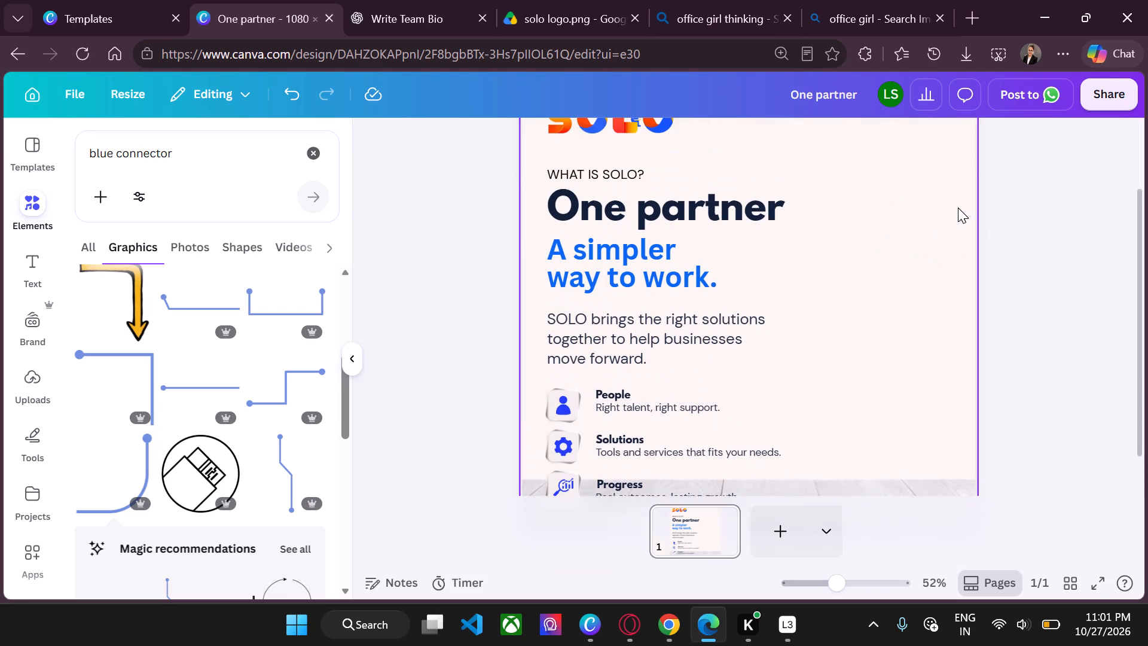
scroll(958, 208, up, 1)
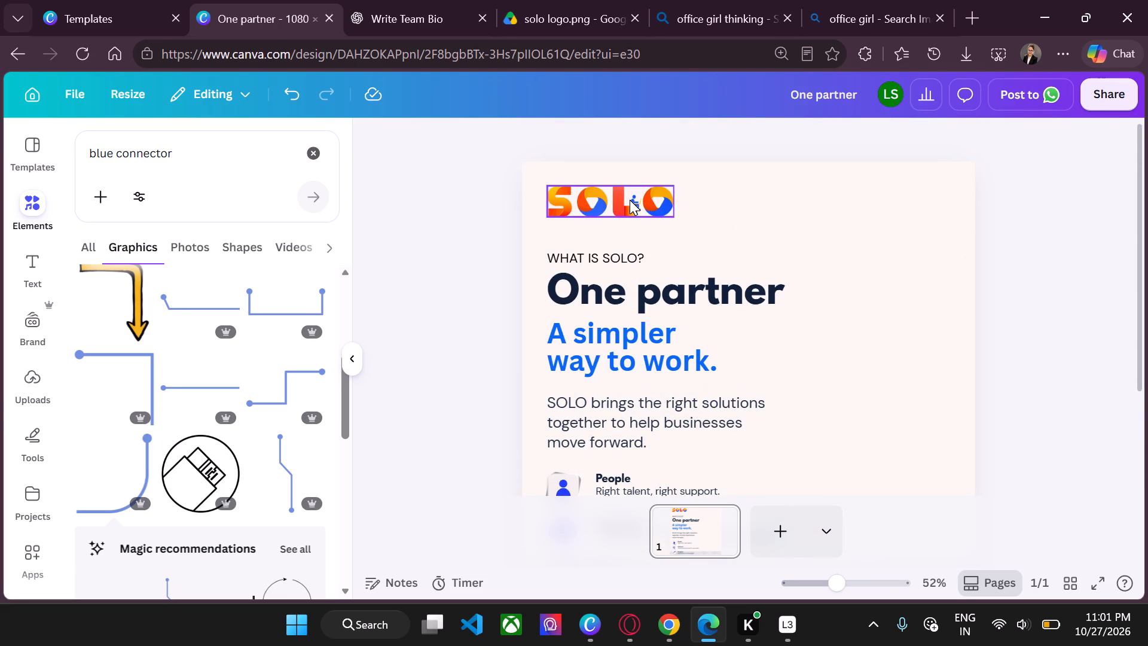
drag(630, 200, 630, 214)
click(460, 231)
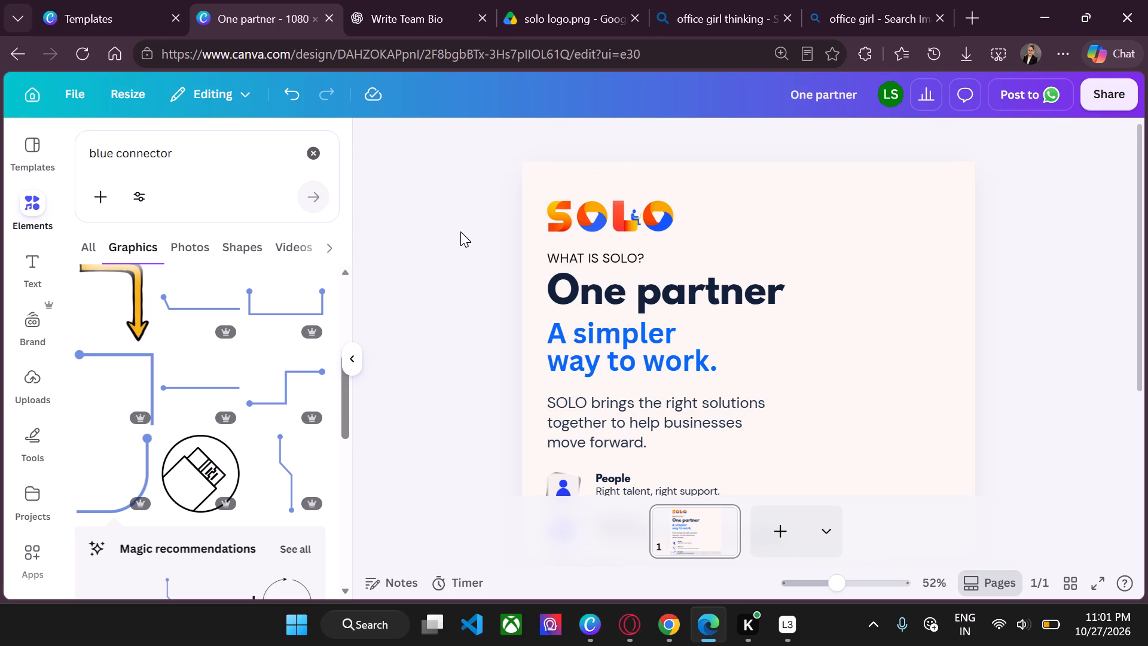
Search elements for "sqaure" and add the glossy orange rounded square from the graphics results.
click(306, 159)
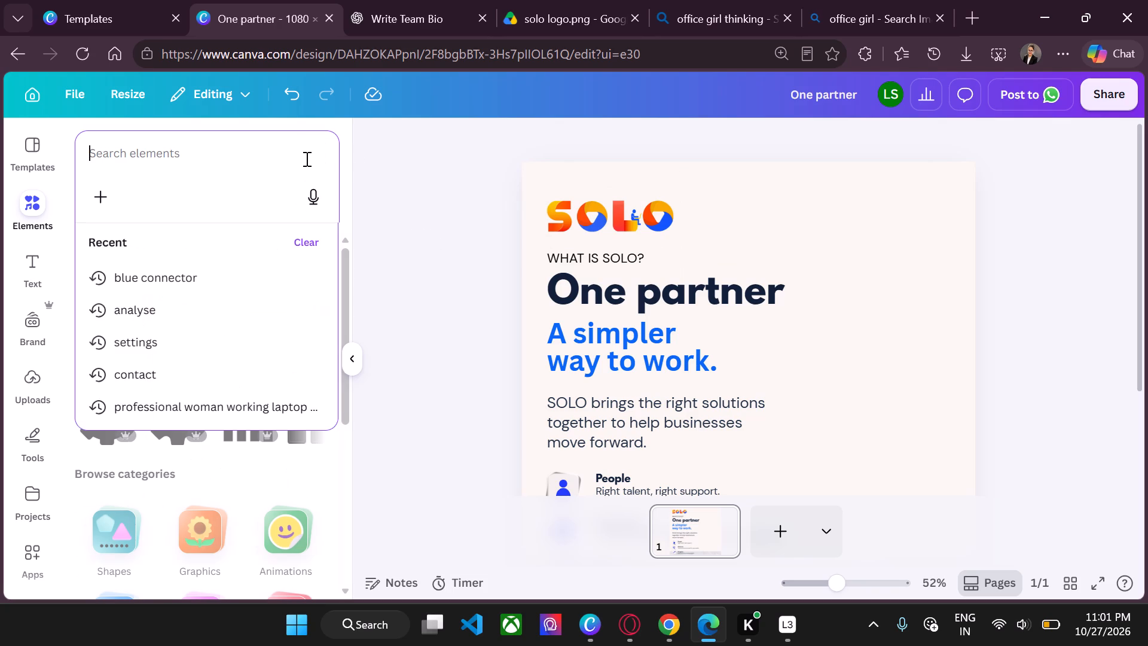
text(sqaure)
key(Return)
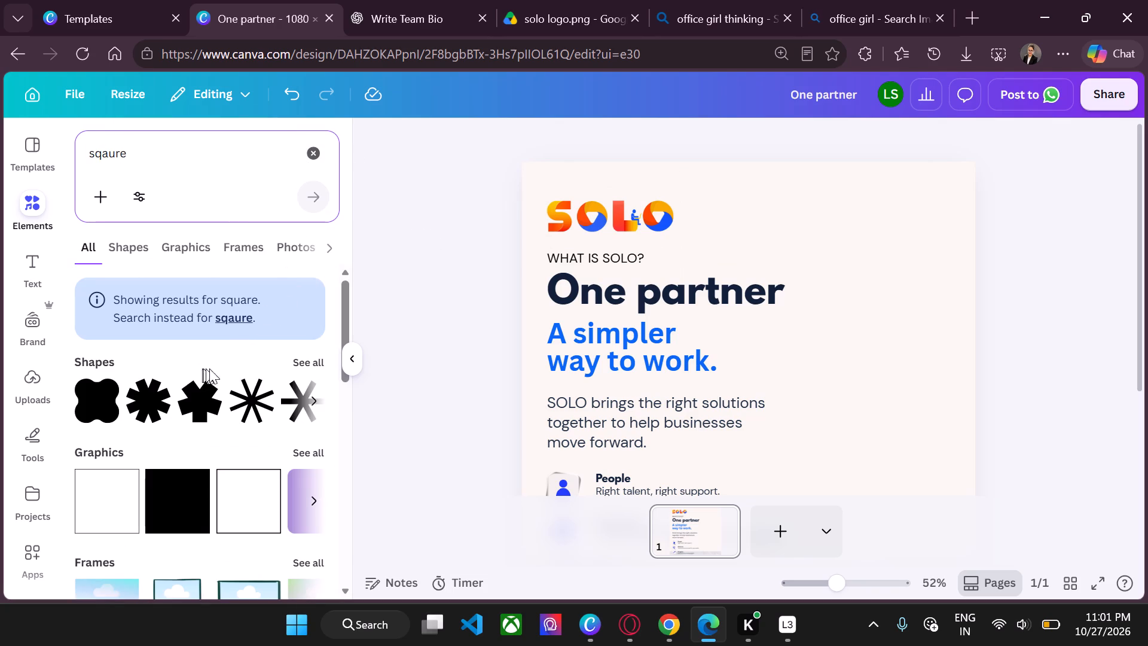
click(299, 448)
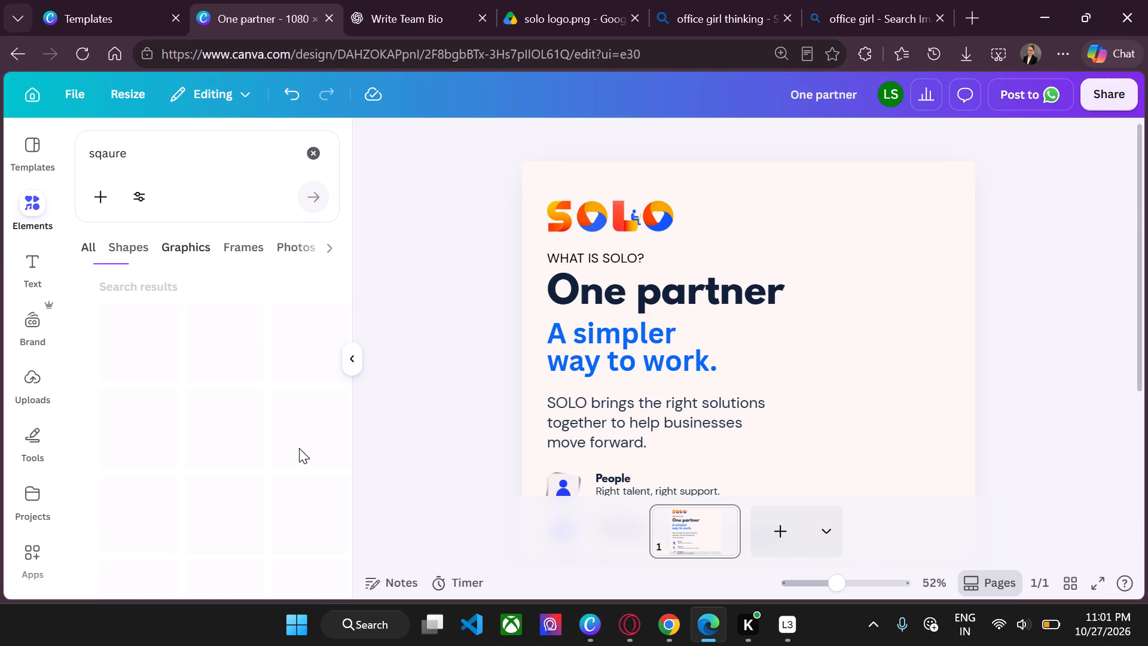
scroll(270, 438, down, 1)
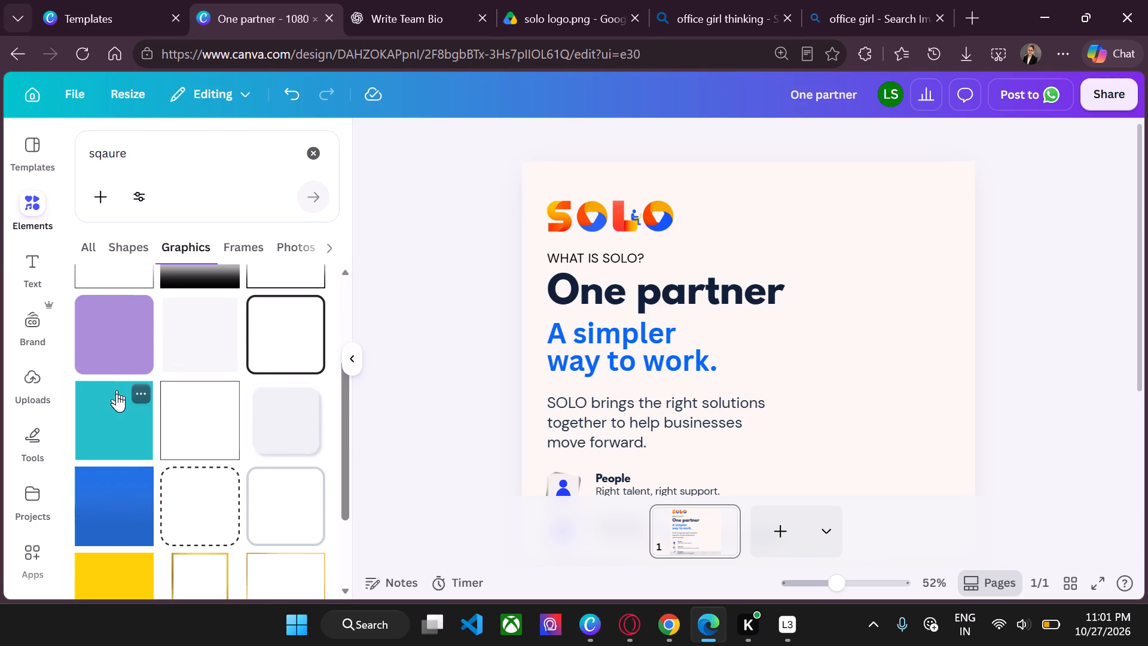
scroll(117, 394, down, 1)
scroll(169, 365, down, 1)
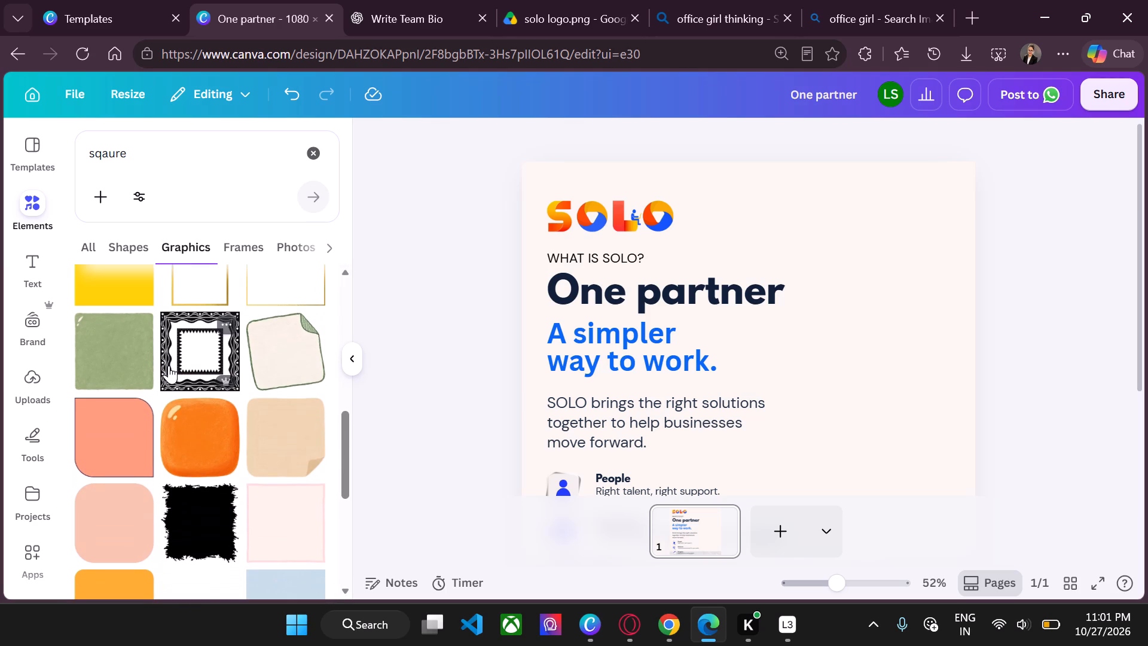
click(185, 426)
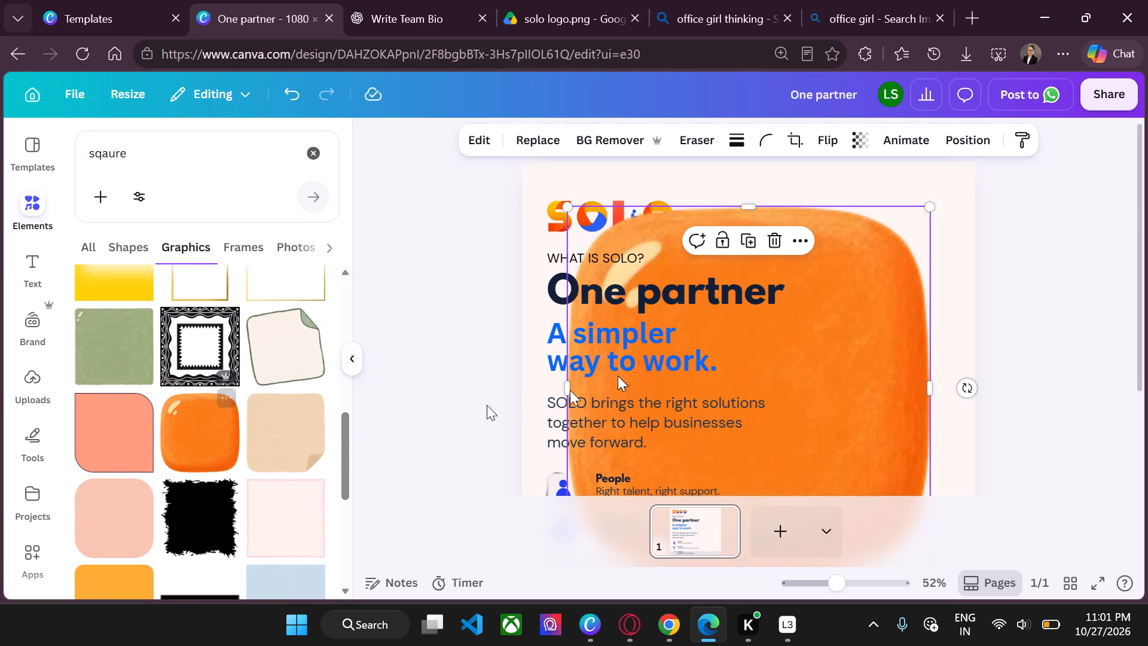
Shrink the orange square to a small tile and position it to the right of the SOLO logo, above the headline's end.
drag(823, 327, 854, 266)
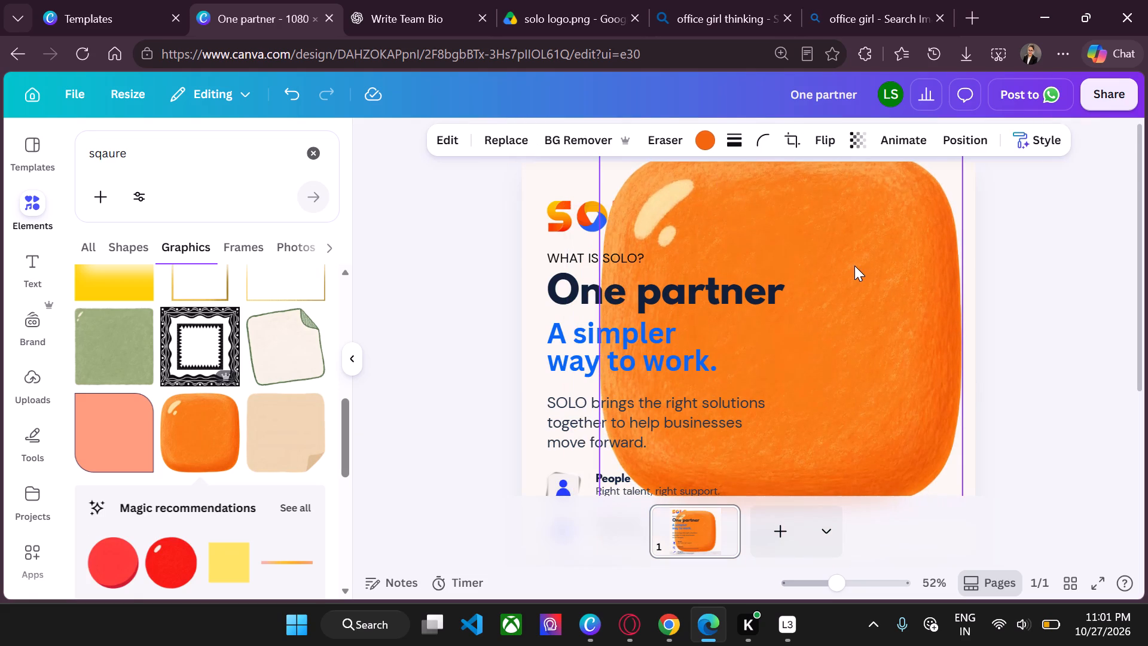
drag(878, 374, 841, 285)
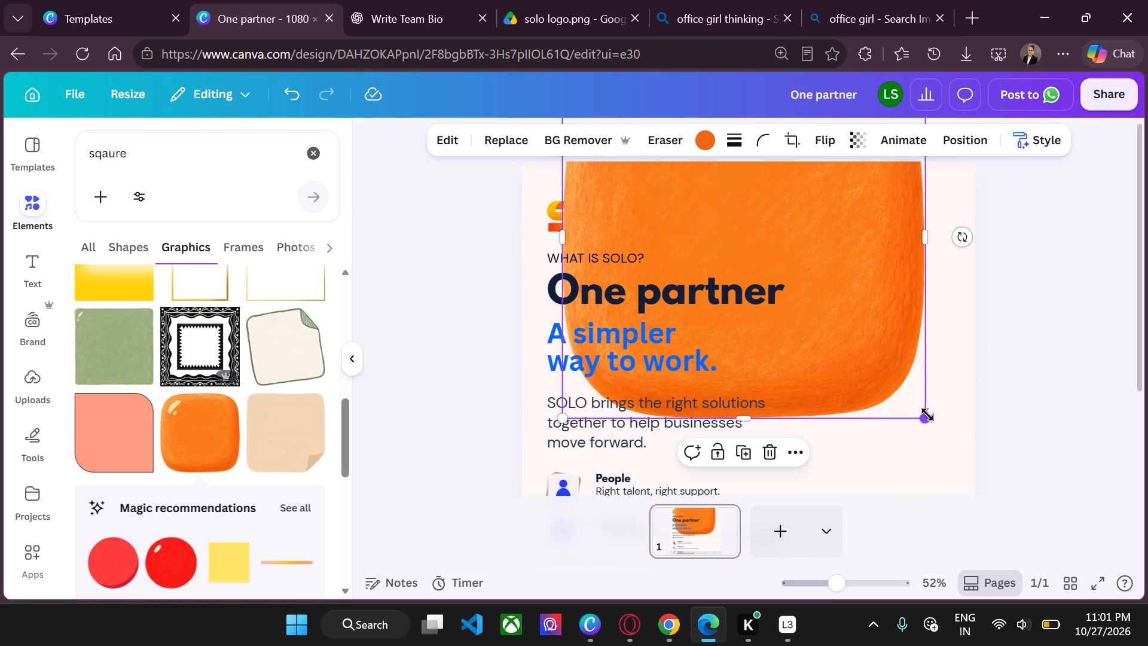
drag(927, 415, 731, 209)
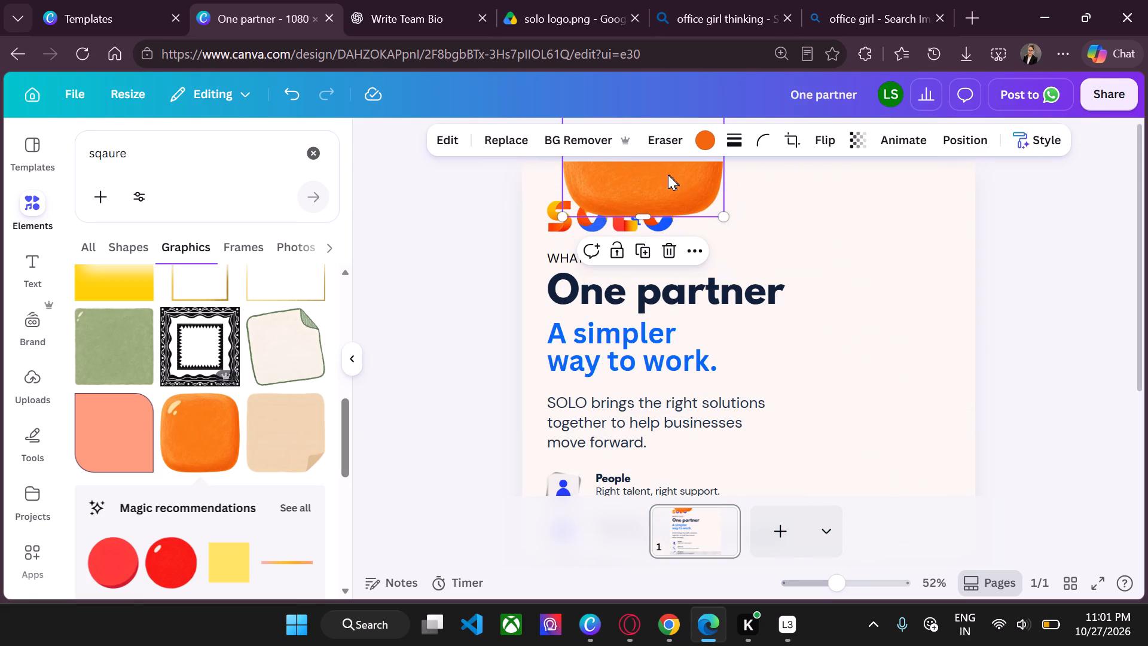
drag(668, 175, 893, 285)
drag(948, 327, 809, 242)
drag(807, 182, 837, 228)
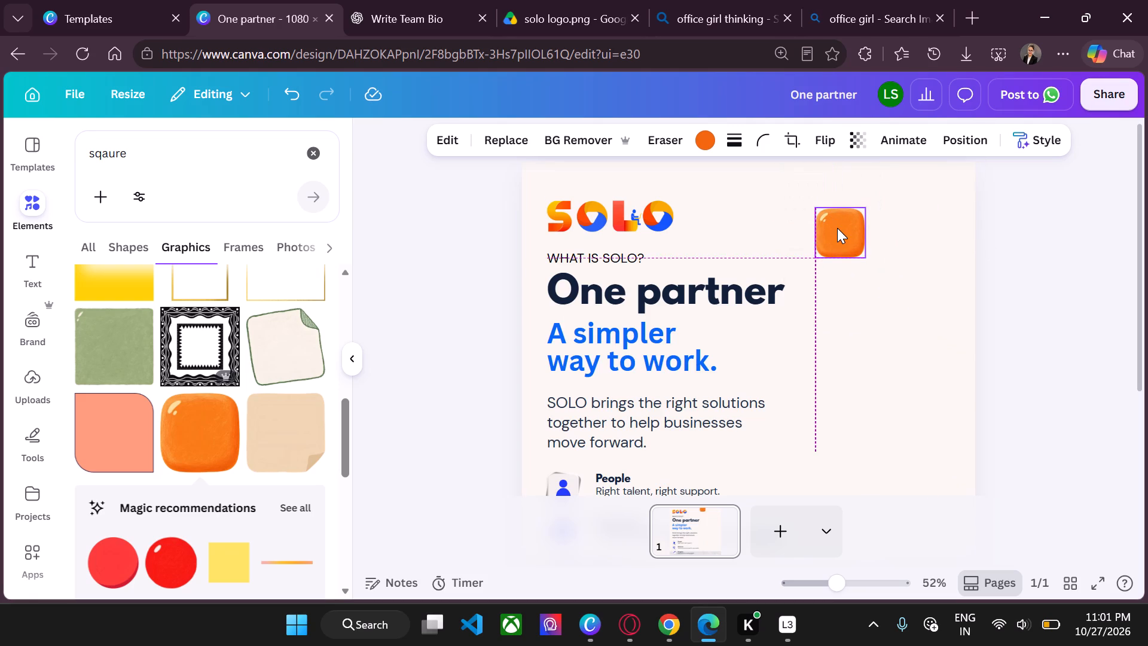
drag(865, 258, 857, 248)
click(1076, 256)
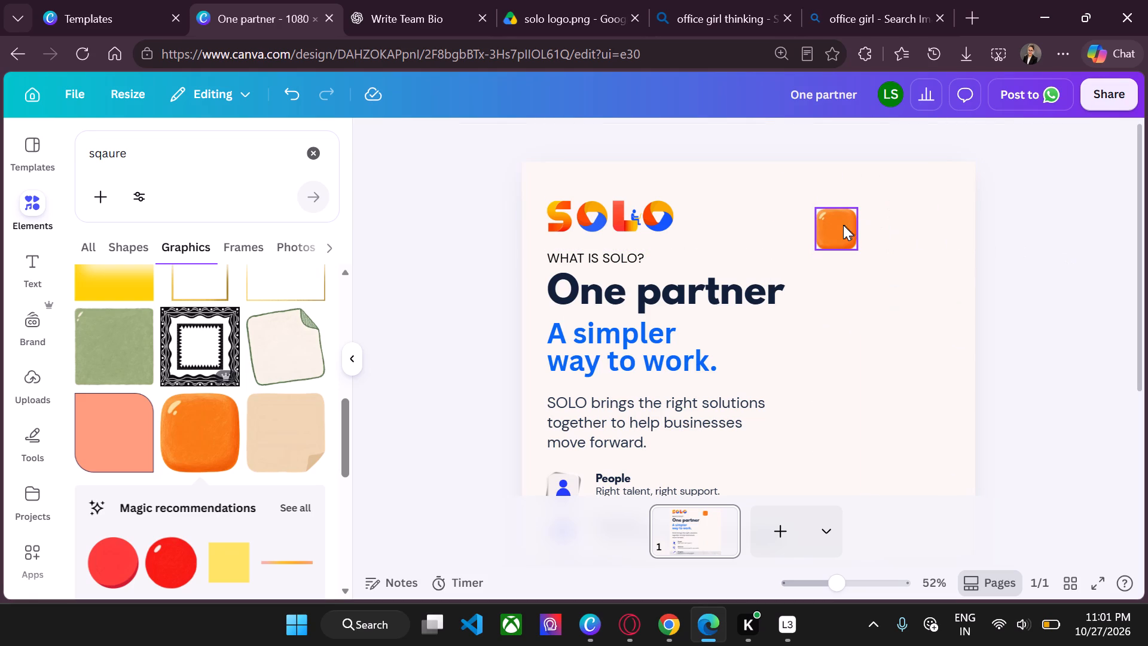
Duplicate the orange tile twice, placing one copy diagonally below right and the other directly beneath the original in a staggered arrangement.
click(843, 225)
right_click(843, 225)
click(939, 184)
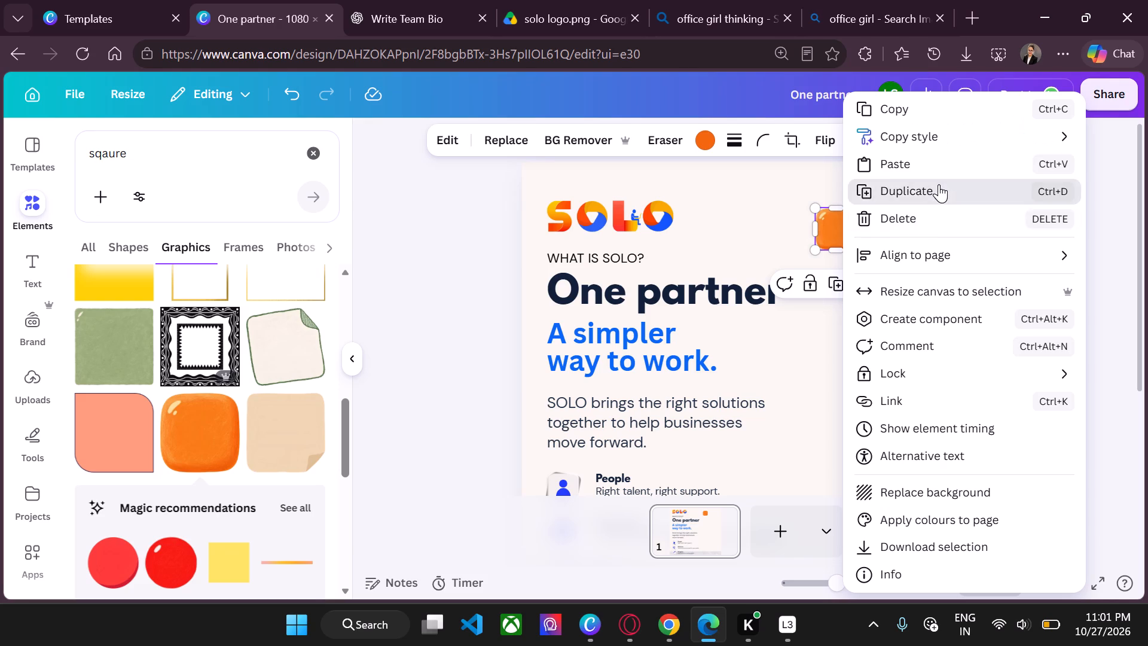
drag(841, 234, 868, 269)
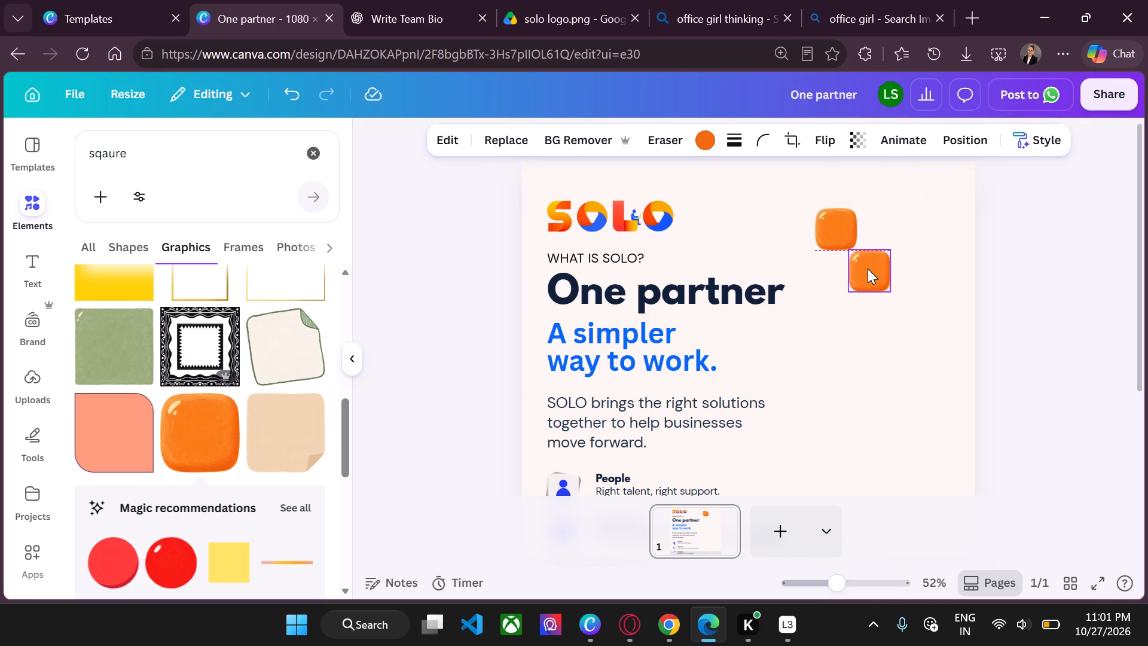
right_click(868, 269)
click(949, 177)
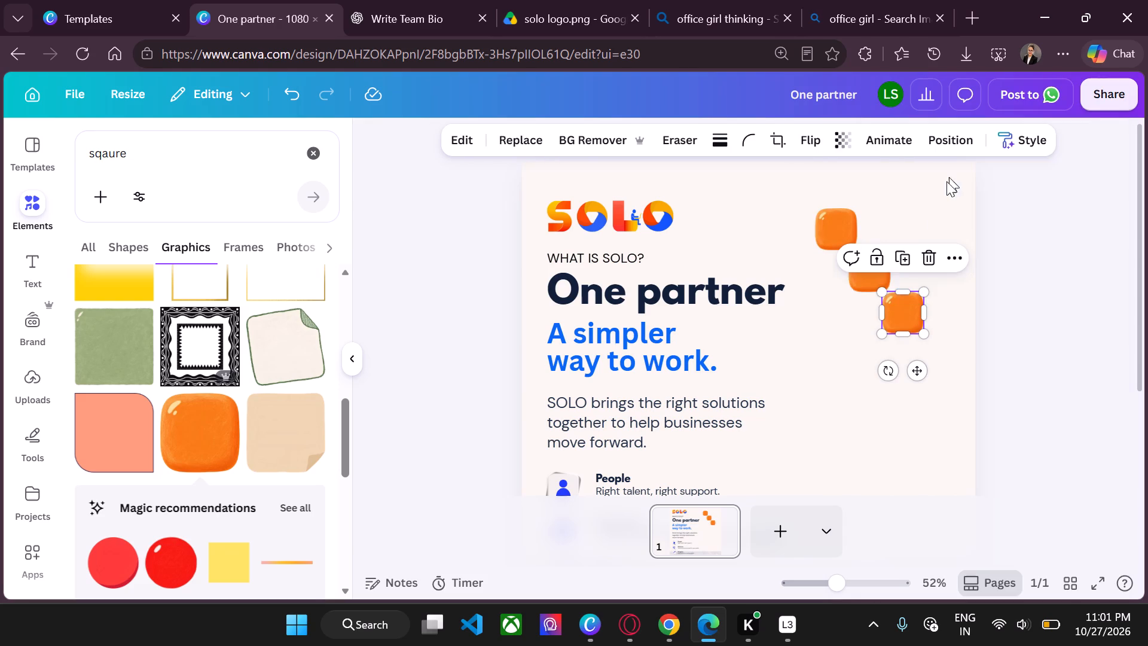
drag(896, 310, 829, 309)
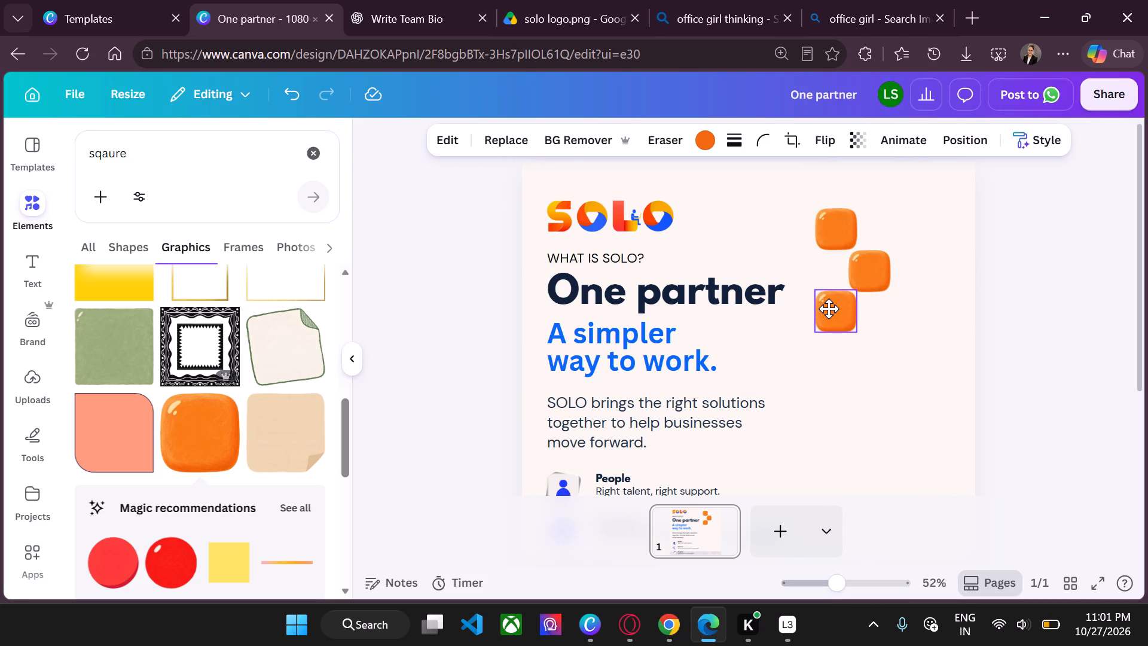
Spread the three orange tiles into a loose triangle, with one tile on top and the other two apart below it.
drag(829, 309, 816, 303)
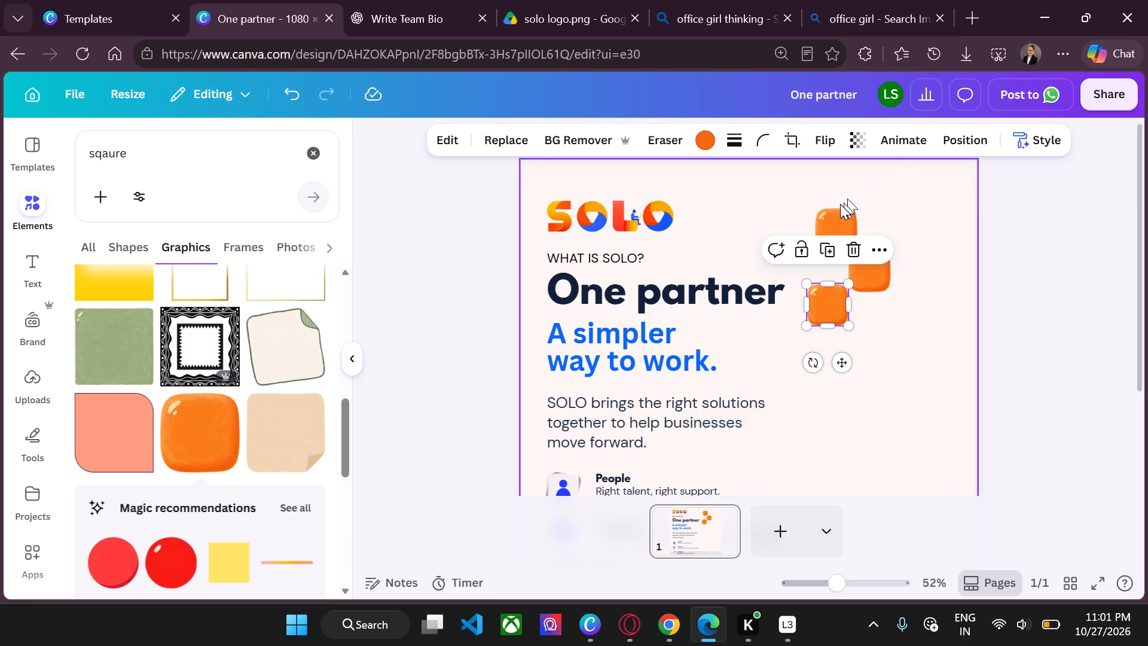
click(834, 211)
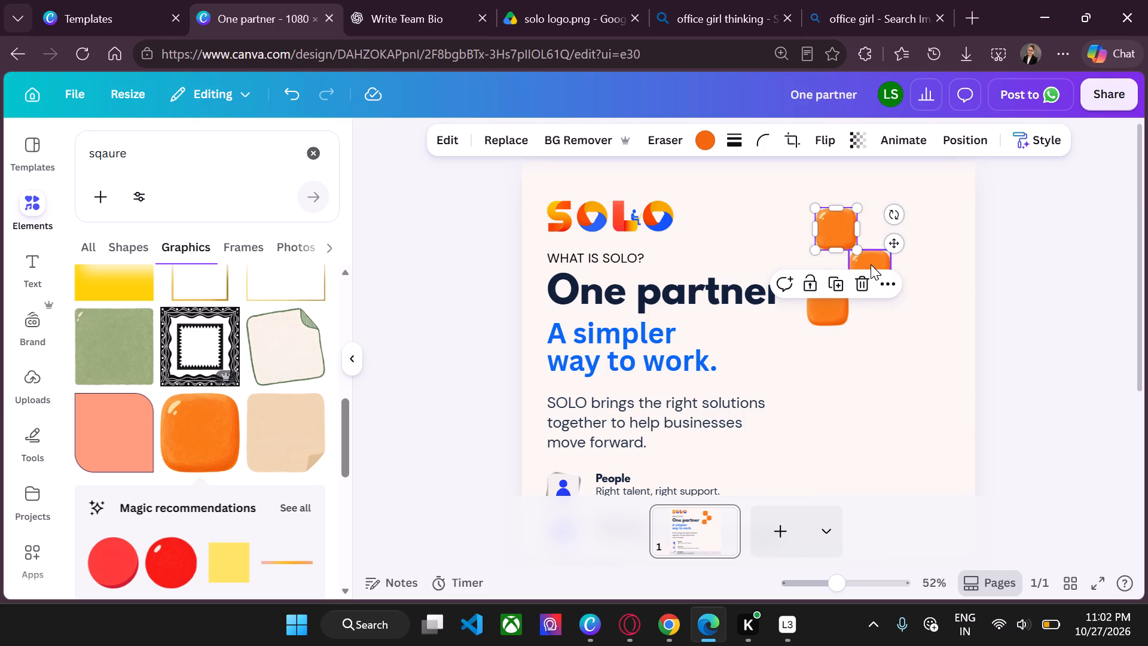
click(871, 264)
drag(871, 264, 896, 275)
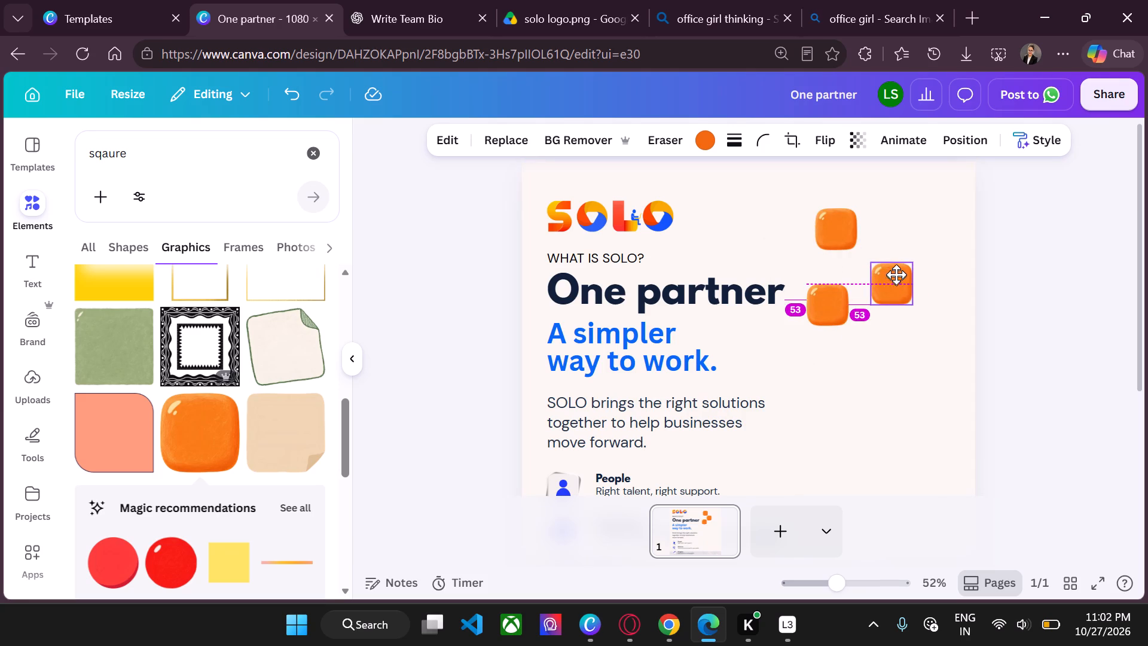
drag(896, 275, 903, 276)
click(831, 228)
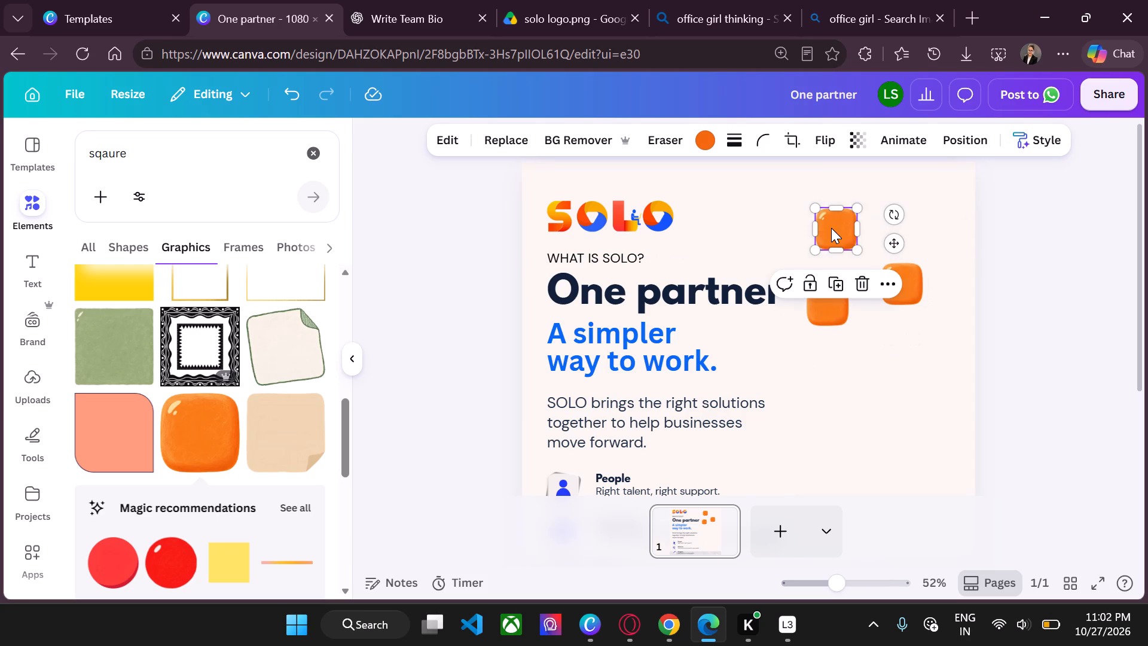
drag(831, 228, 850, 231)
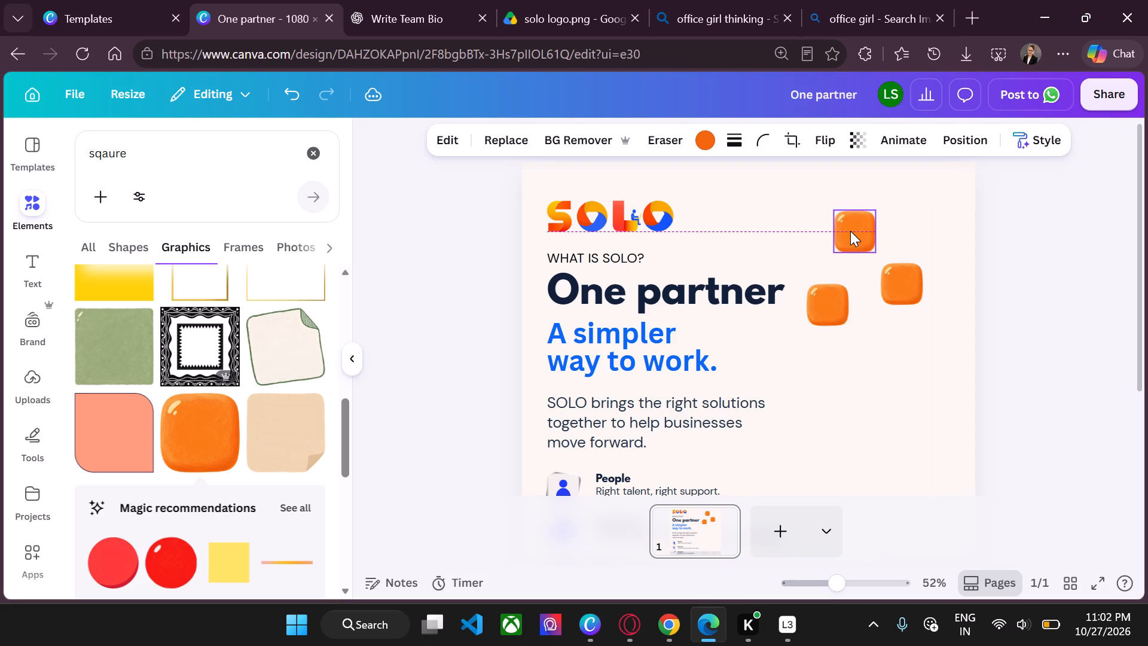
click(1056, 253)
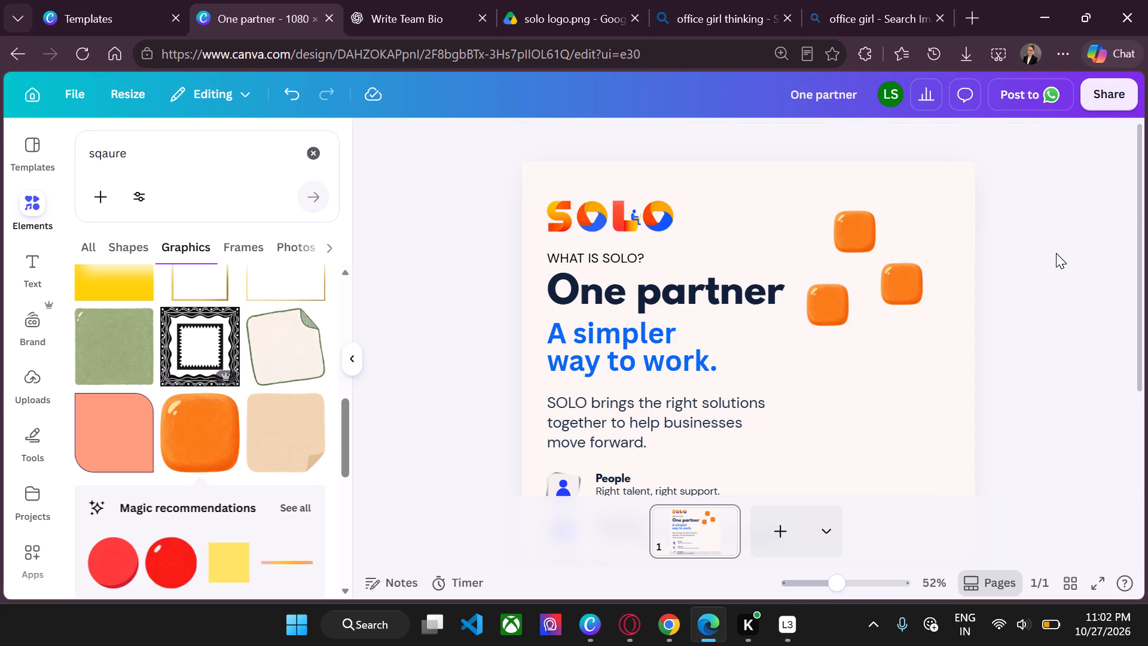
scroll(1056, 253, down, 1)
scroll(1056, 253, up, 1)
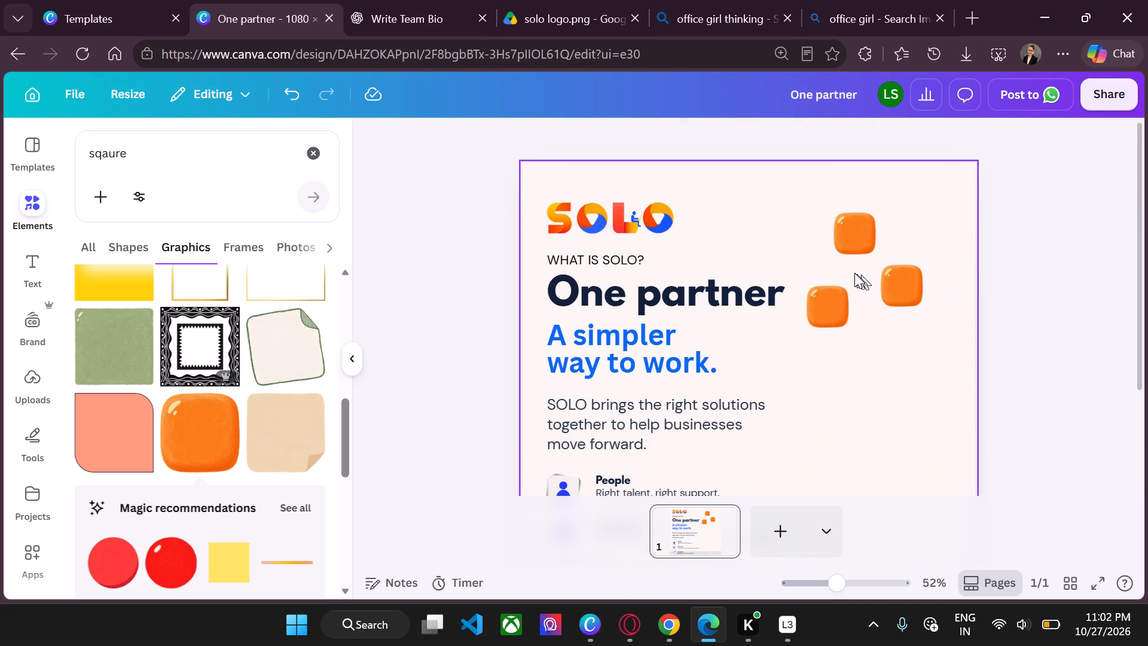
Search elements for "blue connect" and look through the graphics results for a connecting line.
click(313, 160)
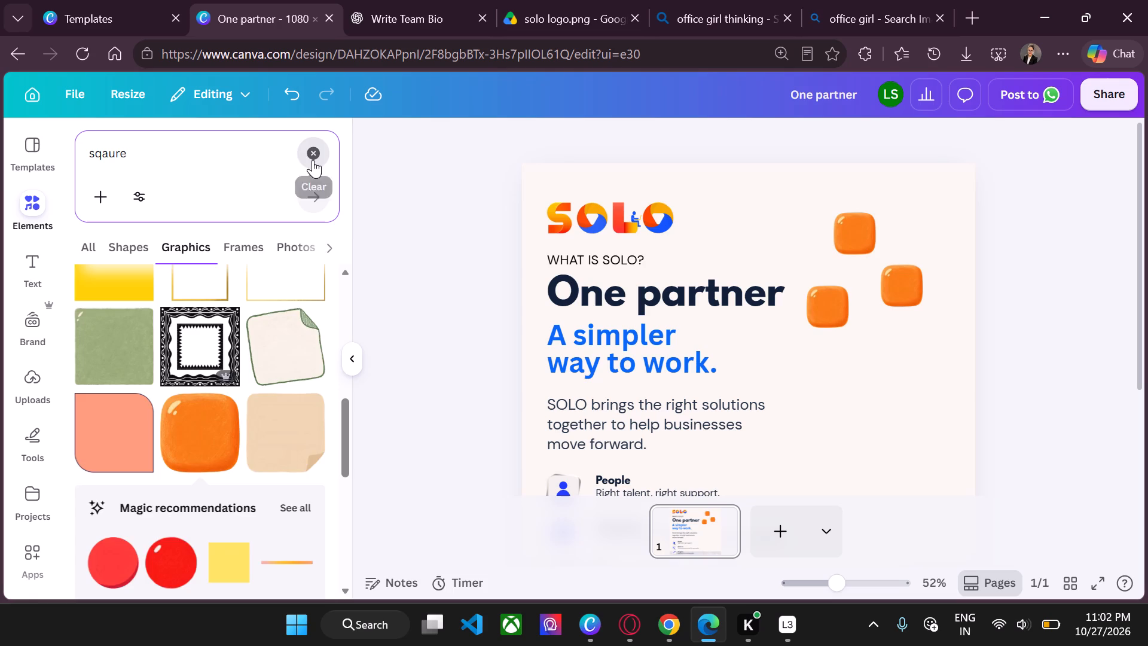
text(blue connect)
key(Return)
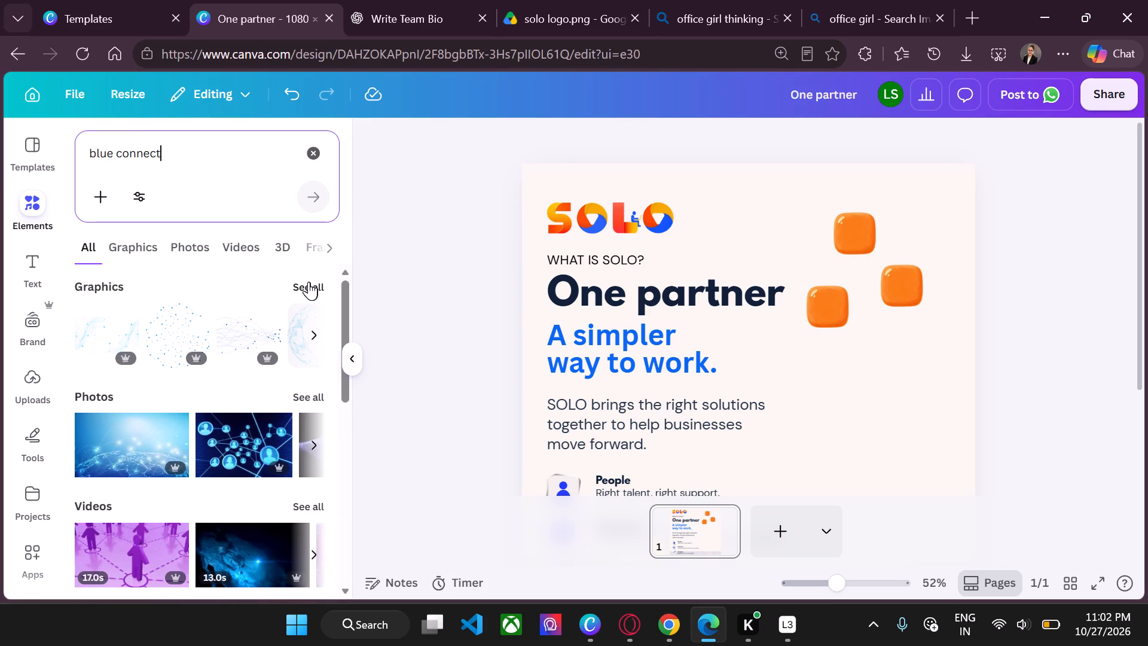
click(307, 282)
scroll(258, 333, down, 1)
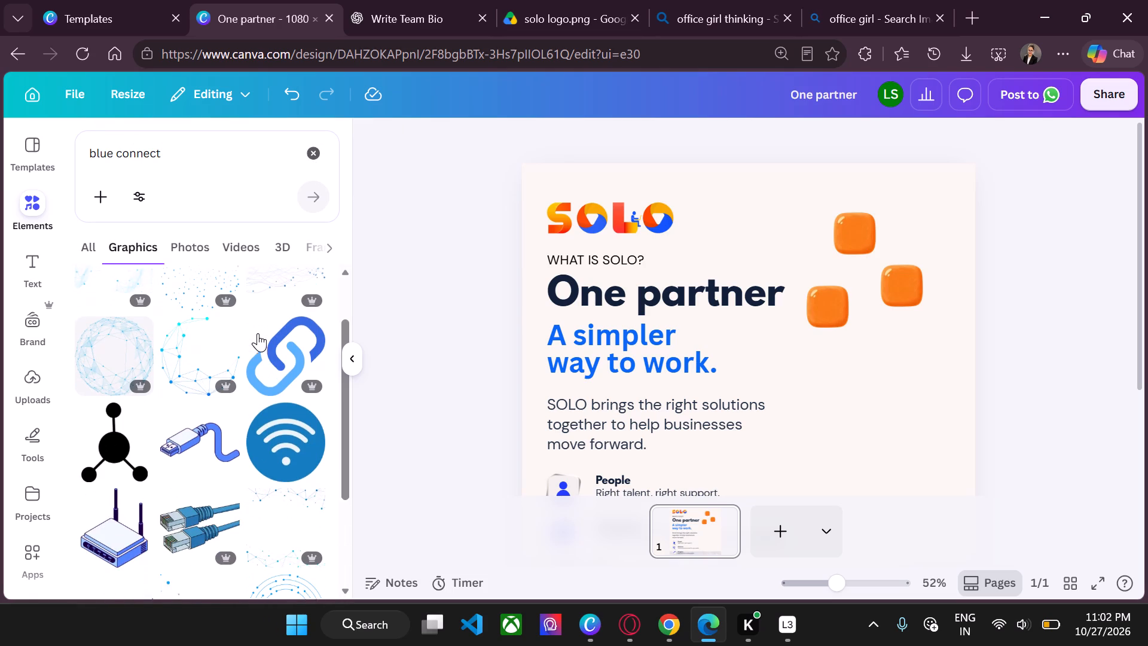
scroll(258, 333, down, 2)
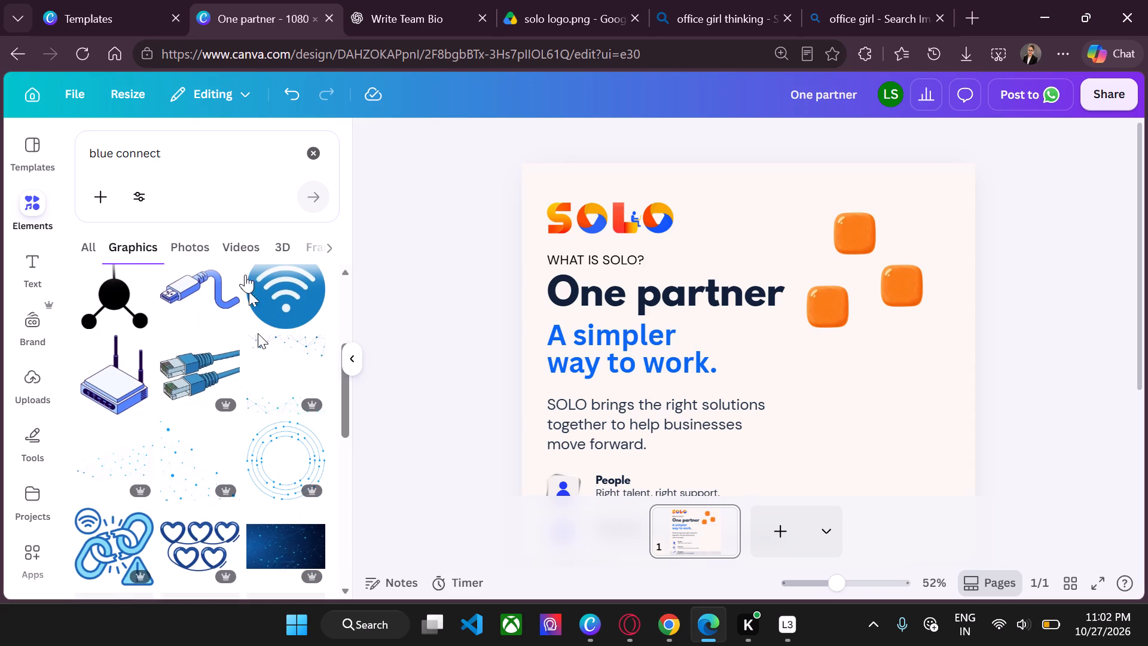
Refine the search to "blue connector" and add the quarter-circle arc line with a dot at one end from the graphics results.
click(164, 152)
text(or)
key(Return)
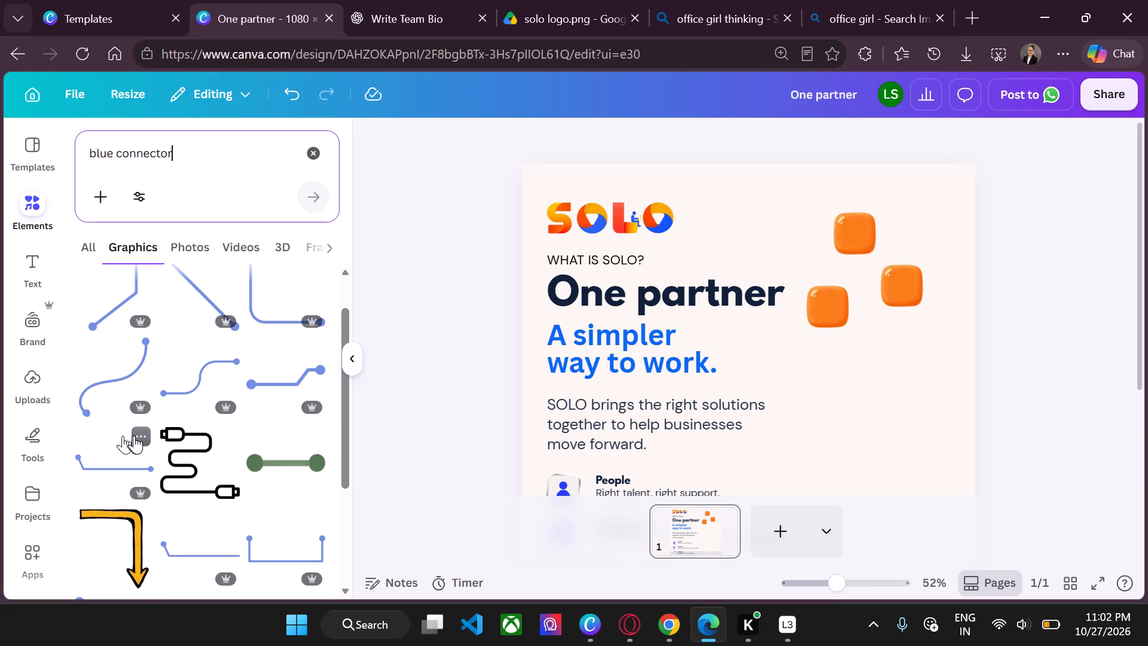
scroll(134, 435, down, 1)
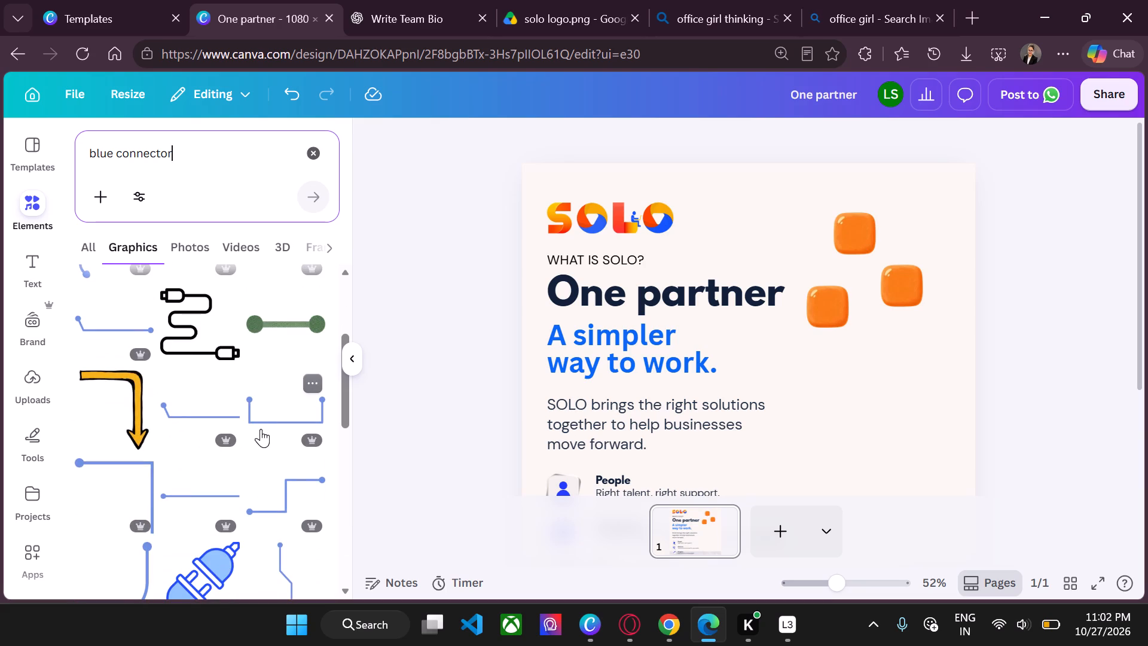
scroll(254, 487, down, 1)
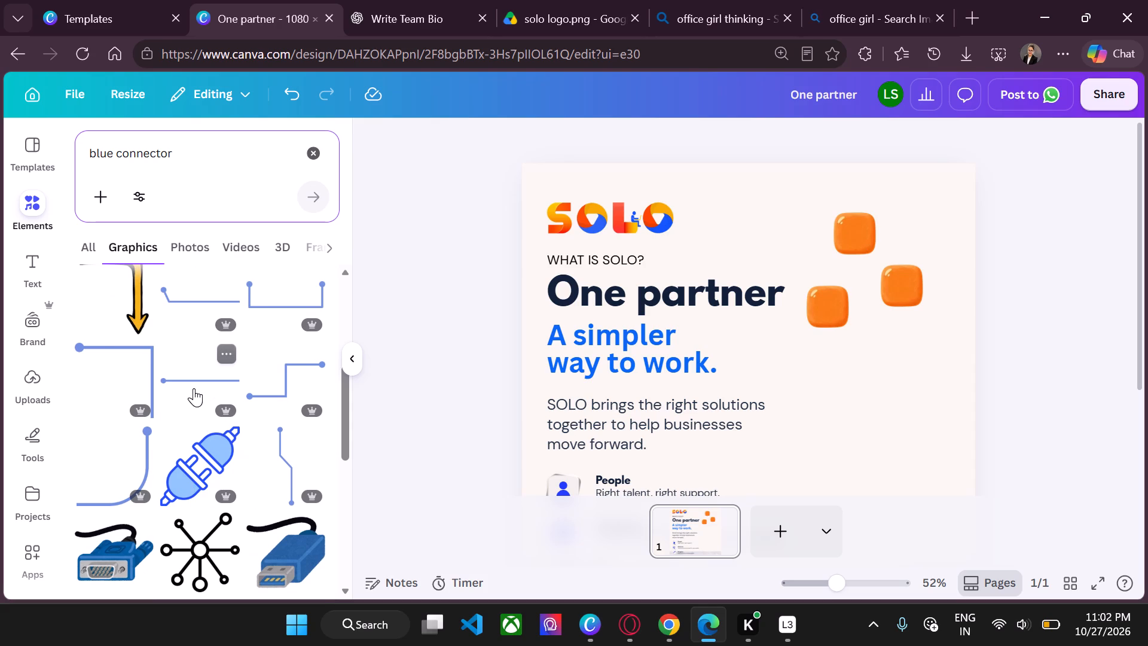
scroll(194, 388, down, 2)
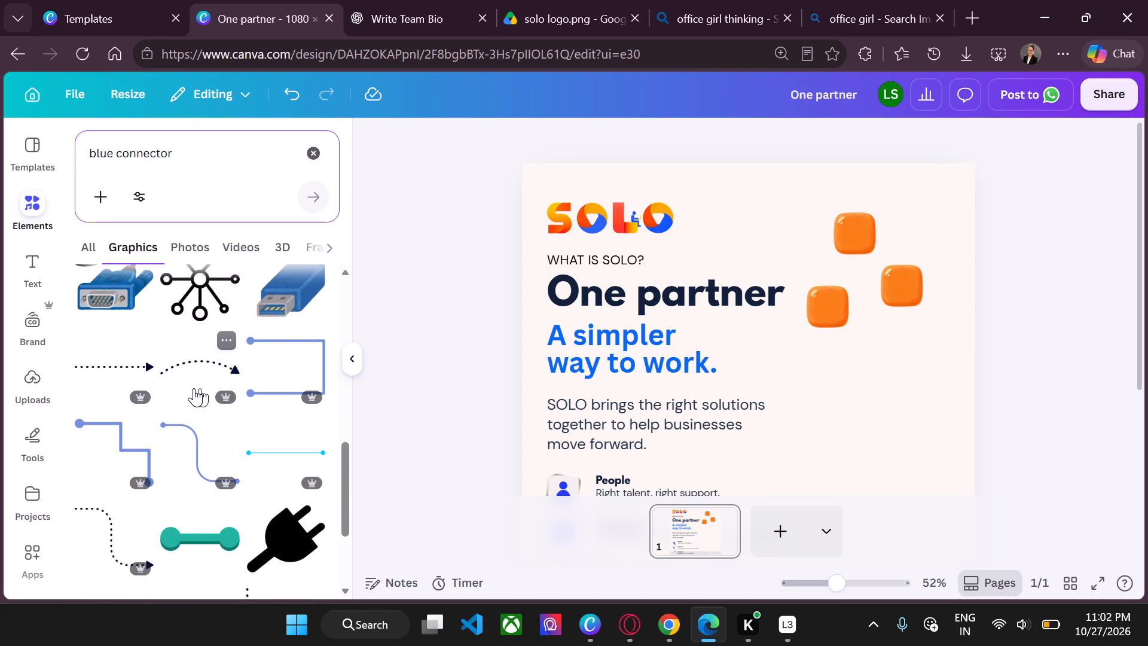
scroll(194, 388, down, 2)
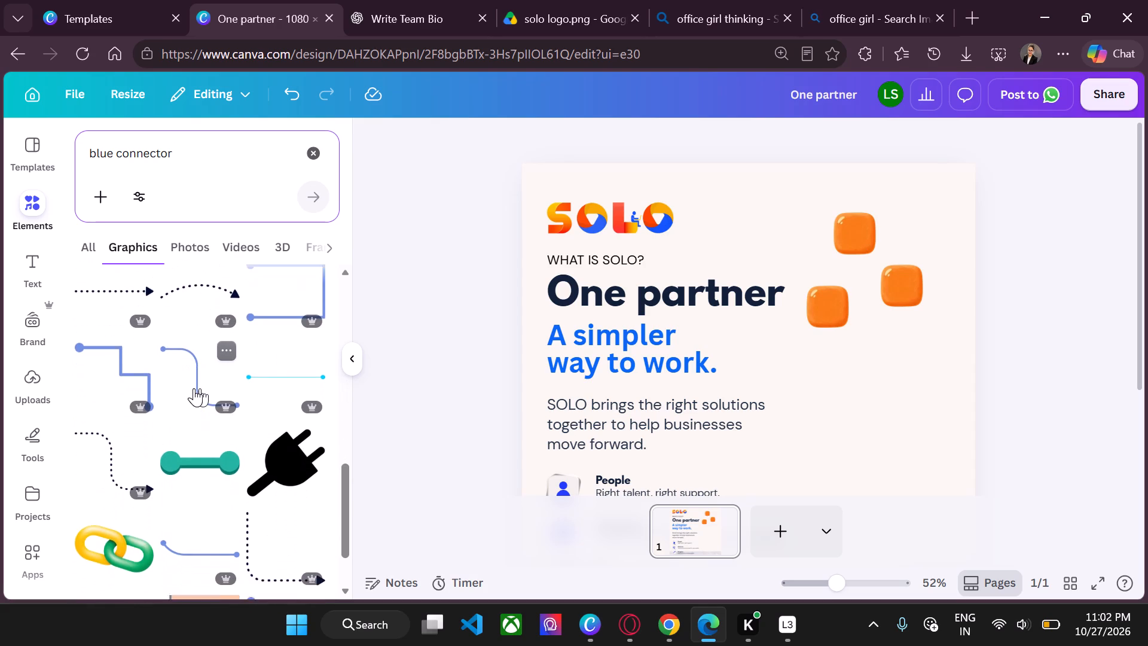
scroll(194, 388, down, 2)
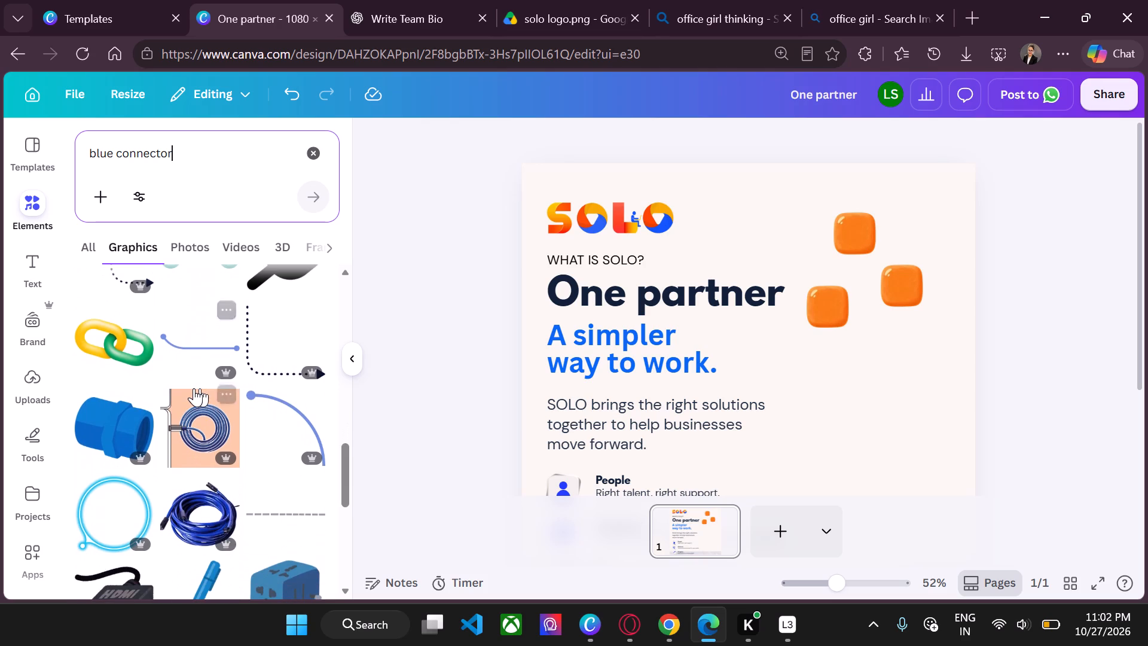
click(286, 410)
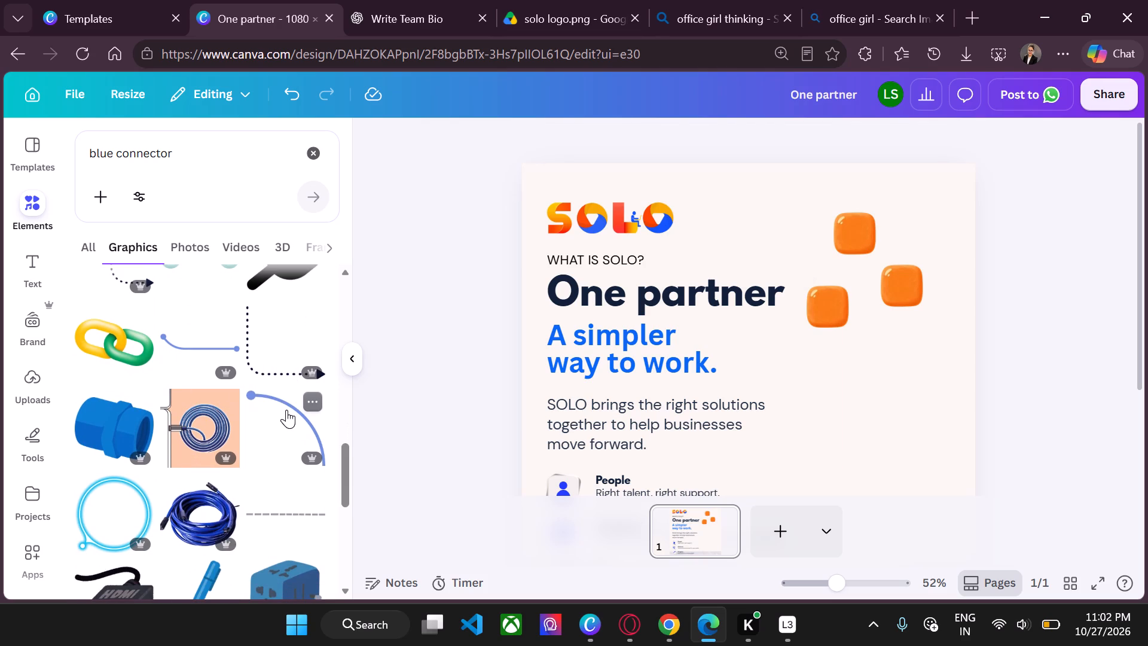
drag(794, 377, 808, 311)
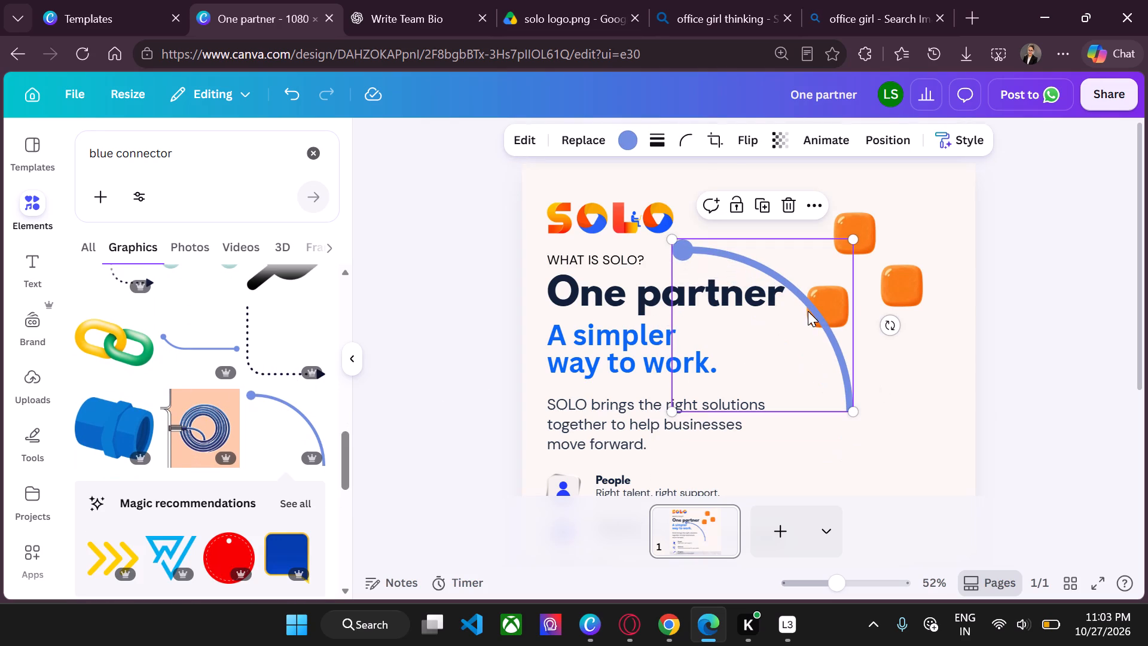
Recolour the arc connector with the bright blue from The Deep Blue palette.
click(628, 131)
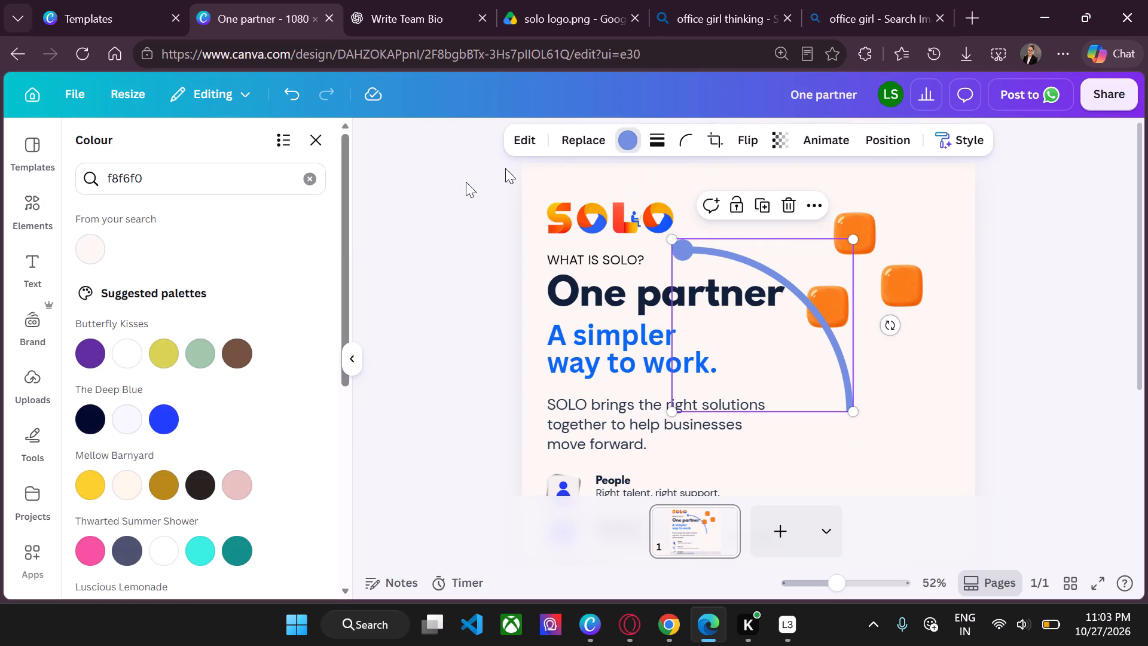
click(173, 409)
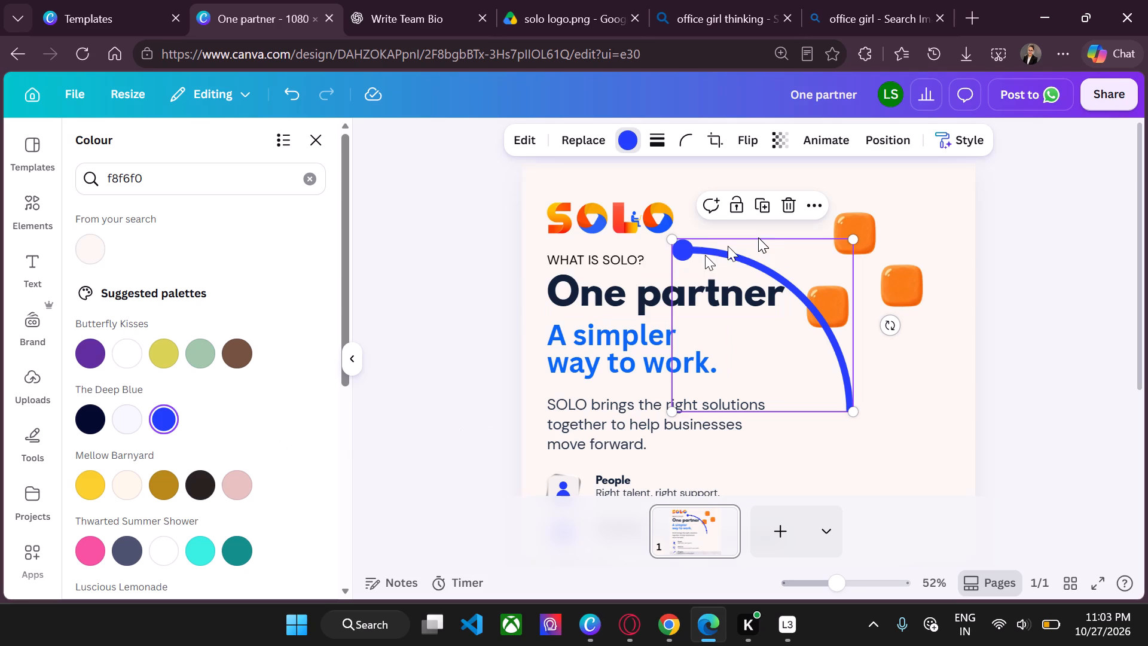
Rotate, shrink and position the blue arc so it links the top orange tile to the lower-left tile, dot end down.
drag(897, 321, 822, 168)
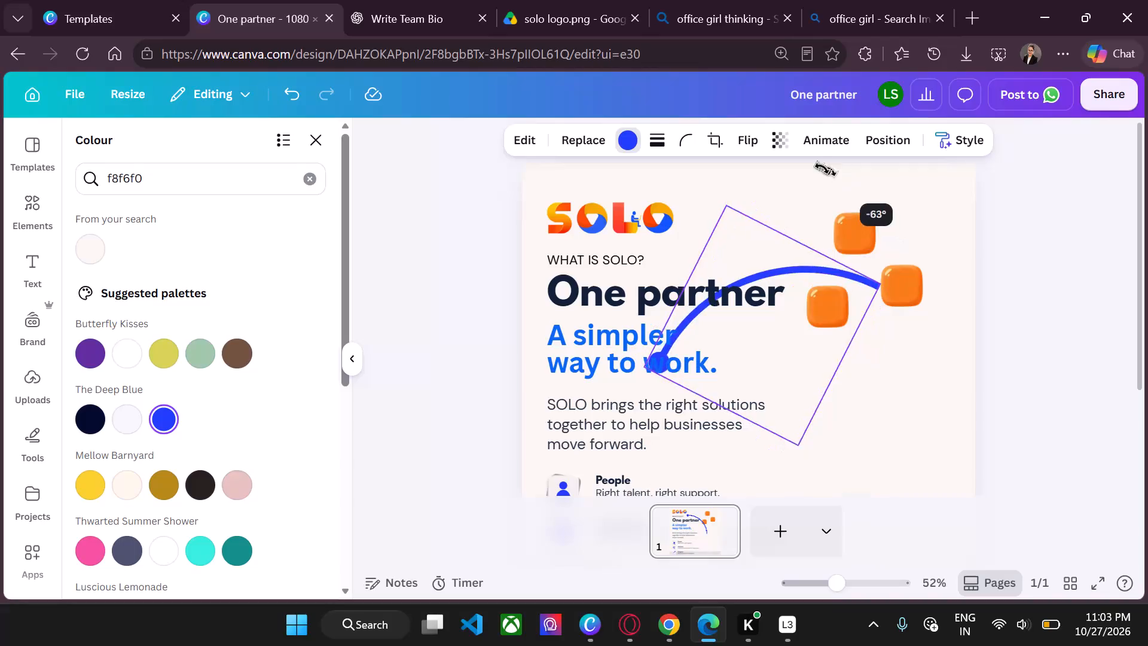
drag(822, 168, 732, 163)
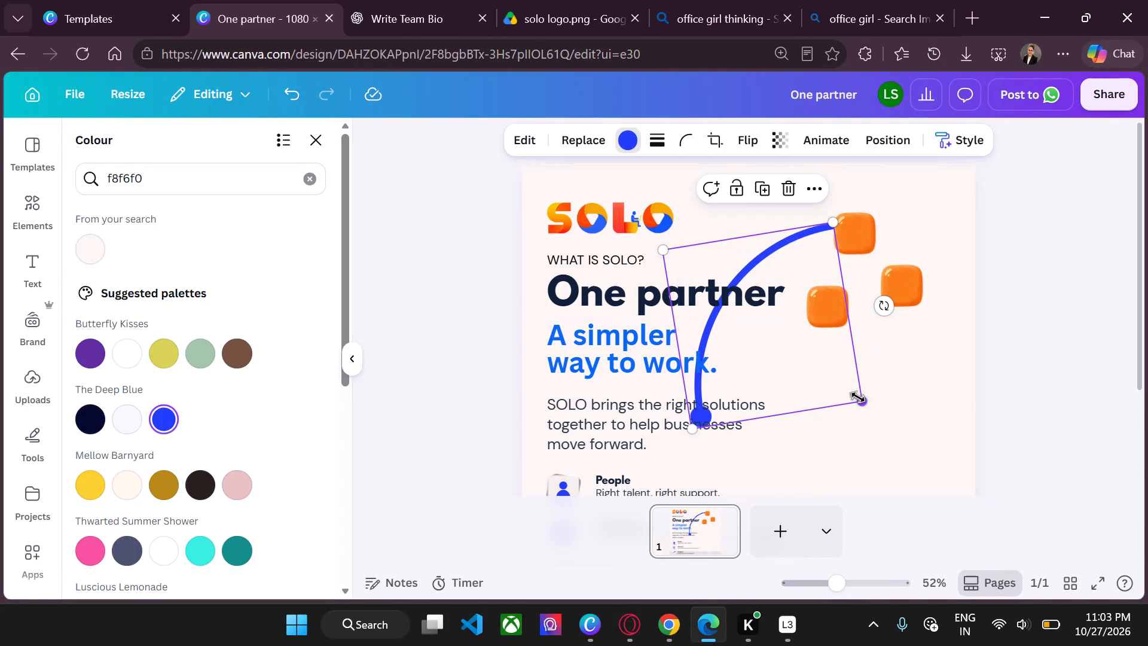
drag(858, 397, 702, 277)
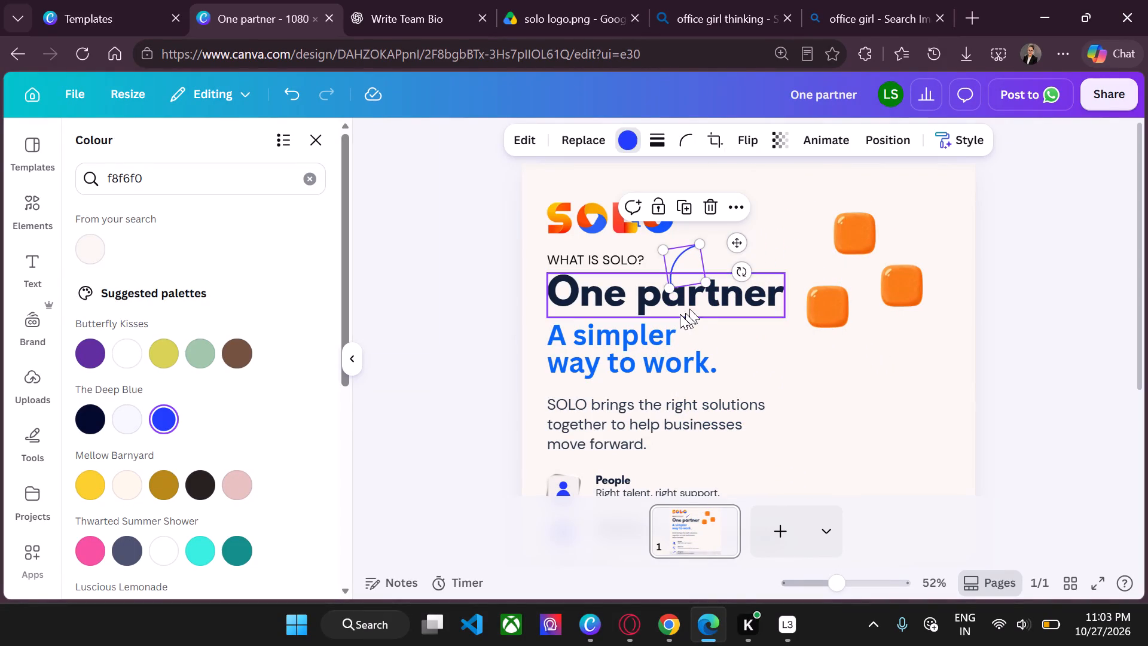
drag(737, 242, 852, 230)
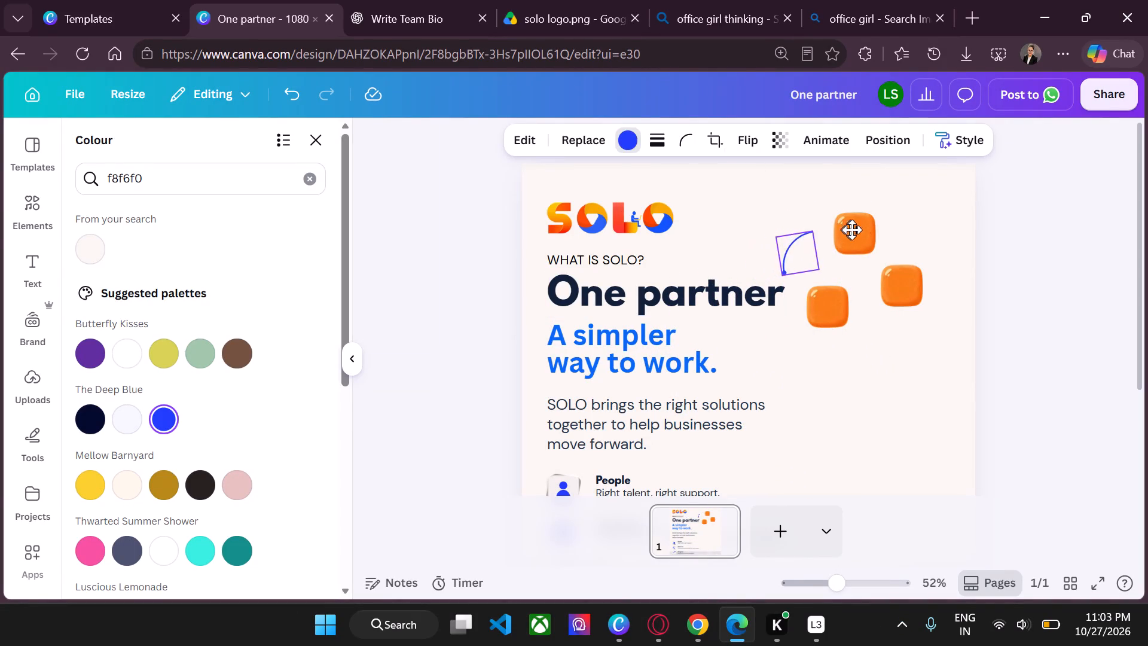
drag(852, 230, 872, 236)
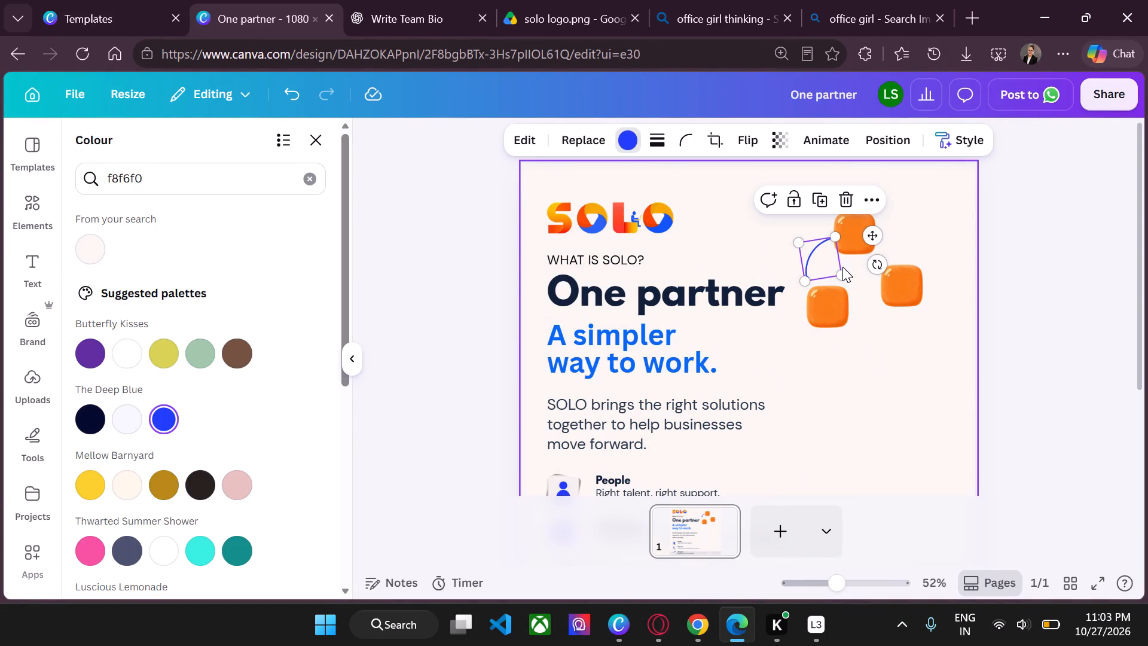
drag(841, 271, 851, 275)
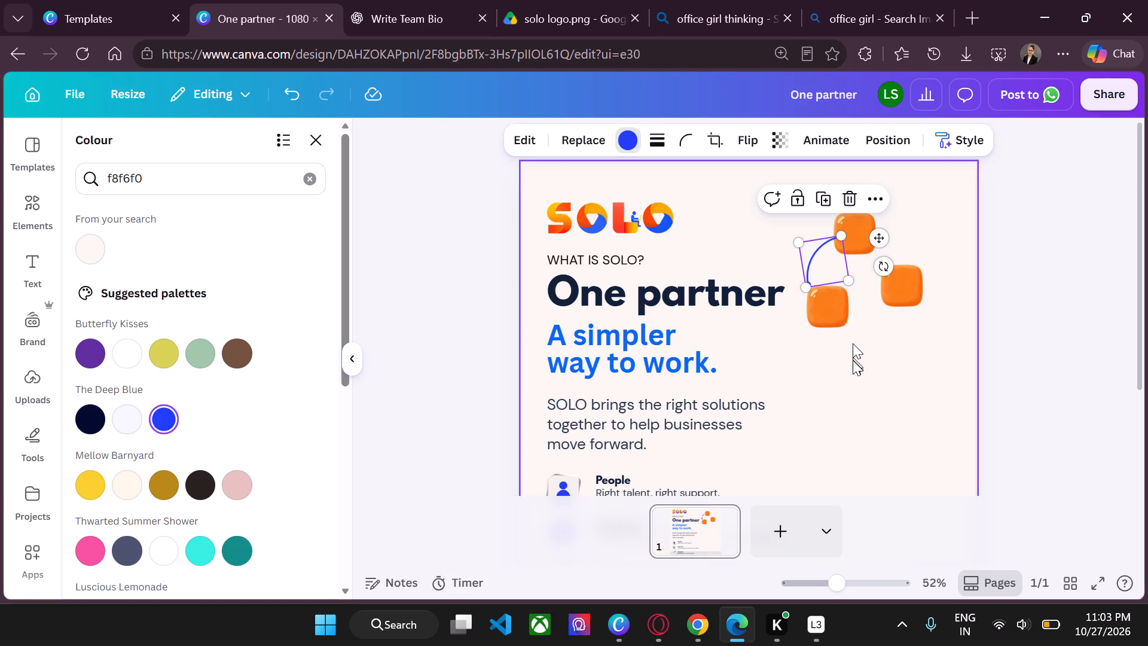
drag(883, 269, 897, 269)
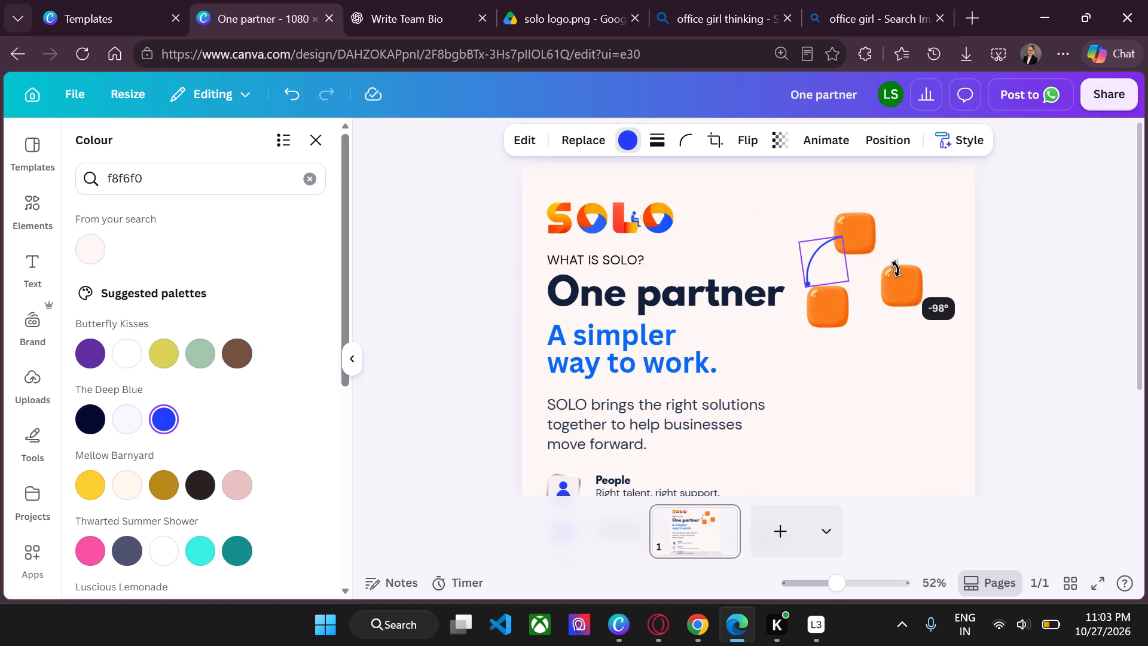
drag(897, 269, 882, 253)
click(879, 383)
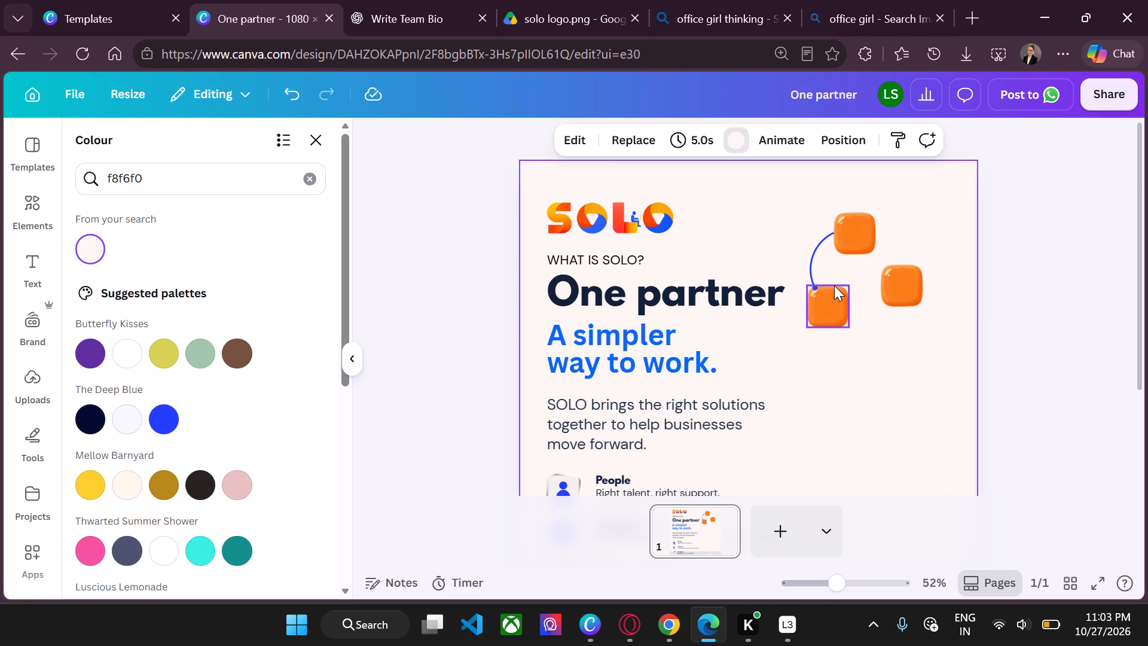
click(824, 258)
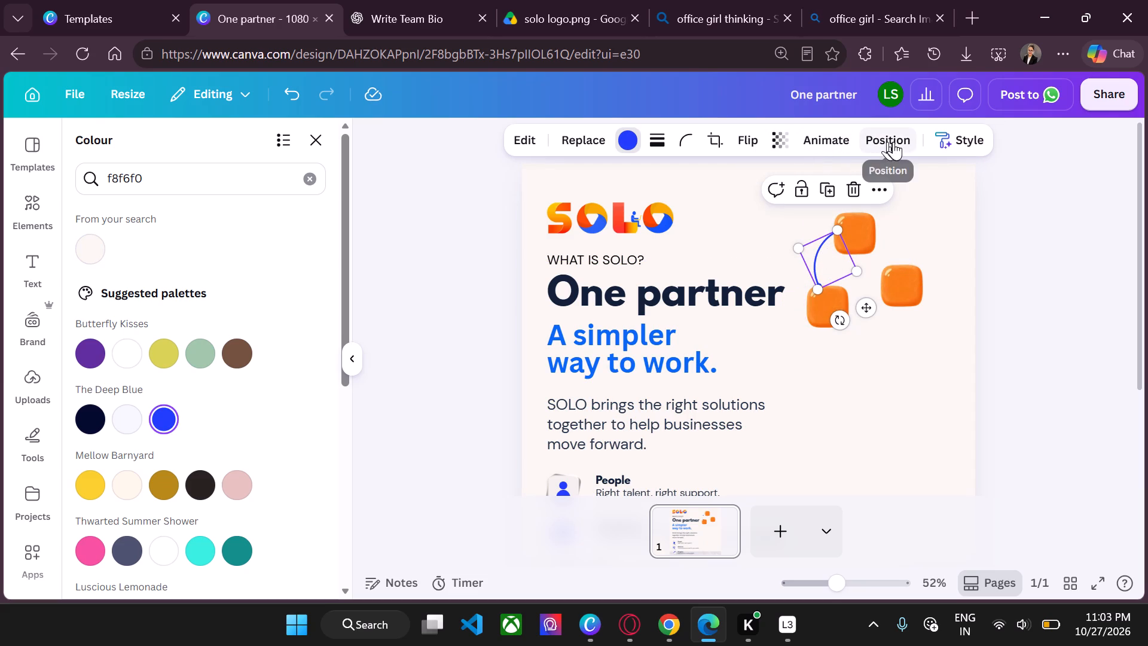
click(893, 384)
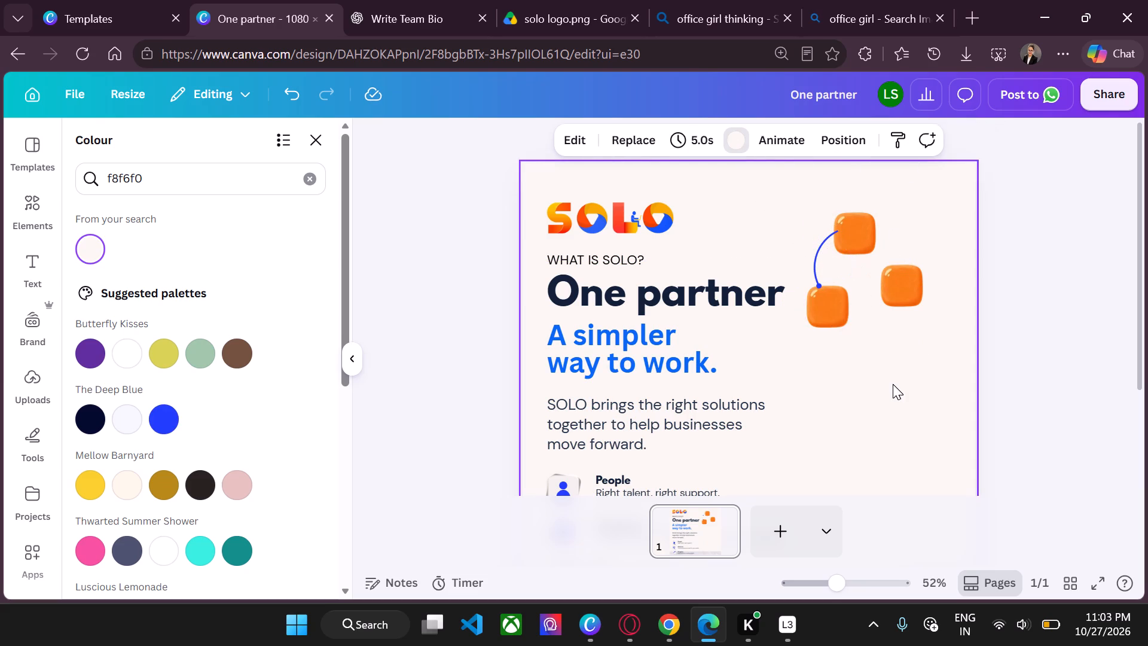
Bring the top orange tile forward in the layer order so it sits in front of the blue arc's end.
click(849, 224)
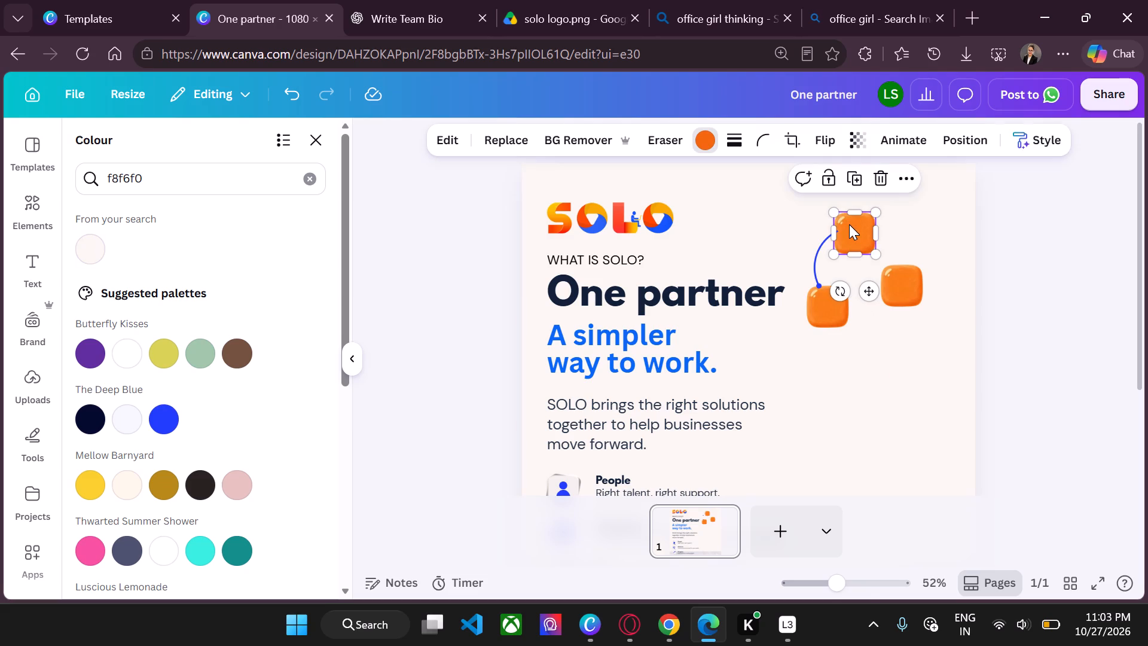
right_click(849, 224)
click(907, 237)
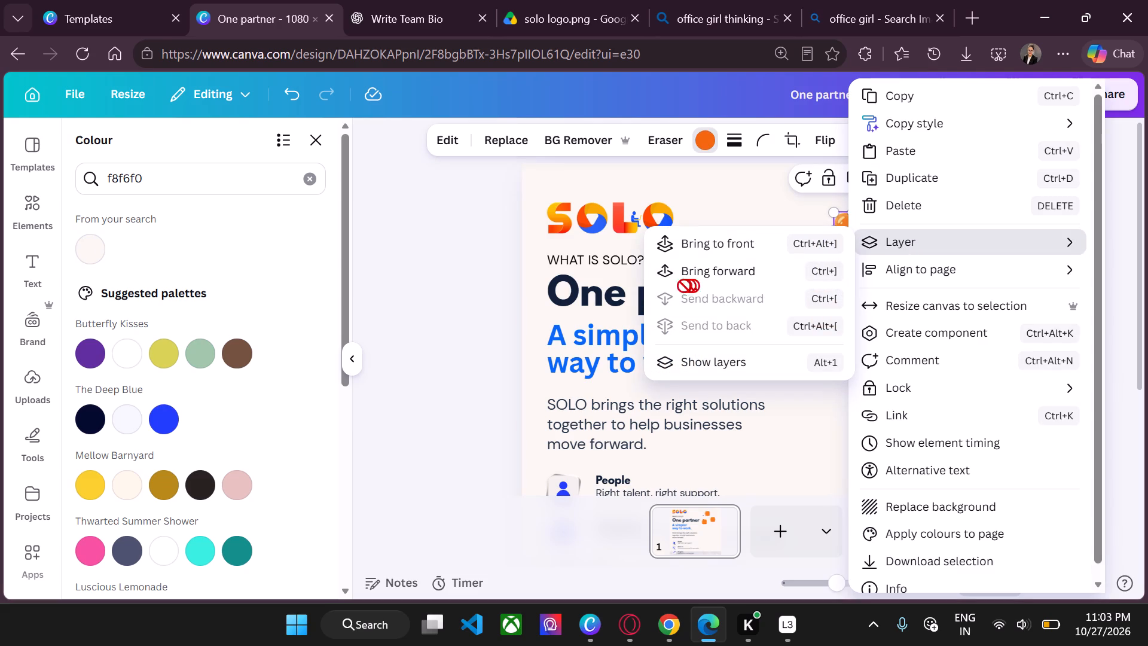
click(749, 273)
double_click(459, 276)
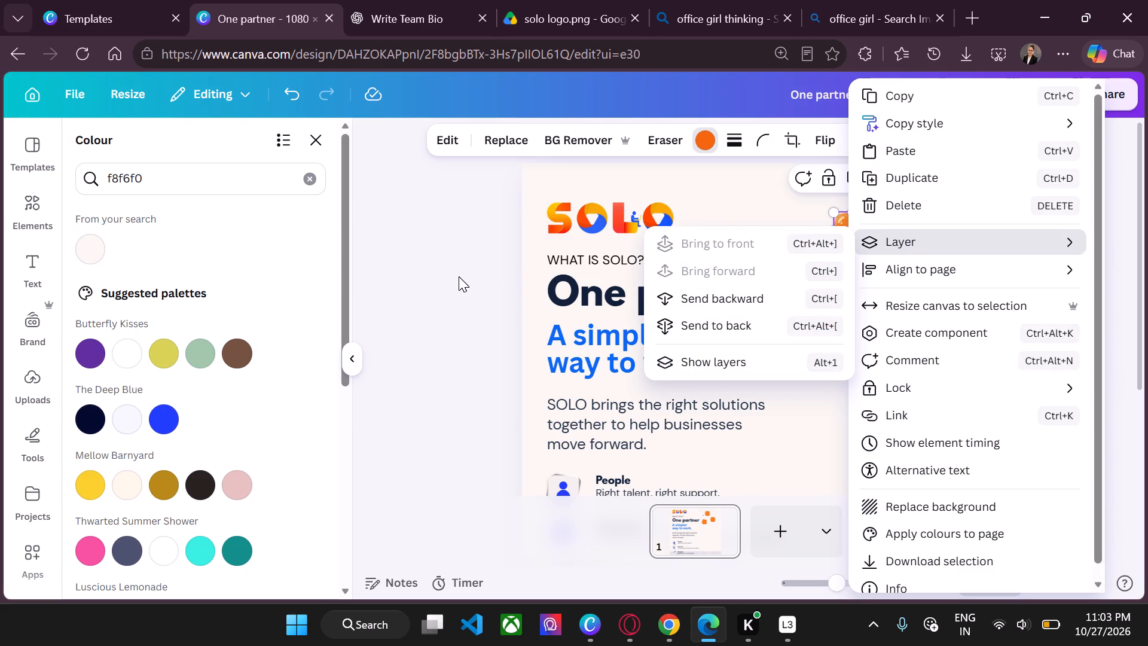
click(459, 276)
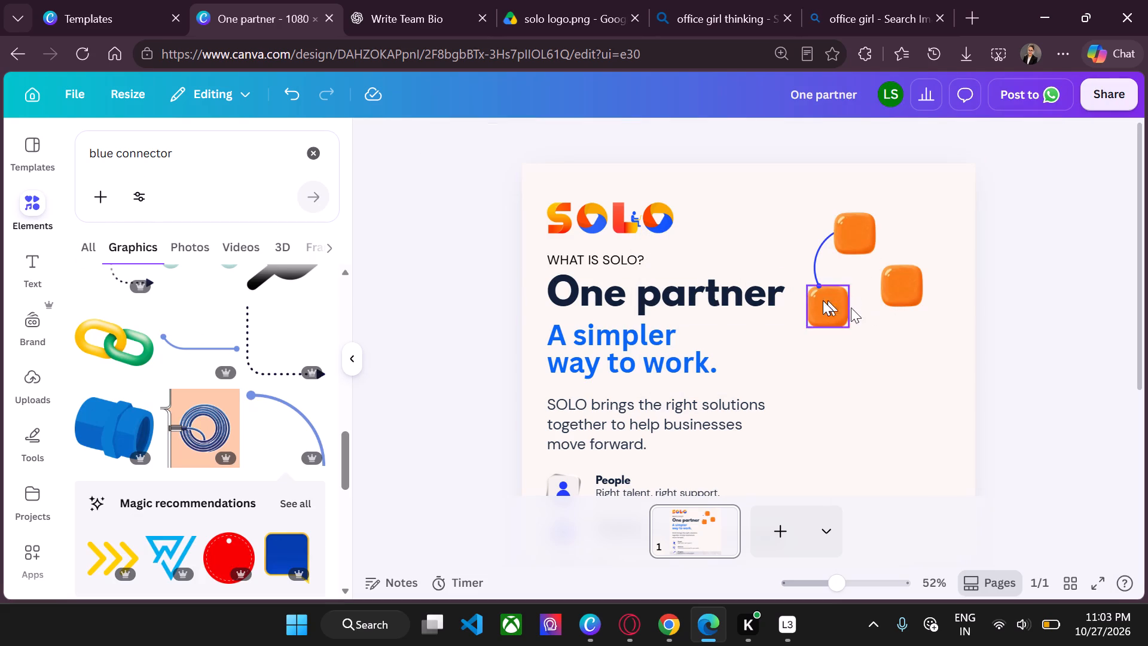
Duplicate the blue arc connector and place the copy between the top orange tile and the right-hand orange tile.
right_click(813, 268)
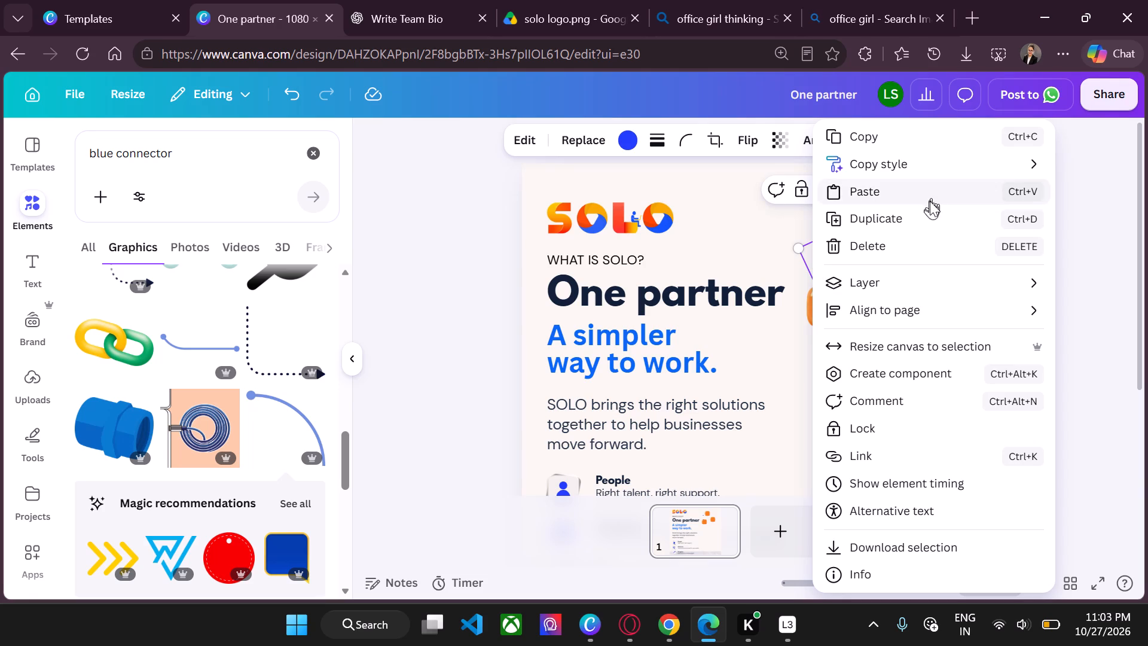
click(930, 209)
drag(831, 272, 853, 273)
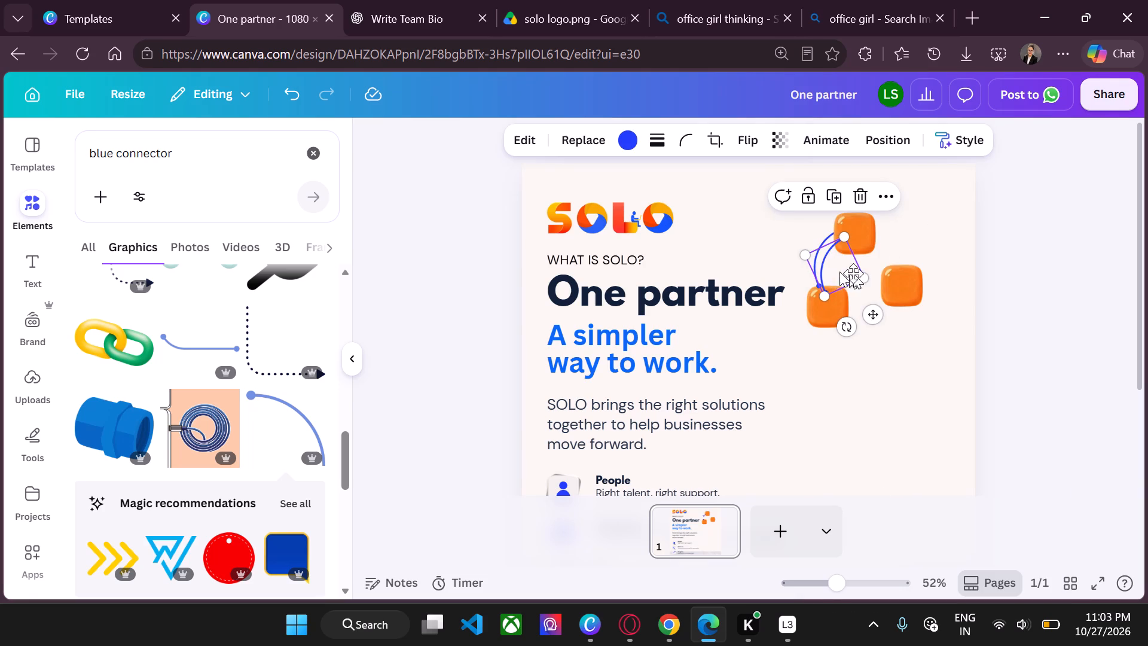
drag(853, 273, 875, 254)
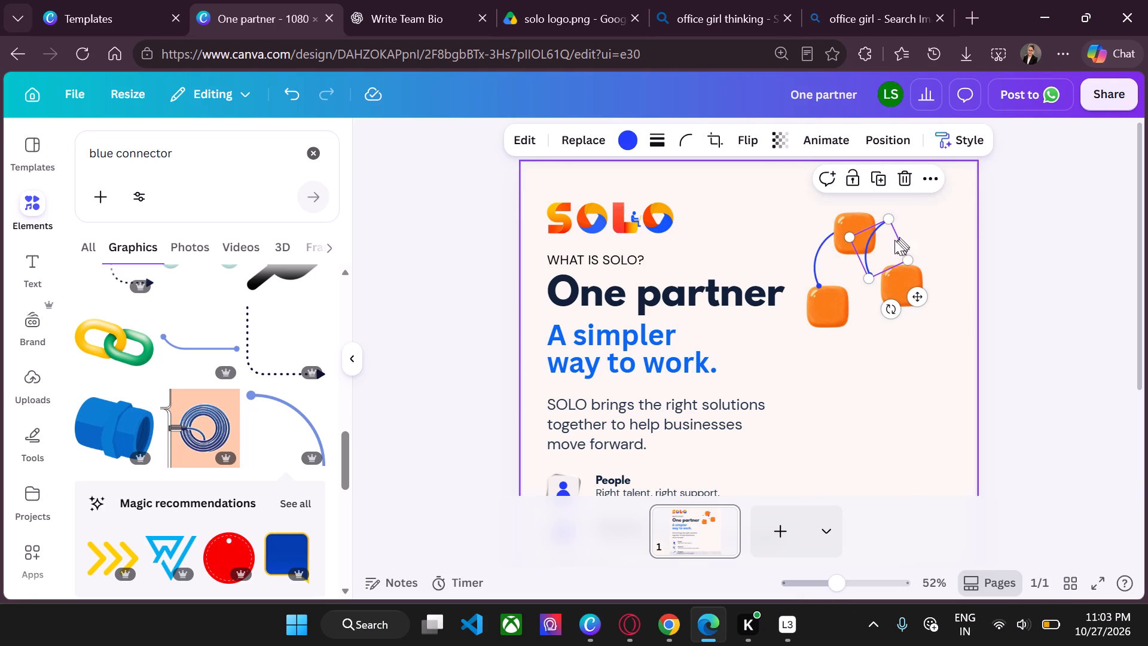
Flip the duplicated blue arc horizontally and vertically so it bows outward between the top and right-hand tiles.
click(876, 241)
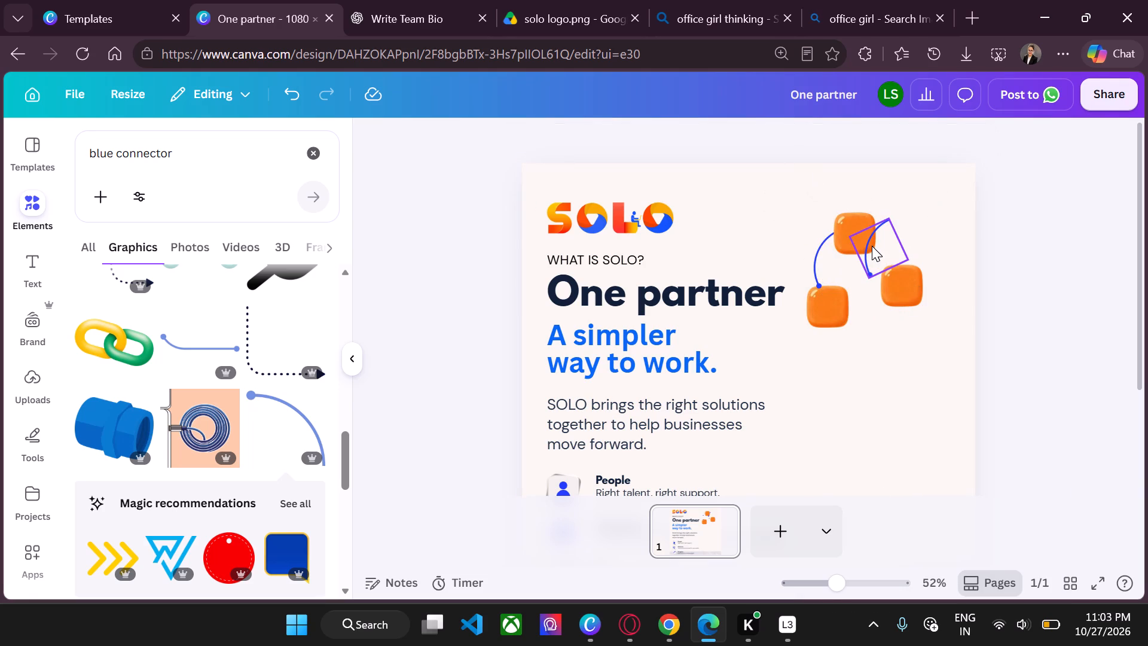
click(872, 246)
click(746, 133)
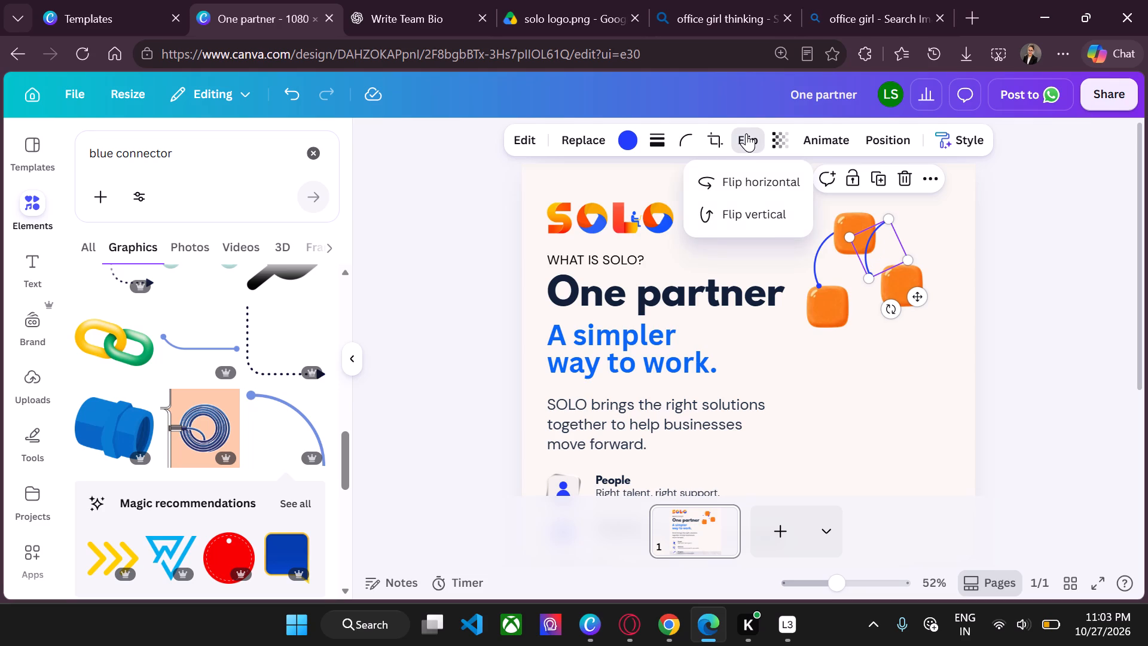
click(747, 181)
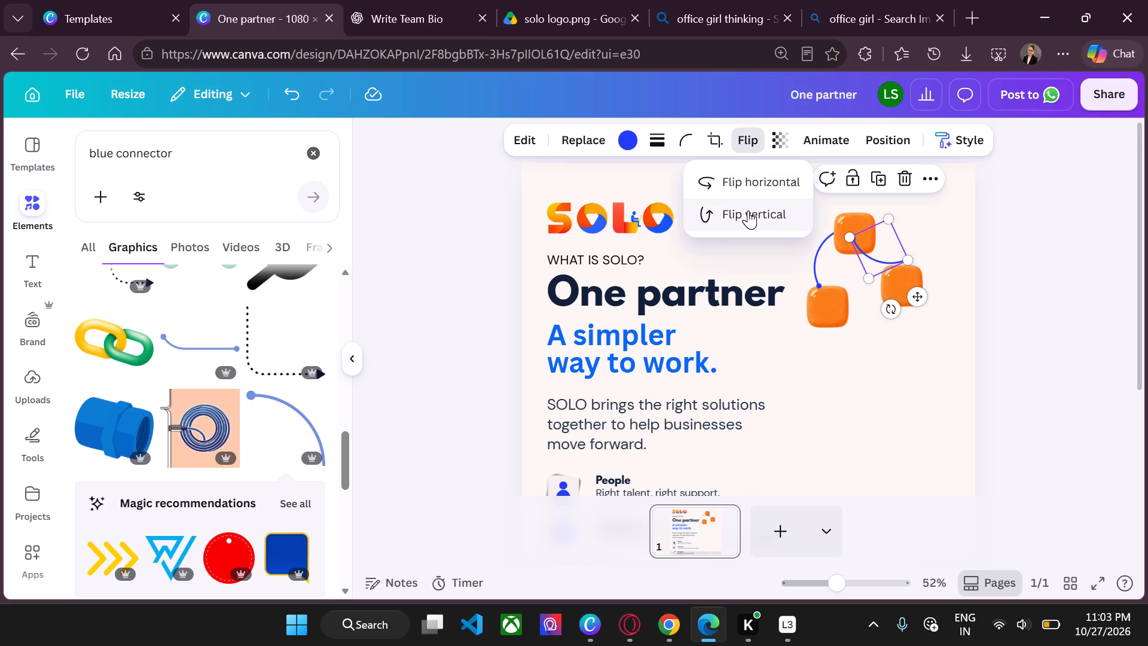
click(748, 211)
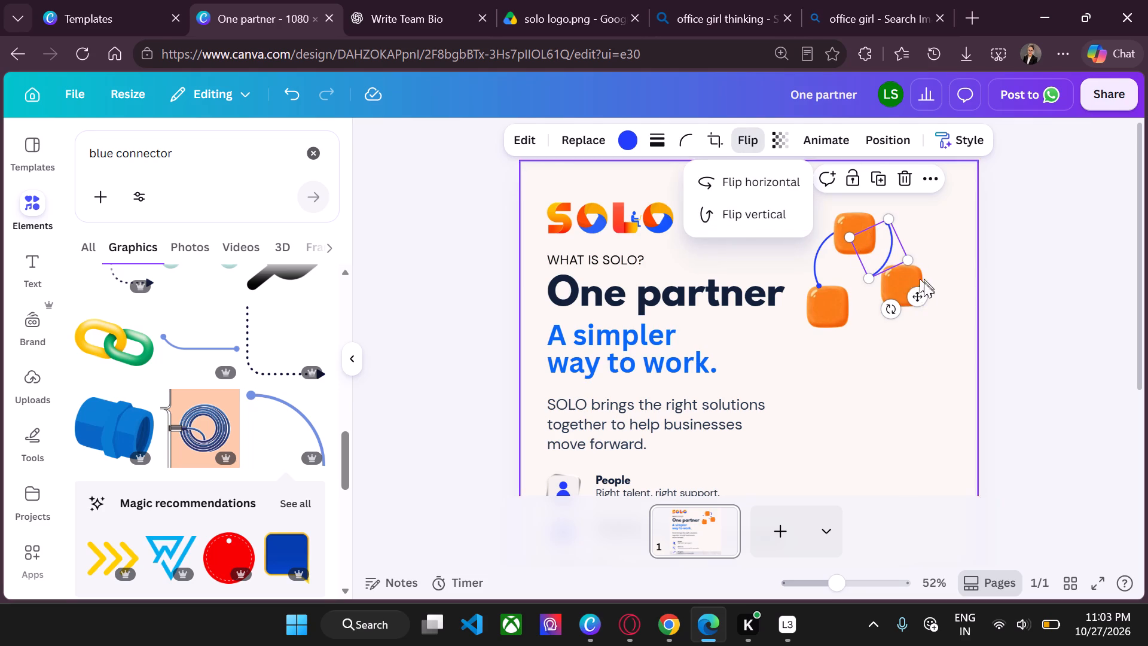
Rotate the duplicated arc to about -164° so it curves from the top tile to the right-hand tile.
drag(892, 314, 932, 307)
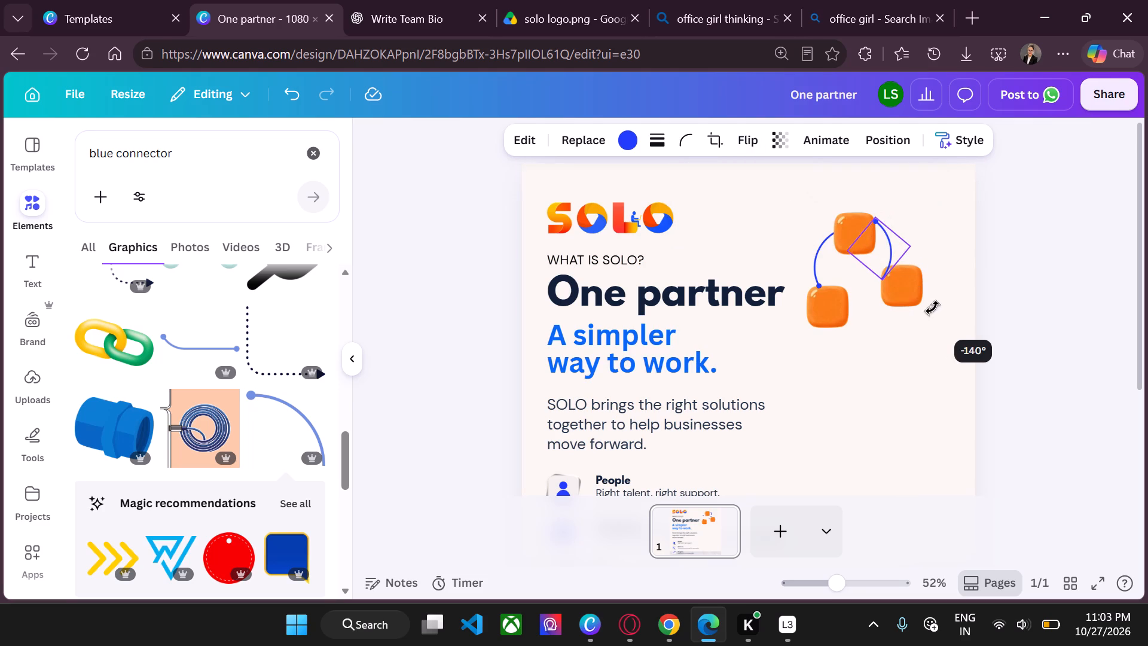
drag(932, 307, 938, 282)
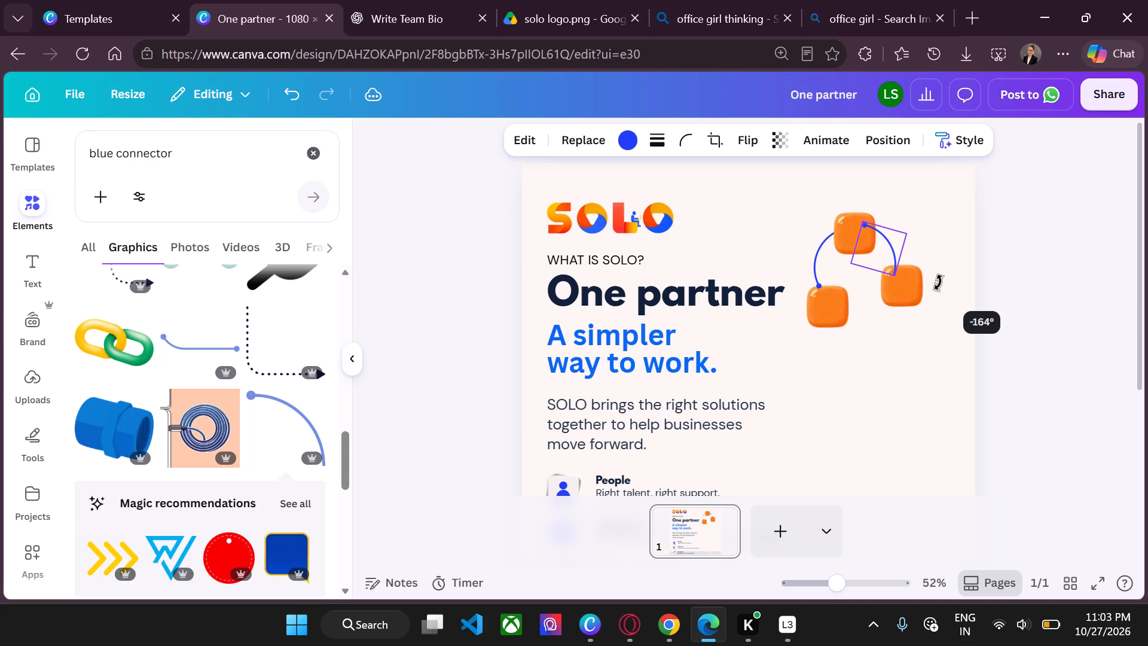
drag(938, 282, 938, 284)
Move the duplicated arc below the tiles and rotate it to bow downward between the lower-left and right-hand tiles, dot end beneath the right-hand one.
drag(875, 251, 890, 325)
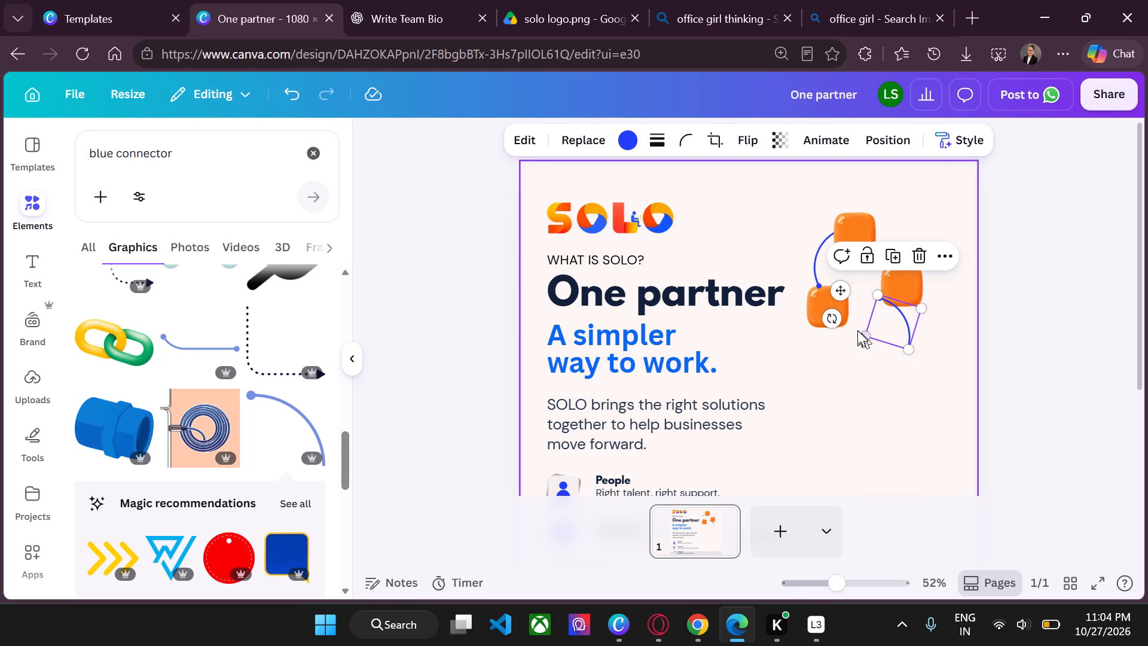
drag(835, 319, 902, 267)
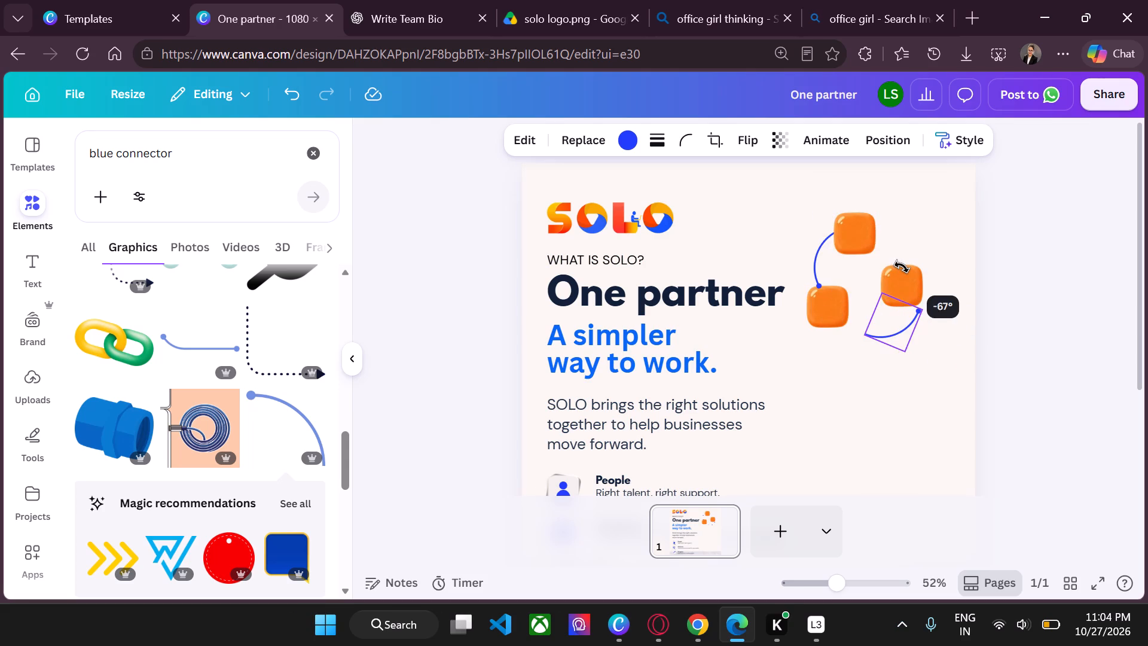
drag(896, 325, 862, 321)
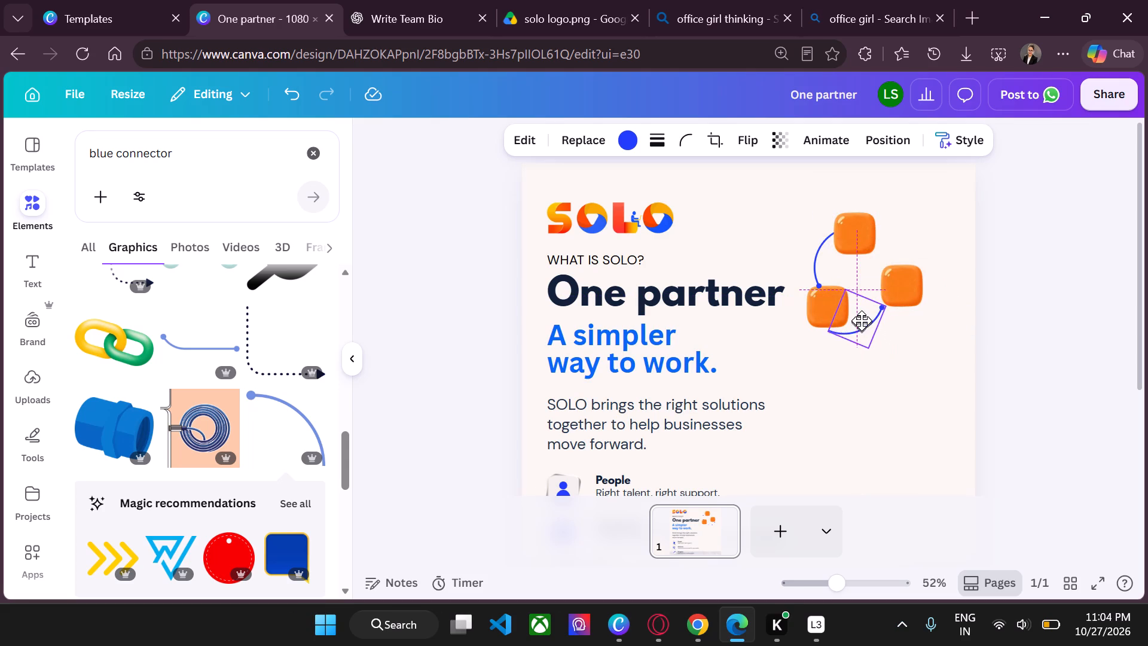
drag(862, 321, 869, 321)
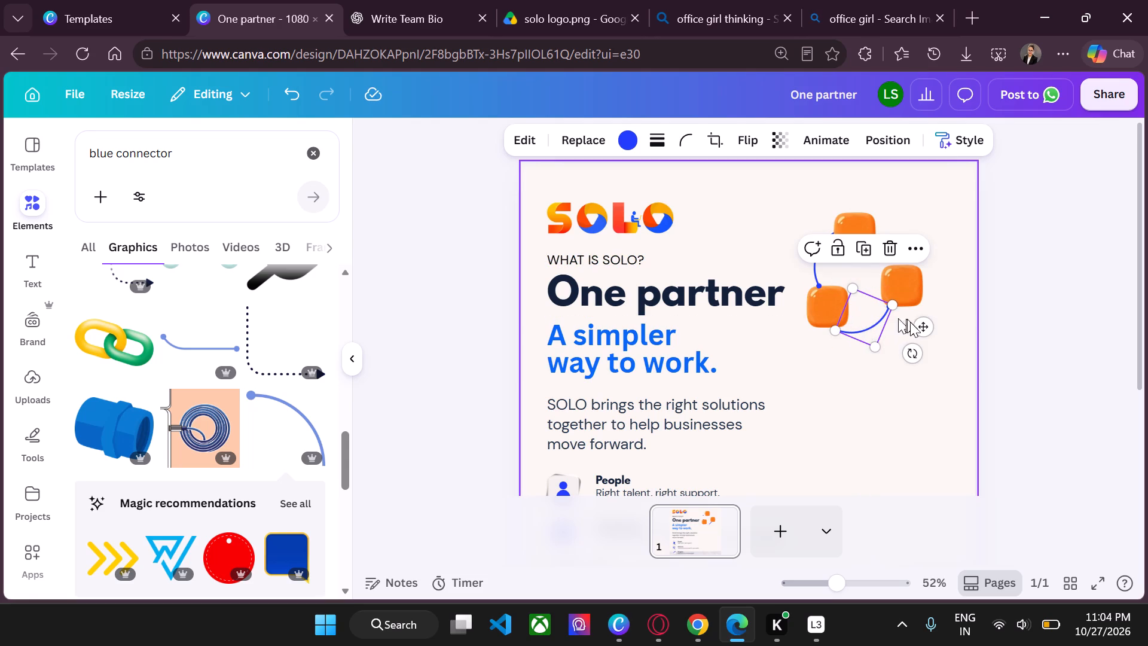
drag(913, 351, 913, 368)
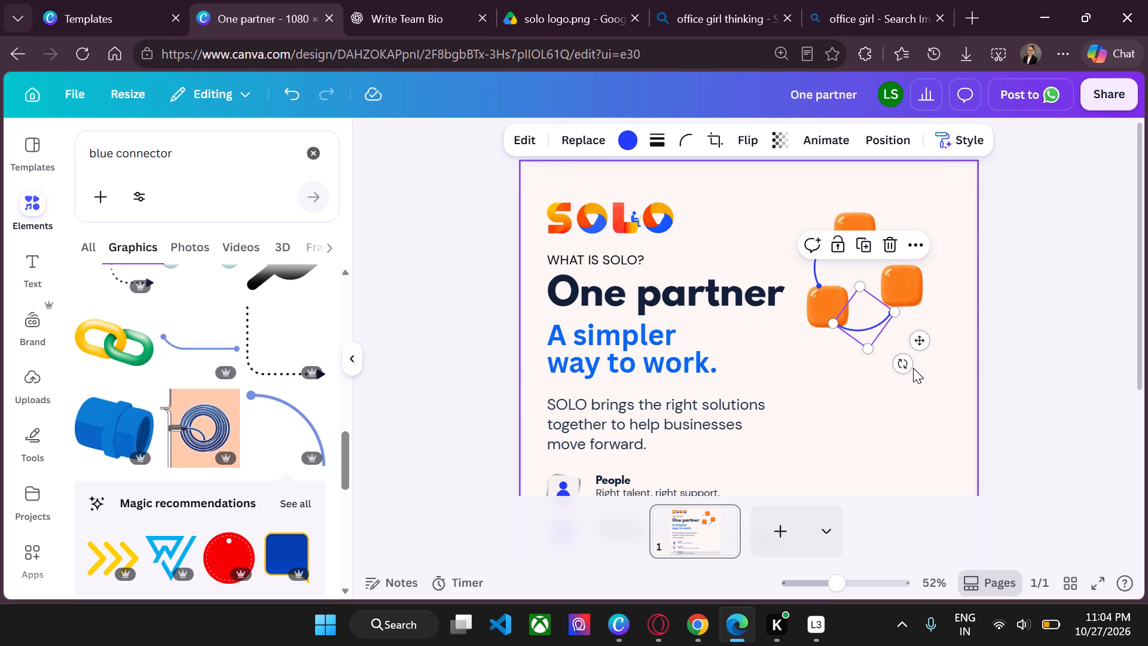
drag(857, 316, 860, 325)
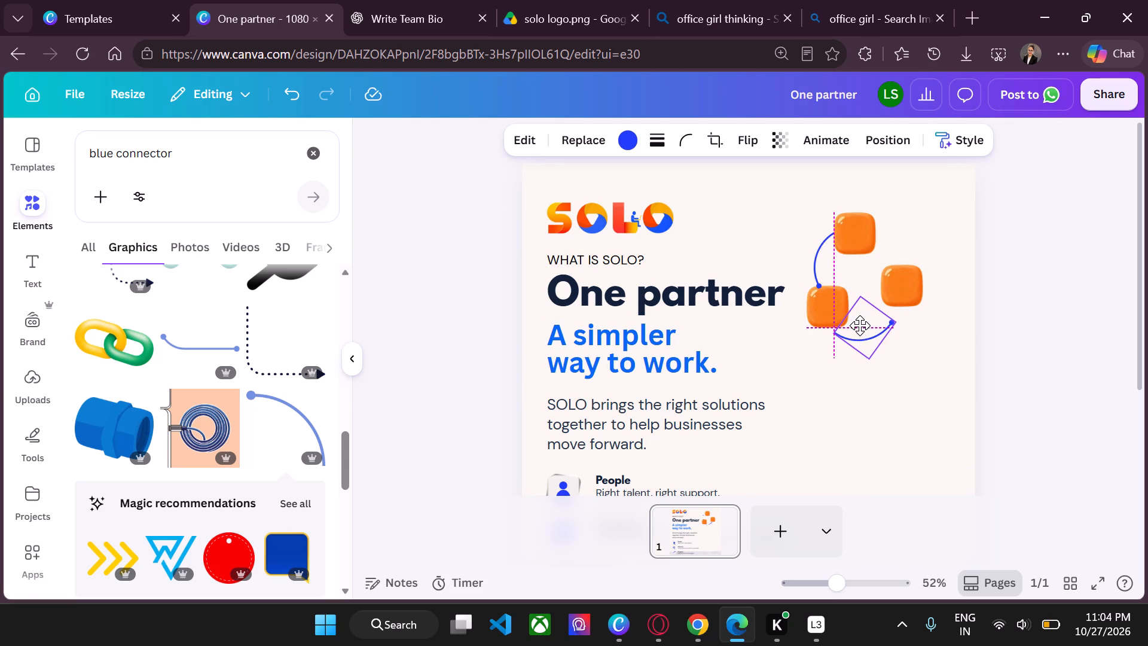
drag(860, 325, 860, 322)
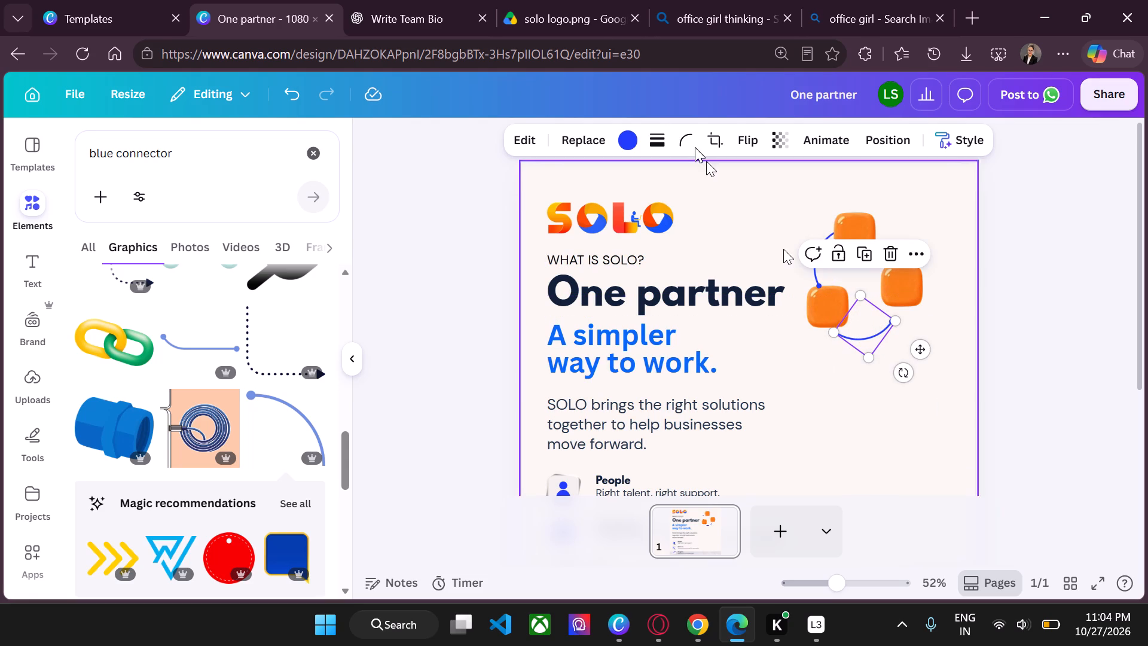
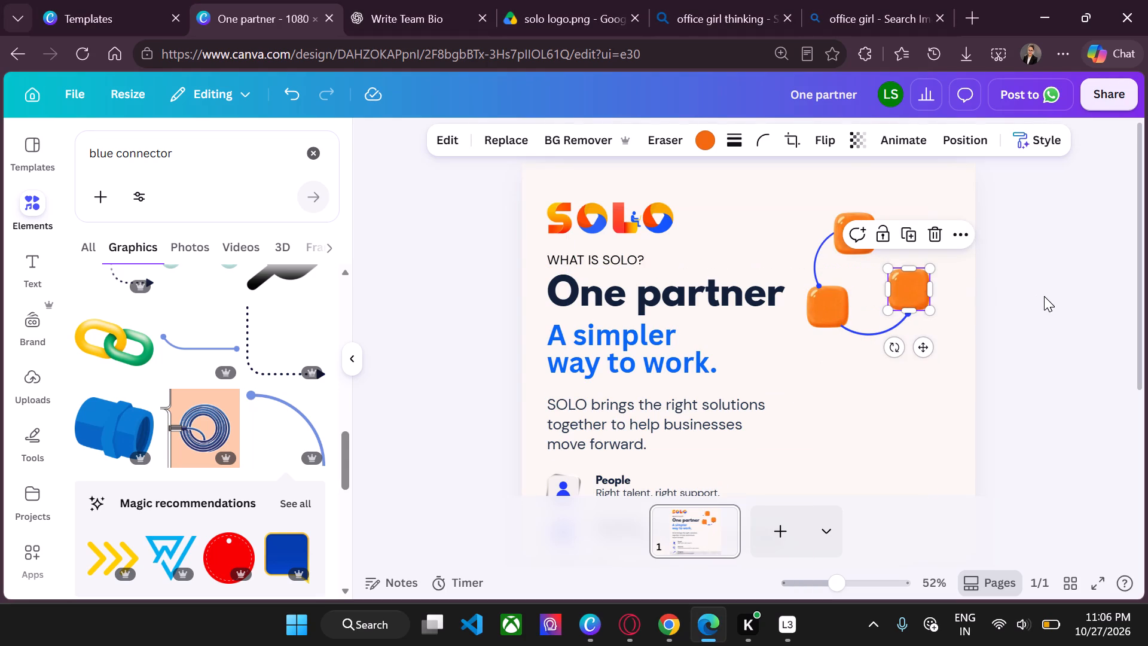
Nudge the lower blue arc slightly so it sits between the lower-left and right-hand orange tiles.
click(911, 295)
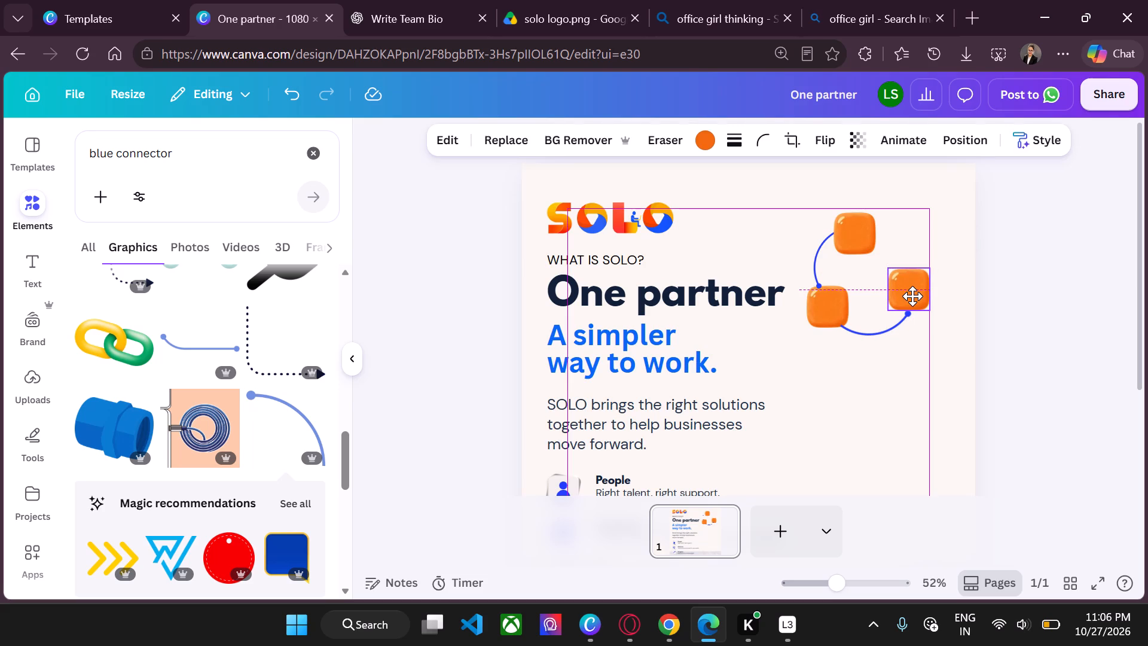
click(1030, 285)
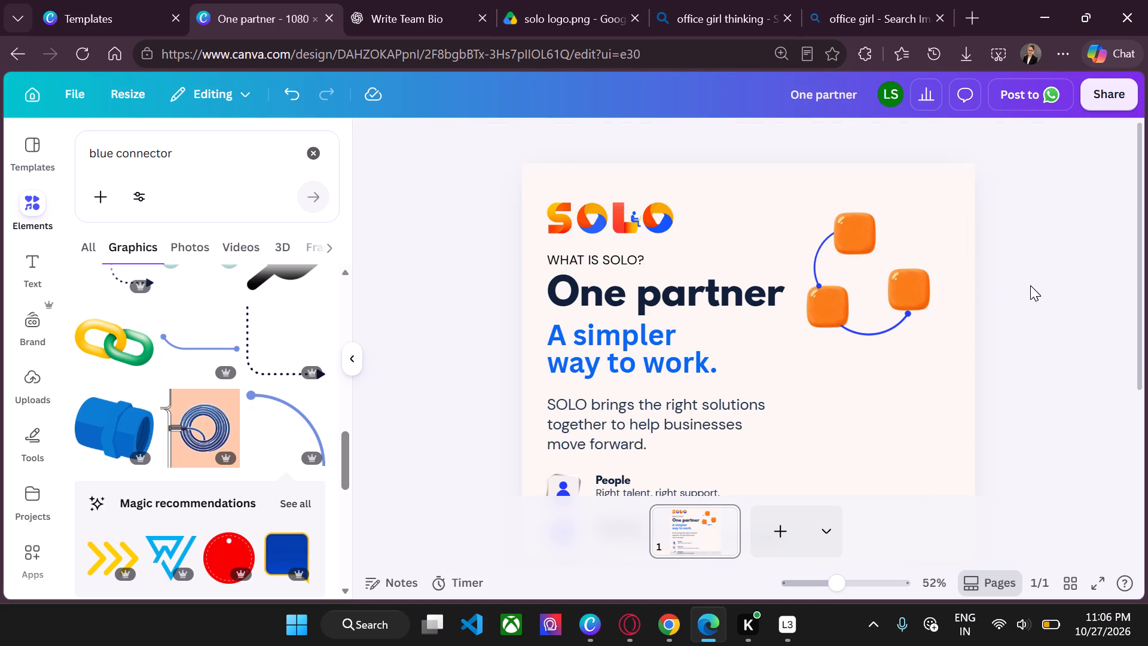
click(891, 318)
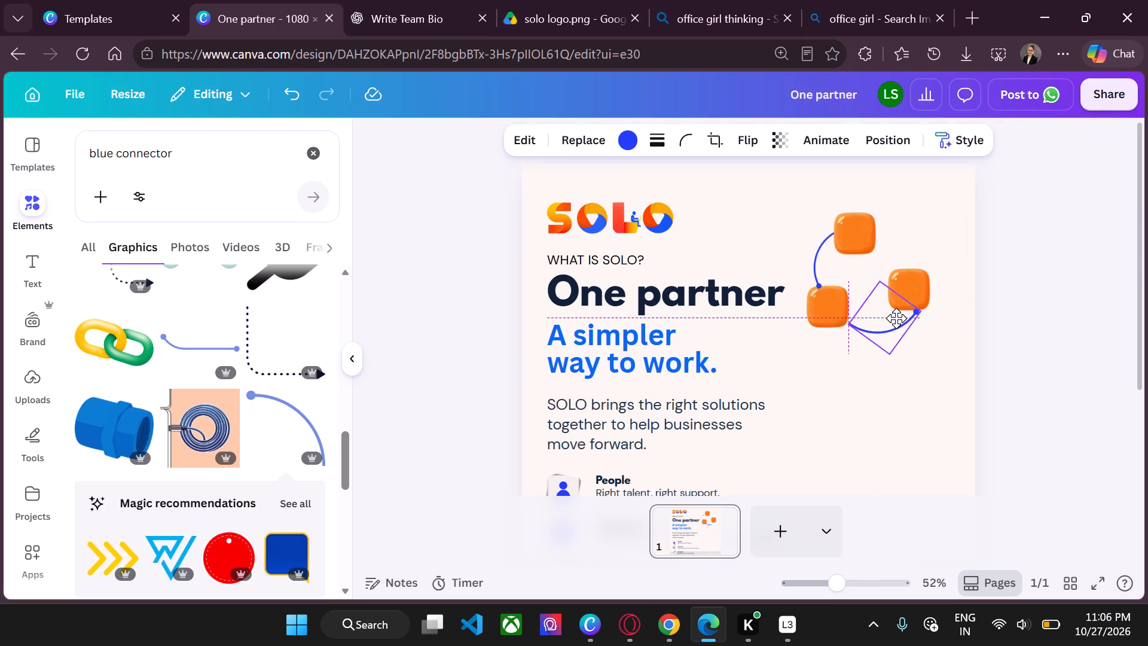
click(1070, 278)
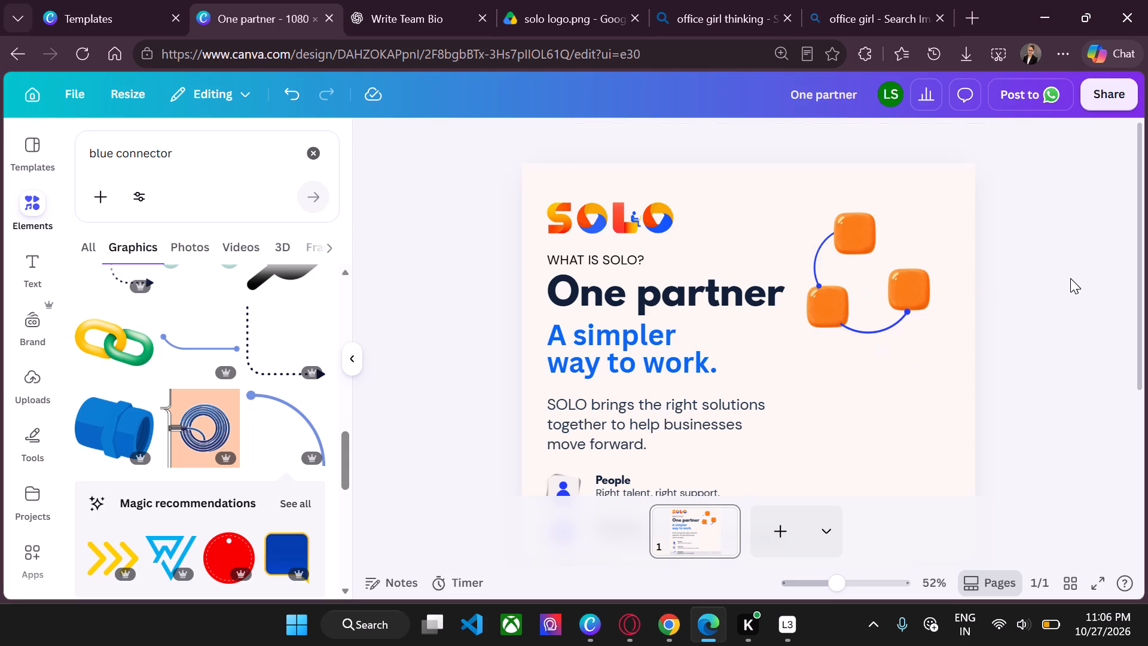
Duplicate the lower blue arc and move the copy up between the top and right-hand orange tiles.
click(859, 323)
right_click(859, 323)
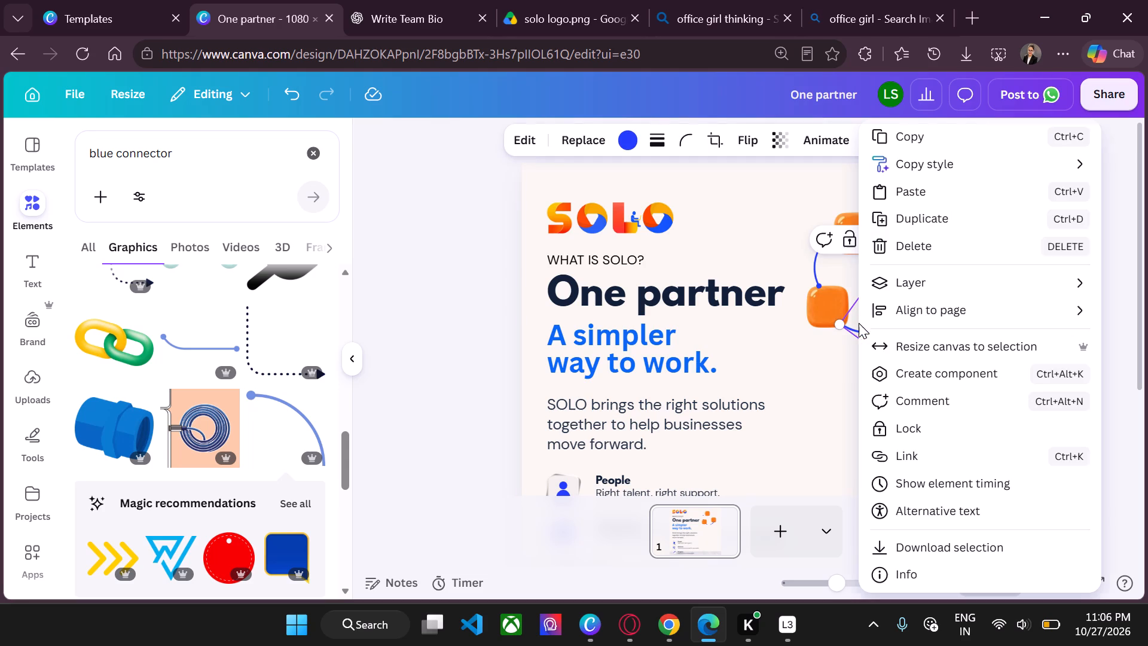
click(919, 221)
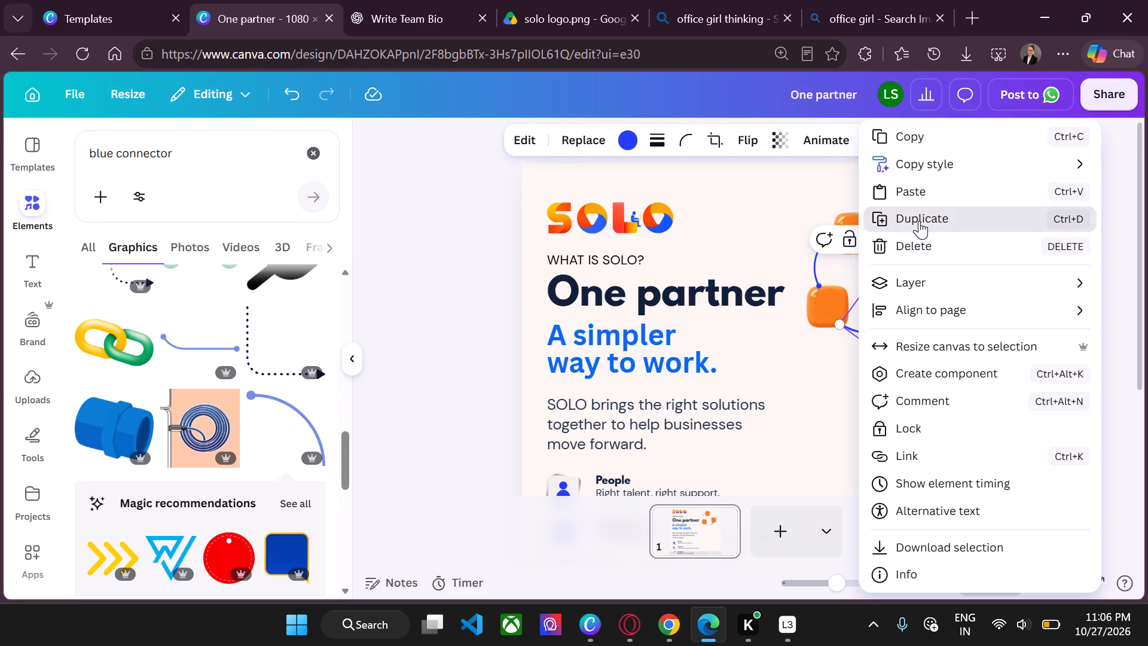
drag(917, 361, 886, 234)
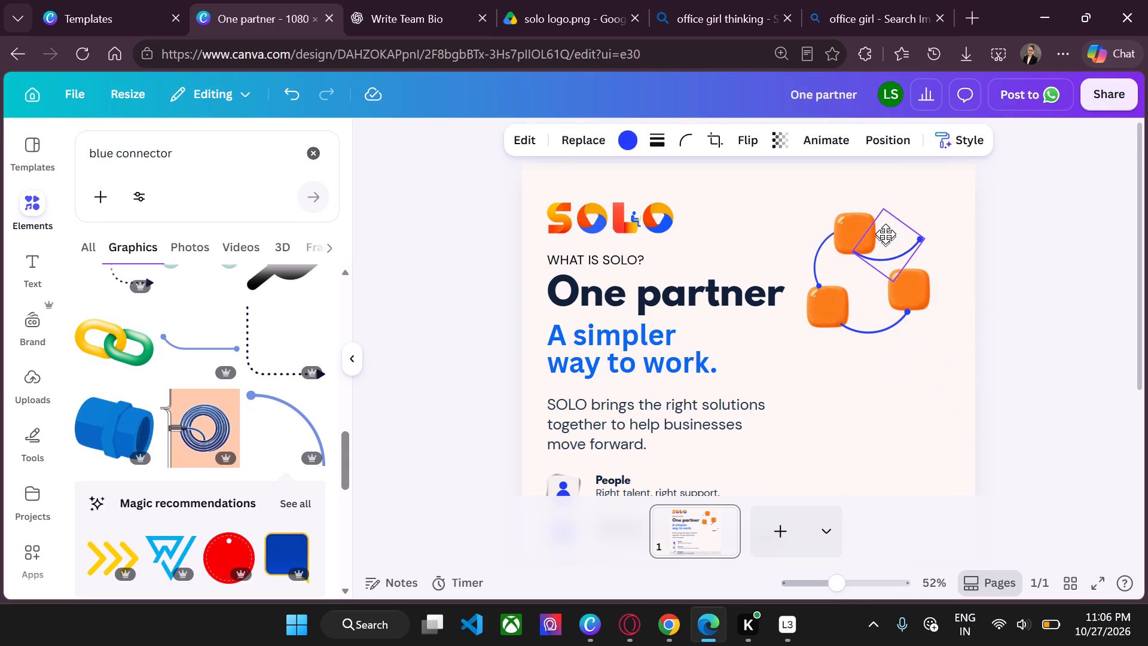
drag(886, 234, 870, 233)
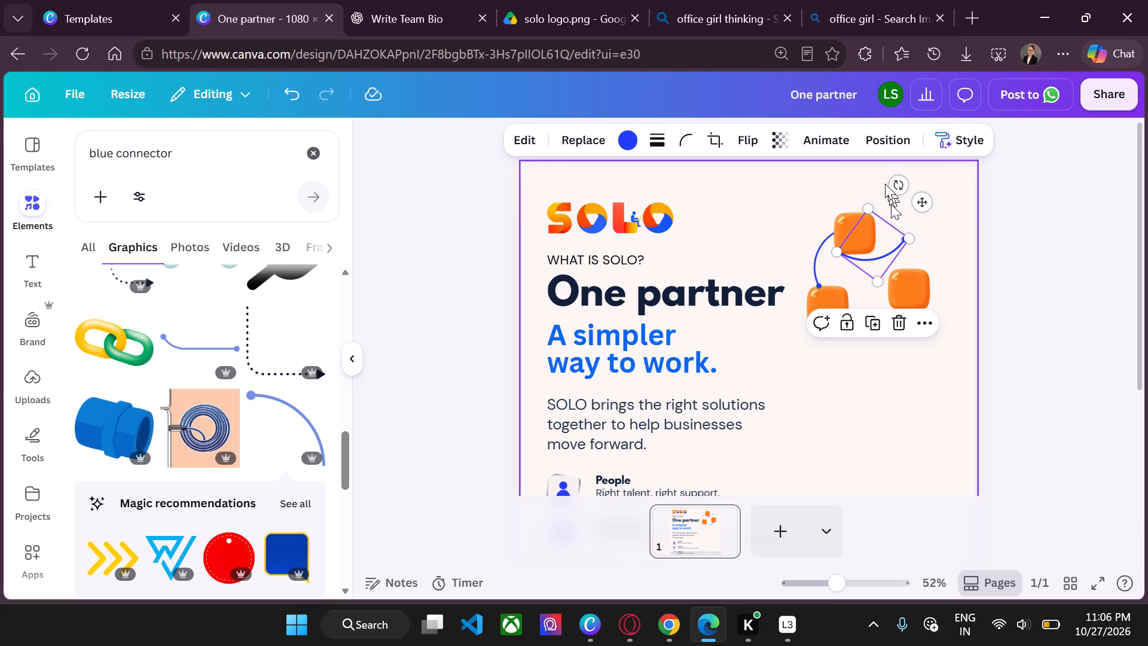
Rotate the copied arc to bow outward and position it from the top tile's right edge to the right-hand tile.
click(863, 245)
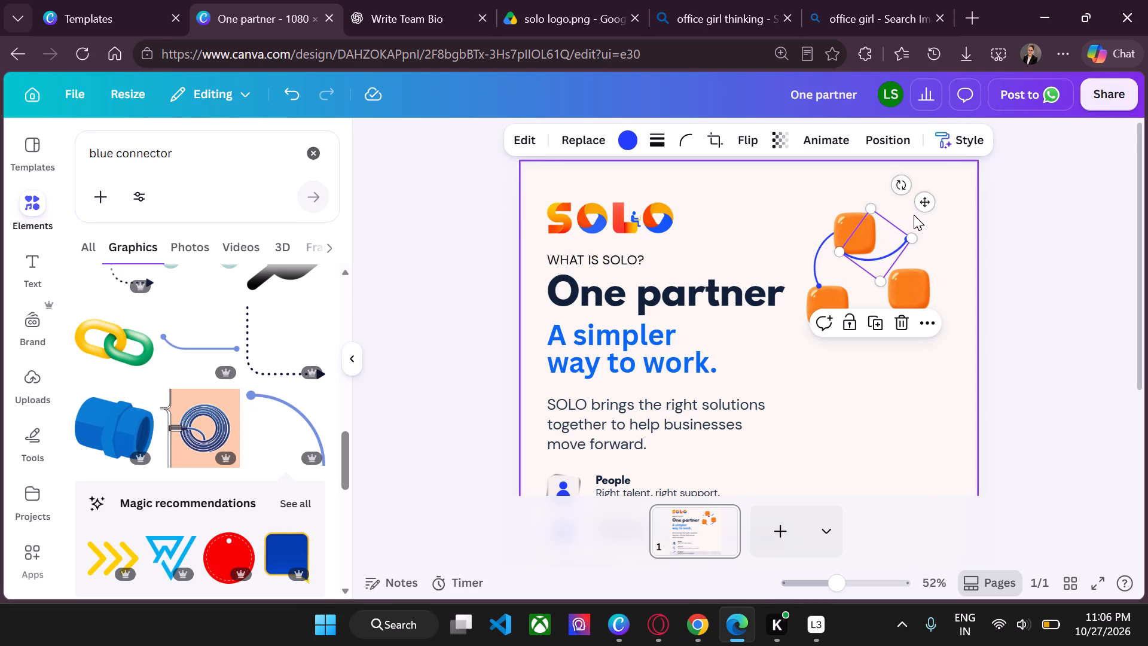
drag(897, 187, 875, 221)
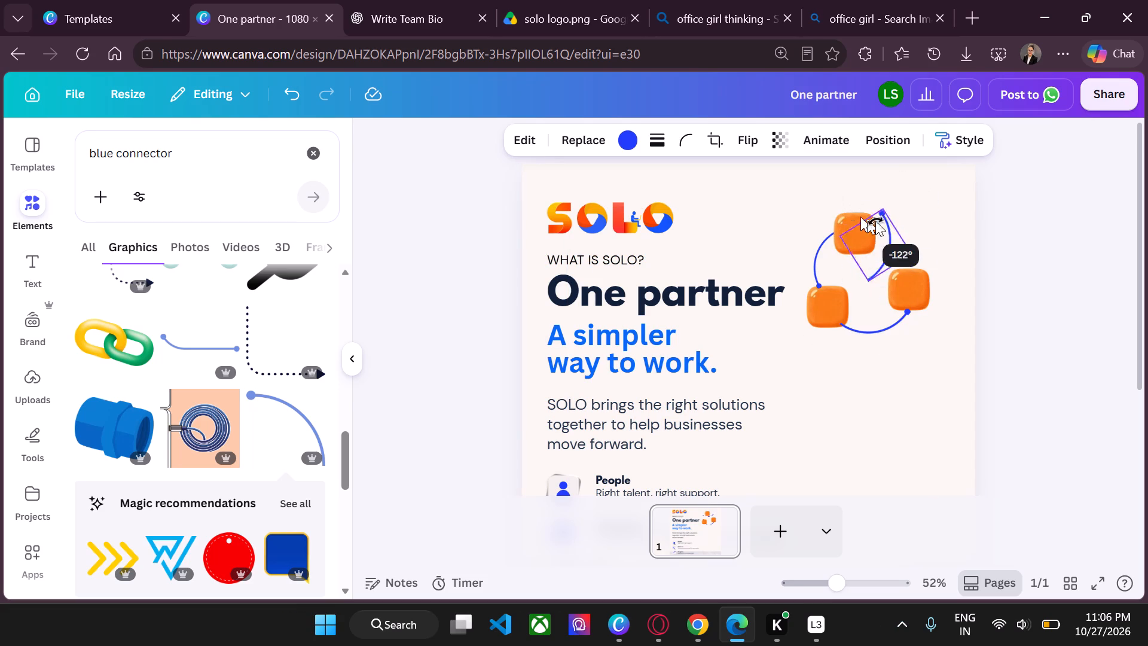
drag(875, 221, 769, 244)
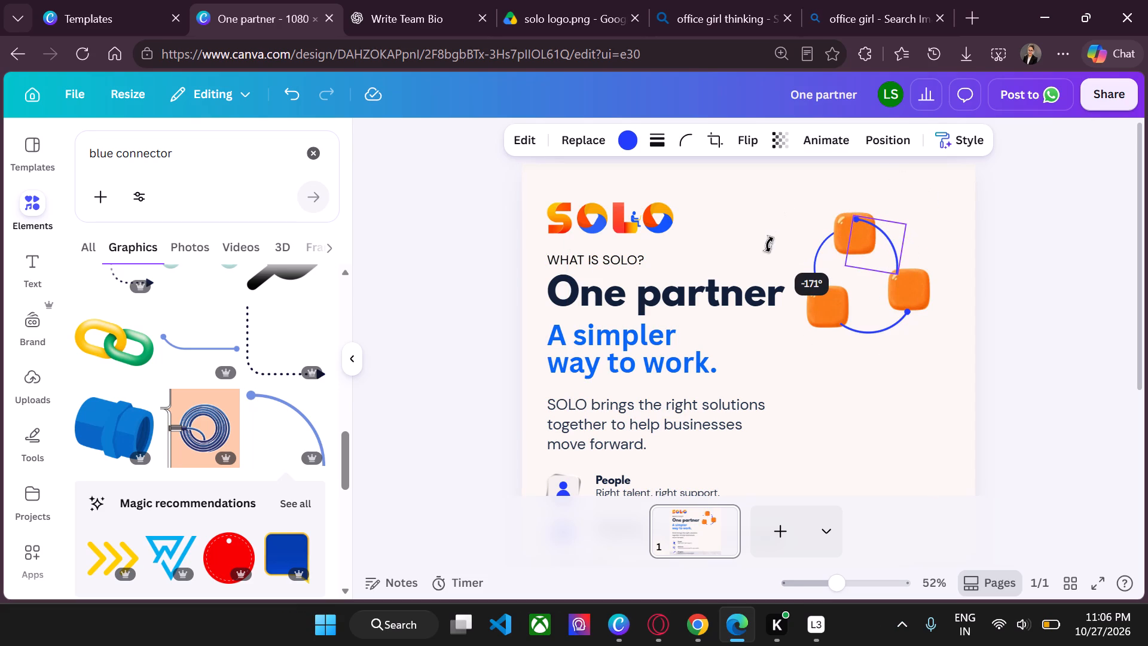
drag(769, 244, 774, 255)
drag(860, 251, 882, 251)
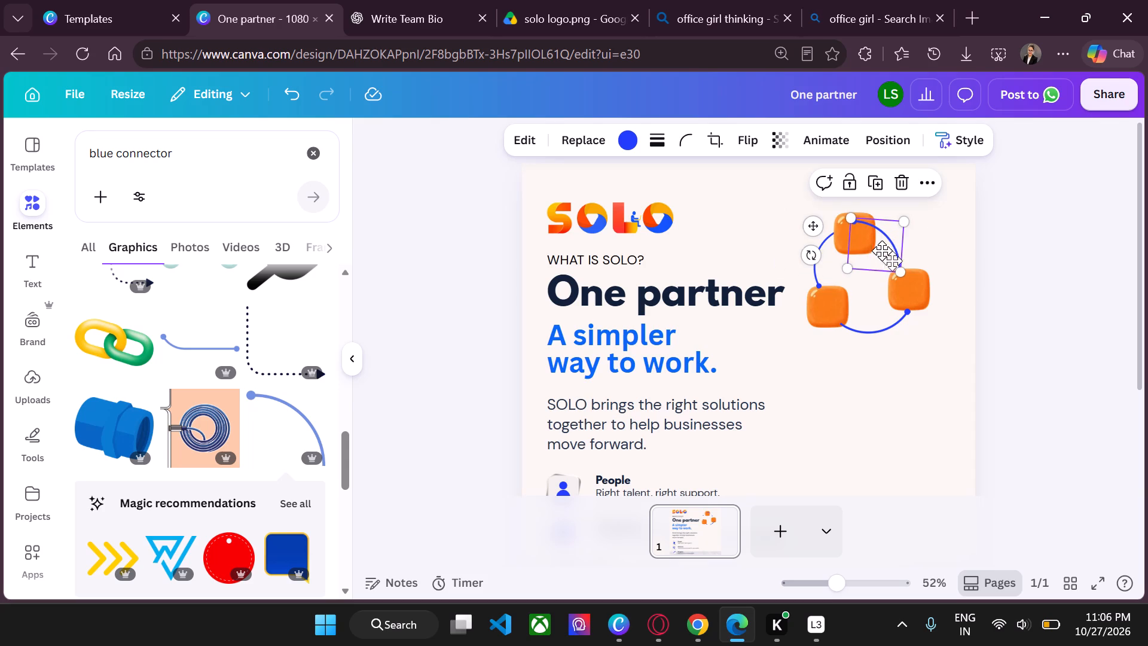
drag(882, 251, 883, 260)
Bring the right-hand orange tile to the front so it covers the ends of the blue arcs.
click(912, 295)
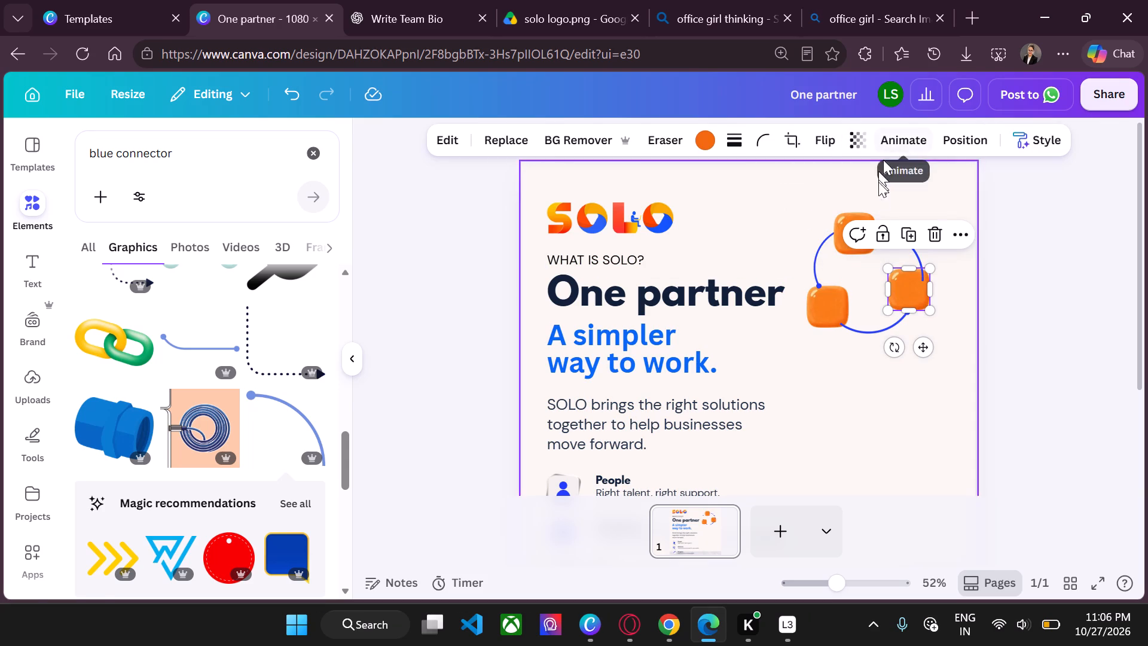
click(905, 289)
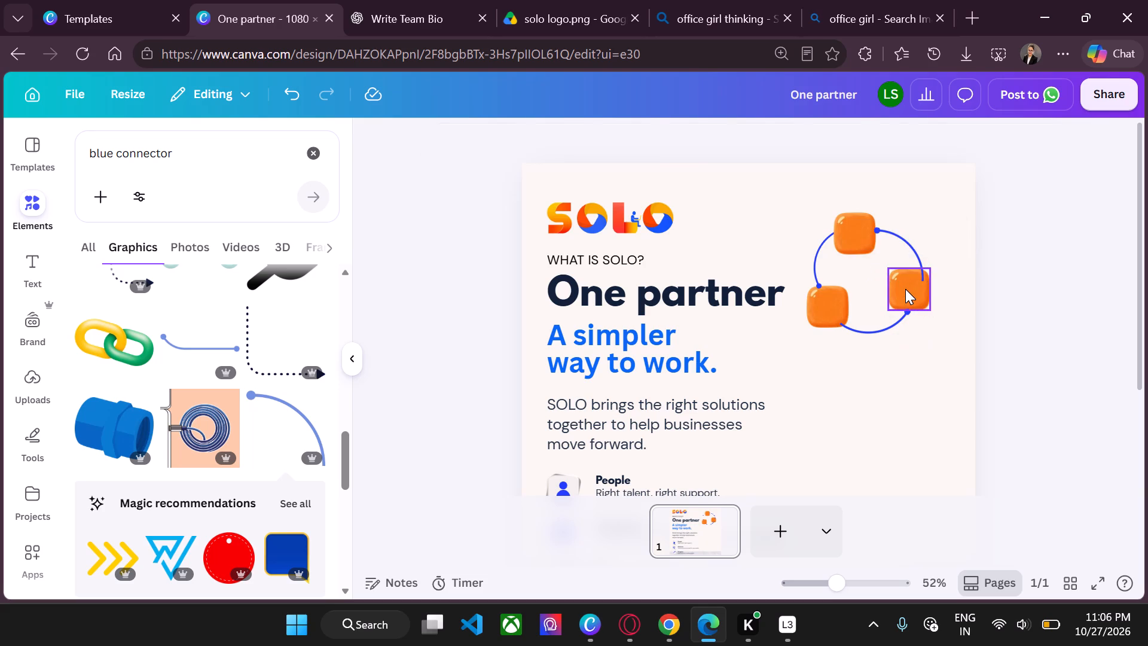
right_click(905, 289)
click(762, 236)
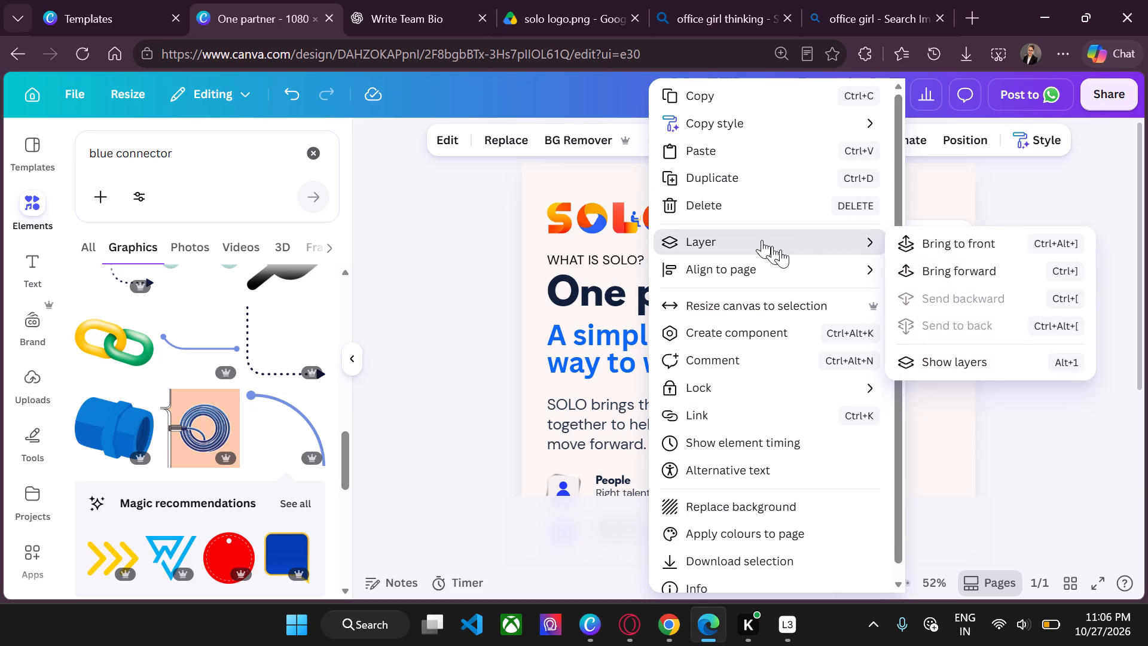
click(938, 273)
double_click(1070, 442)
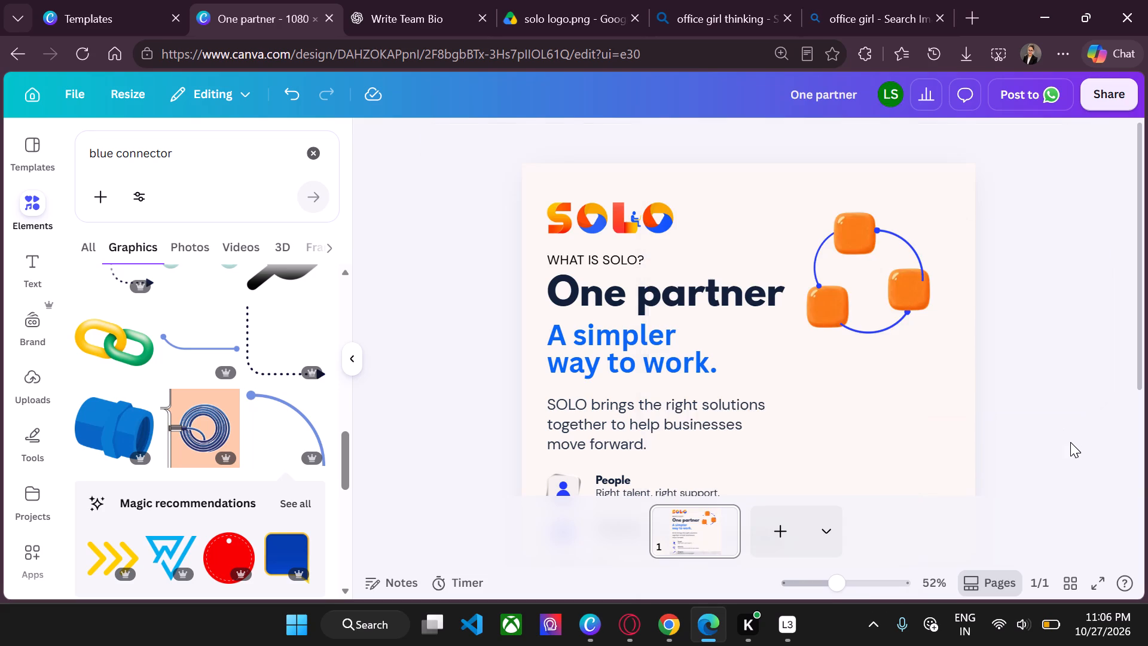
click(1070, 442)
click(914, 292)
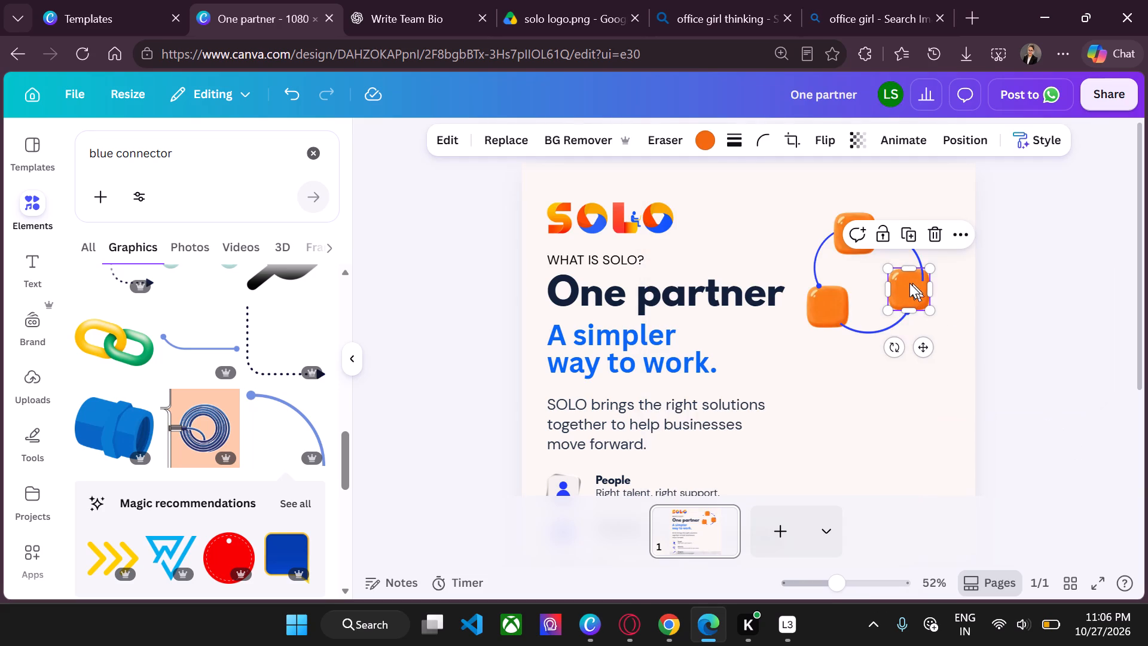
right_click(898, 287)
click(776, 237)
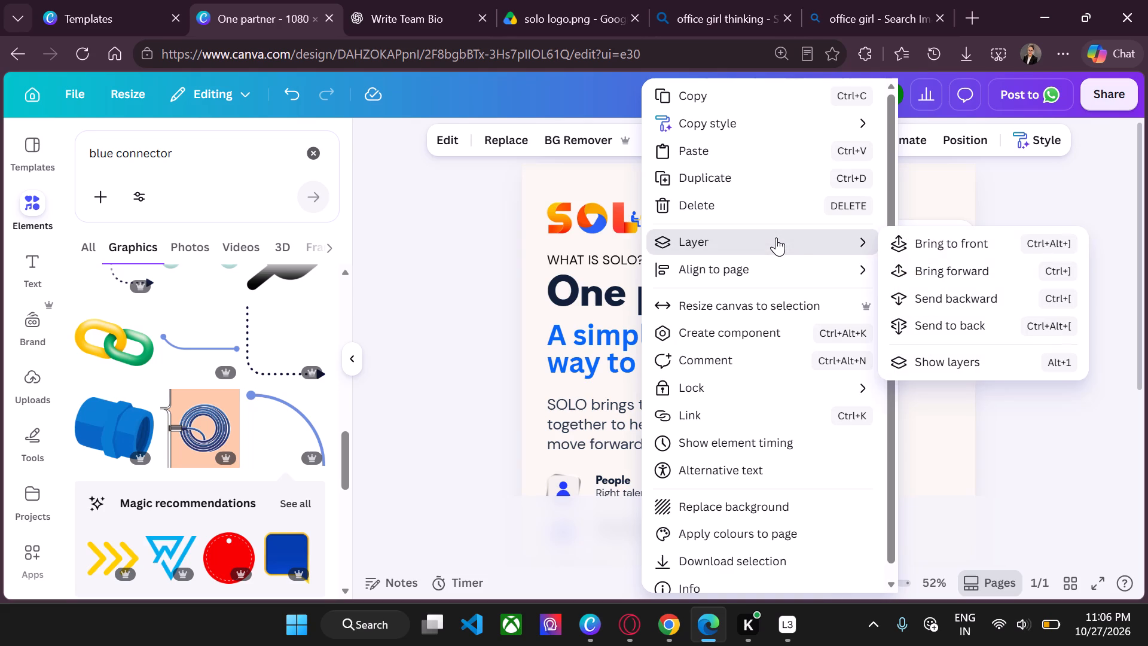
click(955, 239)
double_click(1082, 199)
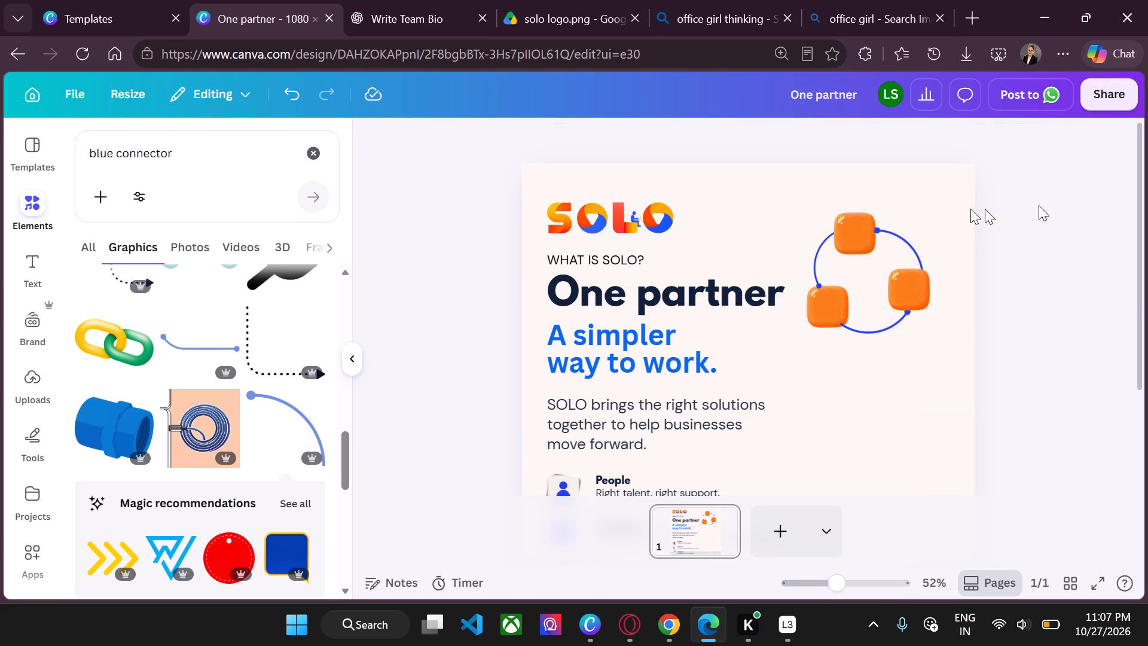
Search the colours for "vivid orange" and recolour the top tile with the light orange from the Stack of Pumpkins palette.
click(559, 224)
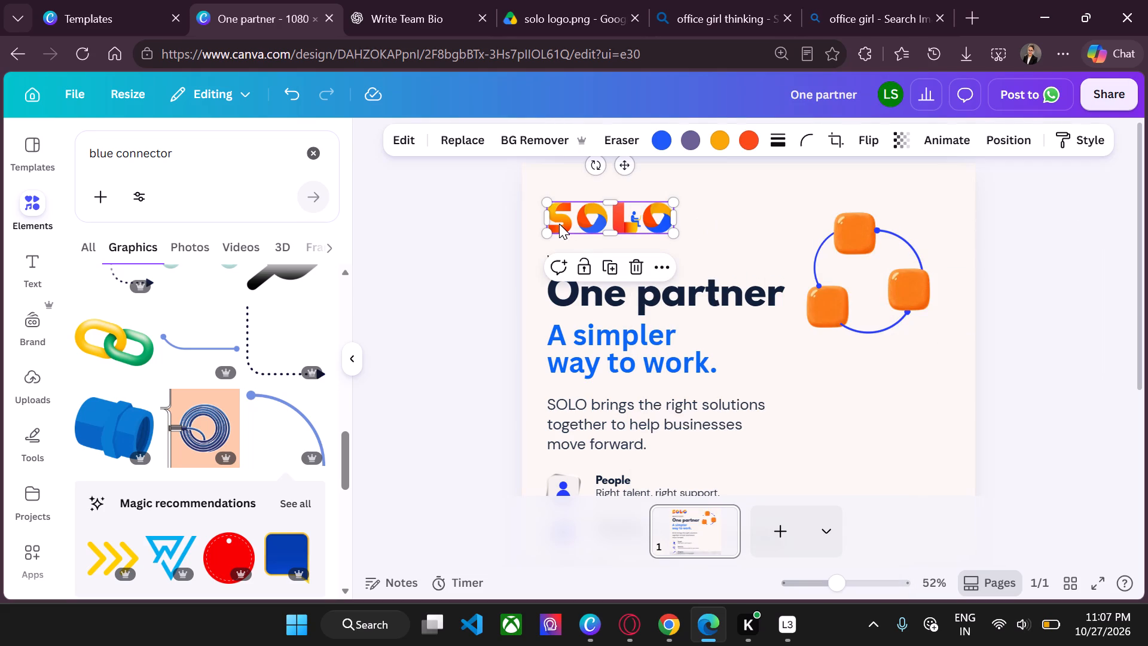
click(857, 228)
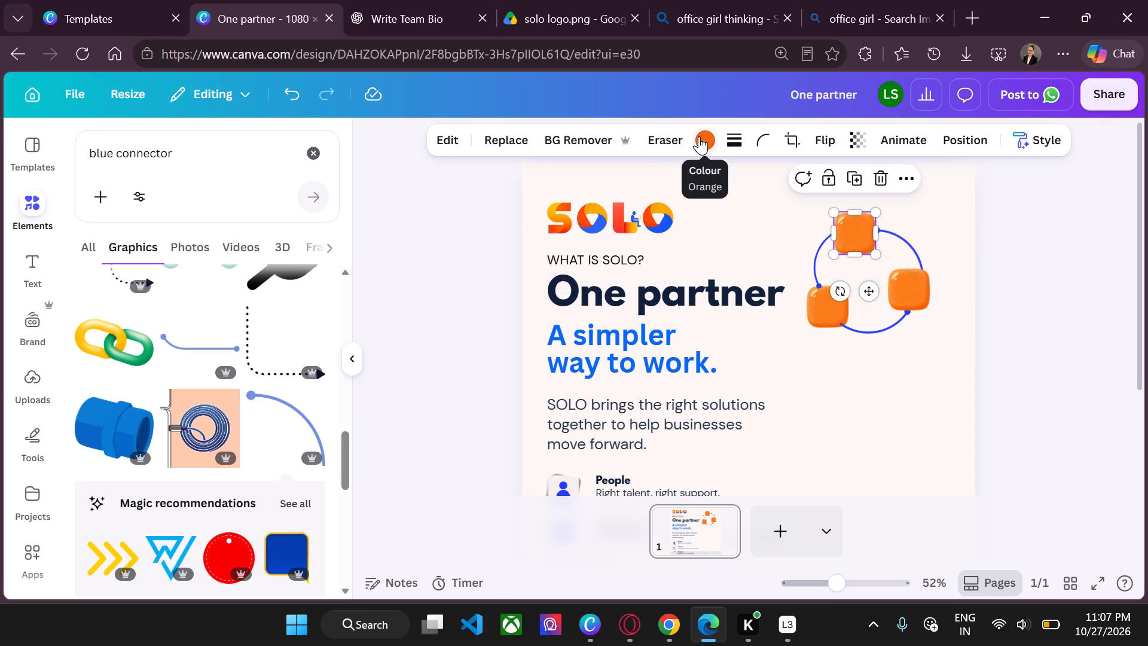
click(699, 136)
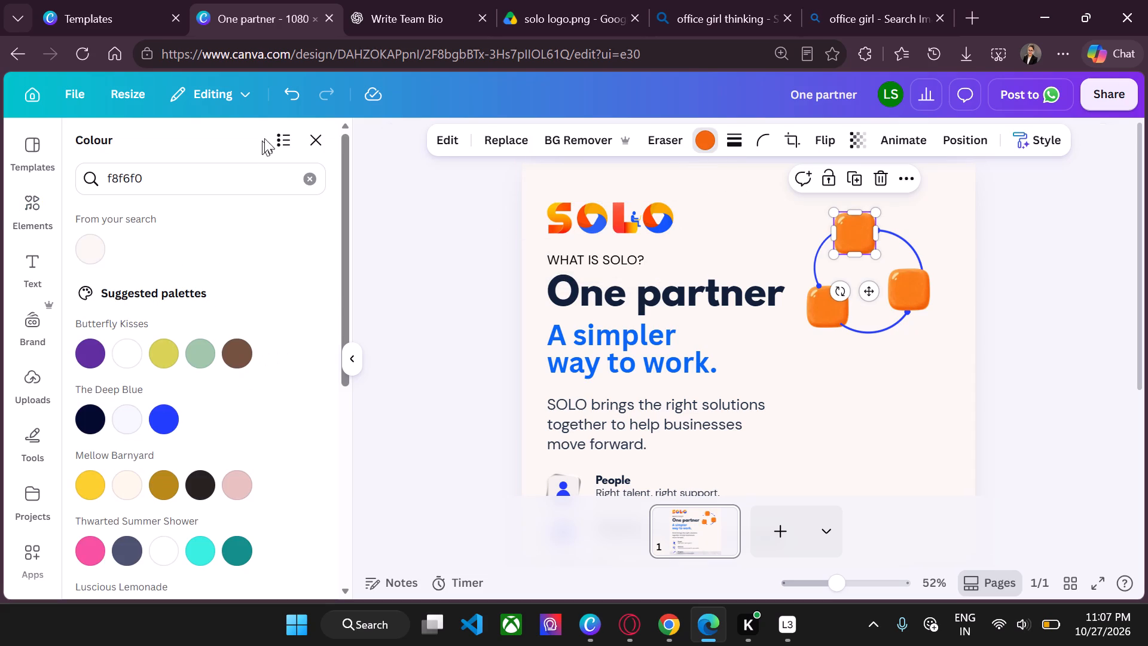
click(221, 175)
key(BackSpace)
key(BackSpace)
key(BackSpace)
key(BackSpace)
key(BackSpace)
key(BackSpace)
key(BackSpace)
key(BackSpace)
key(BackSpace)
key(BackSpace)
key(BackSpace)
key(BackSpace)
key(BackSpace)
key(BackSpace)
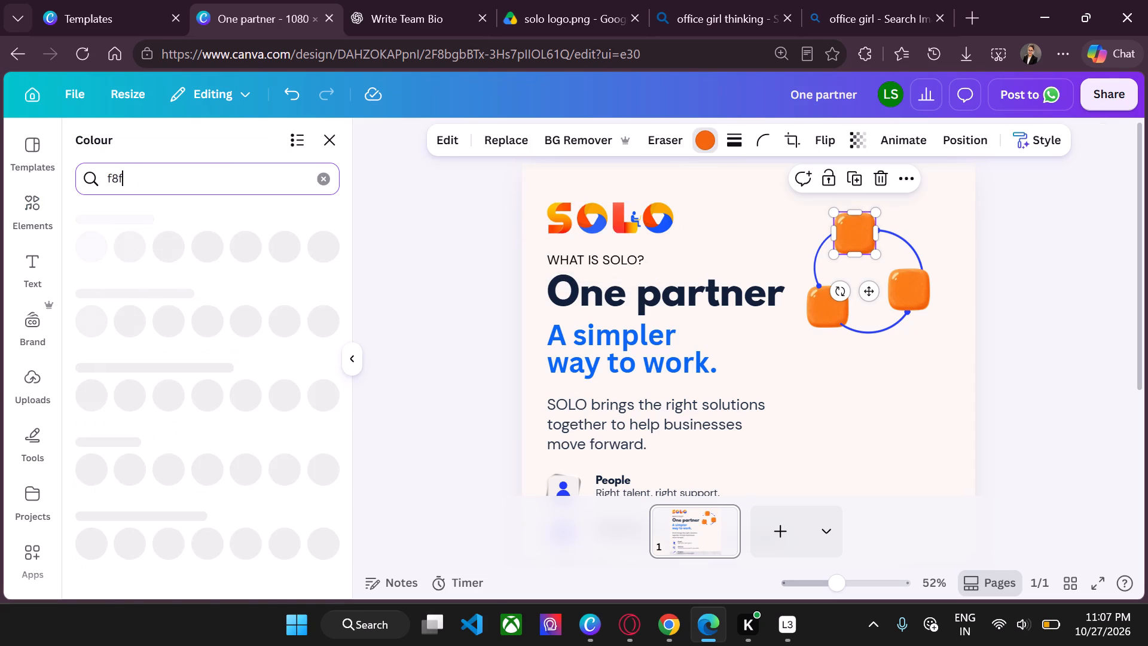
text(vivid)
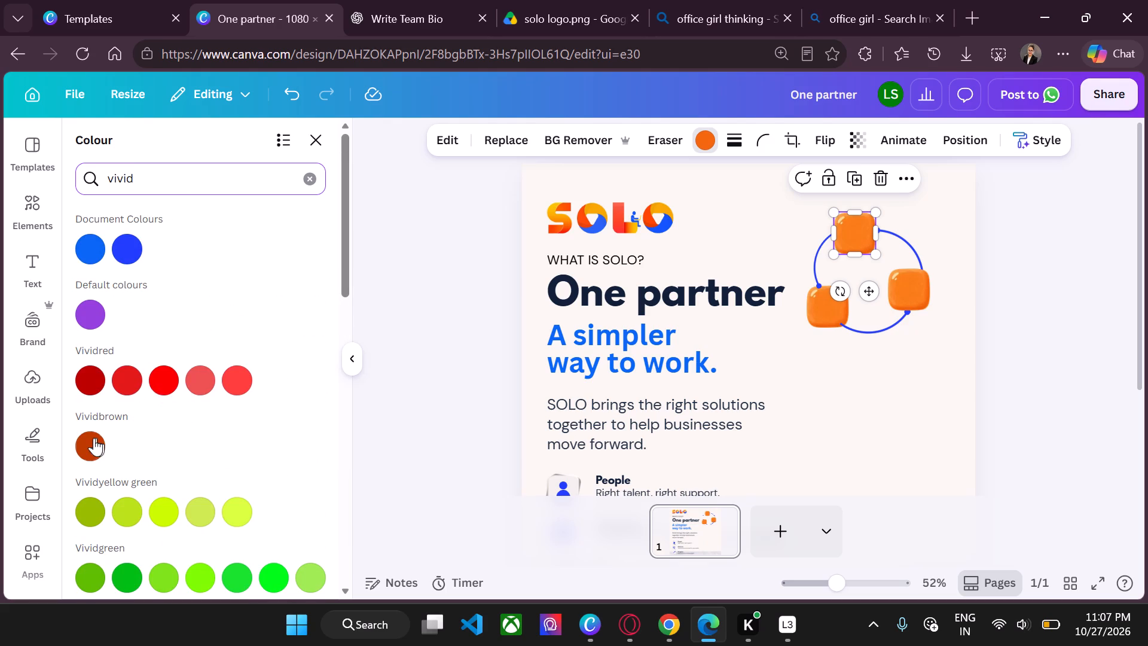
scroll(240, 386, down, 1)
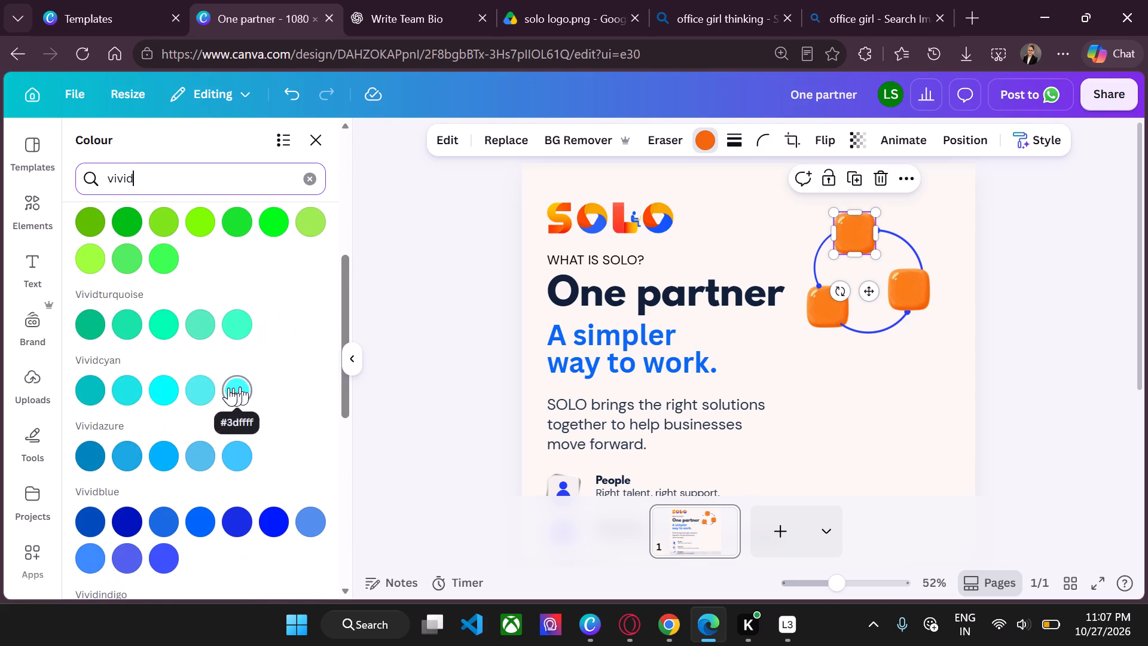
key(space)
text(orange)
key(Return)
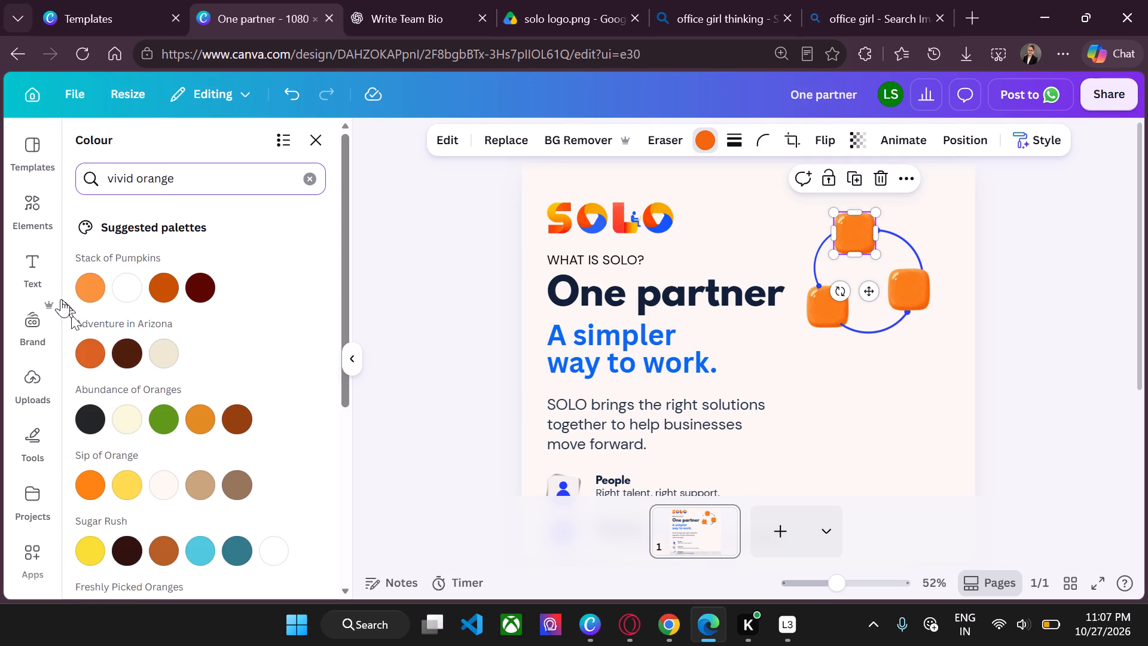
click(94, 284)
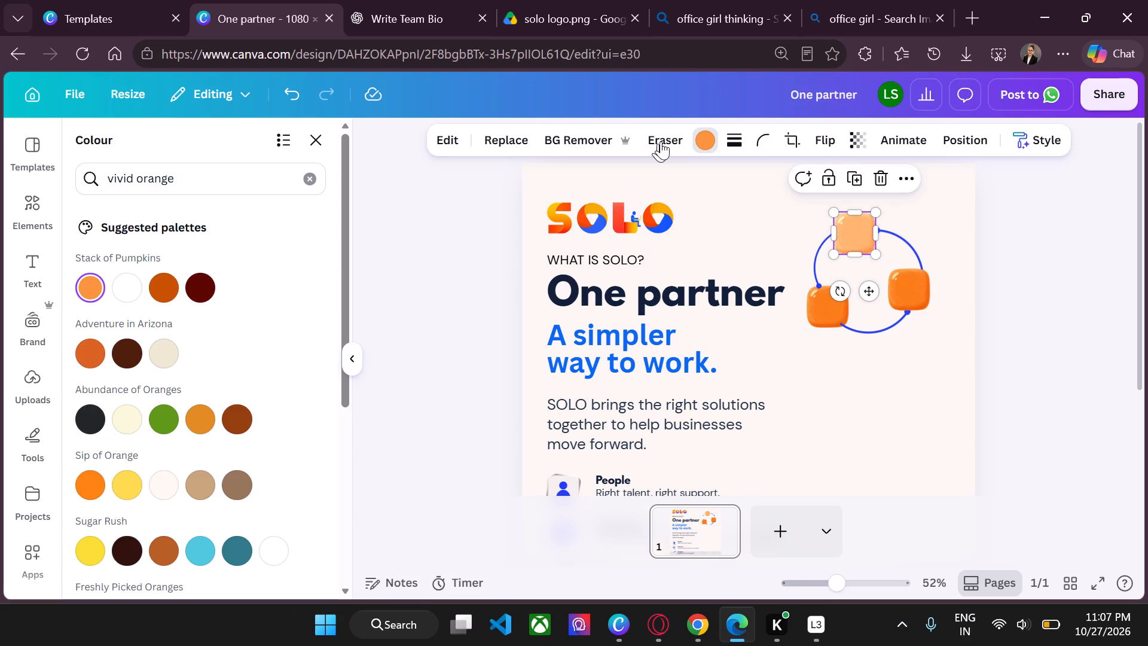
Search the colours for "vividorange" and replace the SOLO logo's blue with the second Vividorange swatch.
click(560, 217)
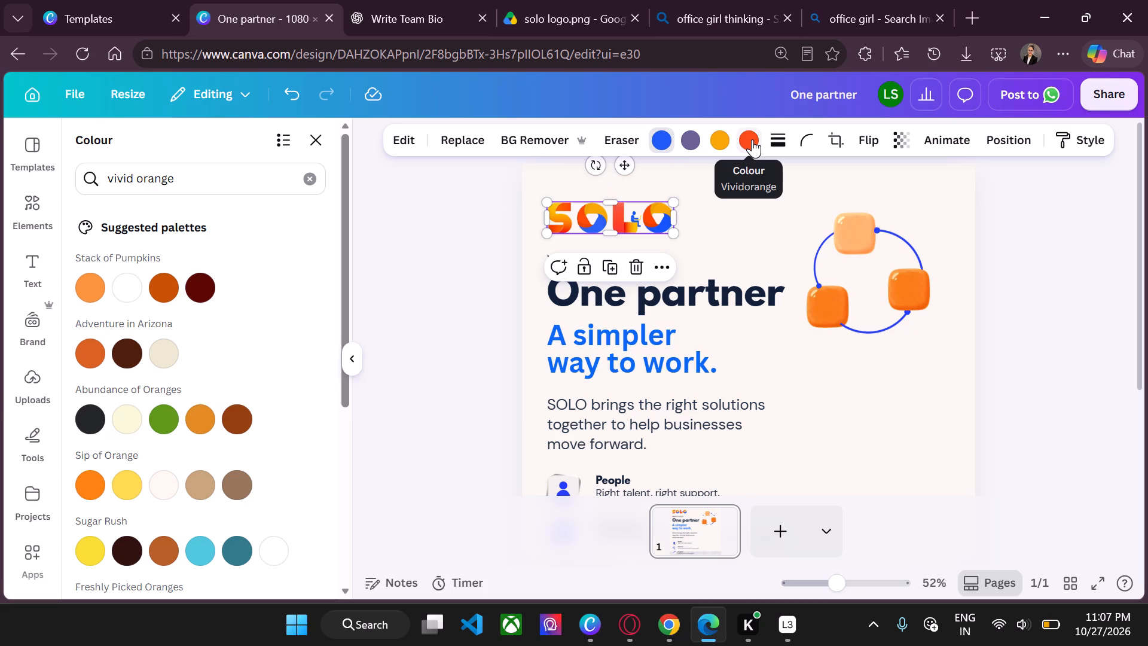
click(140, 176)
key(BackSpace)
key(BackSpace)
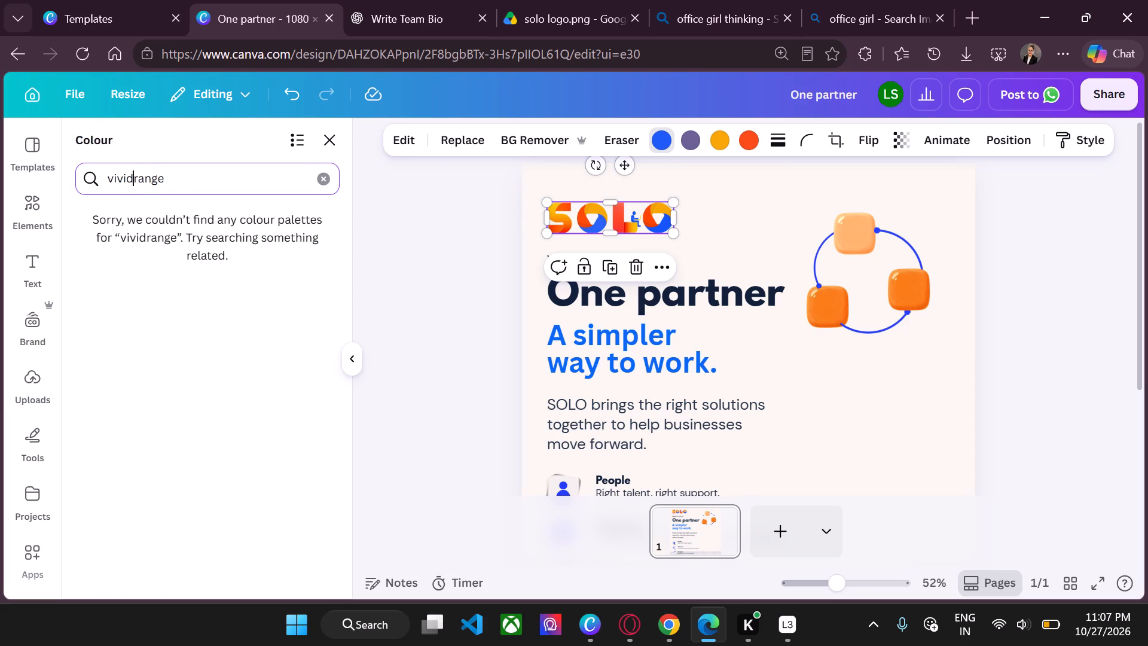
key(o)
key(Return)
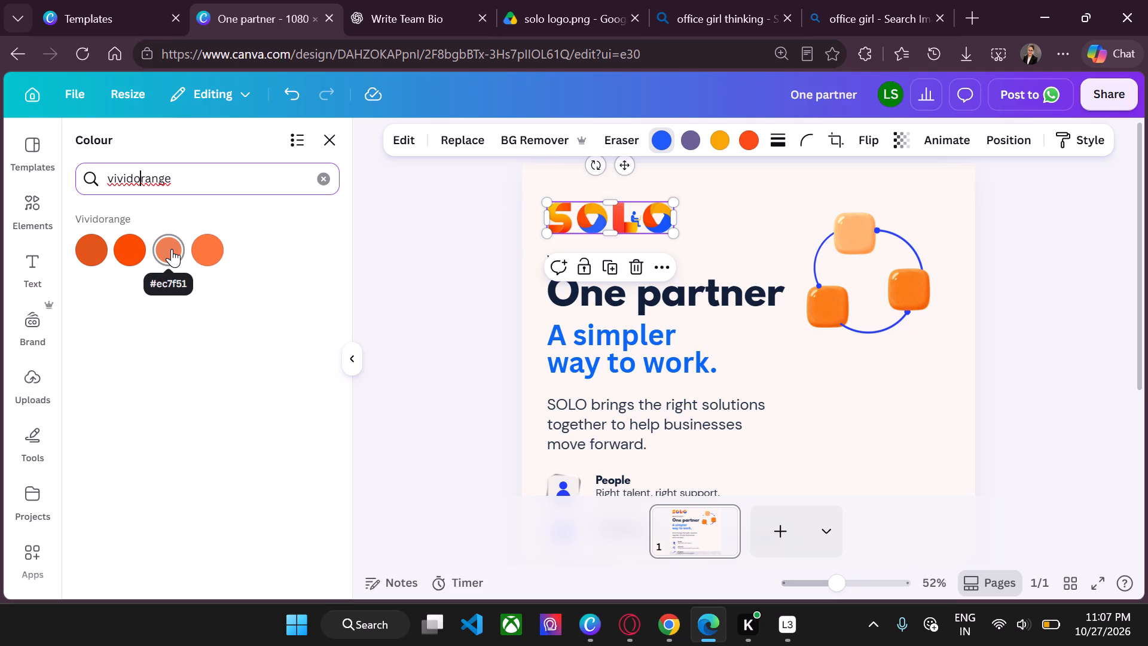
click(133, 251)
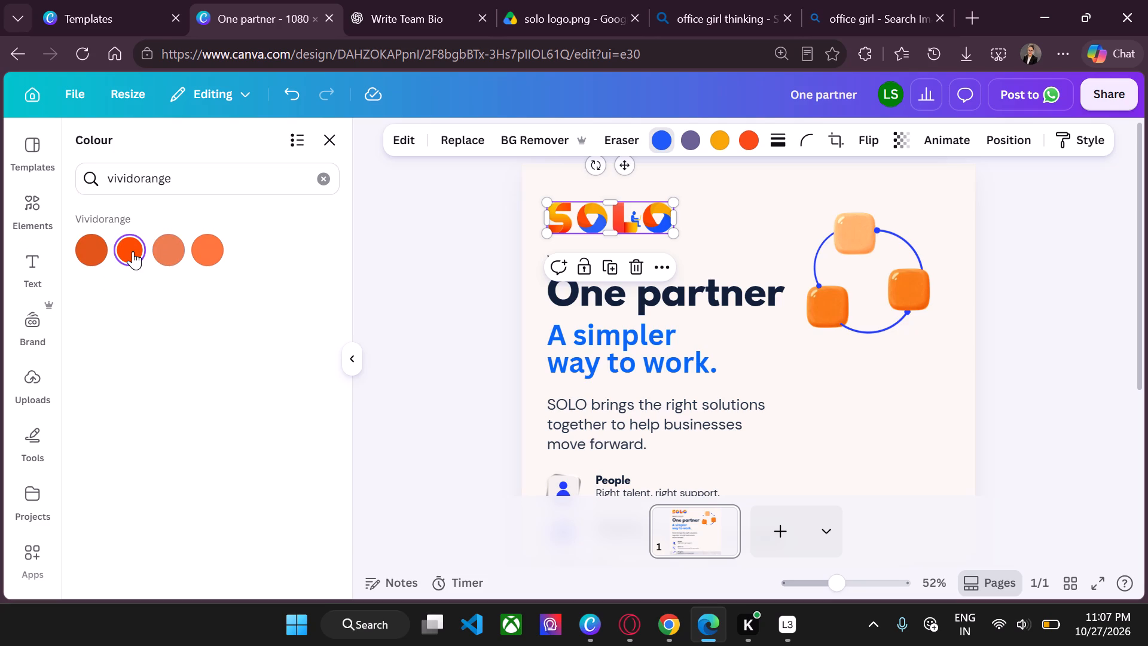
Recolour the top tile with the same second Vividorange swatch and deselect it.
click(839, 246)
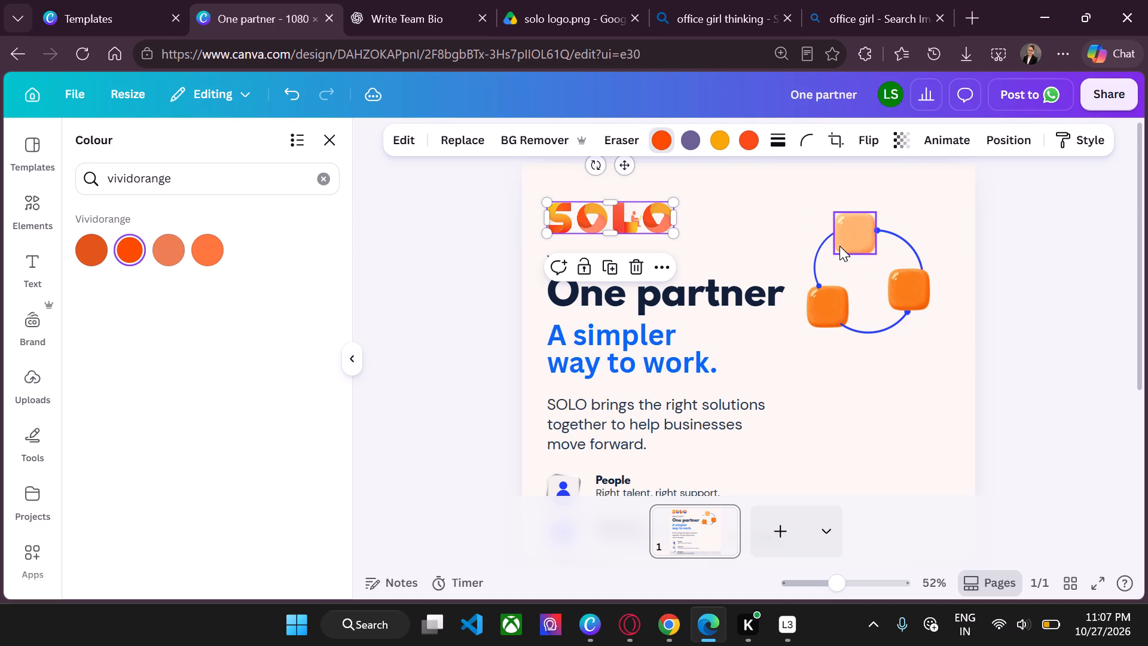
click(124, 248)
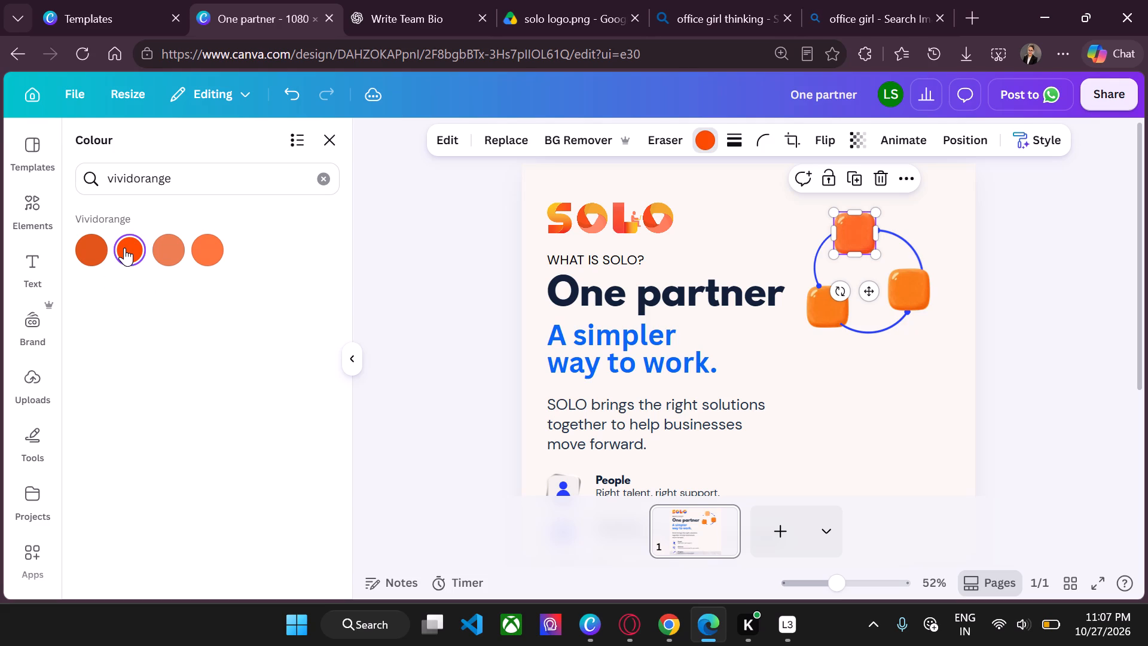
triple_click(432, 214)
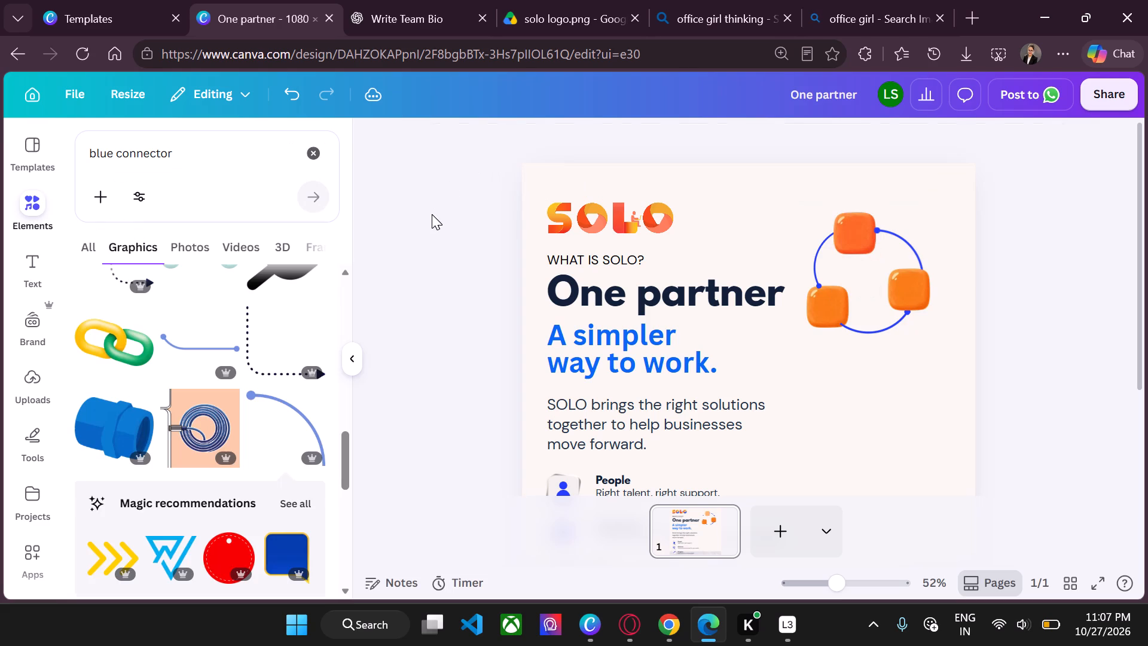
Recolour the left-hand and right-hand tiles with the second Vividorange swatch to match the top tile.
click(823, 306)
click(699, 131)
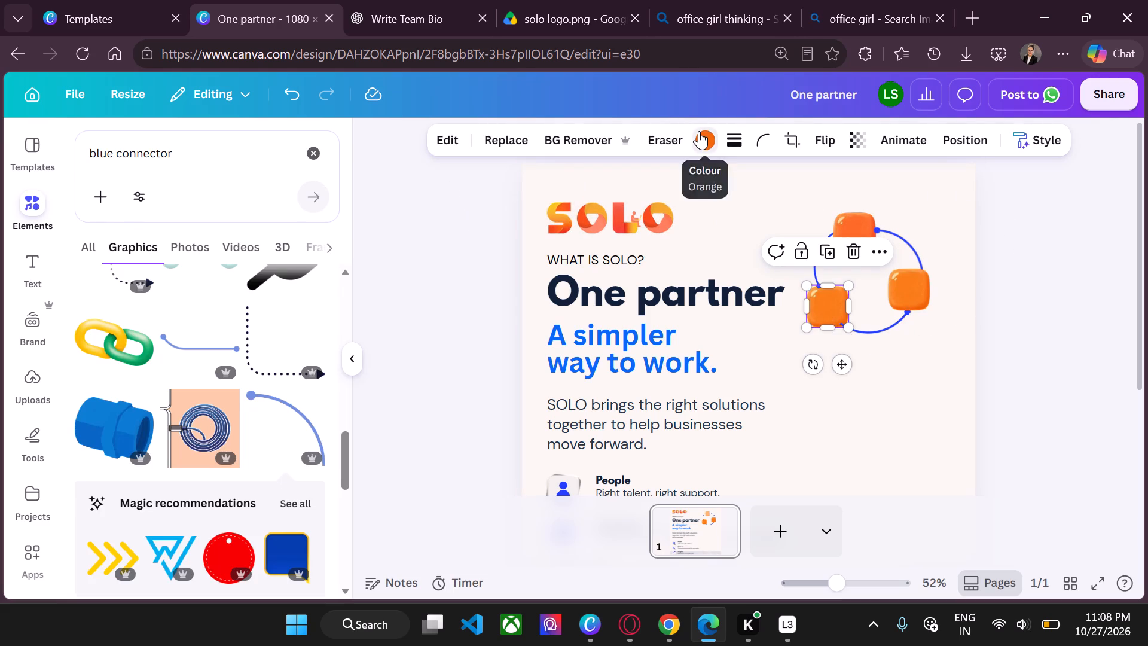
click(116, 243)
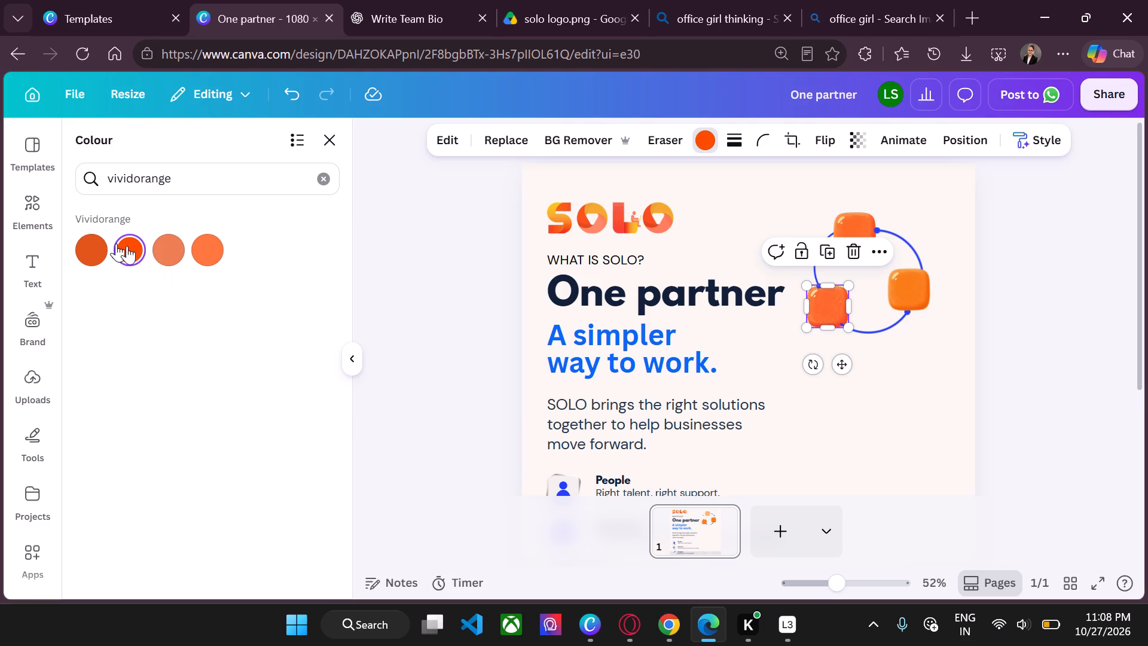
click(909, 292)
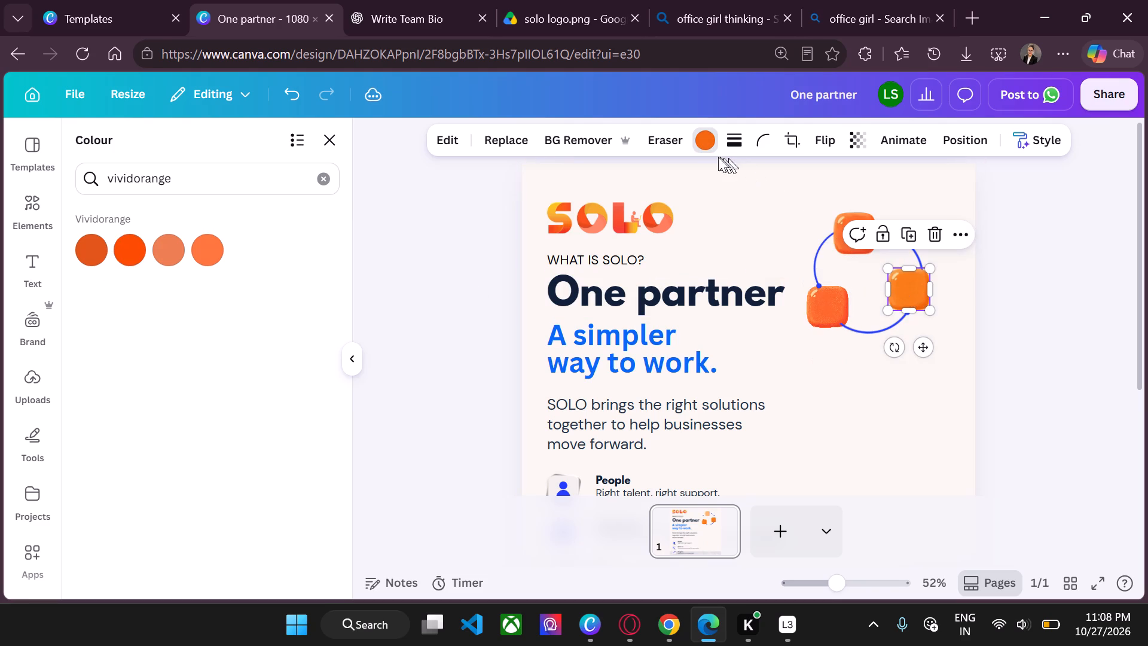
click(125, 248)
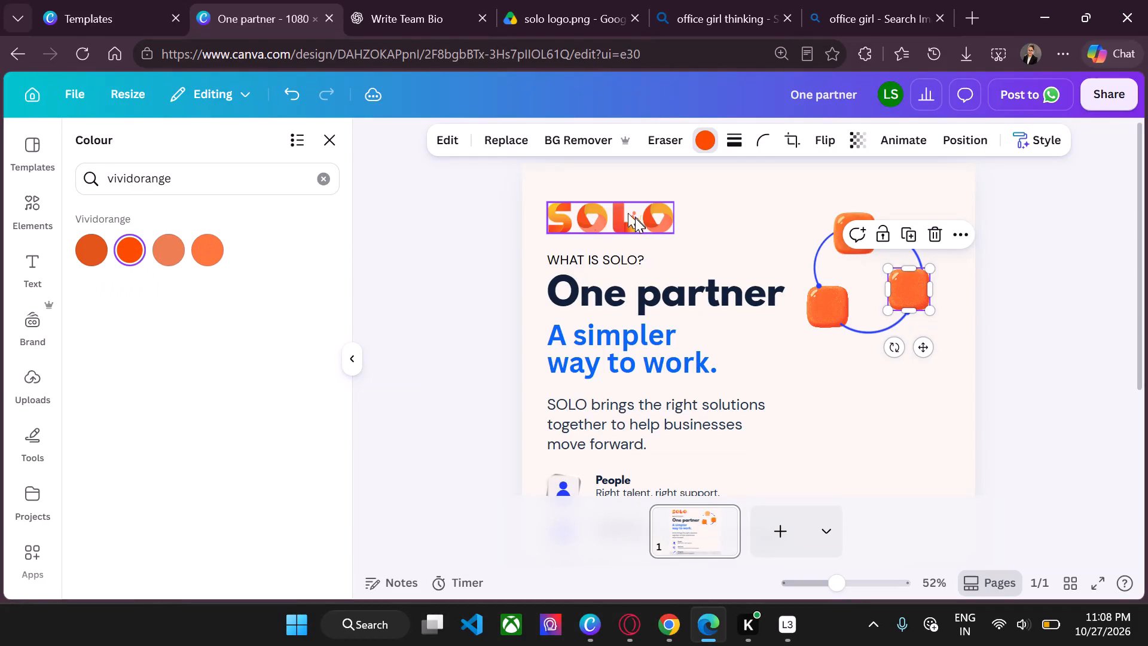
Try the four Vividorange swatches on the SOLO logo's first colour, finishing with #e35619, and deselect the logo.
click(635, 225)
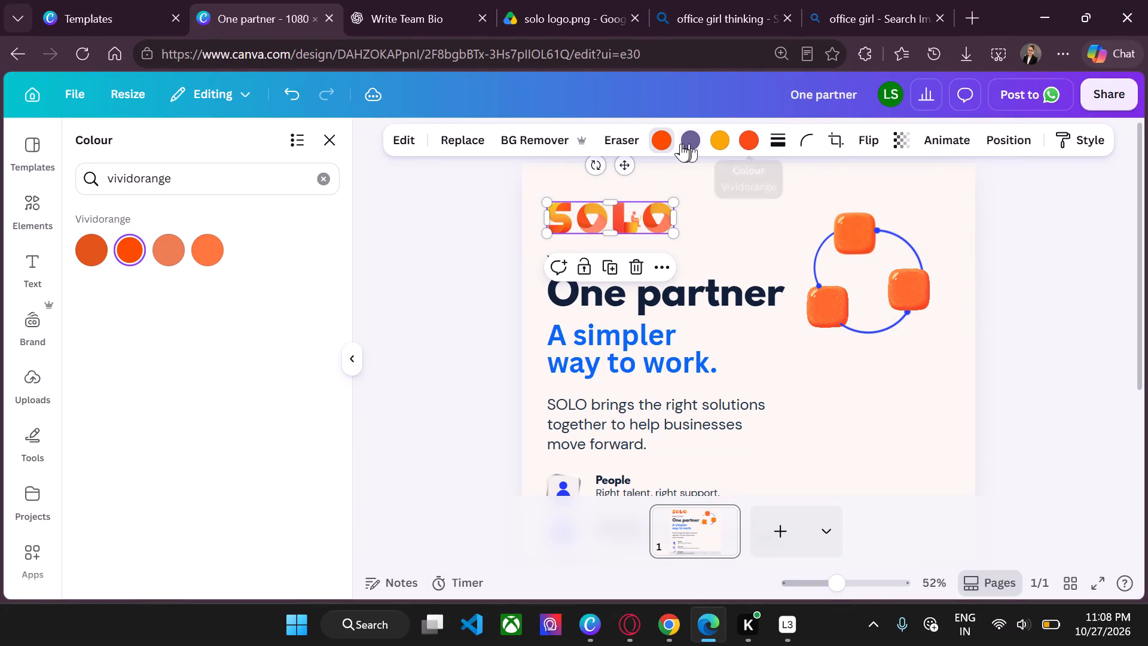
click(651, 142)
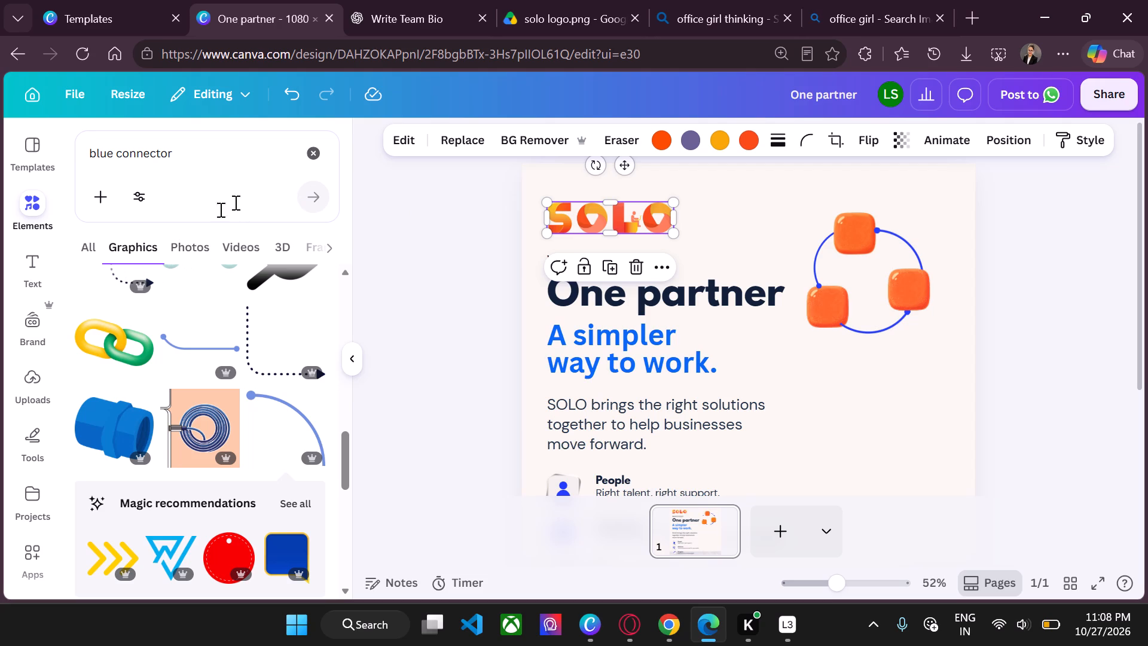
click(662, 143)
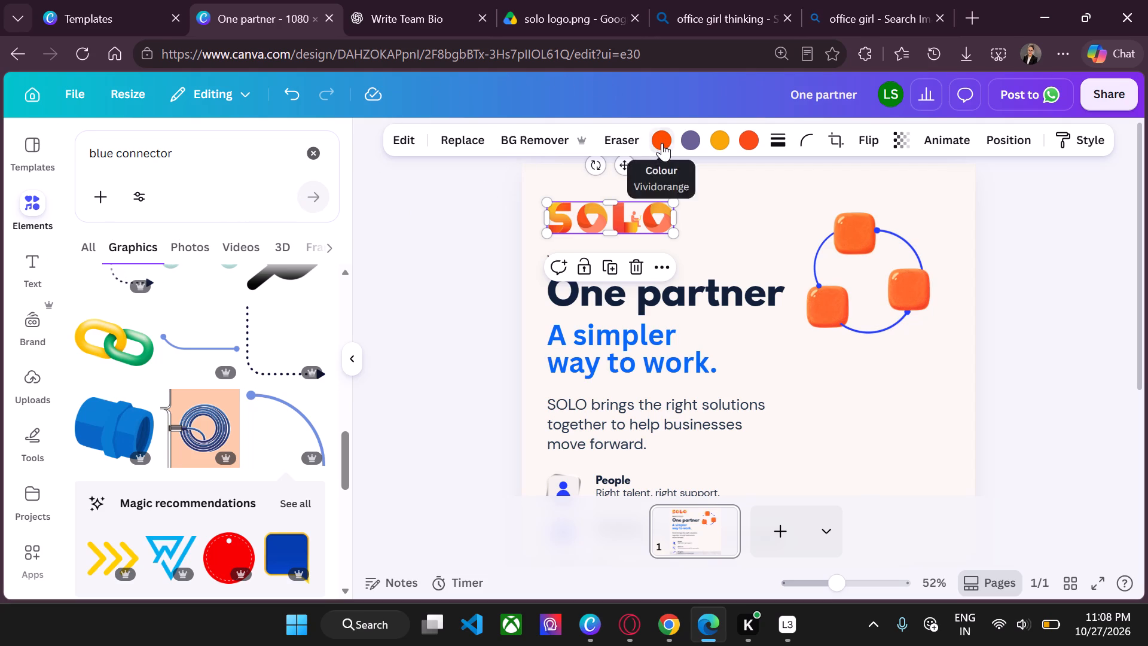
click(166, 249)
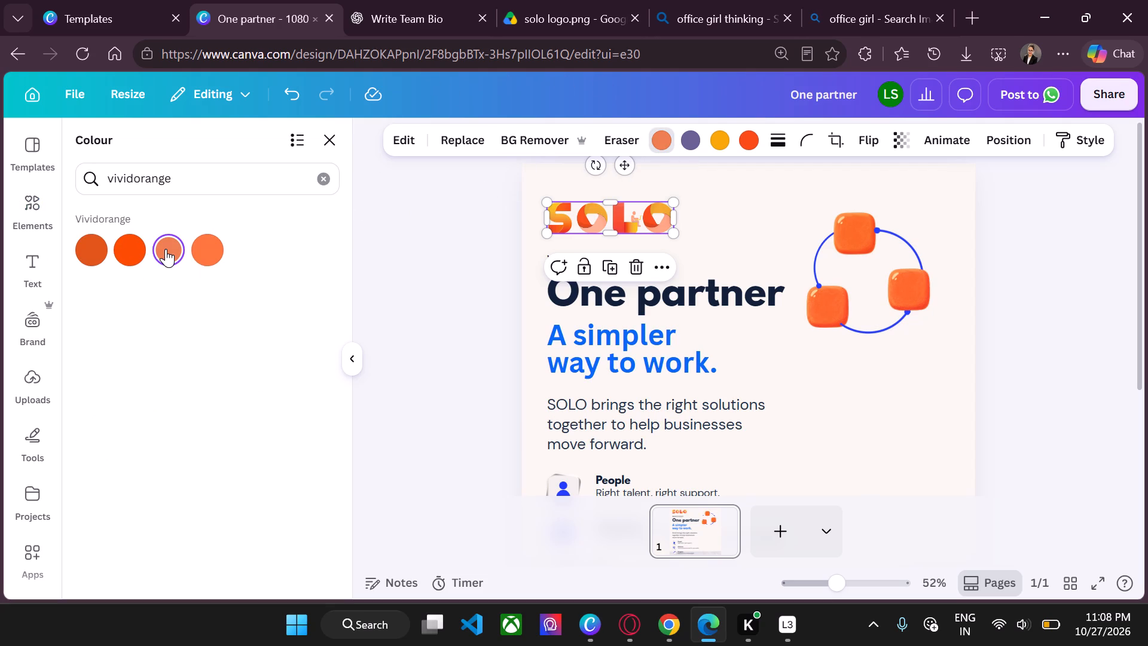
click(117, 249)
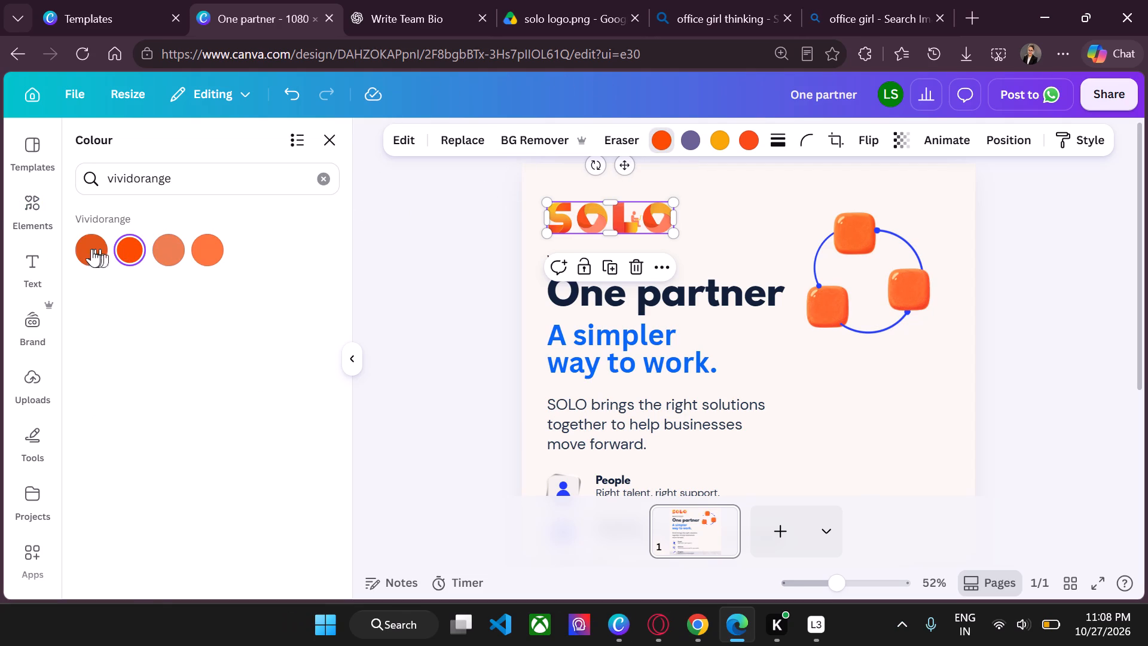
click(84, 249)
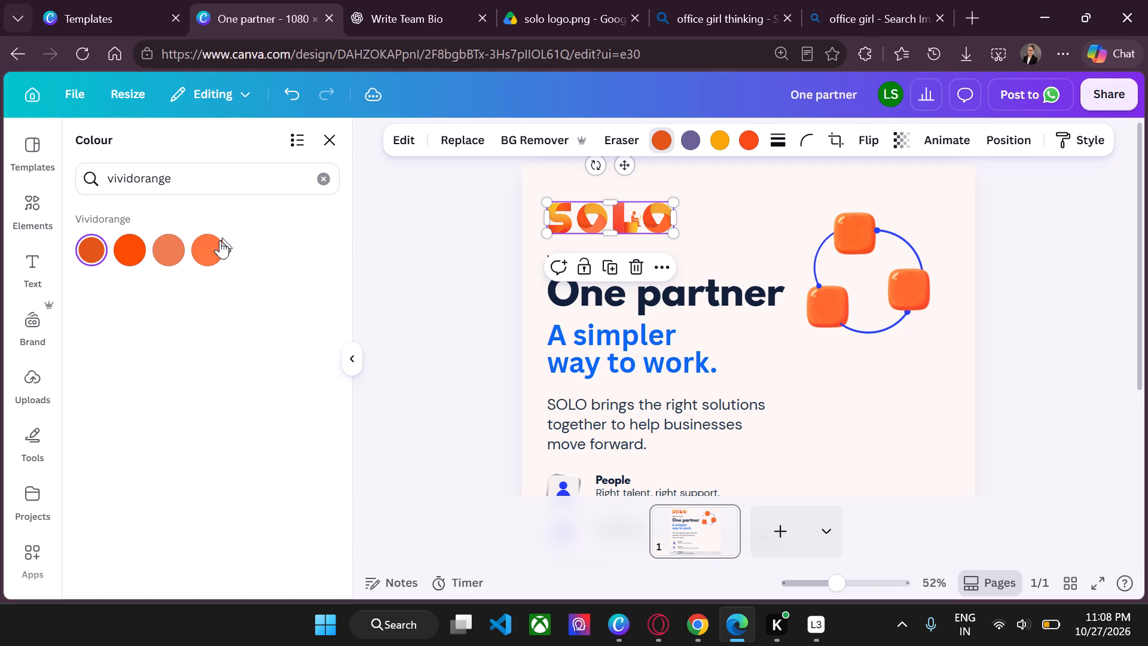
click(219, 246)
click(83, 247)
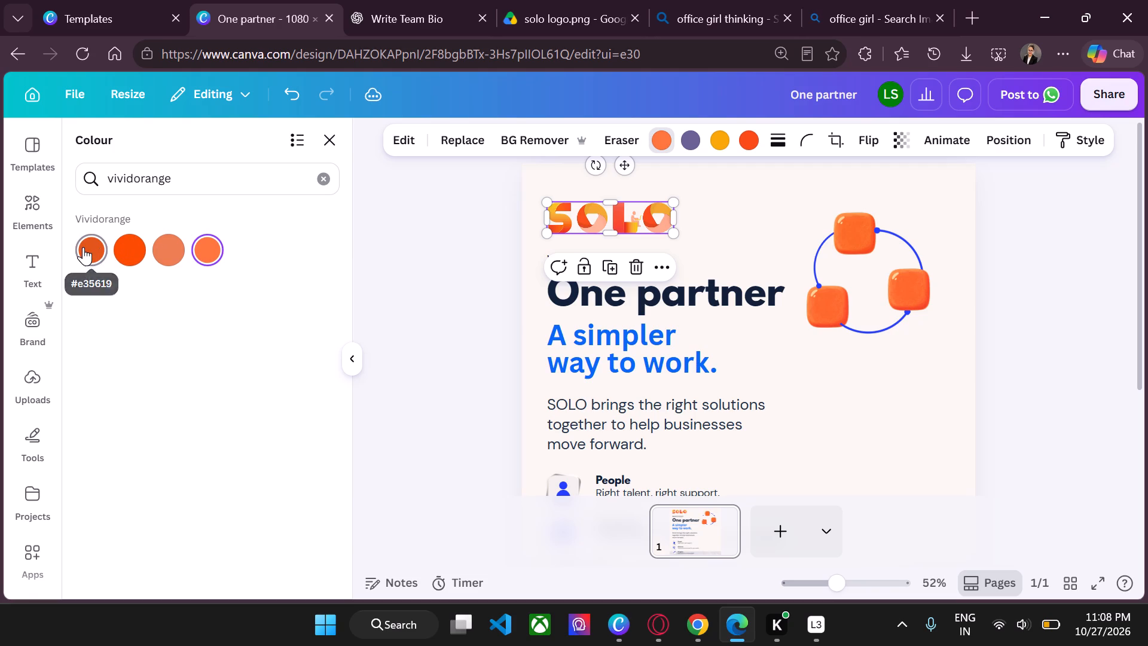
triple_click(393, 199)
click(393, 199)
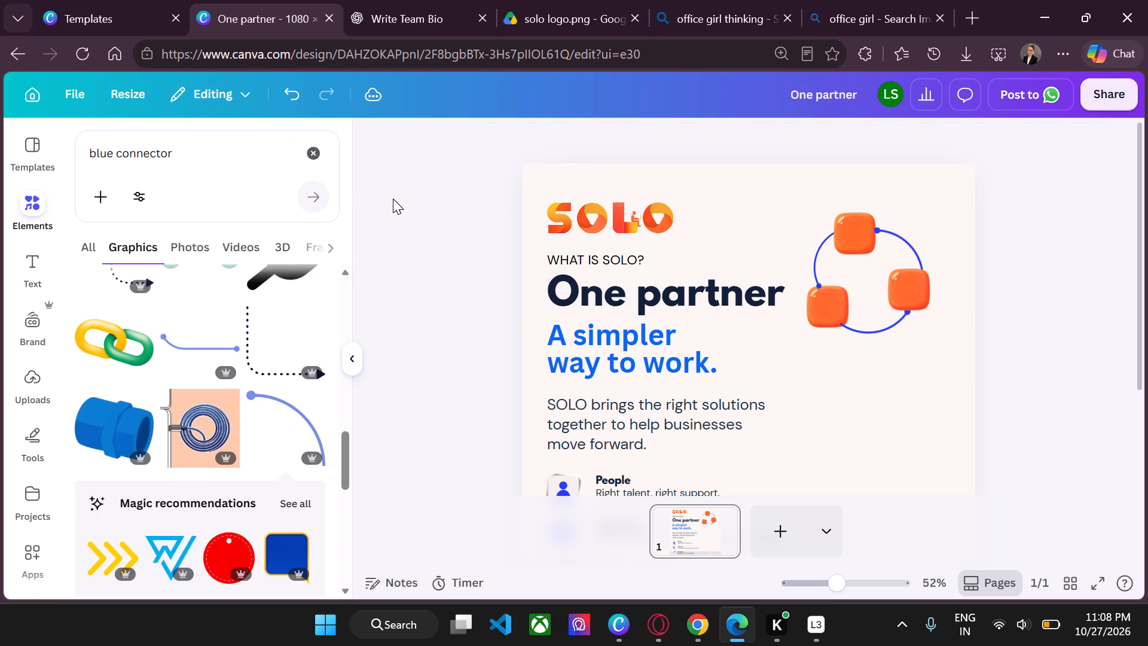
Undo the Vividorange recolouring back to the SOLO logo's blue accents and the original orange of all three tiles.
click(634, 217)
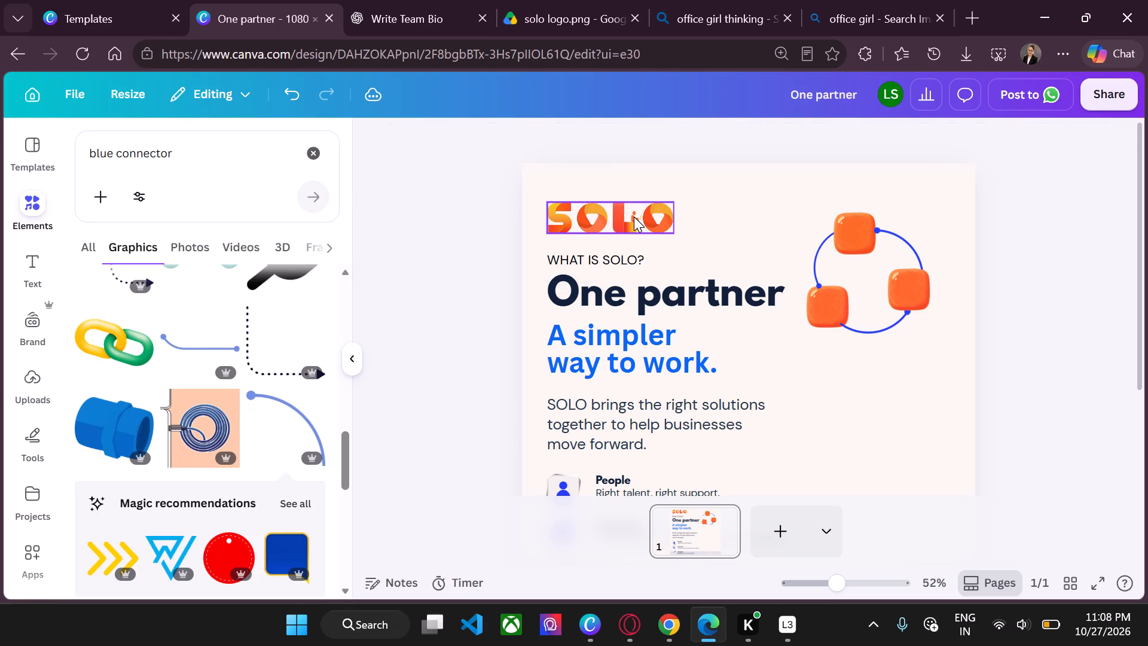
key(ctrl+z)
key(ctrl+z)
key(ctrl+z)
key(ctrl+z)
key(ctrl+z)
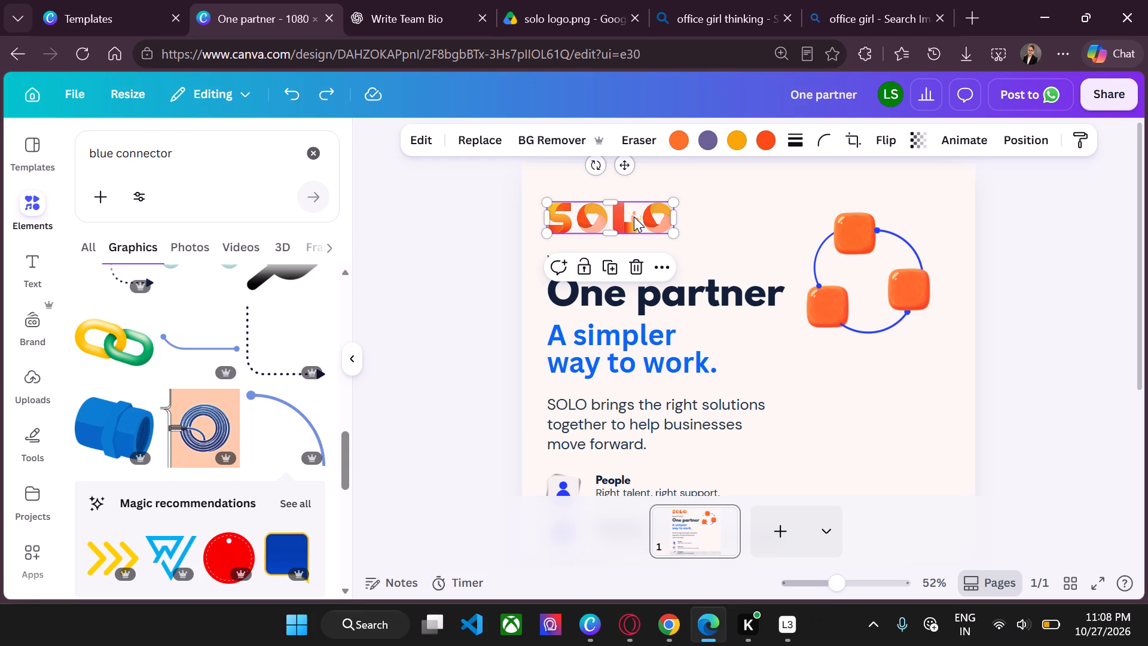
key(ctrl+z)
key(ctrl+z)
key(ctrl+z)
key(ctrl+z)
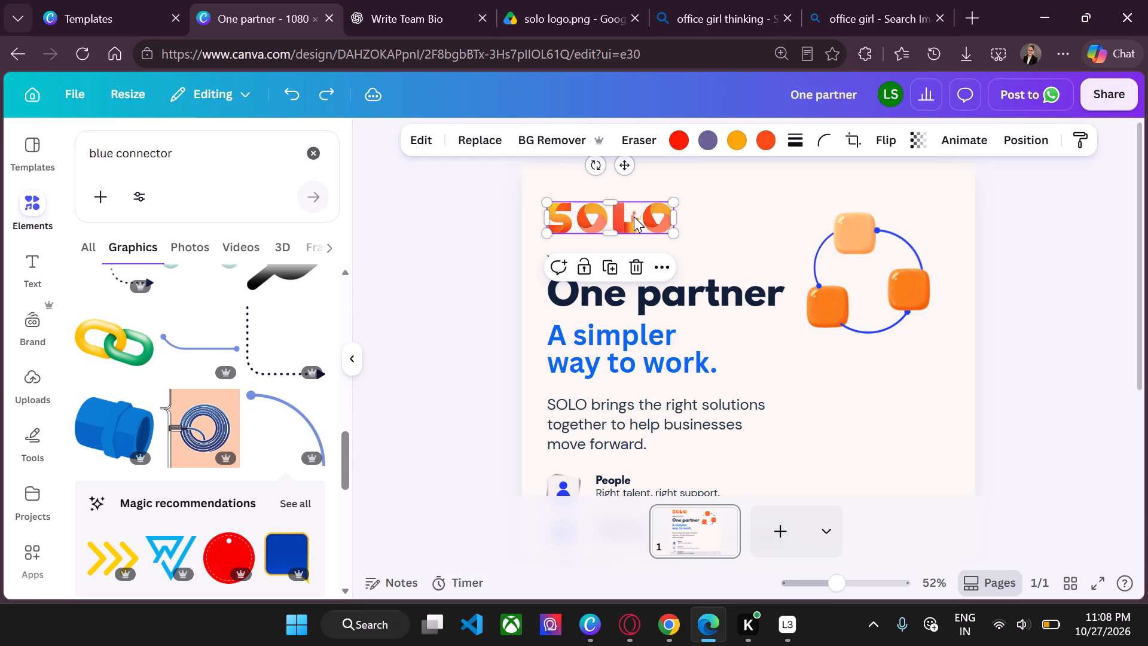
key(ctrl+z)
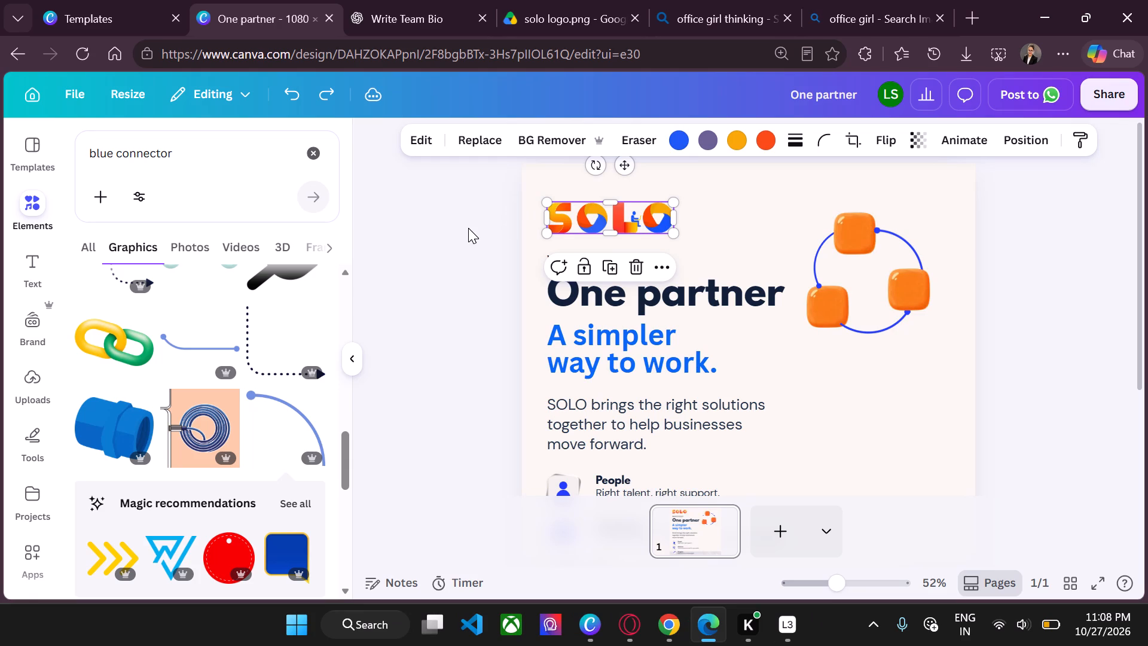
click(468, 228)
Duplicate the blue person icon from the People row and place the copy on the top orange tile.
scroll(468, 228, down, 1)
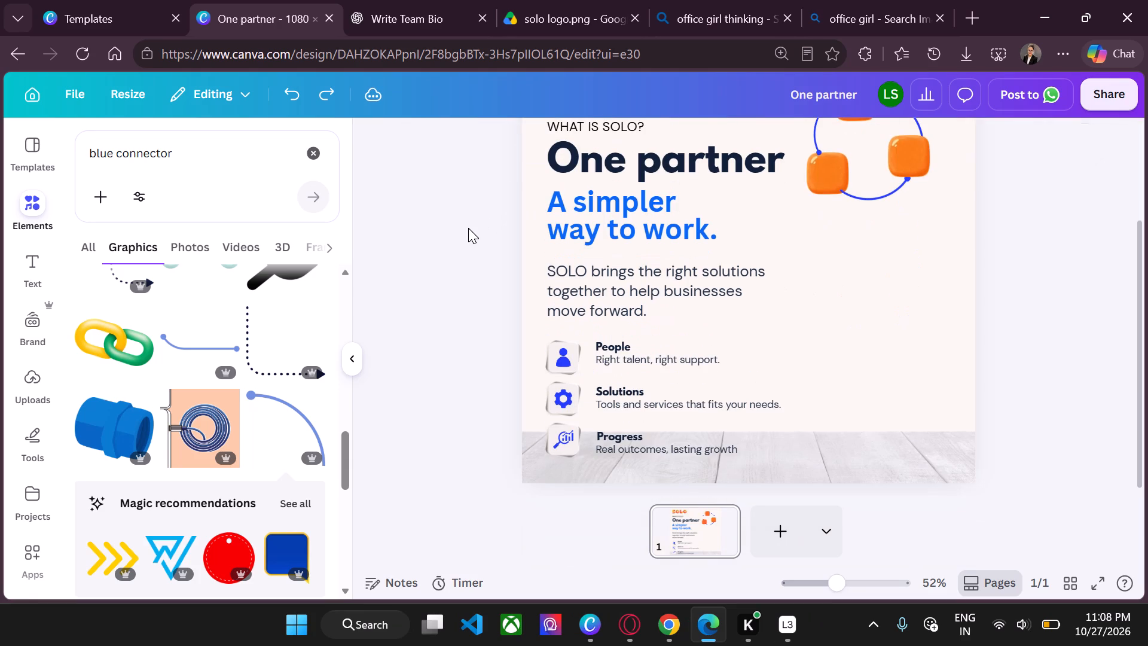
scroll(468, 228, up, 1)
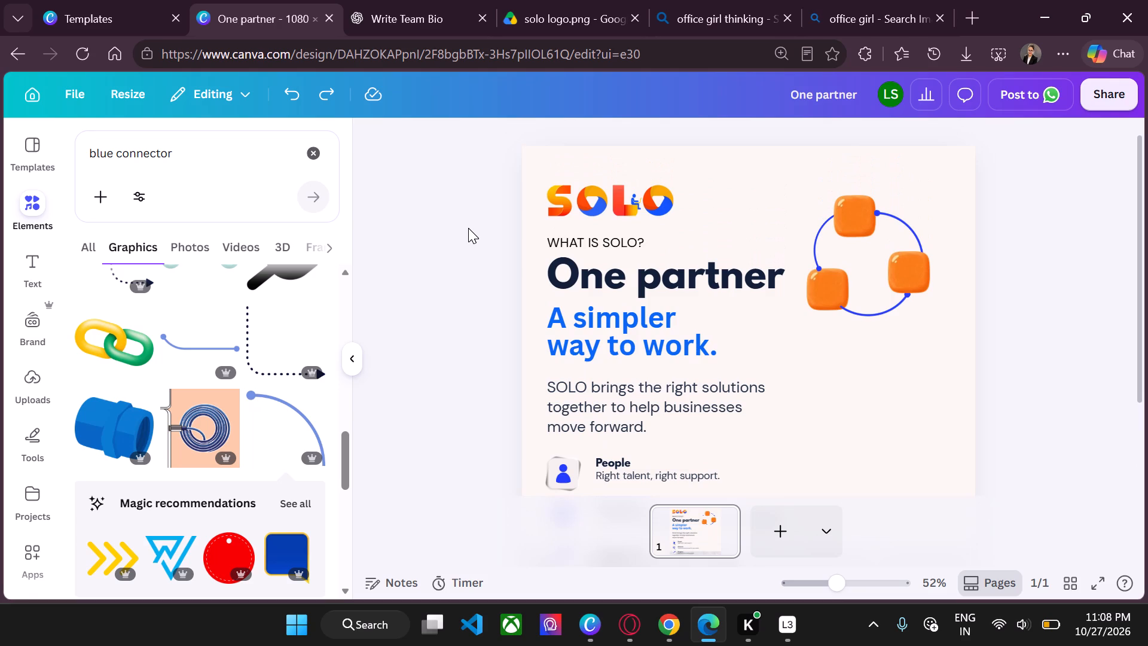
click(560, 467)
right_click(560, 467)
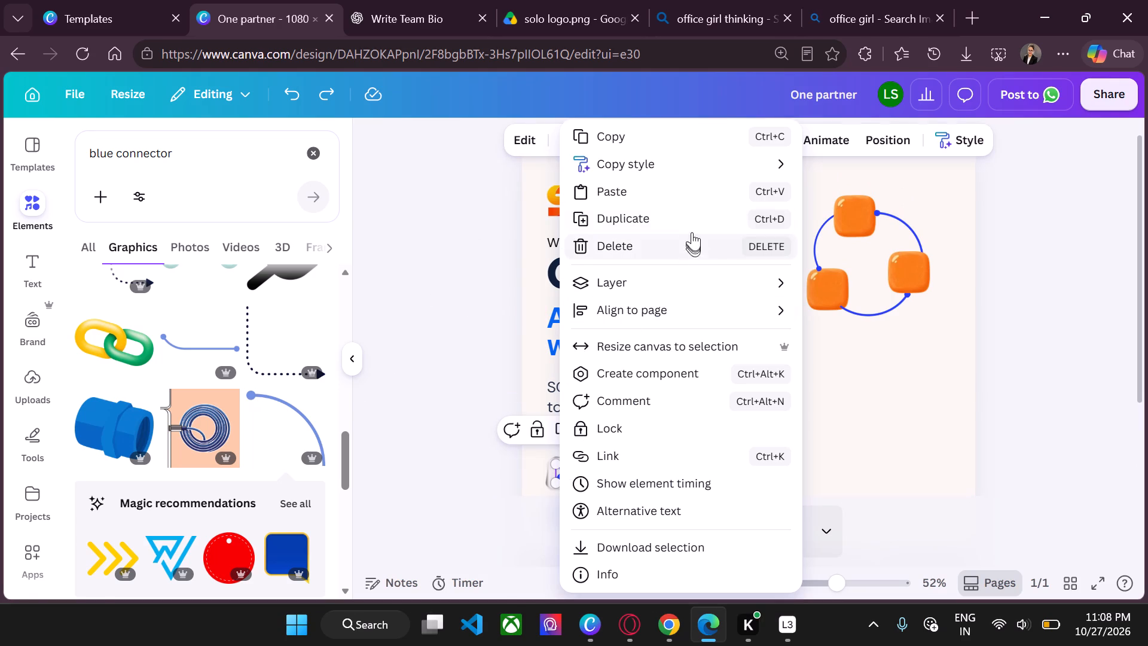
click(692, 215)
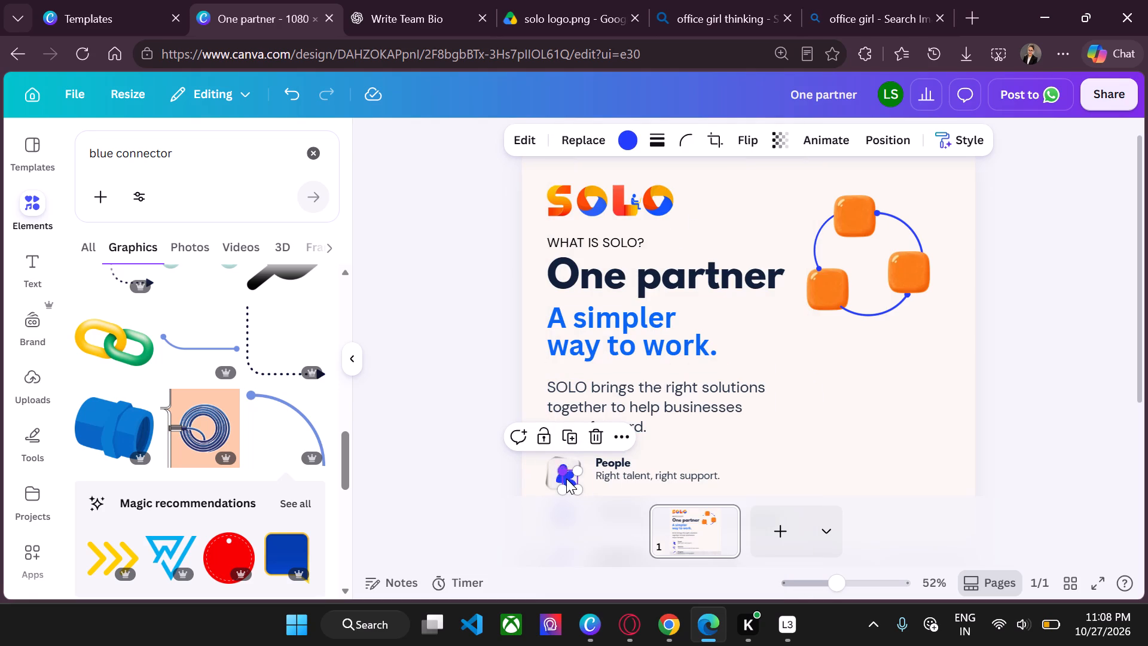
drag(566, 482, 854, 212)
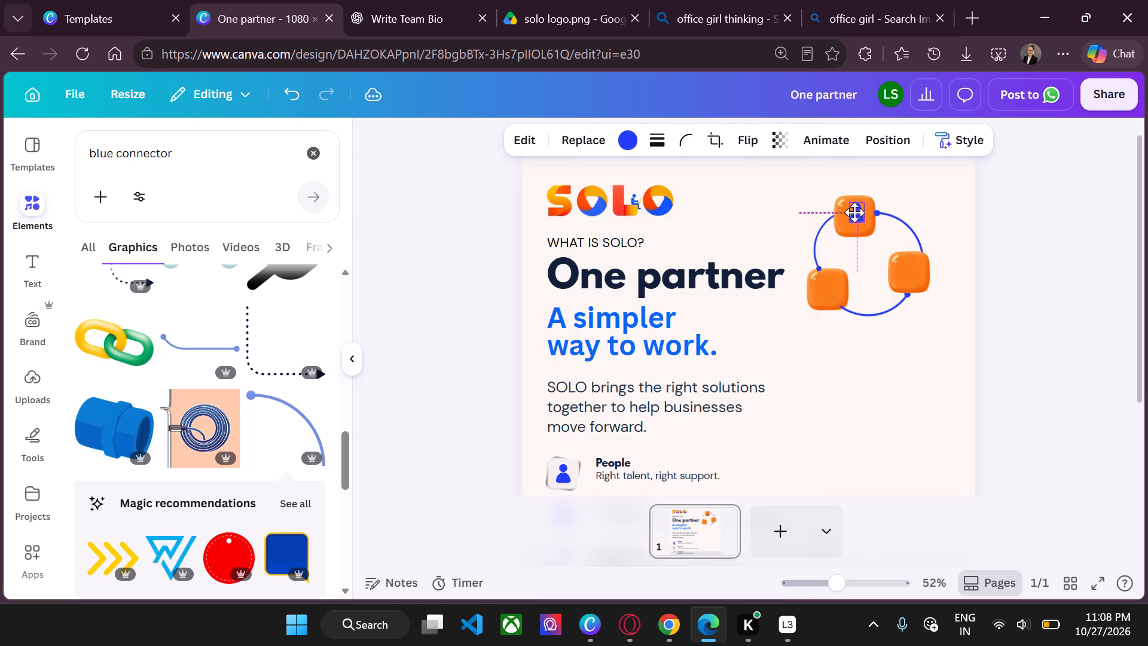
drag(854, 212, 854, 217)
click(1042, 222)
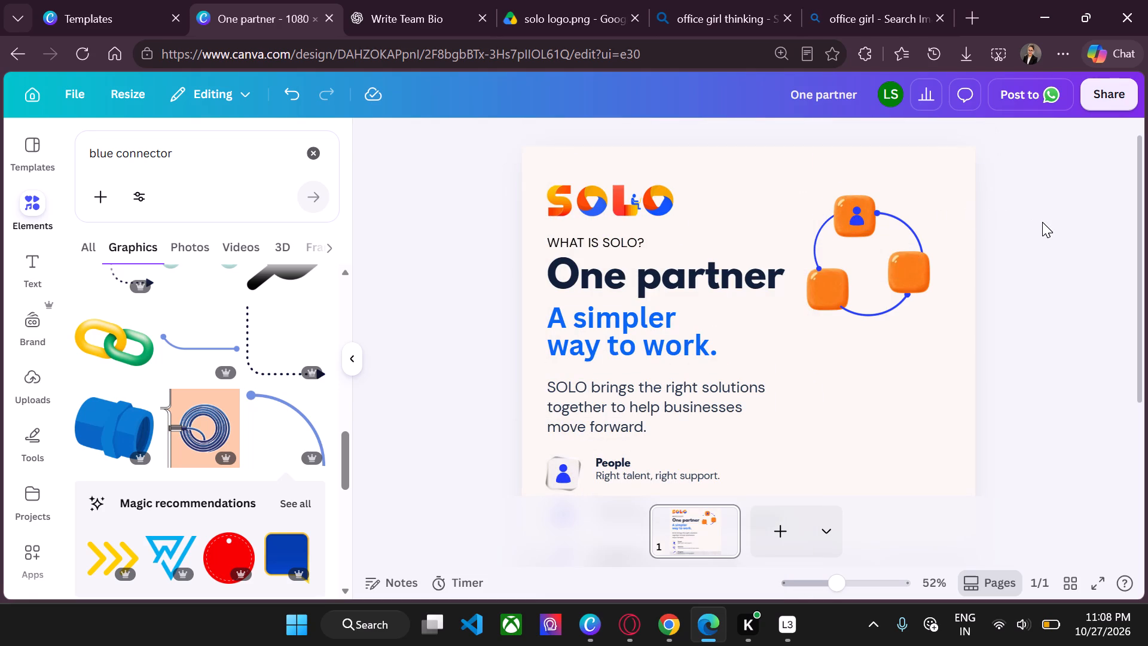
Enlarge the person icon slightly and centre it on the top orange tile.
click(862, 220)
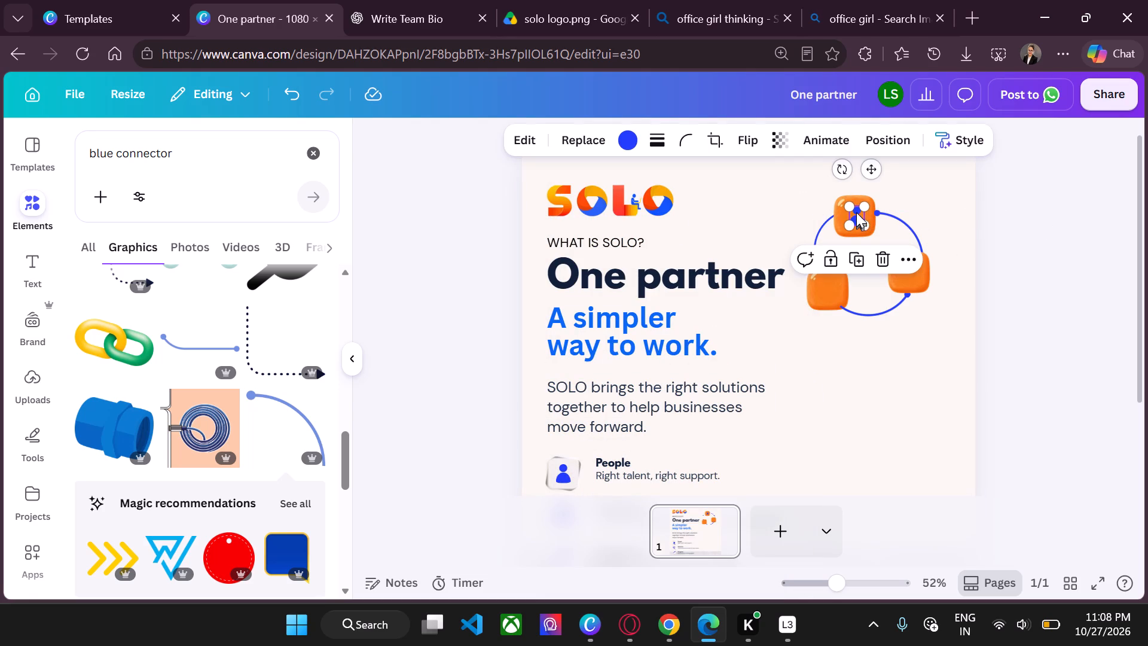
drag(847, 207, 841, 205)
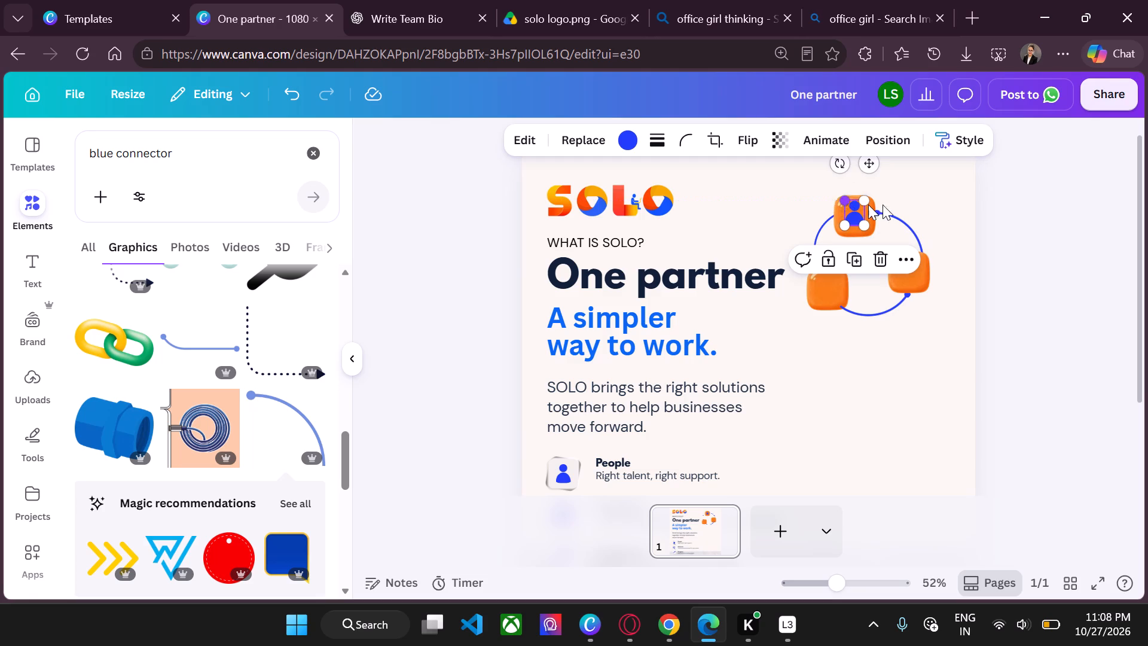
click(1062, 223)
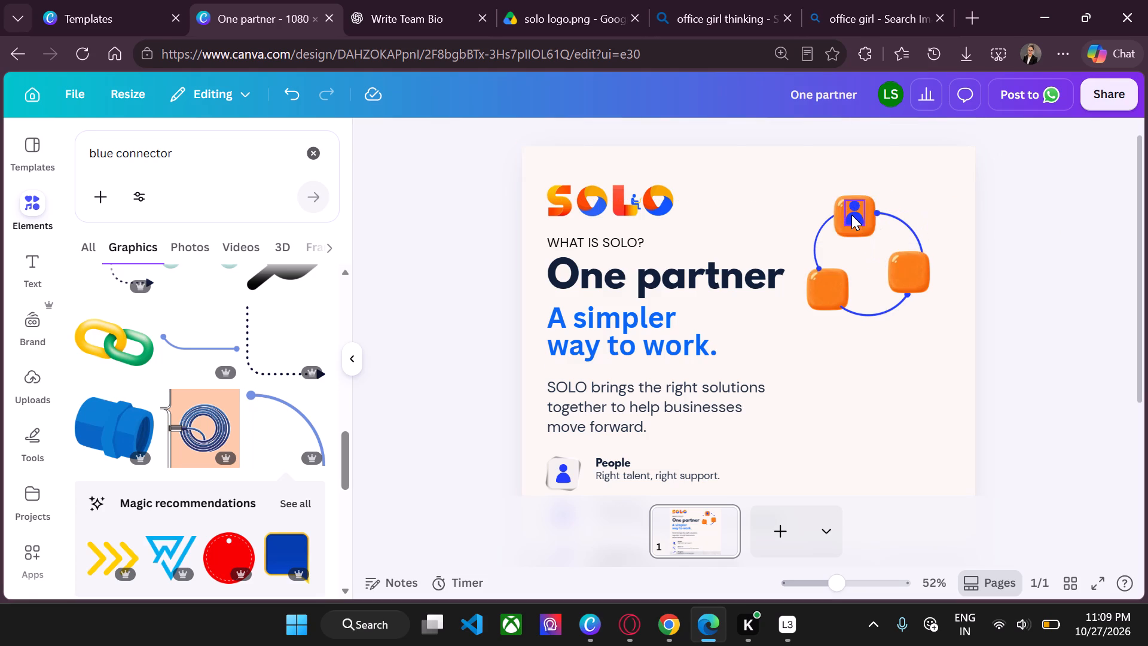
click(851, 215)
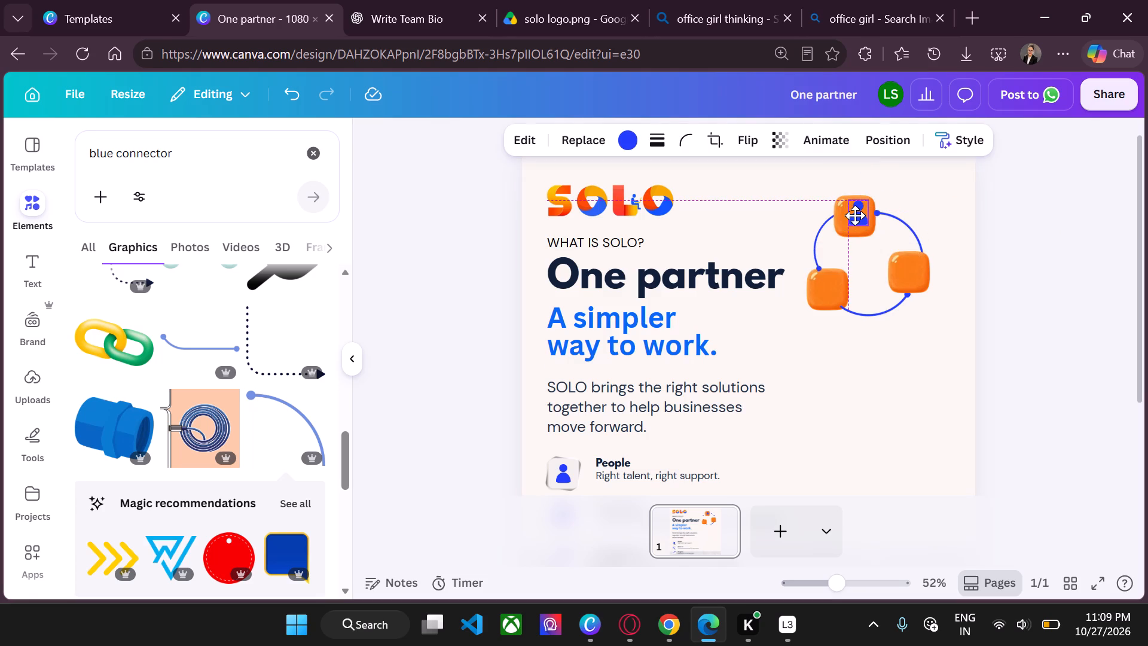
click(1066, 255)
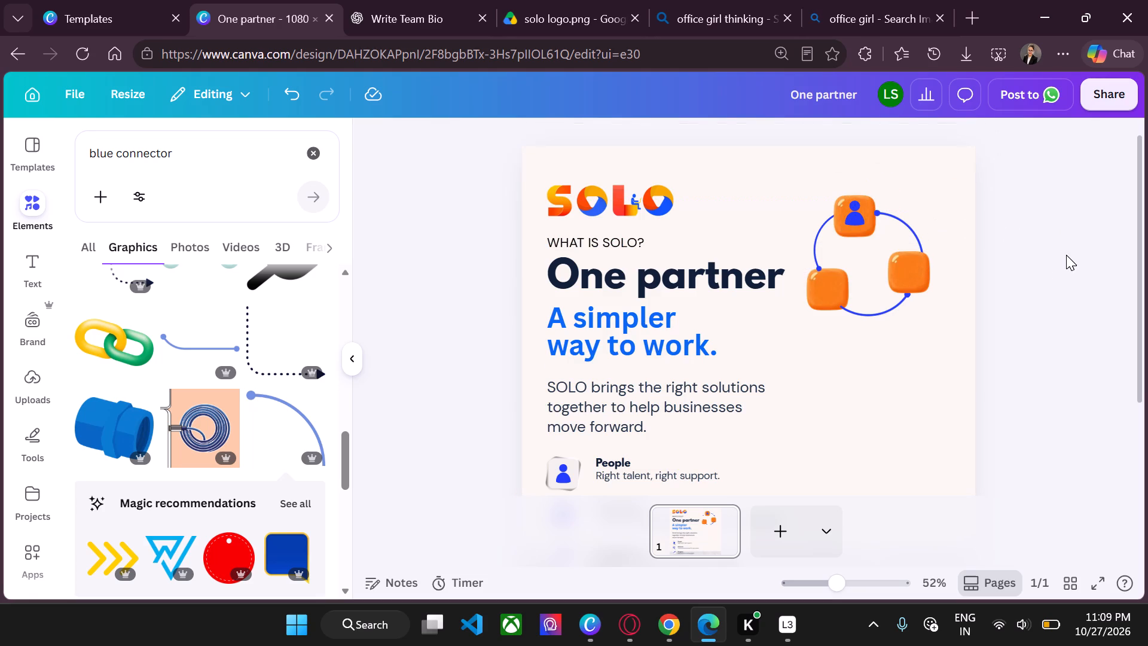
scroll(610, 446, down, 1)
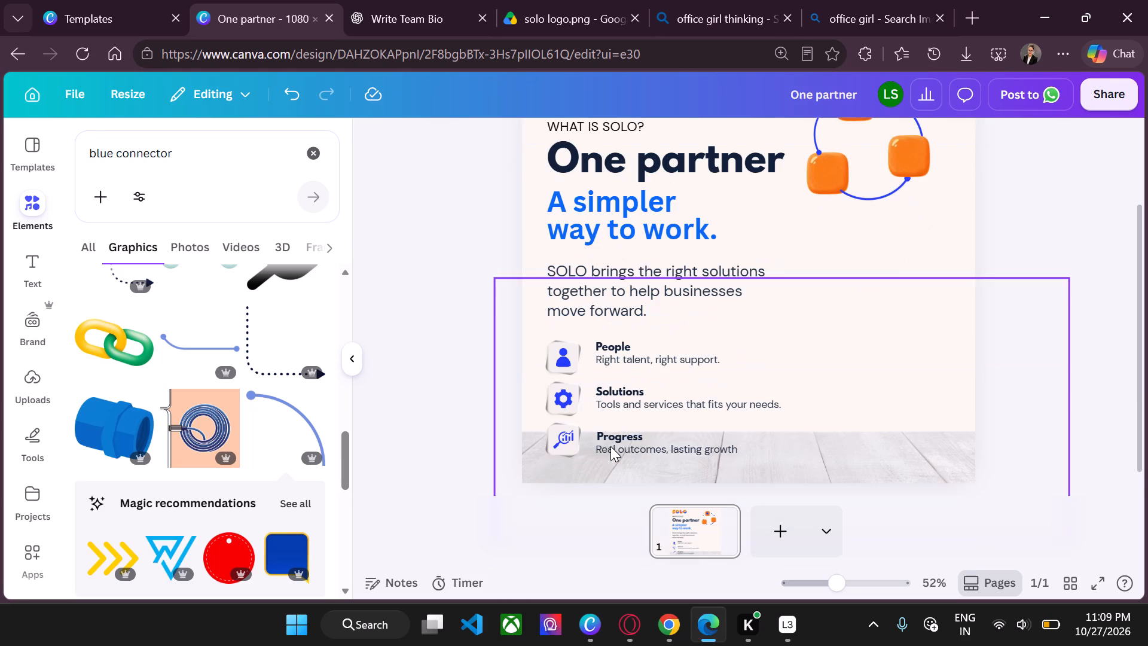
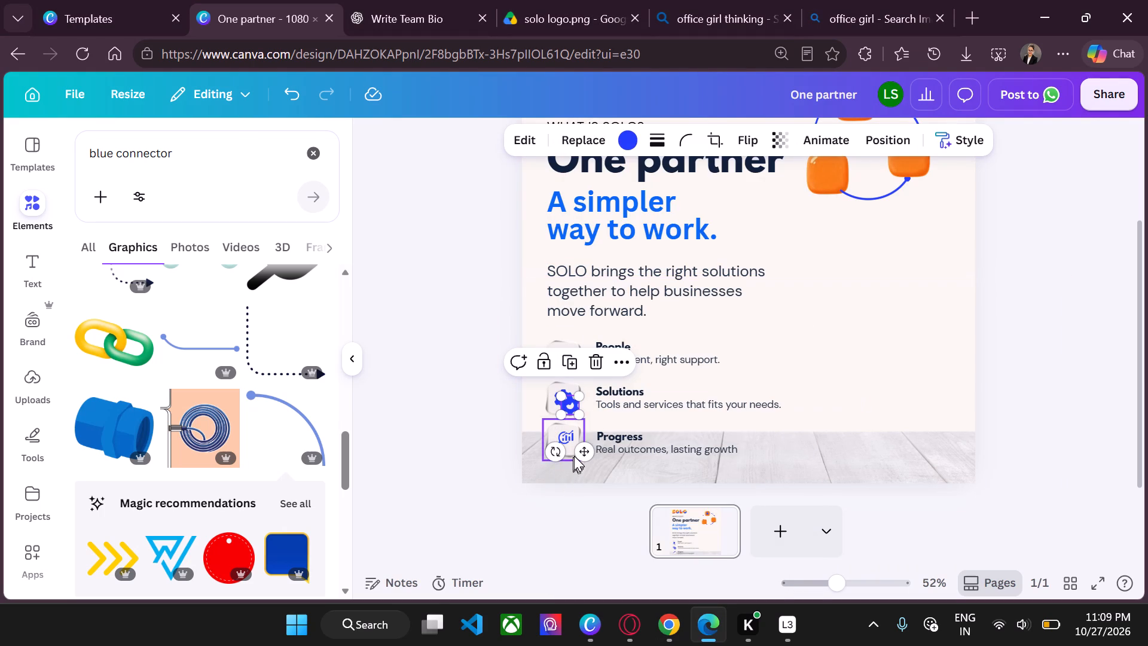
Place the duplicated blue gear icon on the lower-left orange tile and enlarge it to about 56 × 59 px.
drag(578, 451, 834, 209)
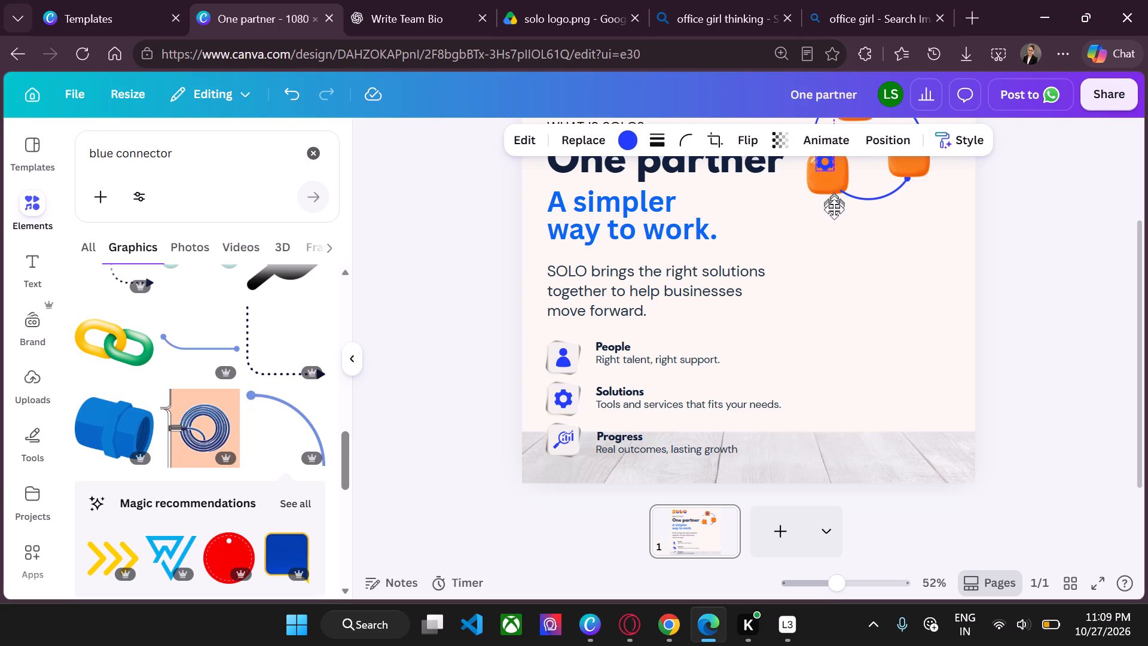
drag(834, 209, 834, 215)
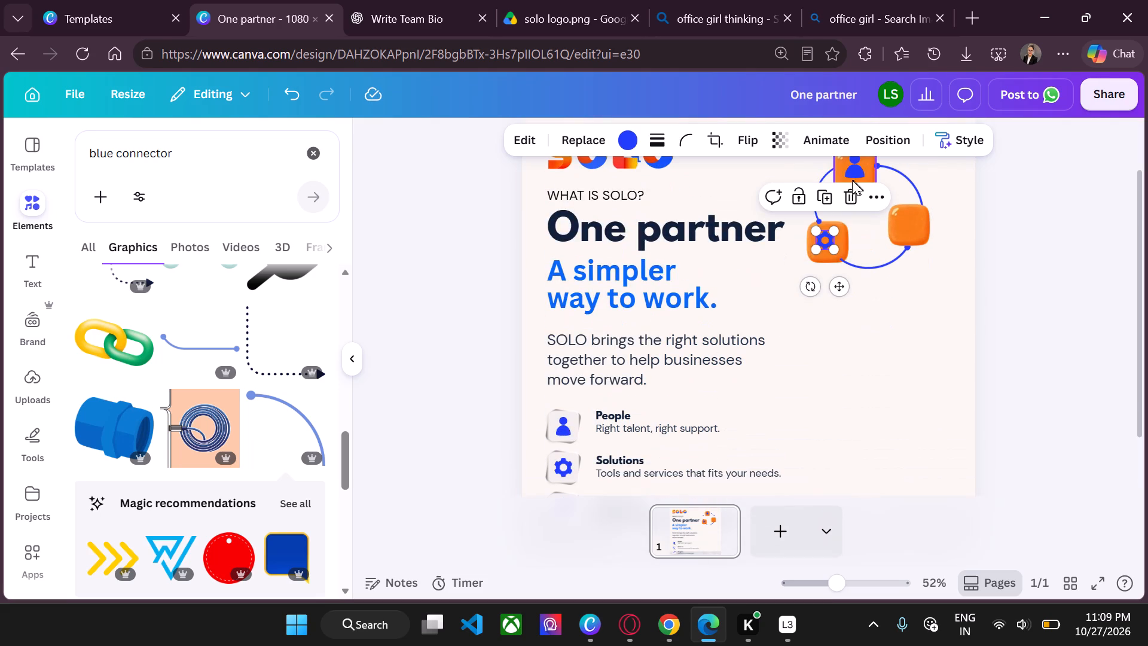
drag(835, 245, 841, 252)
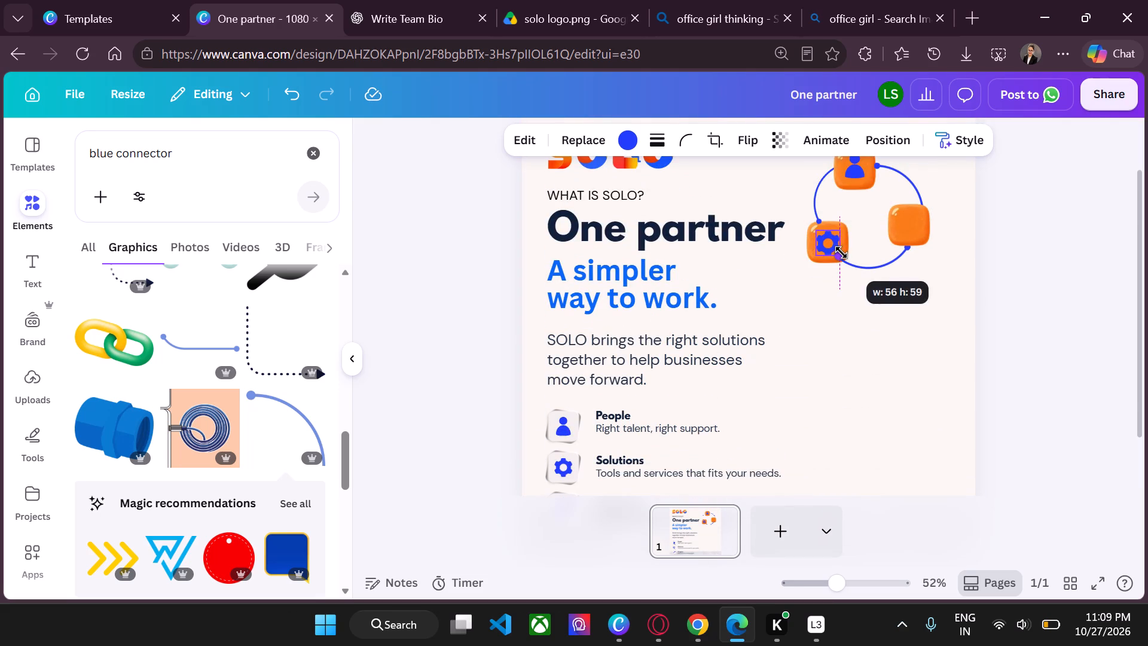
click(1047, 267)
Duplicate the blue magnifier-and-chart icon from the Progress row and place the copy on the right-hand orange tile.
scroll(1047, 267, down, 1)
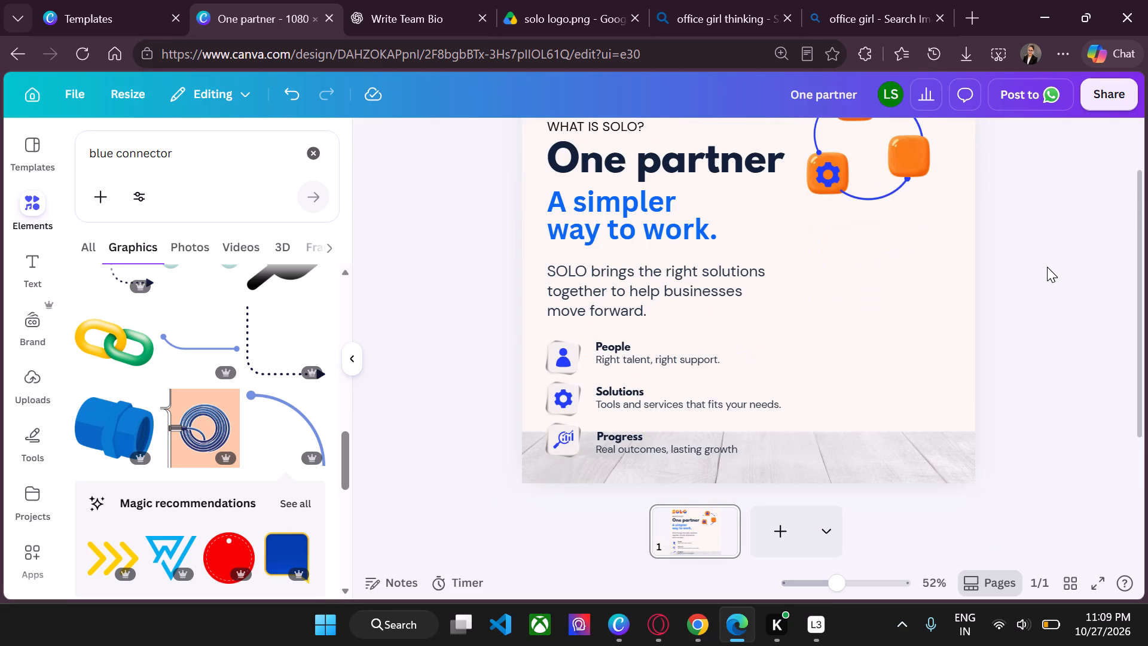
click(567, 440)
right_click(567, 440)
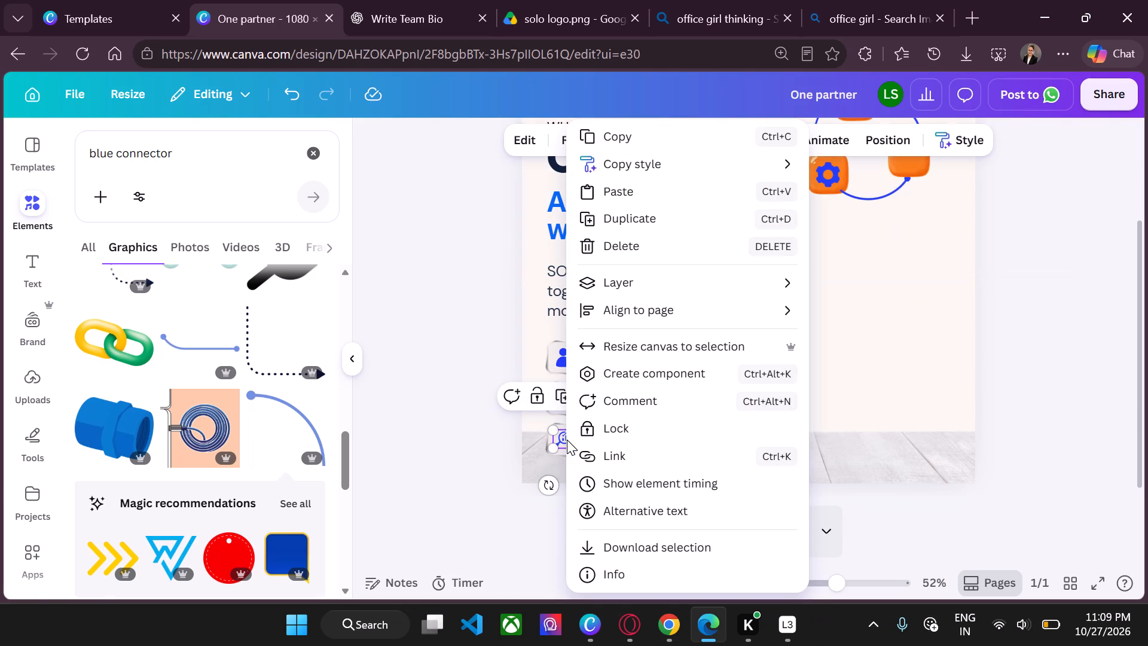
click(682, 220)
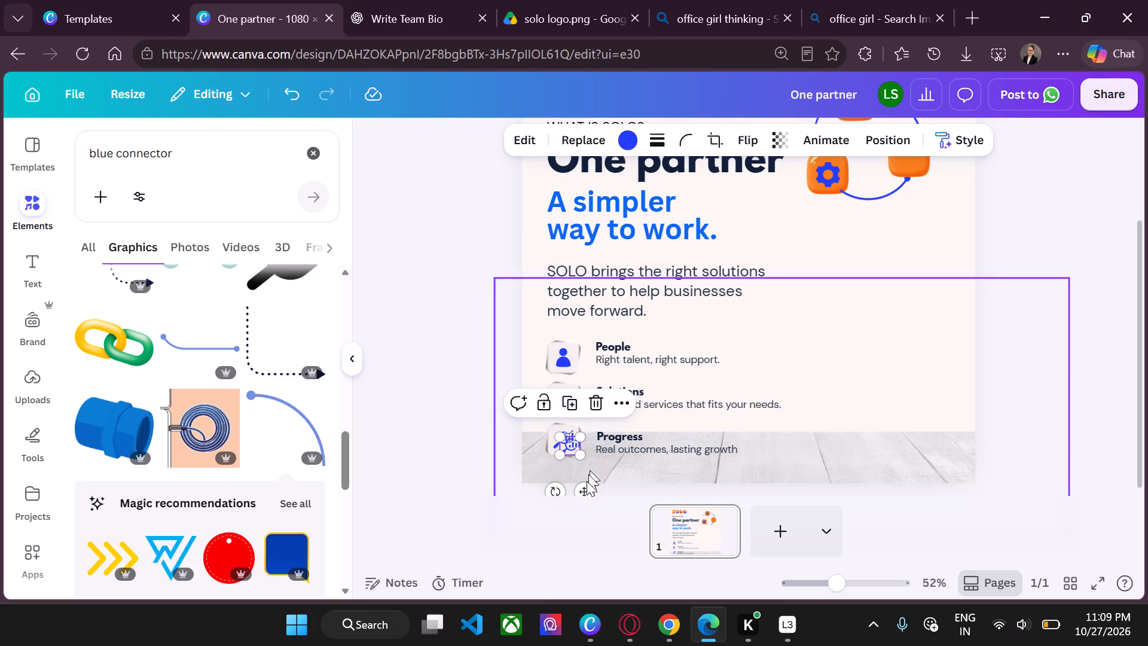
drag(584, 488, 892, 220)
scroll(892, 220, up, 1)
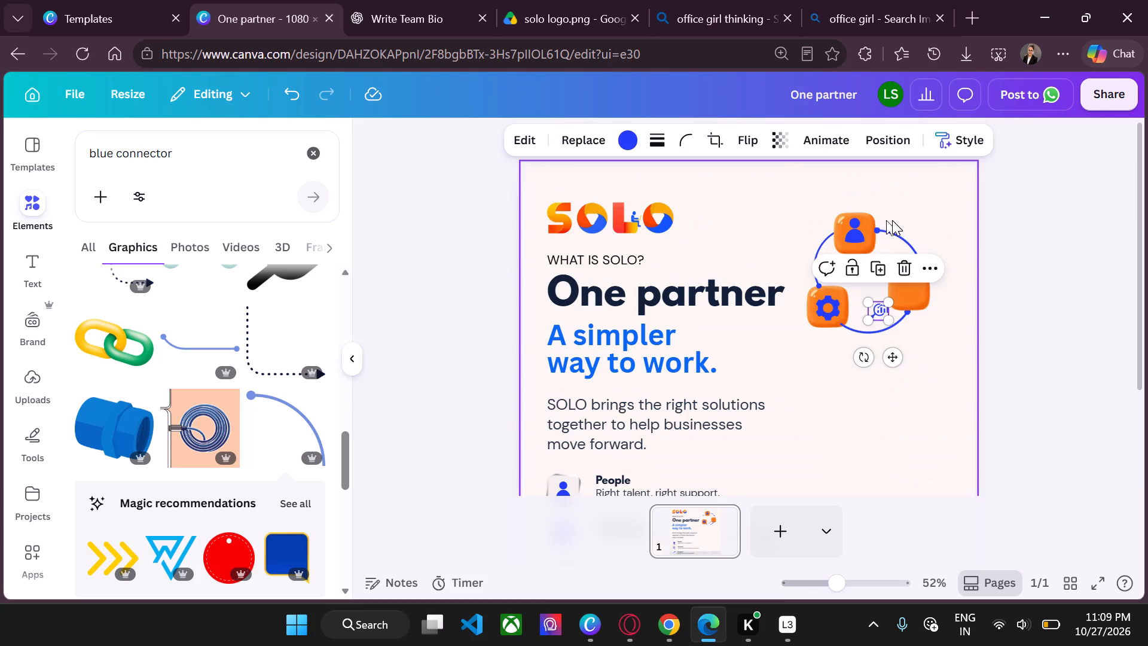
drag(893, 362, 924, 336)
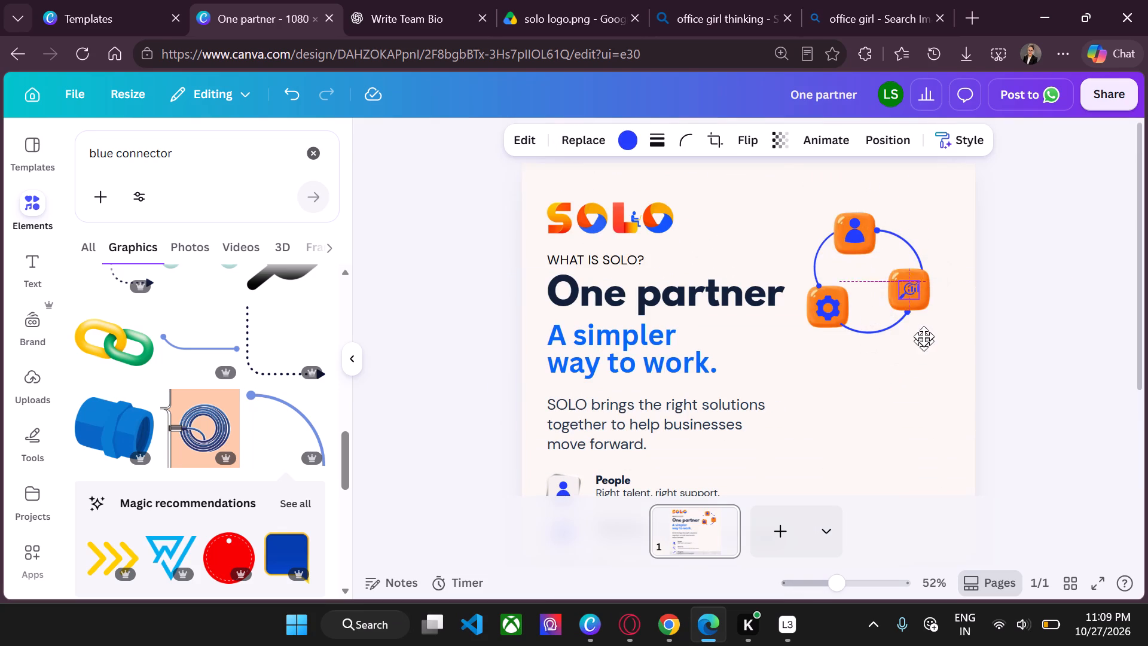
drag(924, 336, 923, 337)
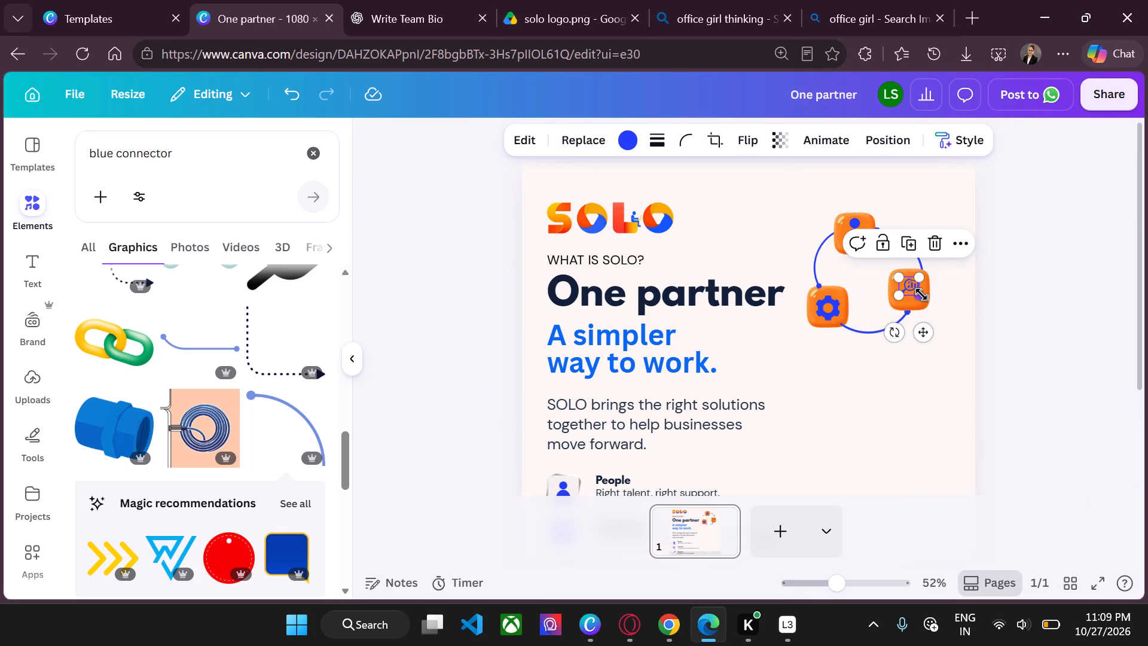
Enlarge the magnifier-and-chart icon slightly and centre it on the right-hand orange tile.
drag(921, 294, 925, 305)
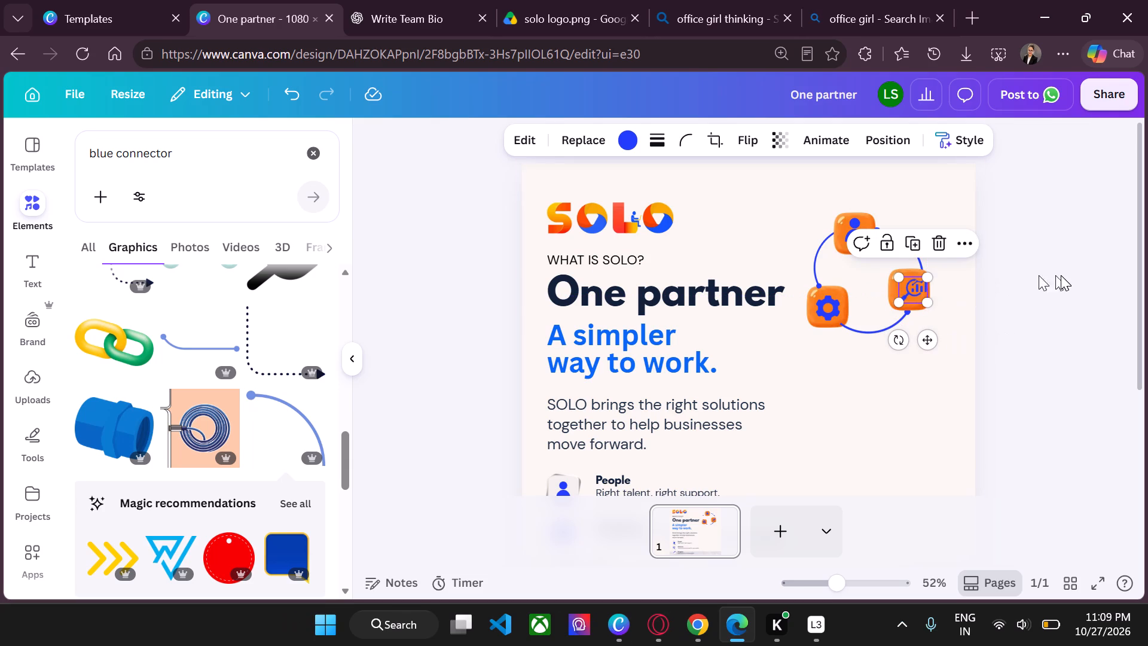
click(1061, 275)
drag(913, 290, 908, 288)
click(1074, 281)
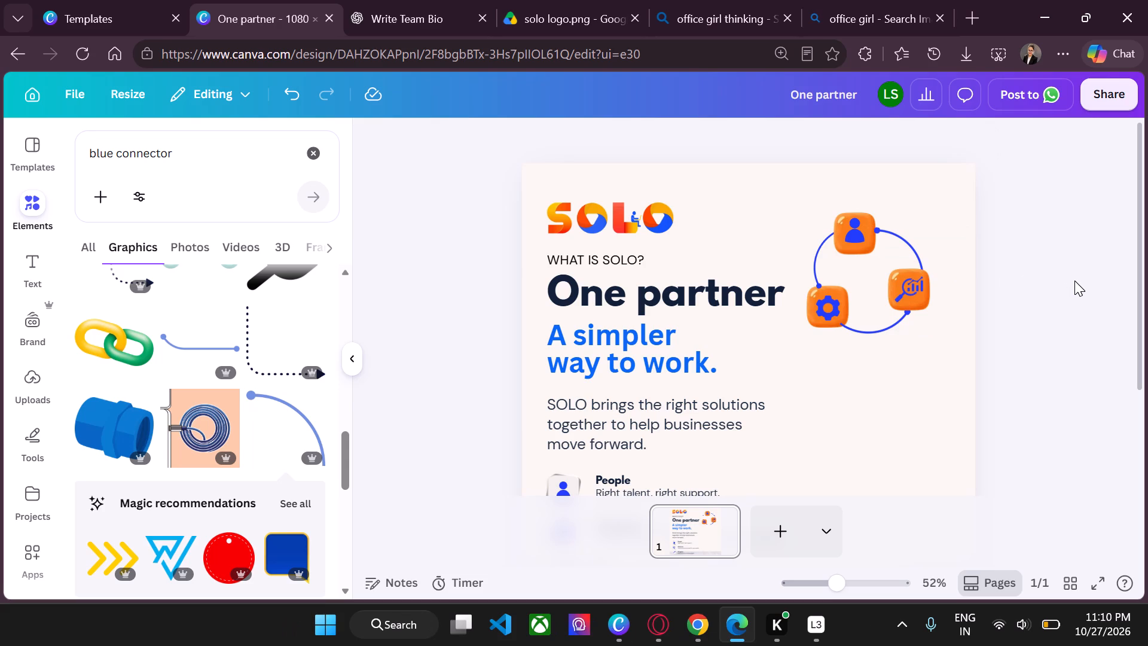
Replace the "blue connector" search with the recent "professional woman working laptop bright modern office" search, showing only photos.
scroll(1074, 281, down, 1)
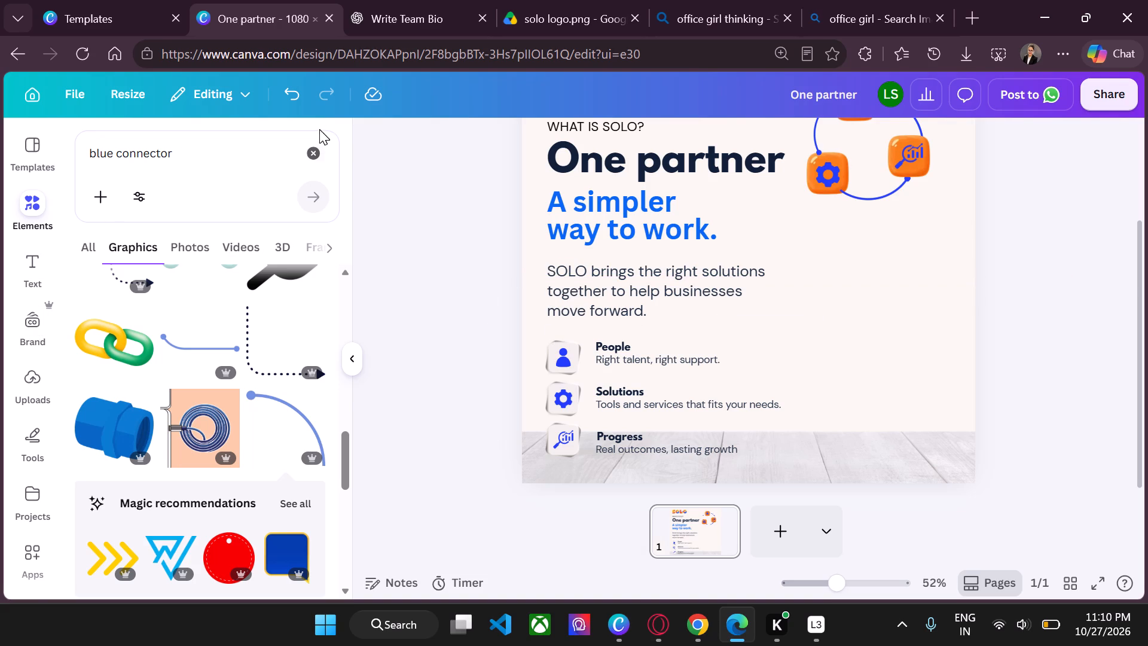
click(319, 150)
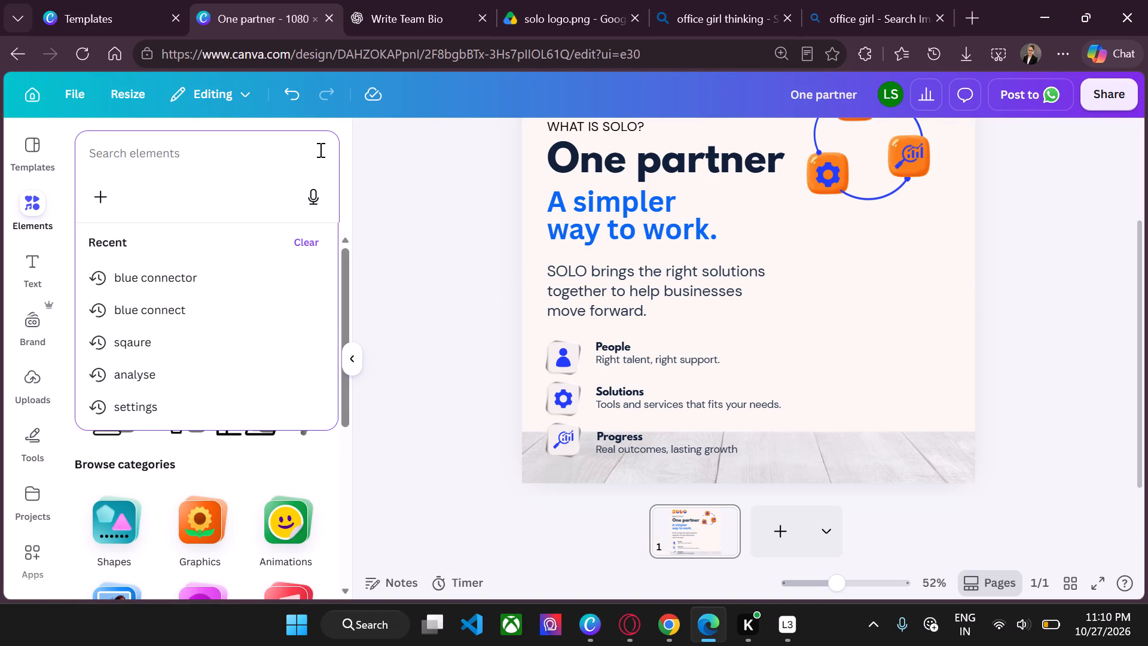
scroll(226, 349, down, 1)
scroll(171, 313, down, 1)
scroll(171, 313, up, 1)
key(g)
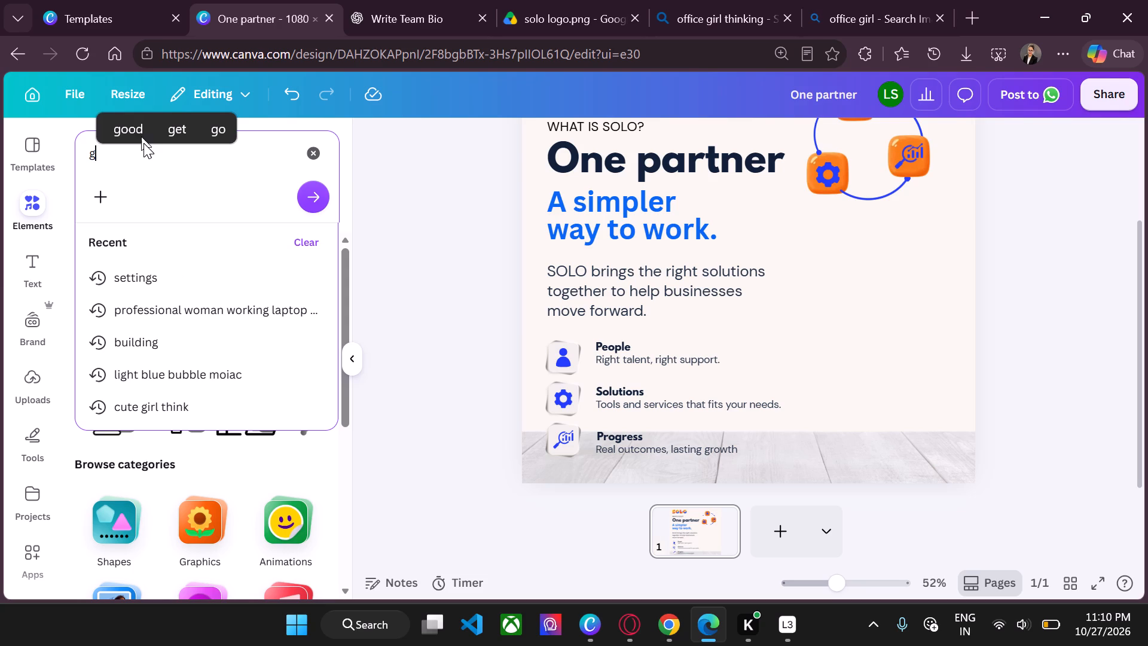
click(167, 311)
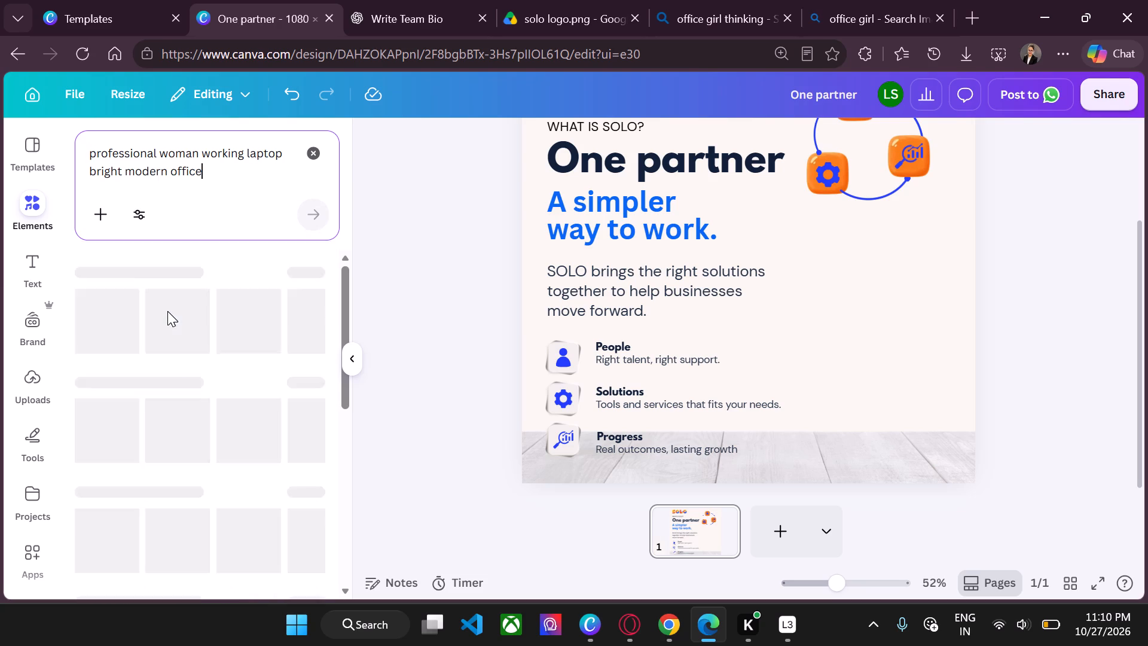
click(304, 298)
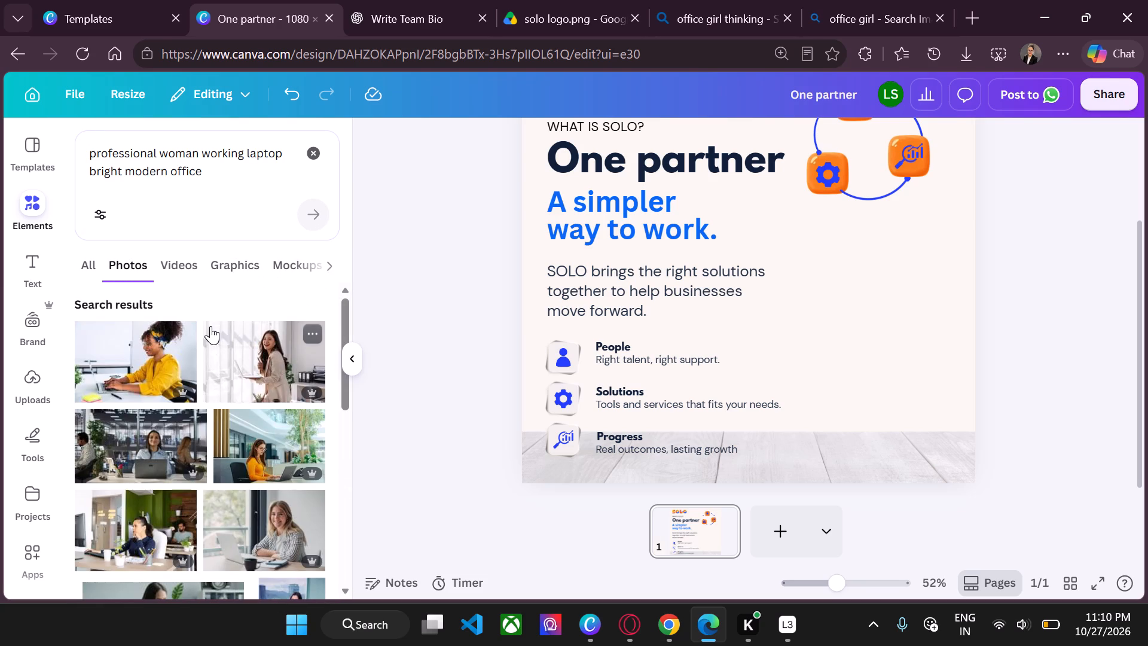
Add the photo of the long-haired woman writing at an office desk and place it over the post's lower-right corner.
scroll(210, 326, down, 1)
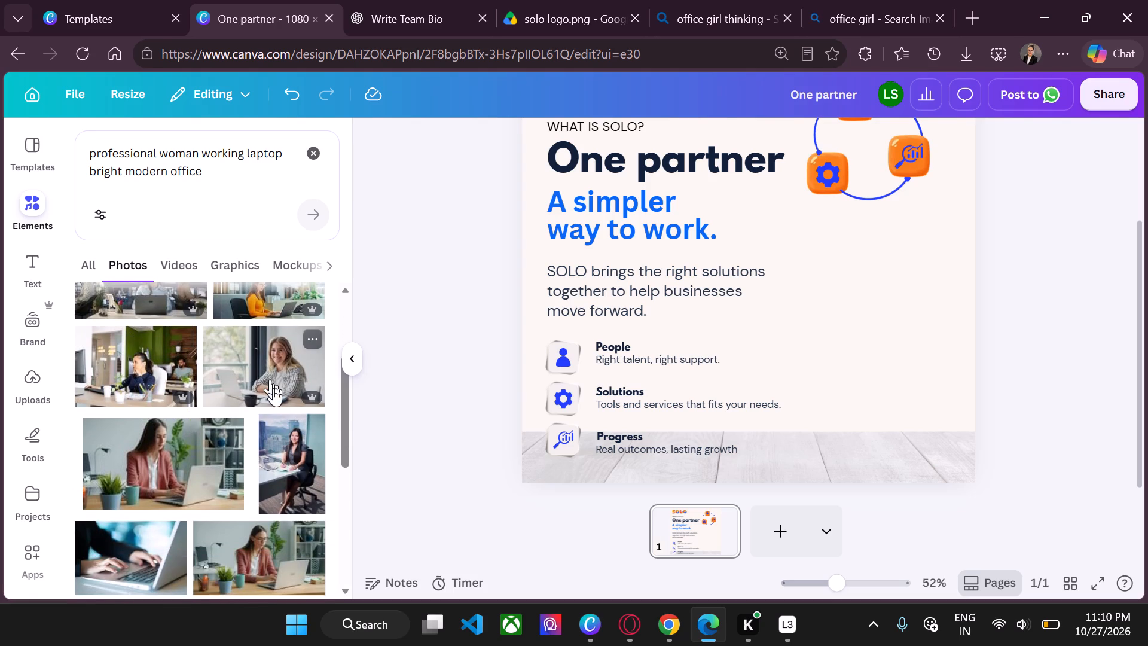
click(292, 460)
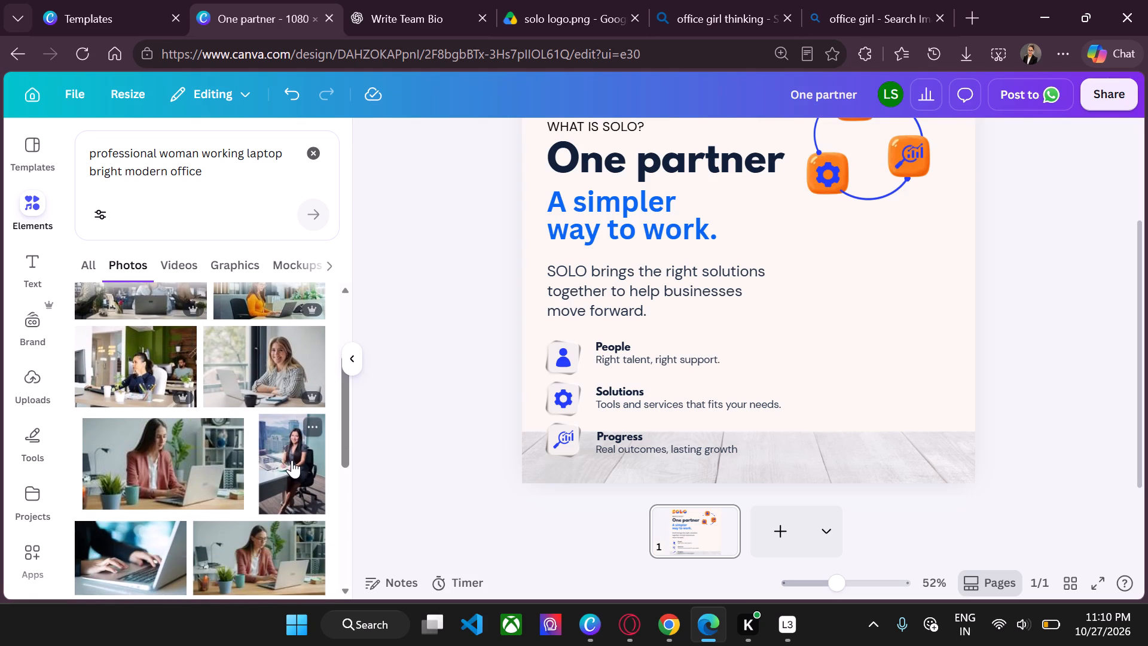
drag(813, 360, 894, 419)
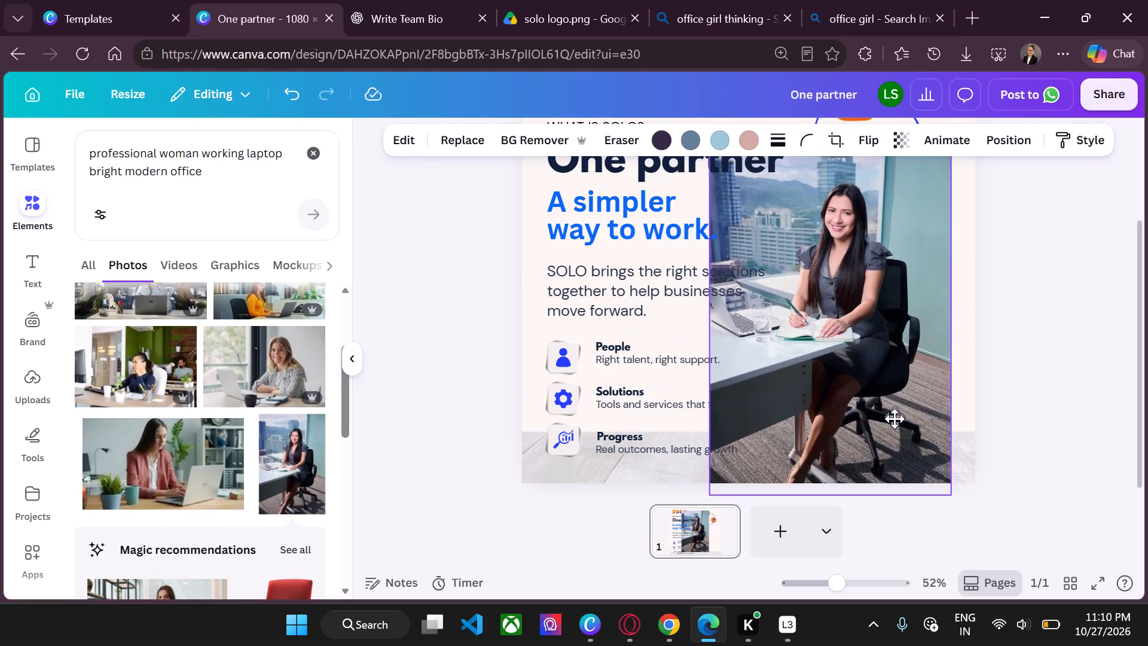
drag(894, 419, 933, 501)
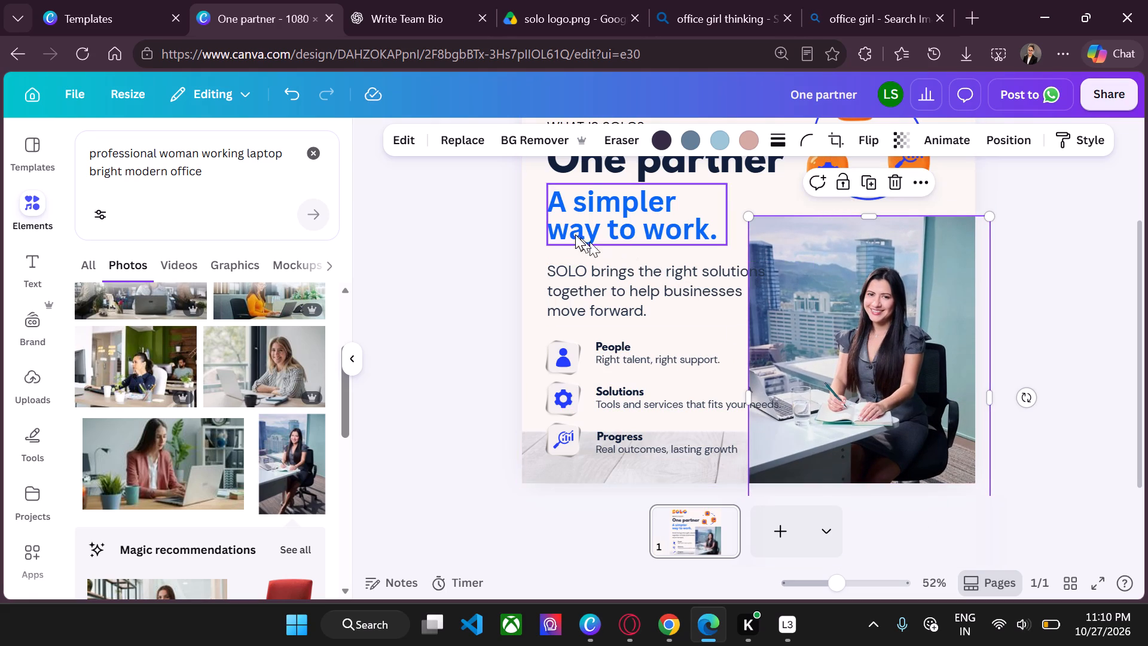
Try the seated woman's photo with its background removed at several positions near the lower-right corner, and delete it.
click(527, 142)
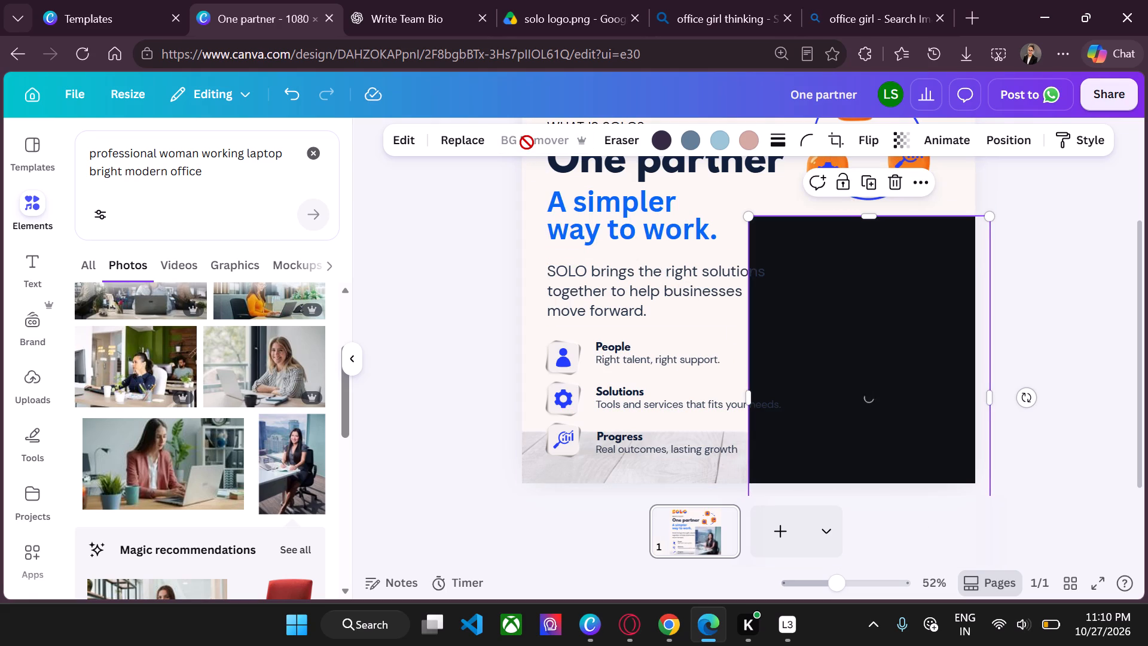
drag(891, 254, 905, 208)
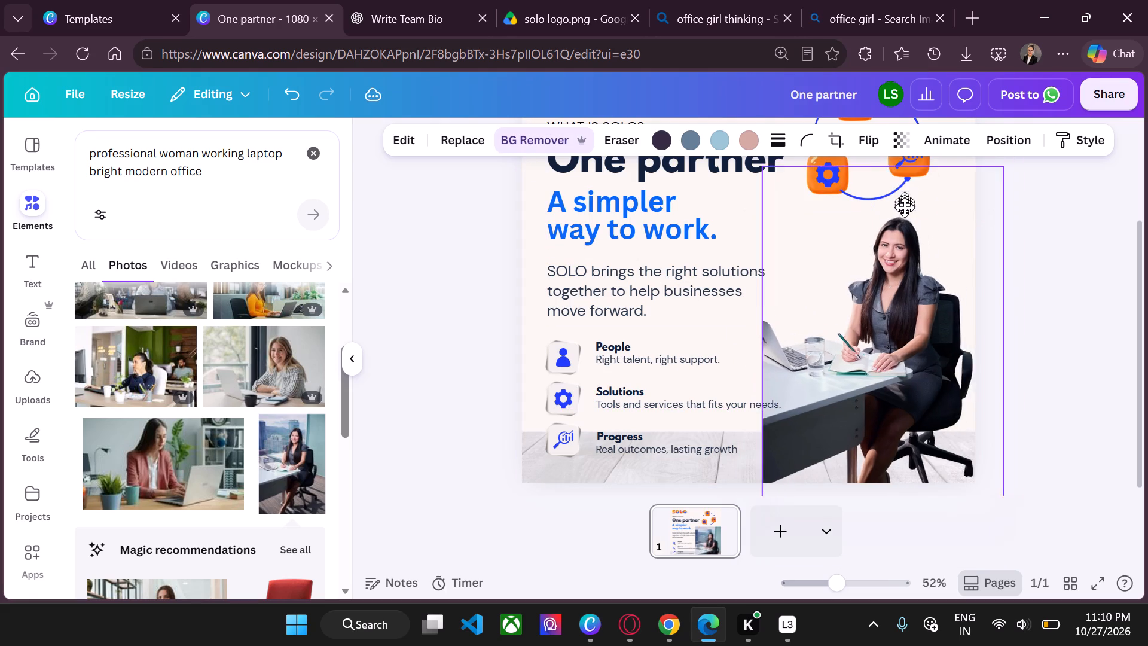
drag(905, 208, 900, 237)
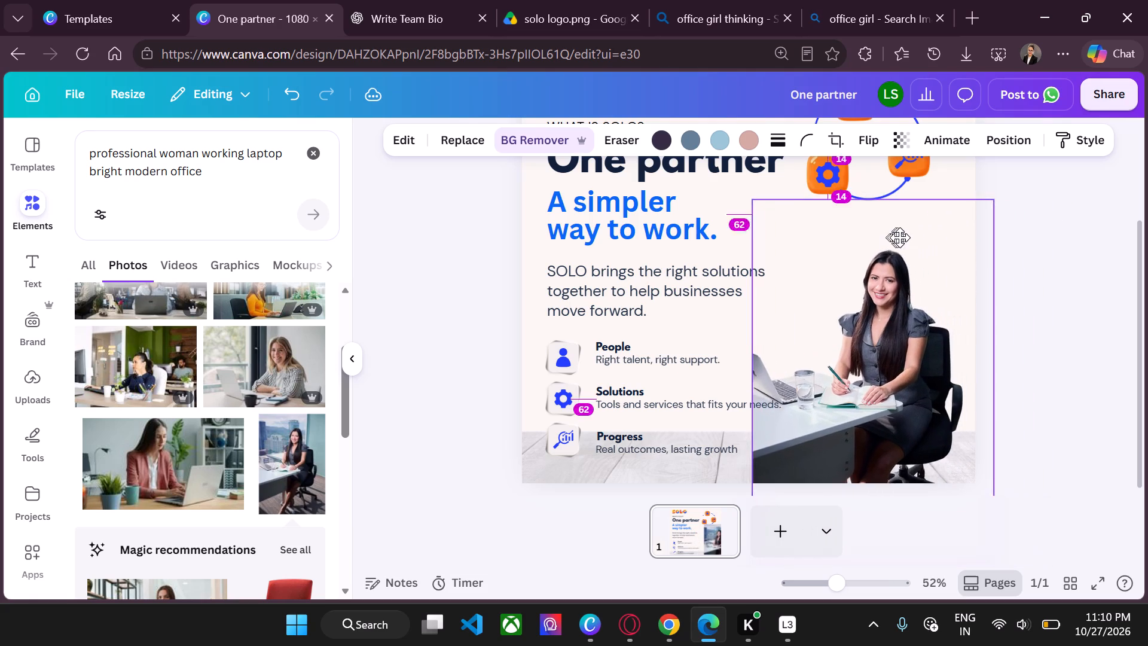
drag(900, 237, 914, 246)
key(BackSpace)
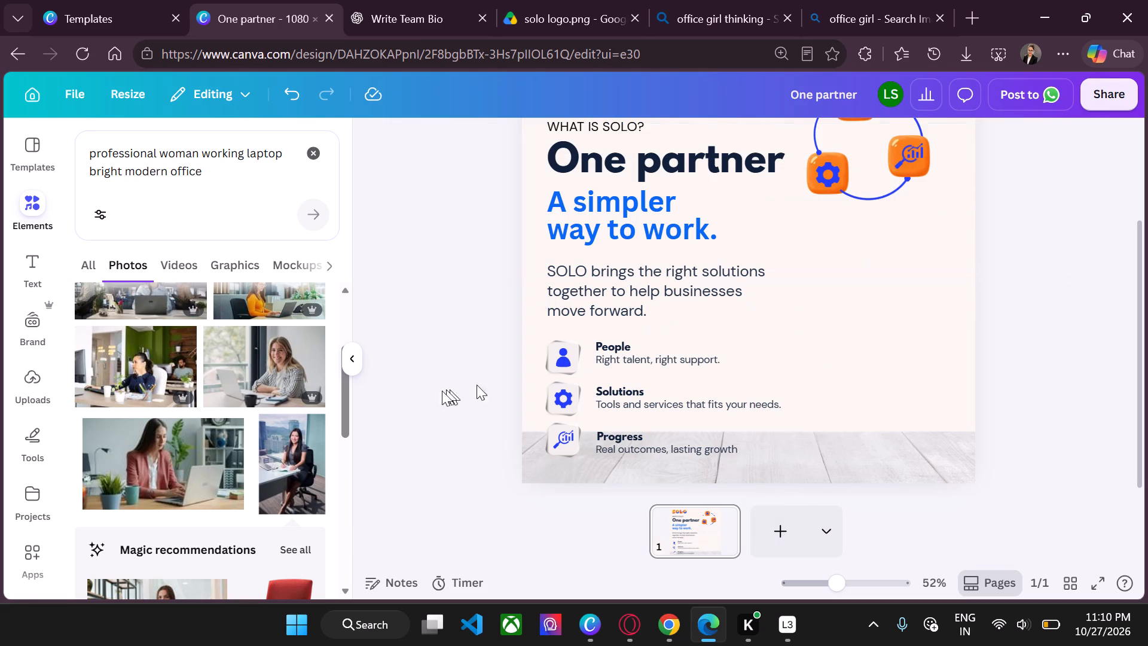
Browse the photo results for a professional woman at a laptop suited to the post's lower-right corner.
scroll(233, 466, down, 1)
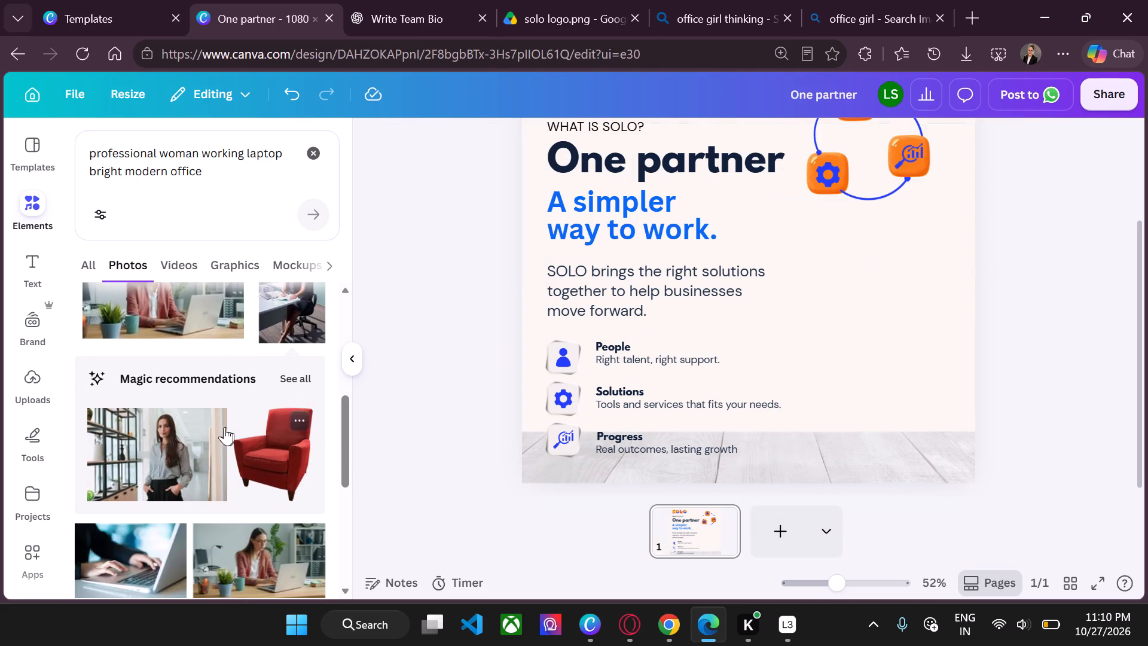
scroll(221, 429, down, 1)
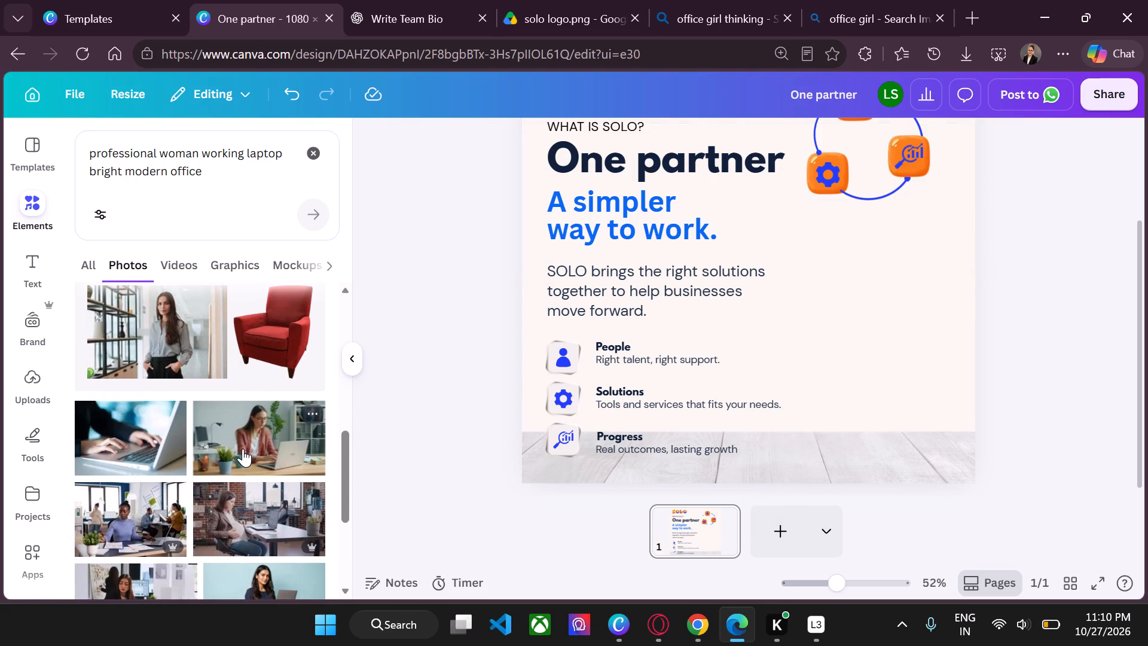
scroll(204, 448, down, 1)
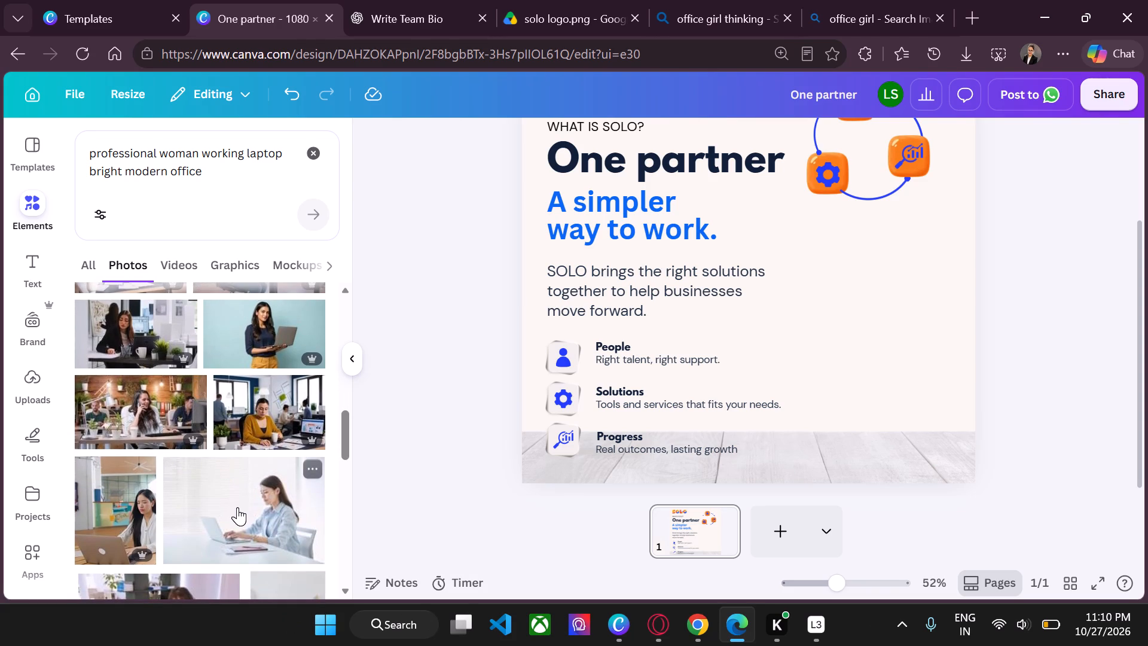
scroll(237, 507, down, 1)
scroll(267, 467, down, 2)
scroll(181, 428, down, 1)
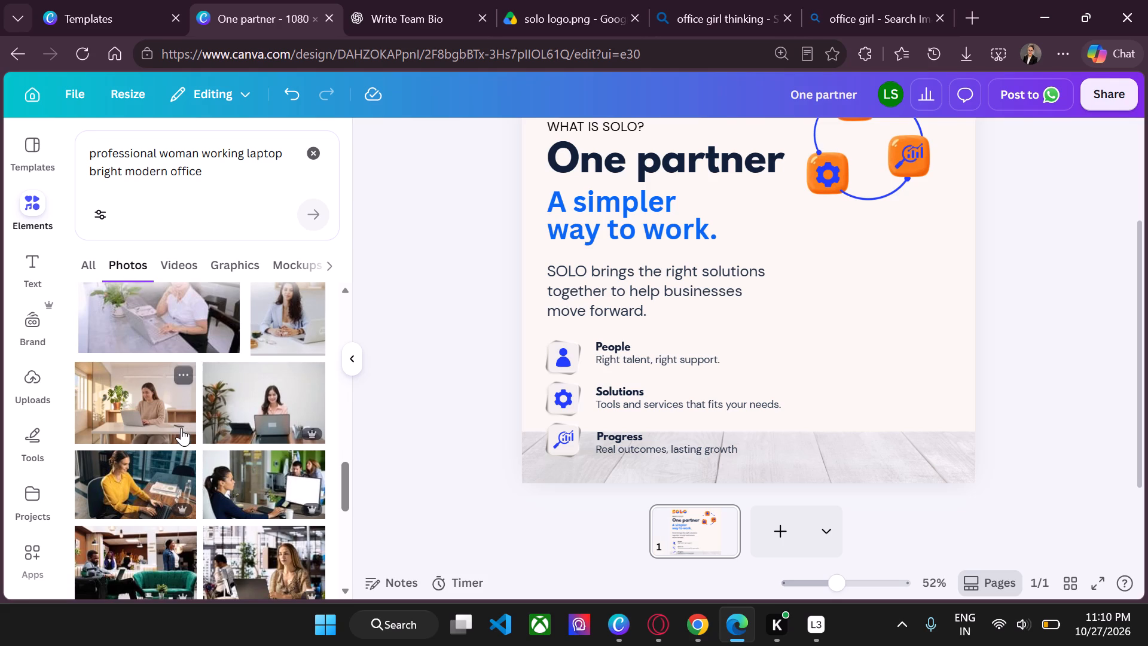
scroll(181, 428, down, 2)
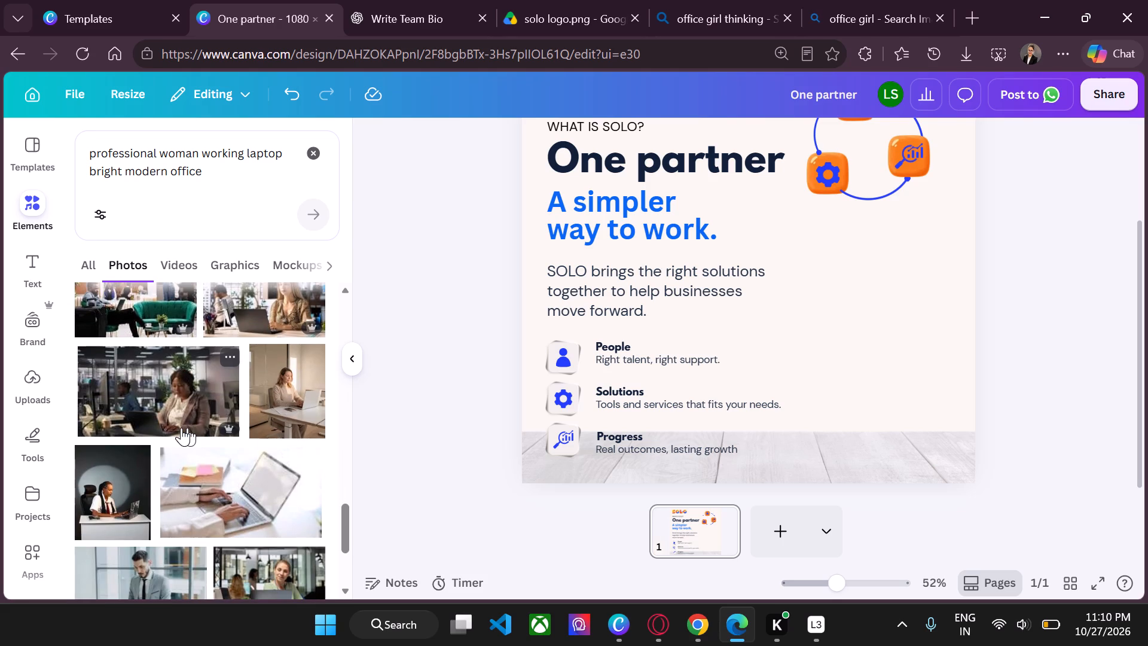
scroll(181, 428, down, 1)
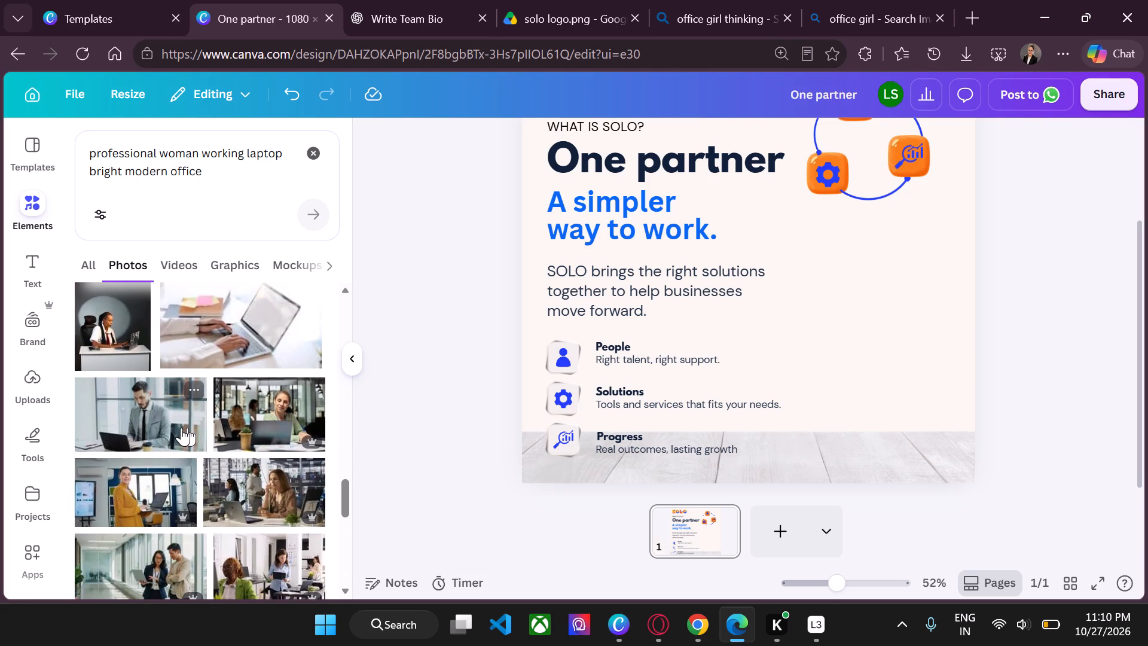
scroll(181, 428, down, 2)
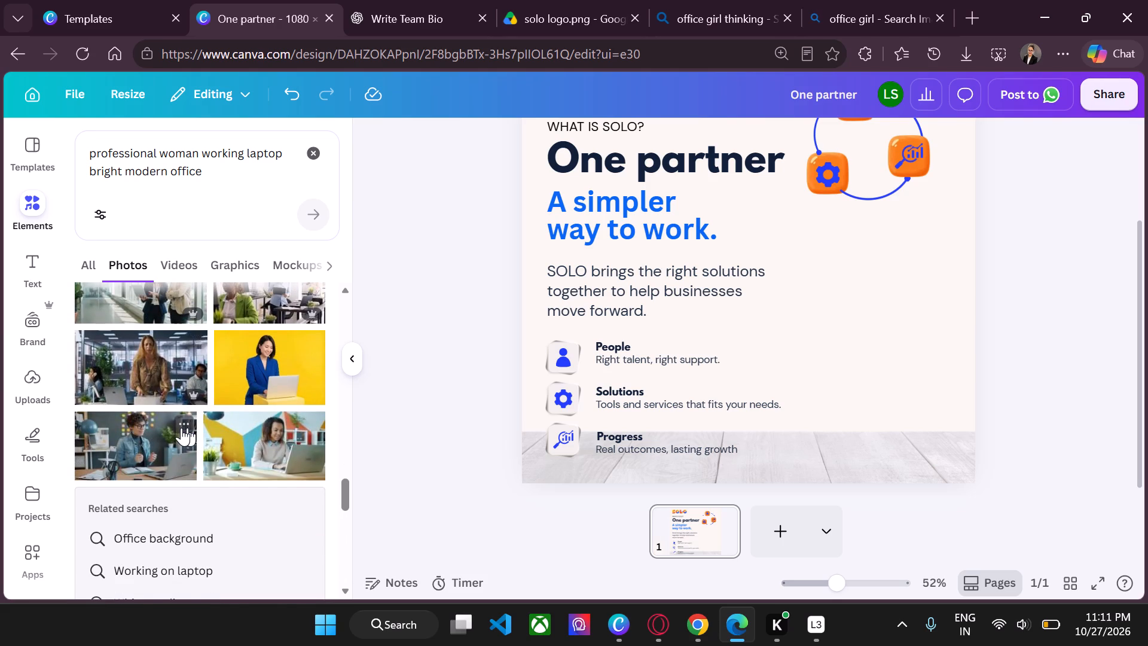
scroll(181, 428, down, 2)
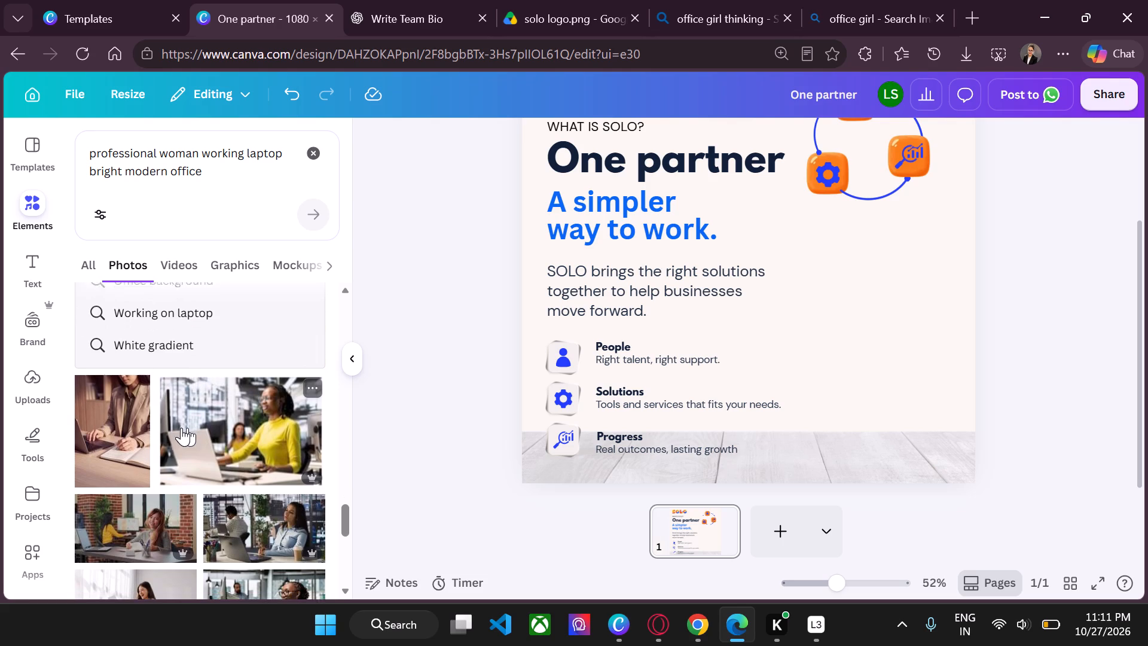
scroll(181, 428, down, 2)
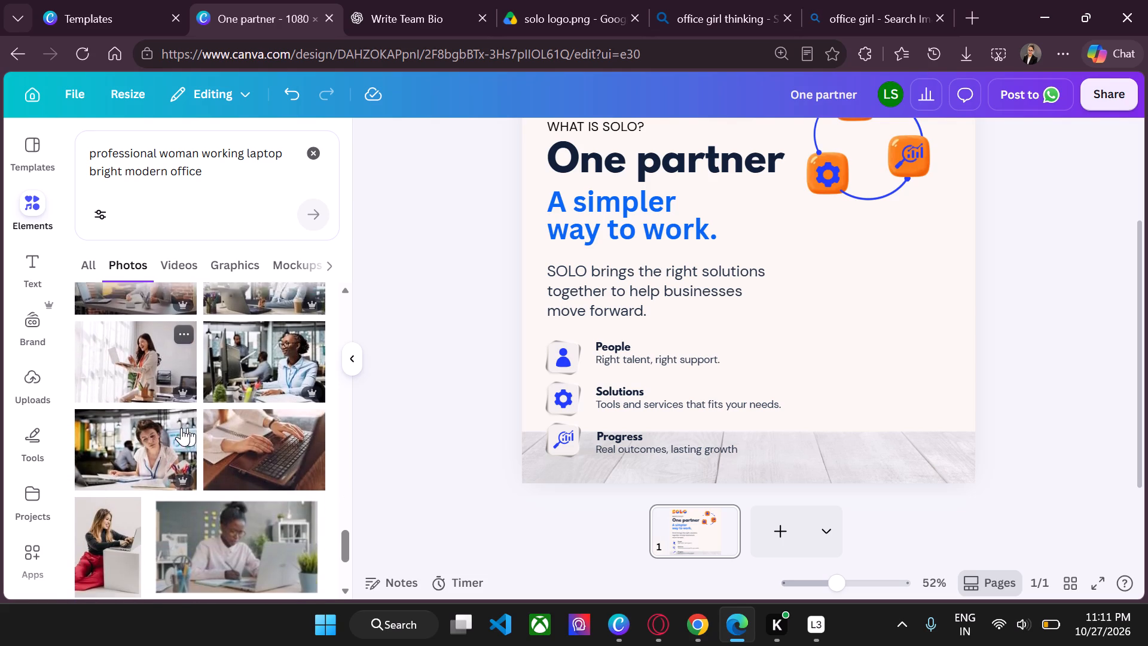
scroll(181, 428, down, 3)
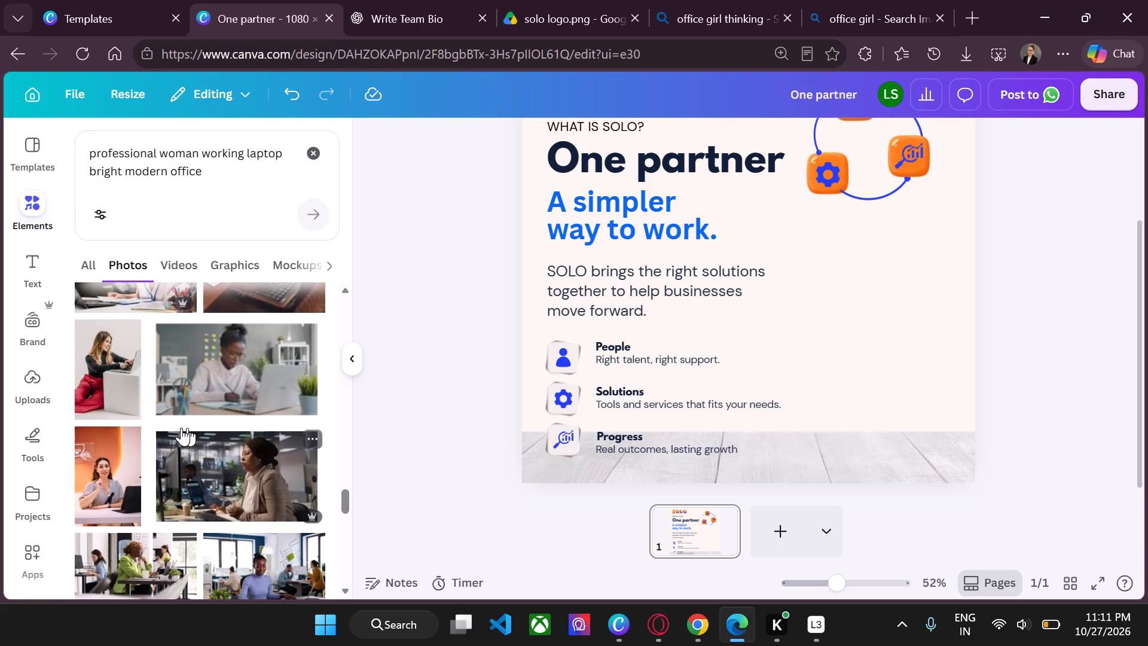
scroll(181, 428, down, 2)
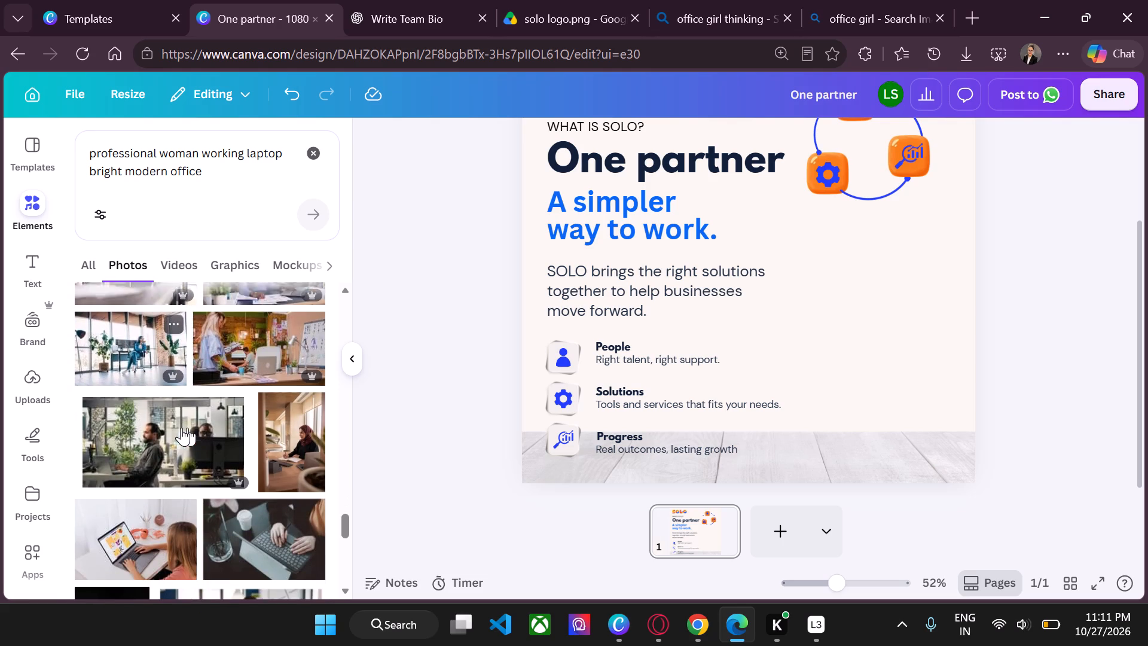
scroll(181, 428, down, 2)
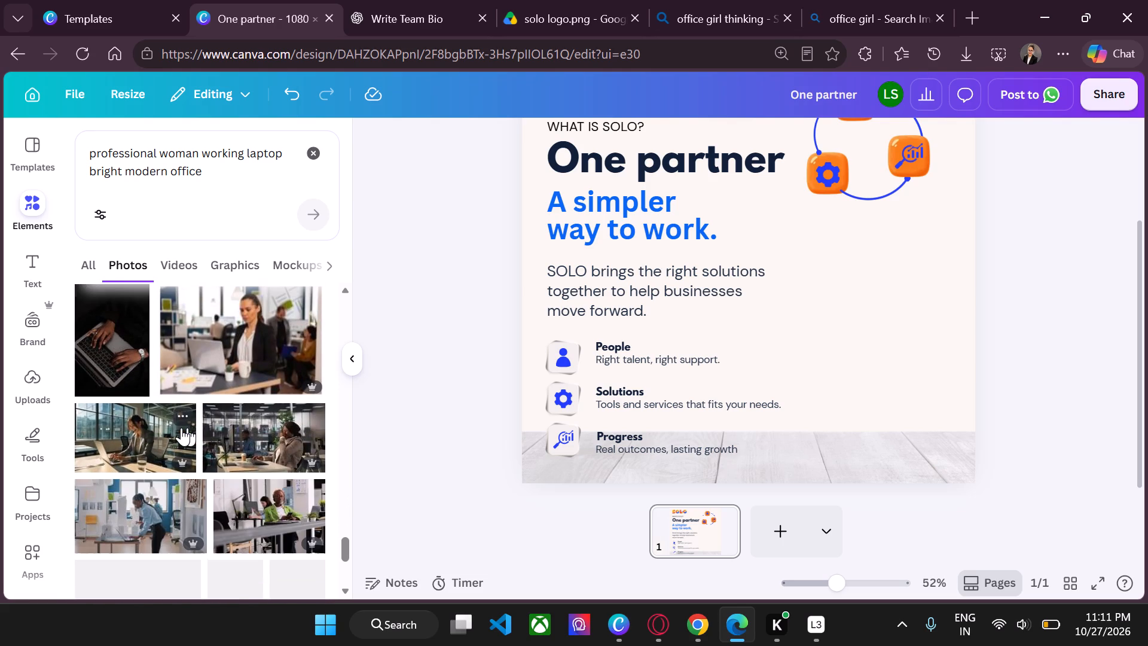
scroll(181, 428, down, 1)
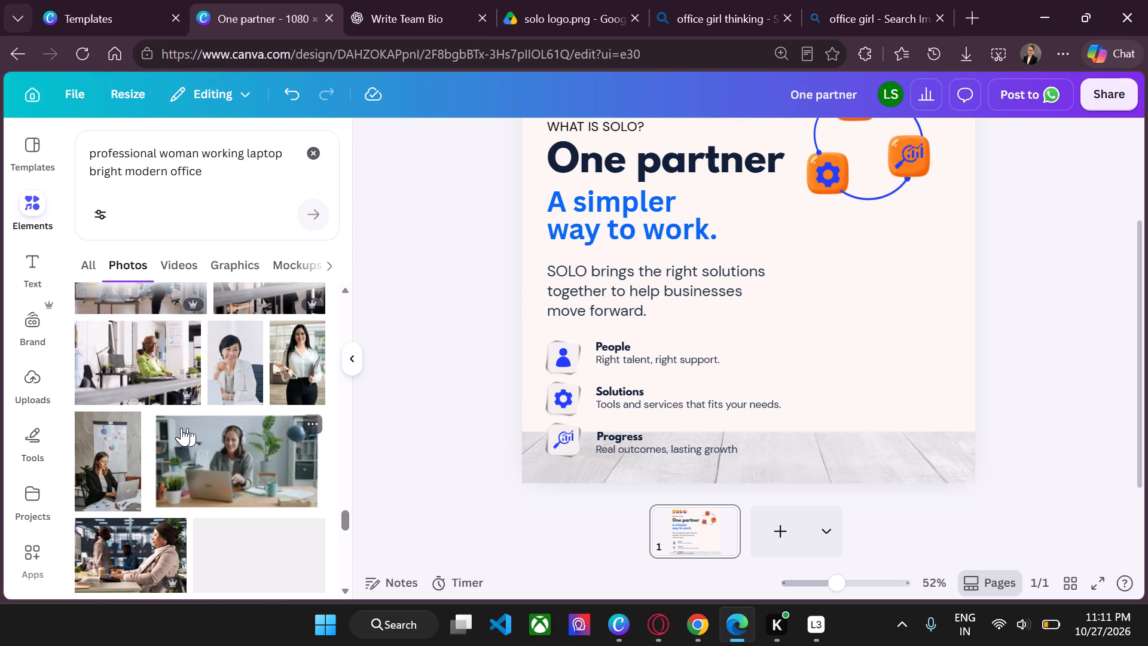
scroll(181, 428, down, 1)
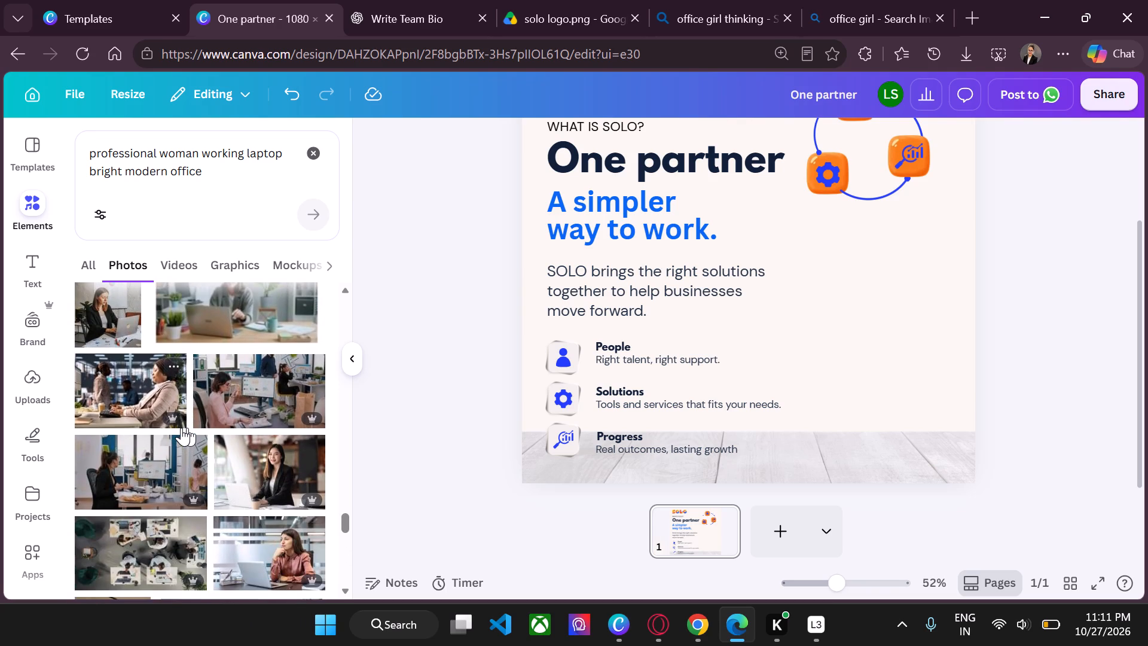
scroll(181, 428, down, 2)
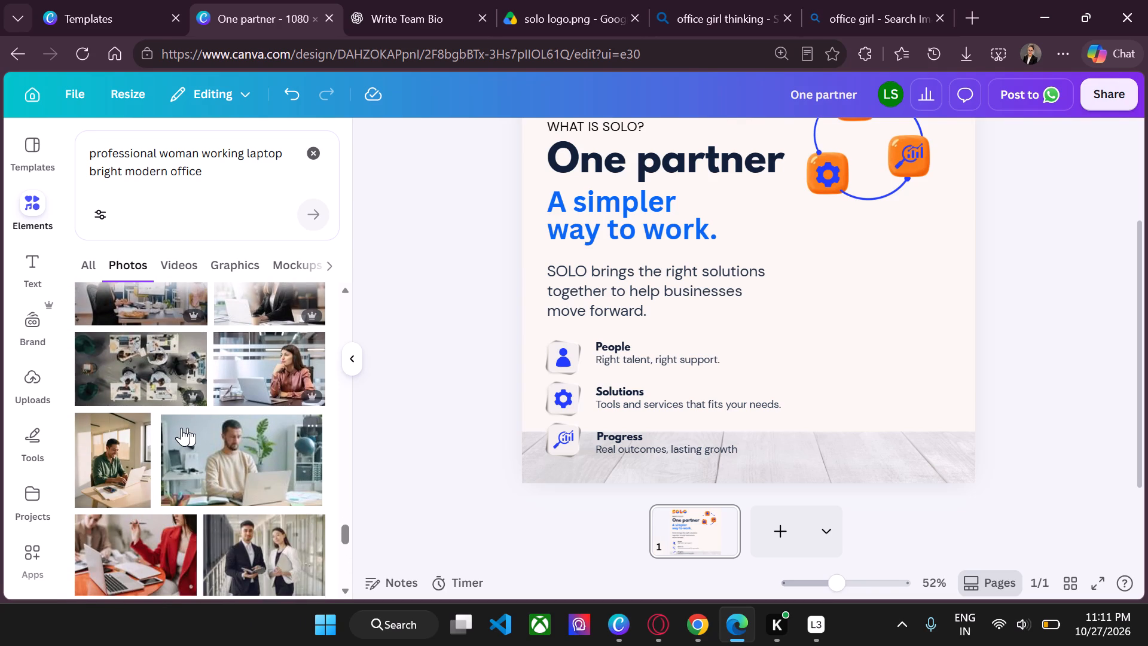
scroll(181, 428, down, 3)
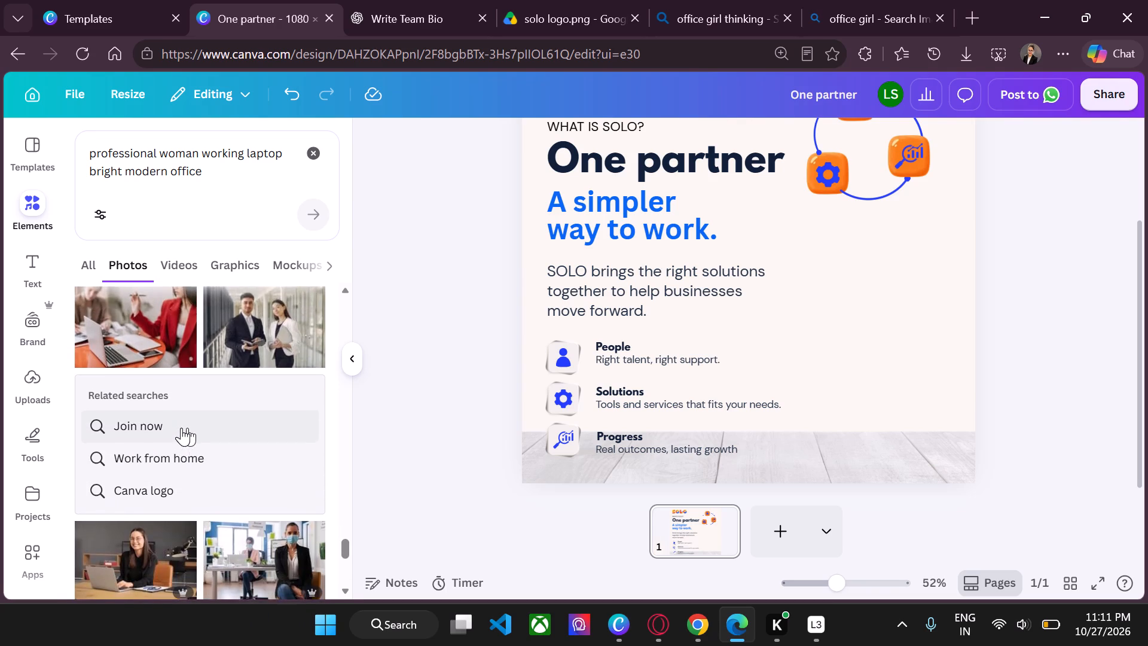
scroll(181, 428, down, 2)
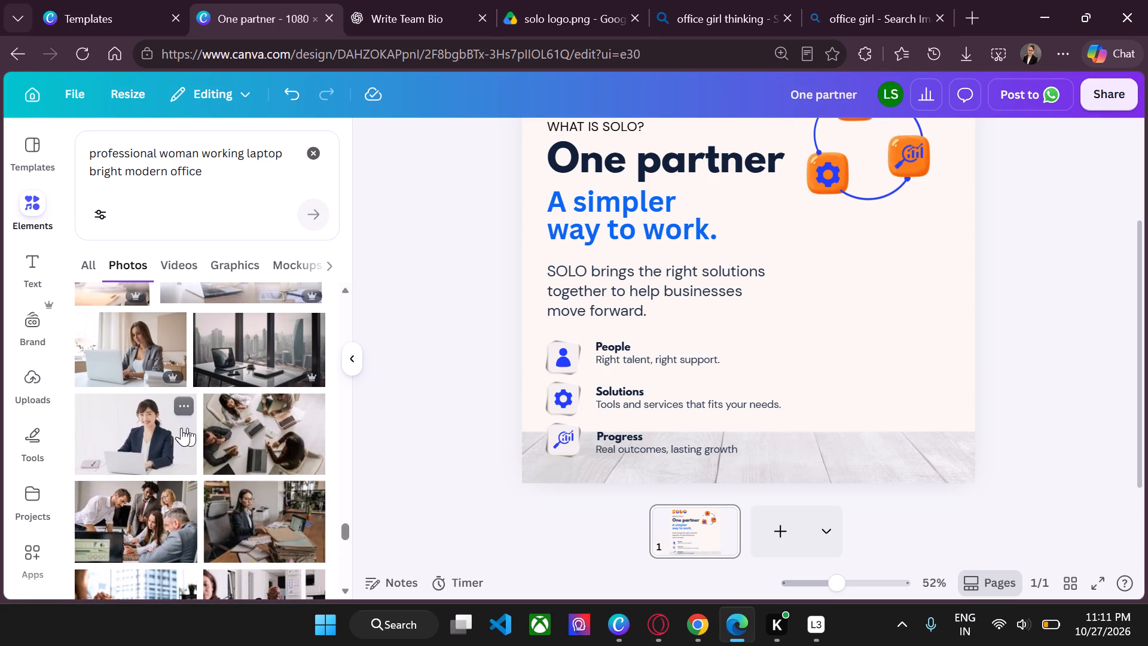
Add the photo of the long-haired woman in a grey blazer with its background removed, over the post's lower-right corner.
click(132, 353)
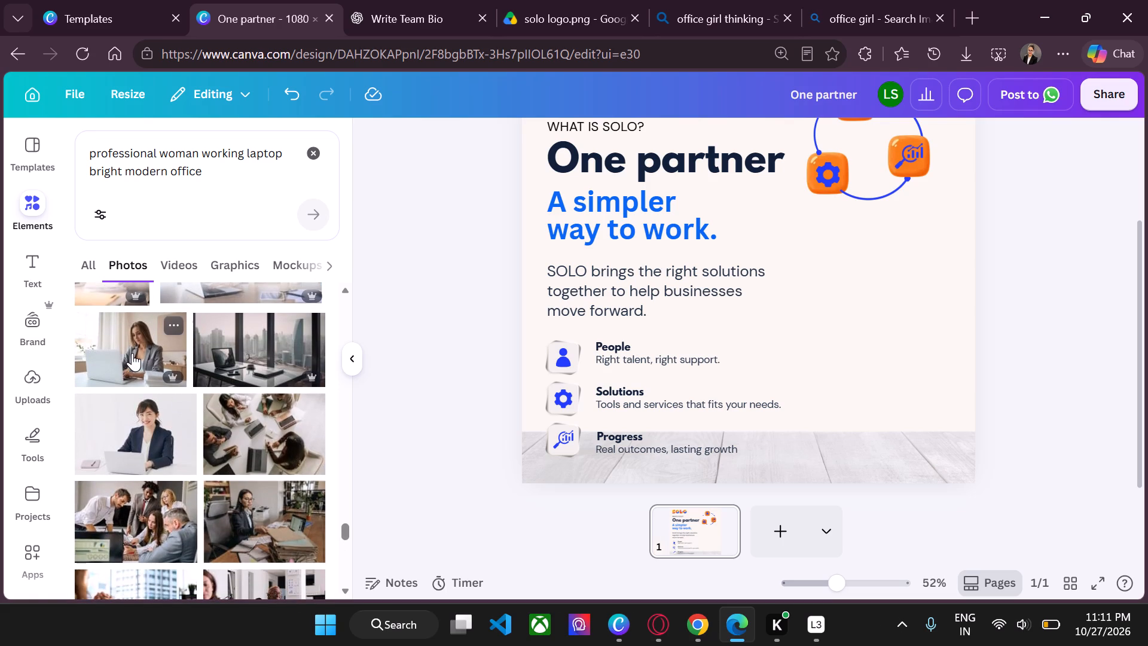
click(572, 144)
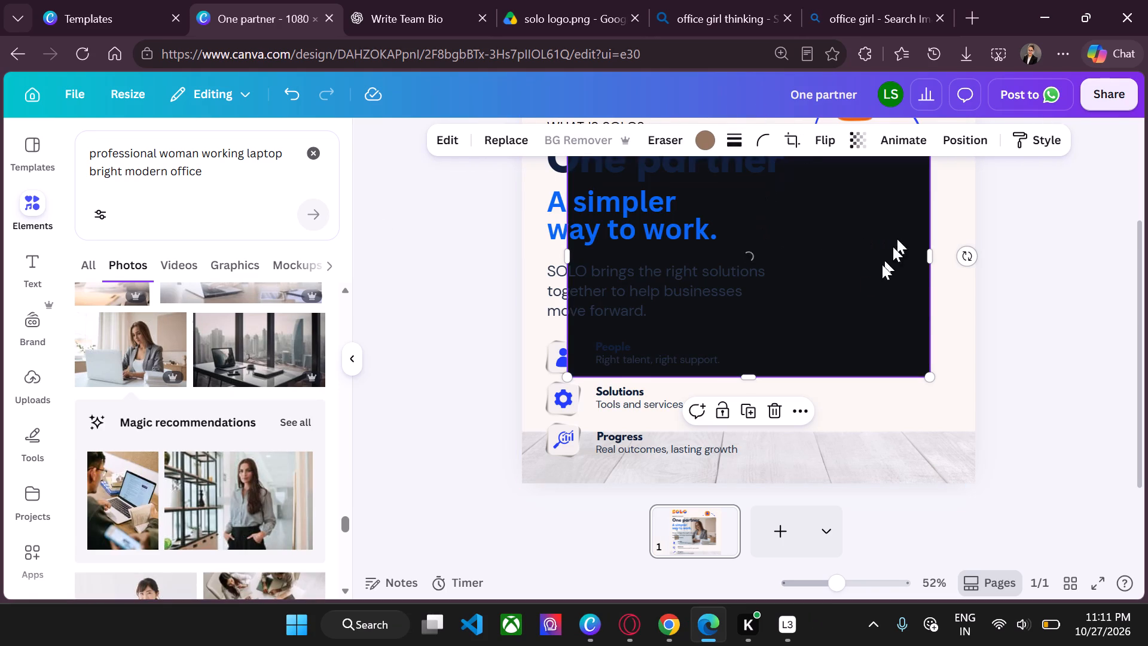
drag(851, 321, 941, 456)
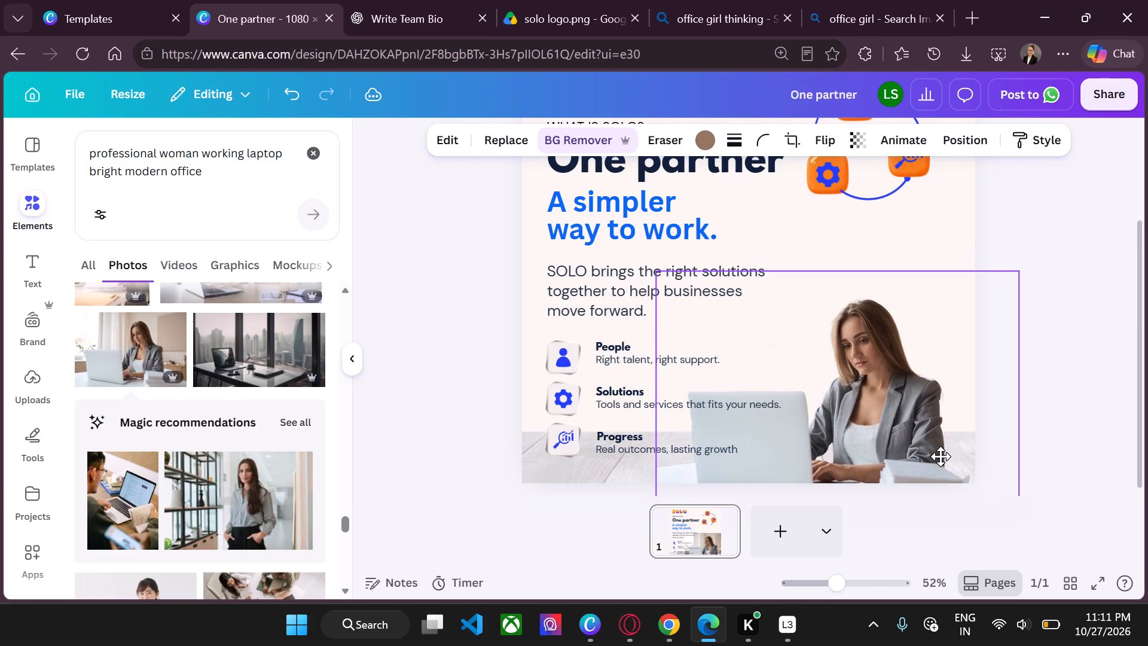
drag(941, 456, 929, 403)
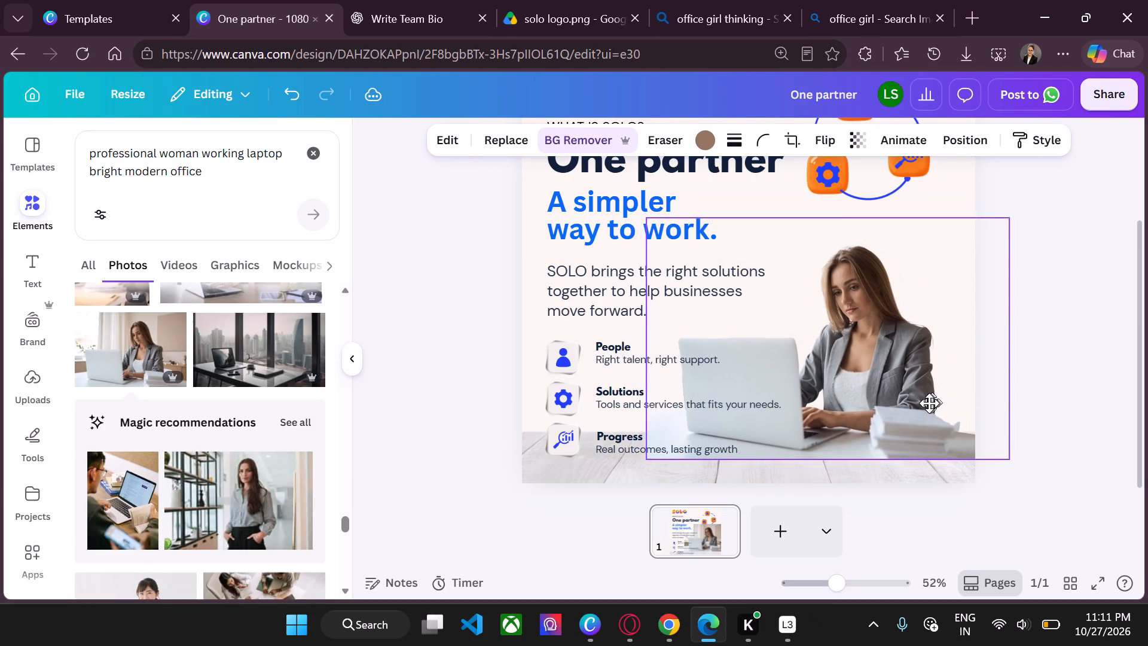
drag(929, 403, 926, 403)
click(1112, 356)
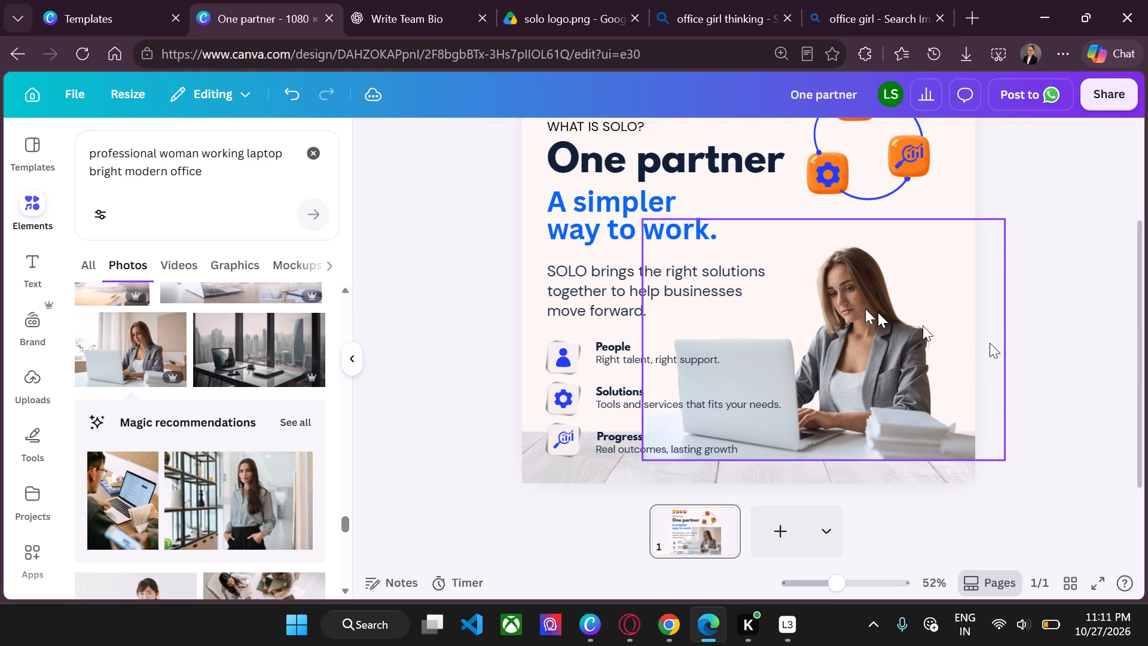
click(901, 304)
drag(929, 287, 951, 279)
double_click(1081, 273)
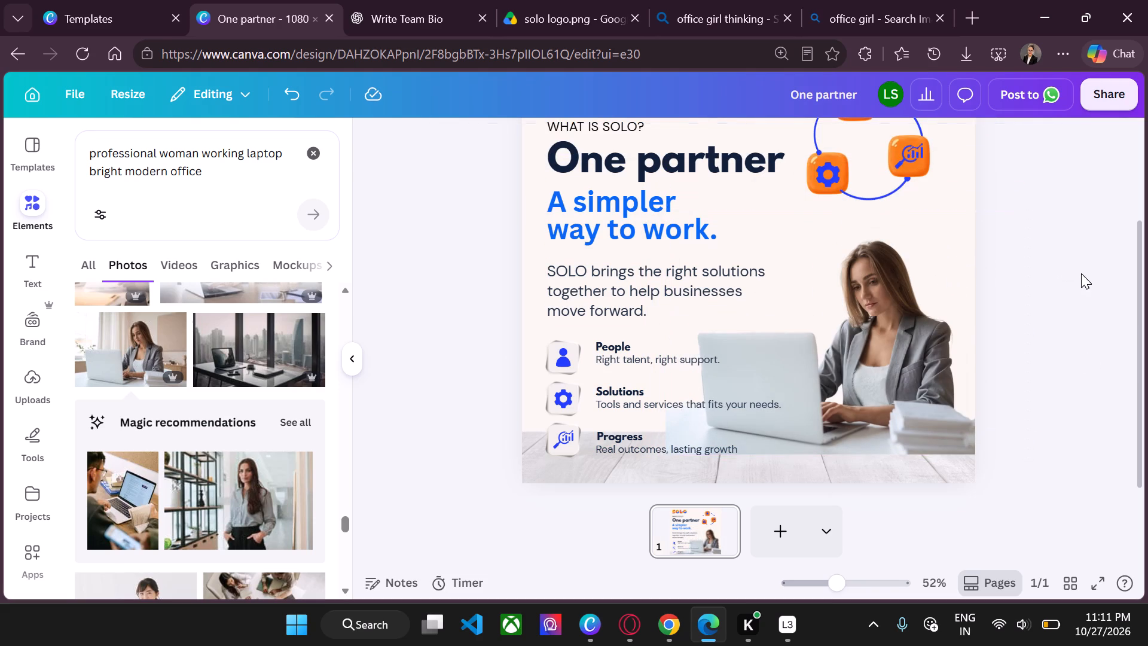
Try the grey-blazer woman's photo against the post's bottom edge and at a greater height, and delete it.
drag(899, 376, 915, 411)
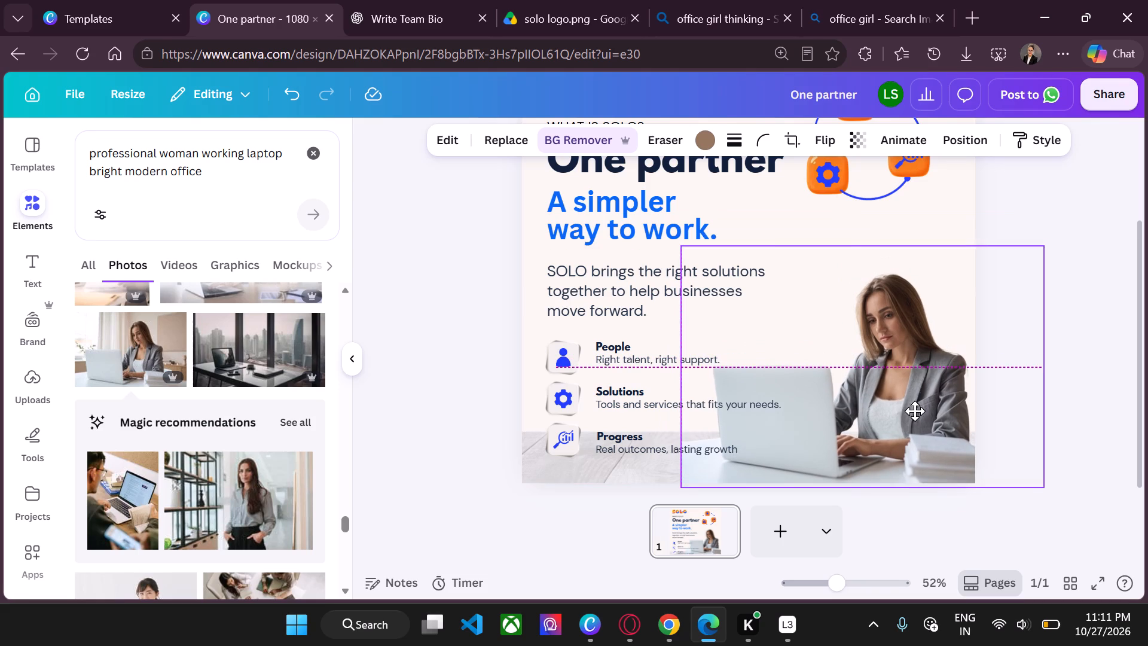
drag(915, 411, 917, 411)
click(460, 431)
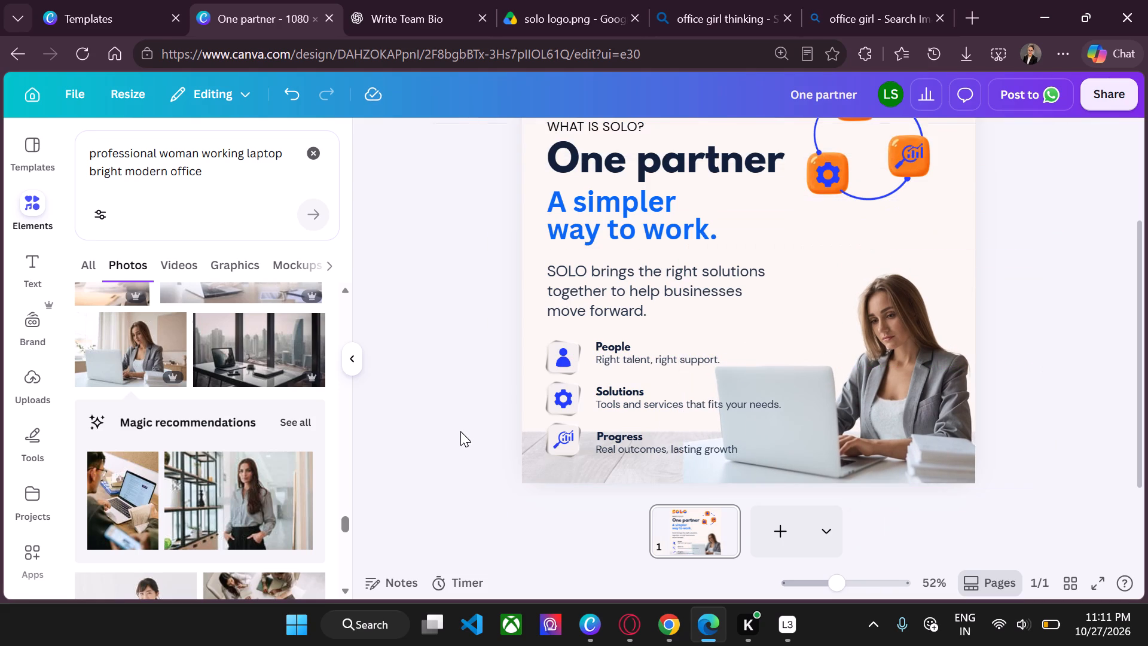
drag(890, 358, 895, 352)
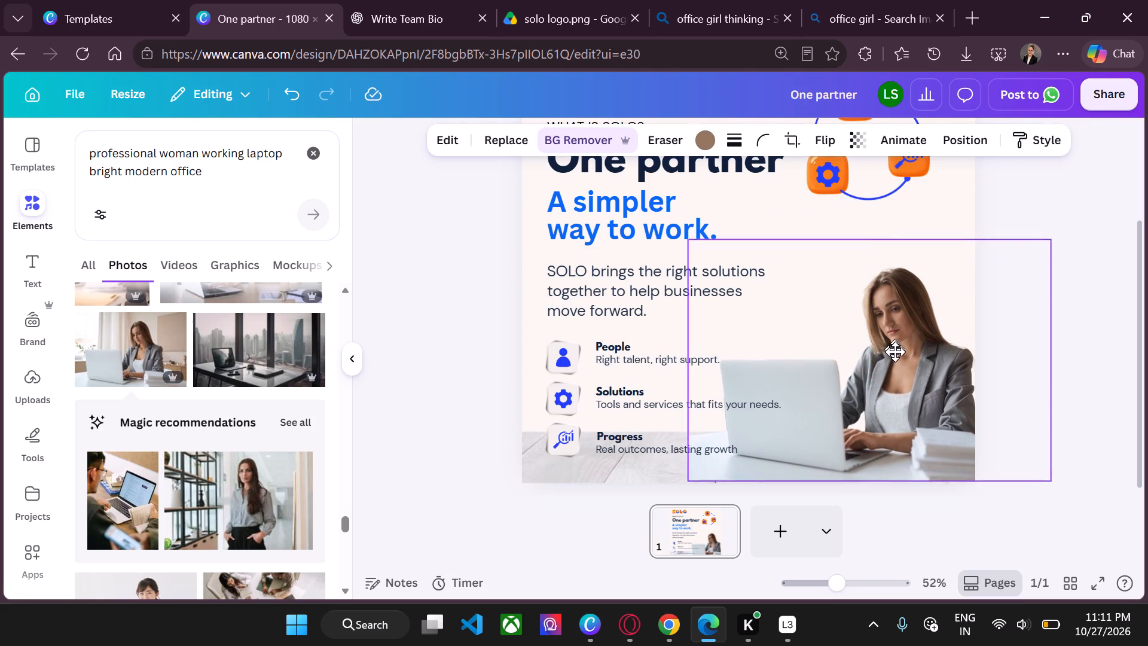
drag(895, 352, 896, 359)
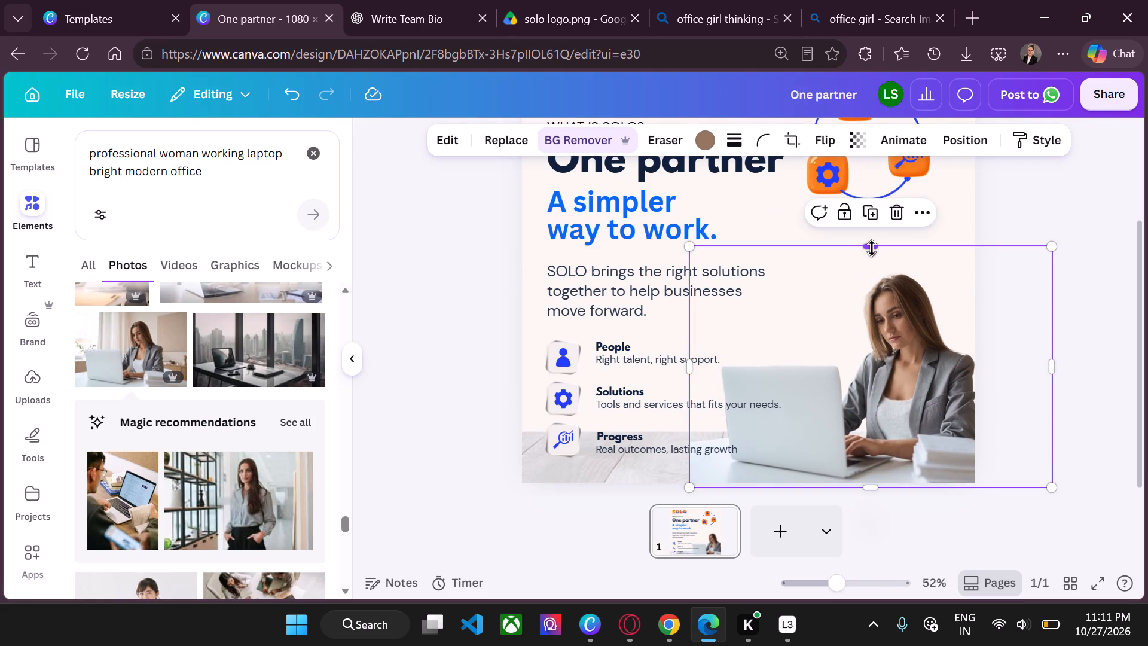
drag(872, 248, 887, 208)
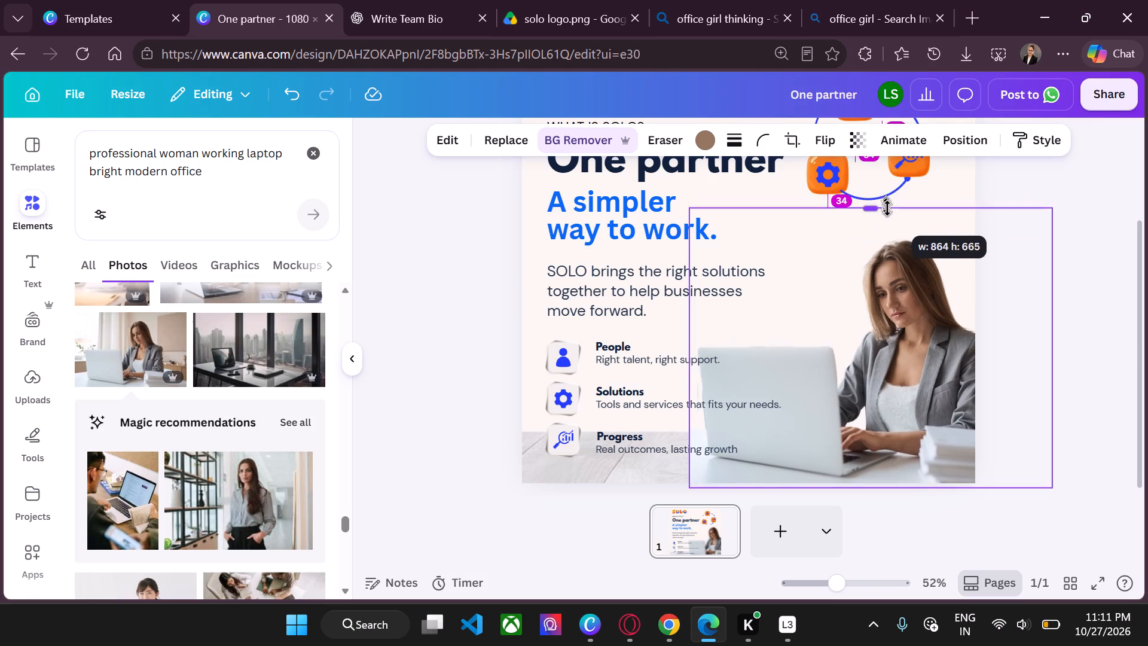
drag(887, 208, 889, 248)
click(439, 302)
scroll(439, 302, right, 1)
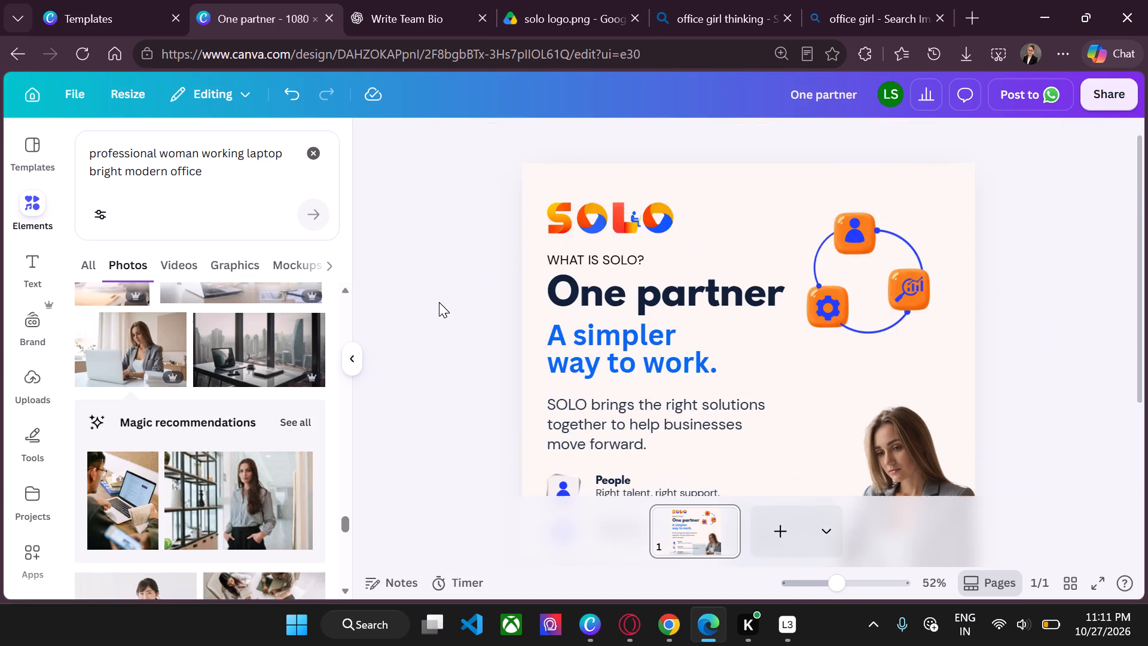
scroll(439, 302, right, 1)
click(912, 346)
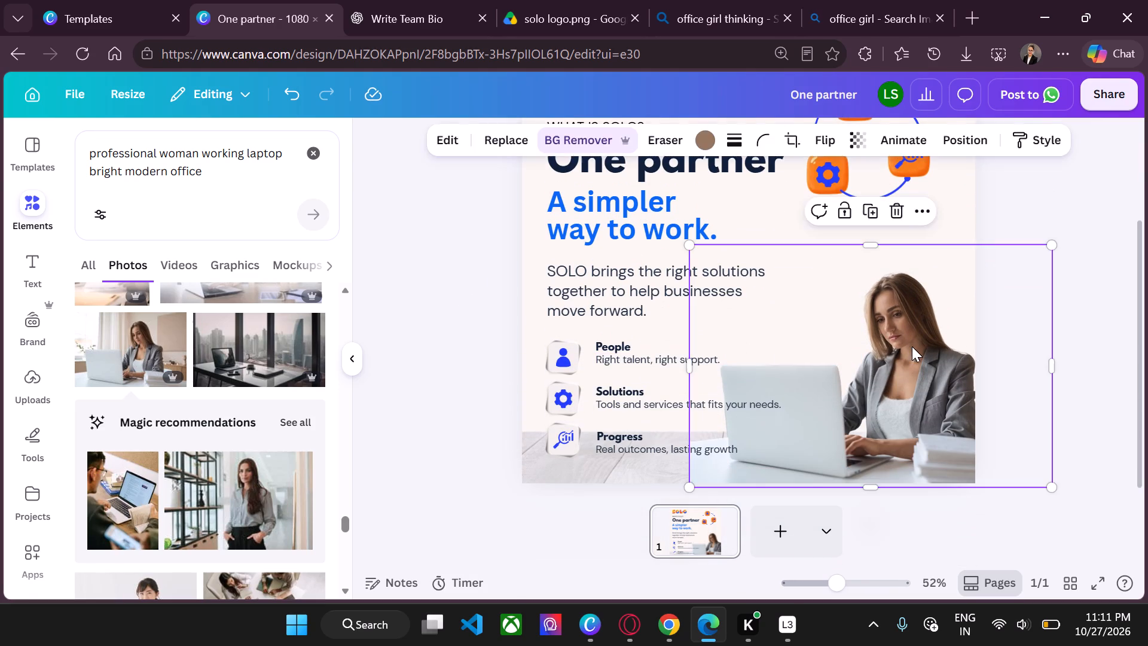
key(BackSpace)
Add the photo of the smiling woman in a navy blazer with its background removed, enlarged in the post's lower-right corner.
scroll(259, 445, down, 1)
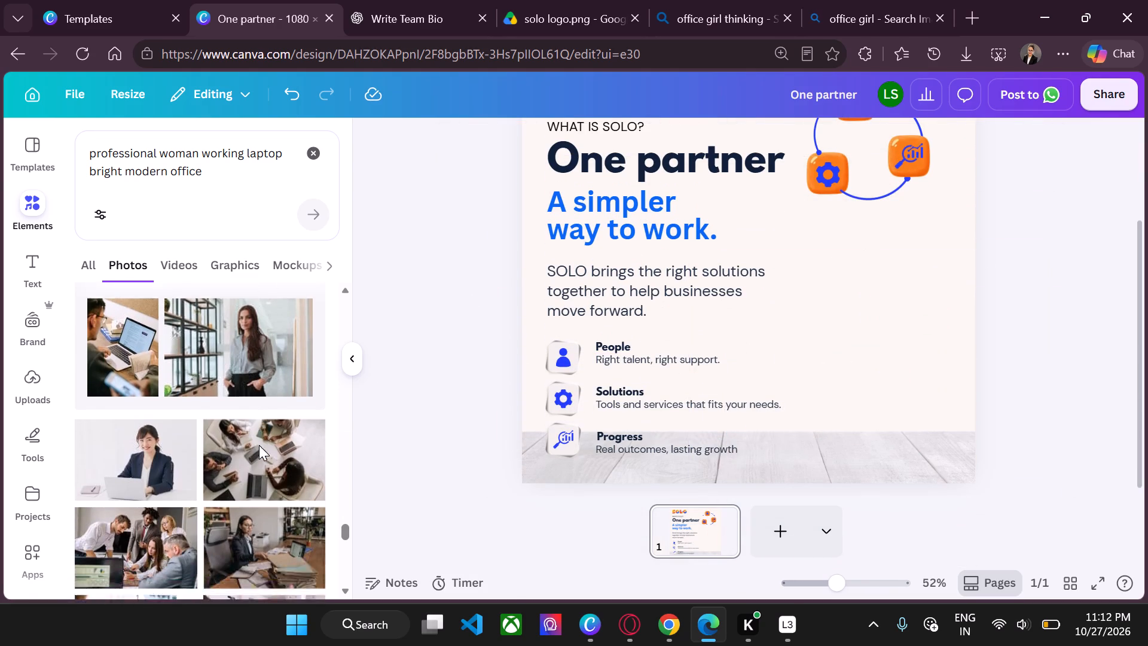
scroll(259, 445, down, 2)
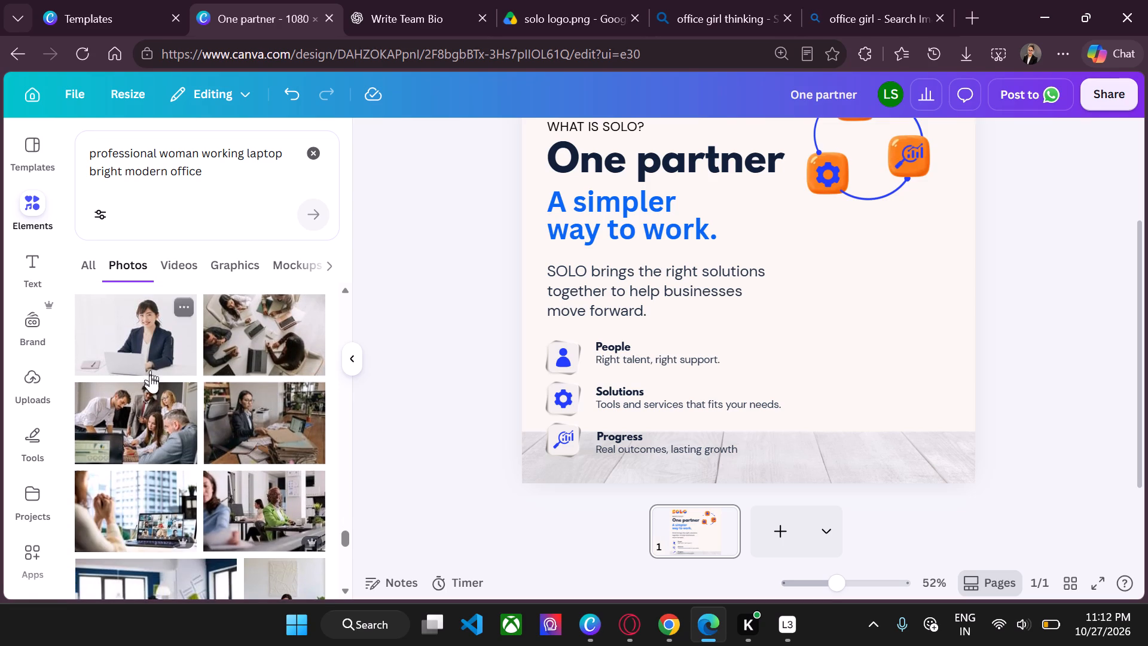
click(146, 352)
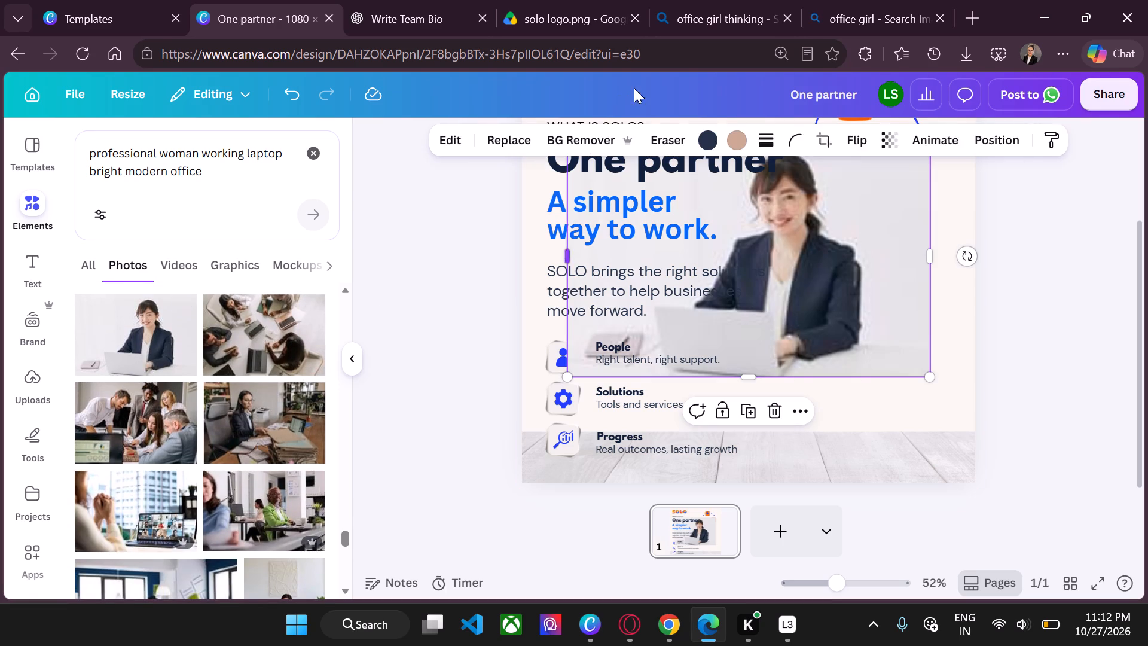
click(568, 149)
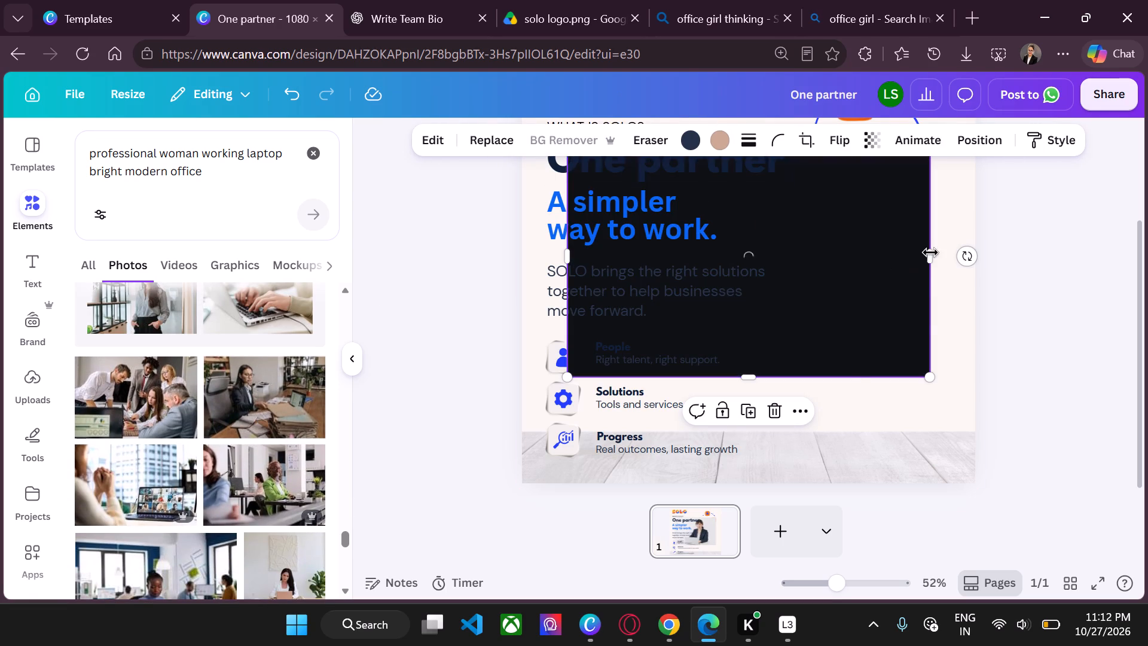
drag(857, 268, 963, 386)
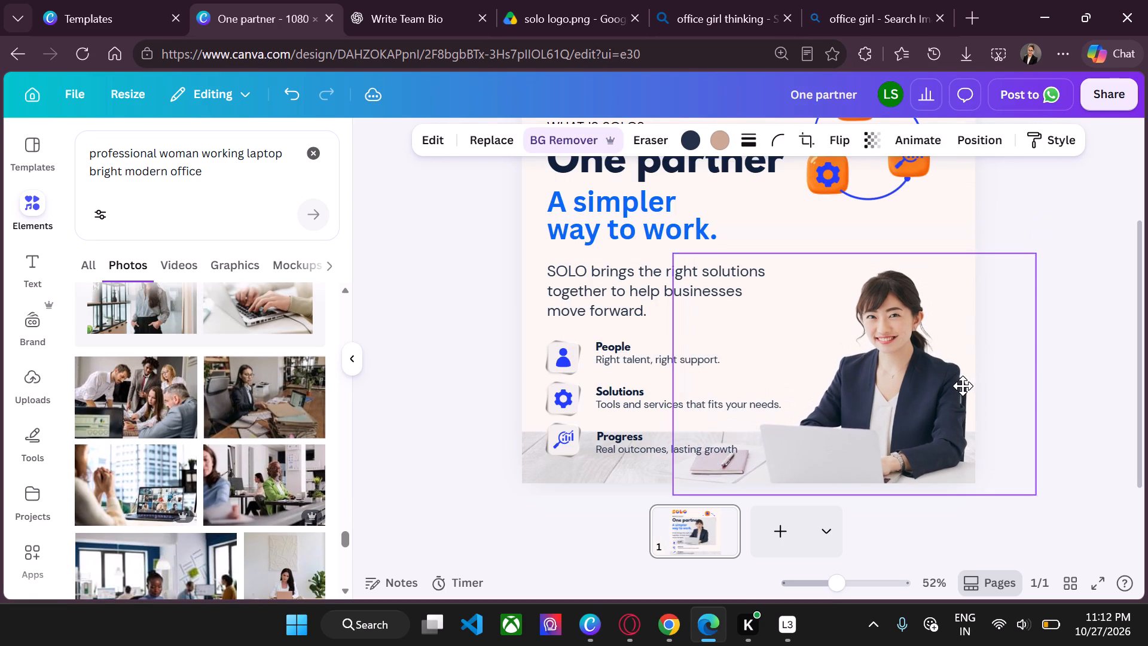
drag(963, 386, 955, 389)
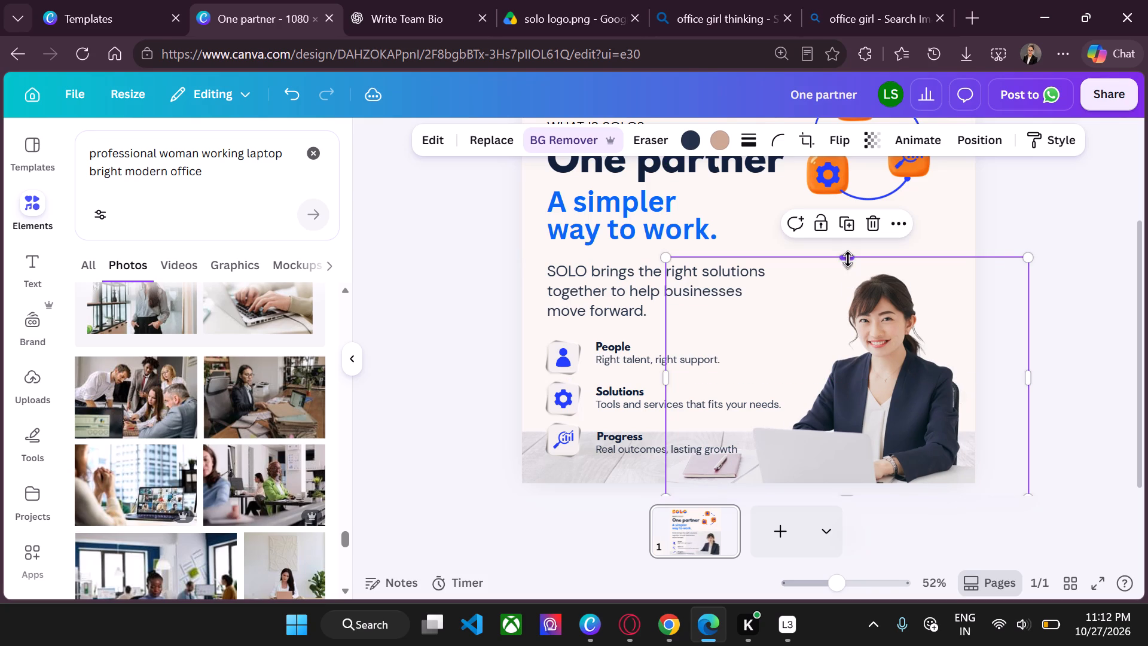
drag(848, 259, 856, 190)
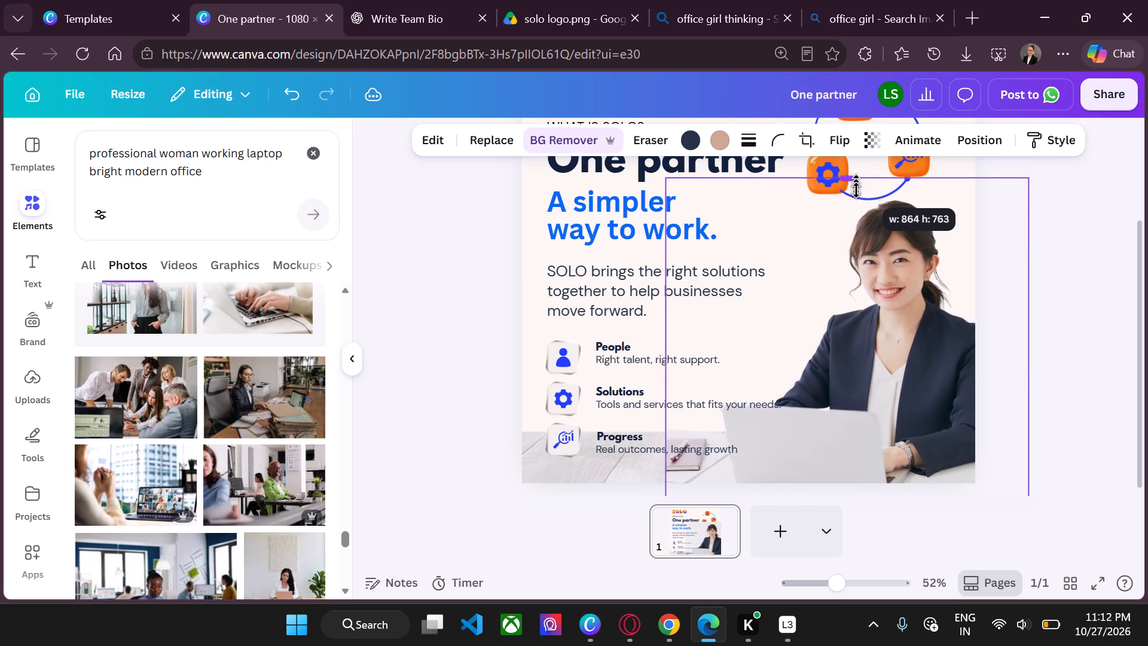
drag(856, 190, 862, 224)
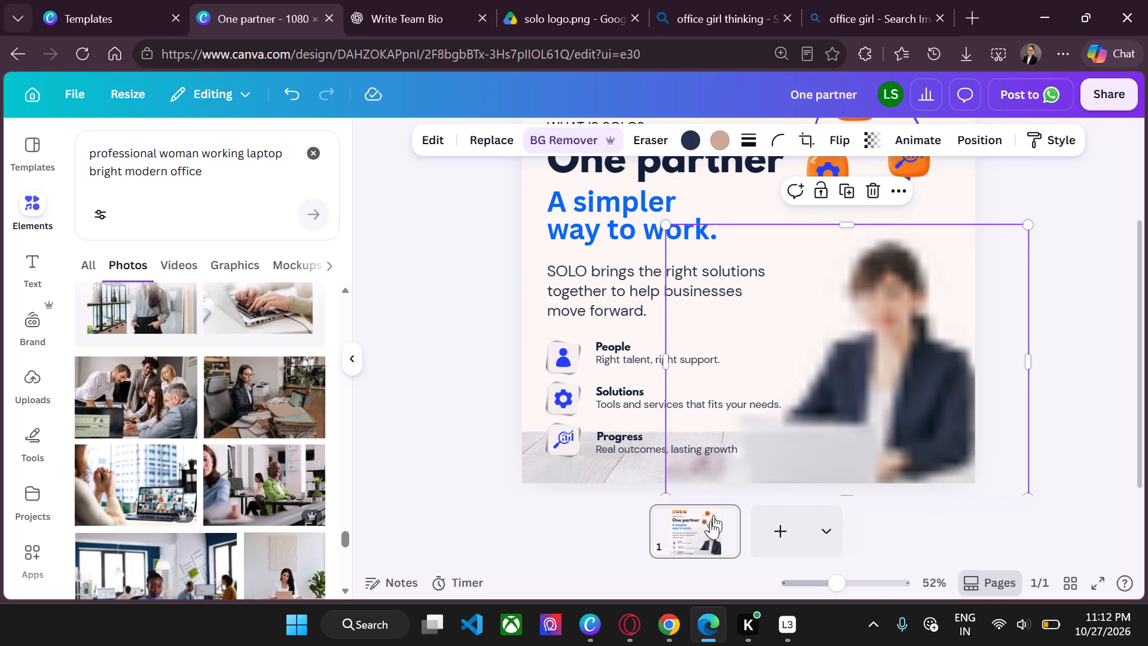
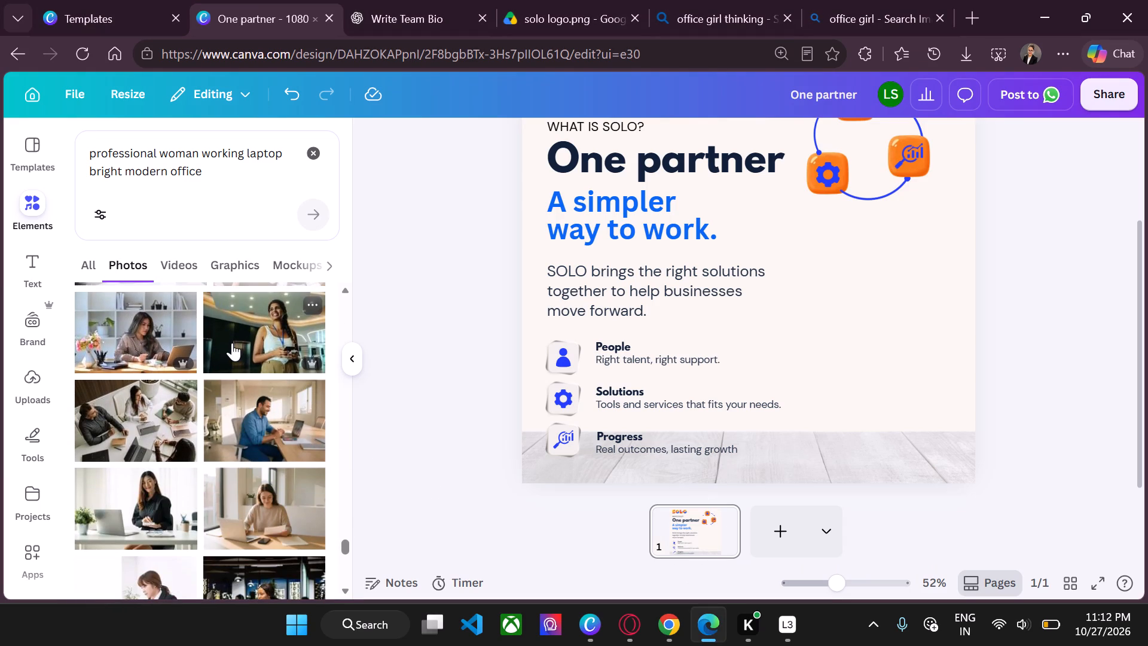
Browse the photo results for a professional woman working on a laptop in a bright modern office for a suitable poster image.
scroll(179, 523, down, 1)
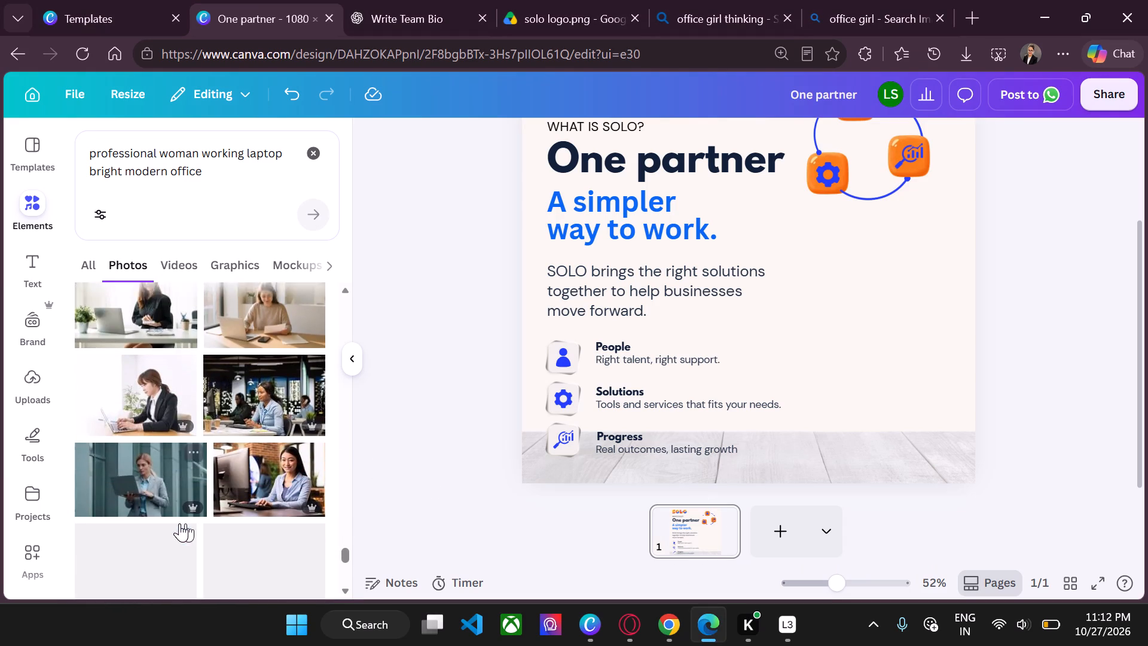
scroll(179, 523, down, 1)
scroll(262, 400, down, 1)
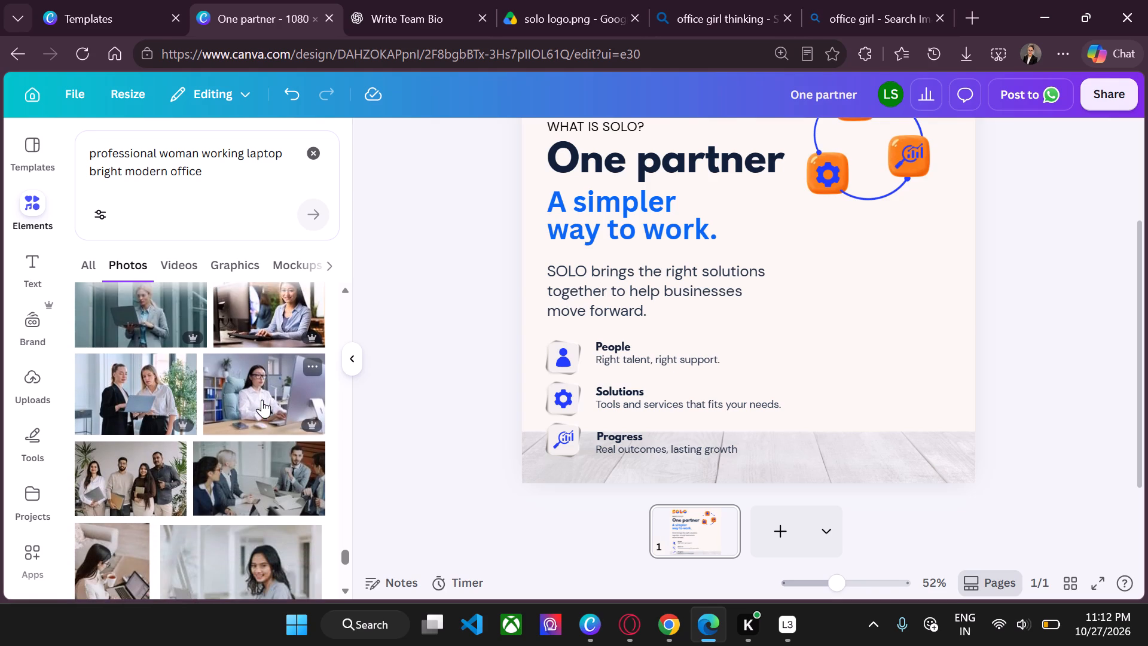
scroll(262, 400, down, 1)
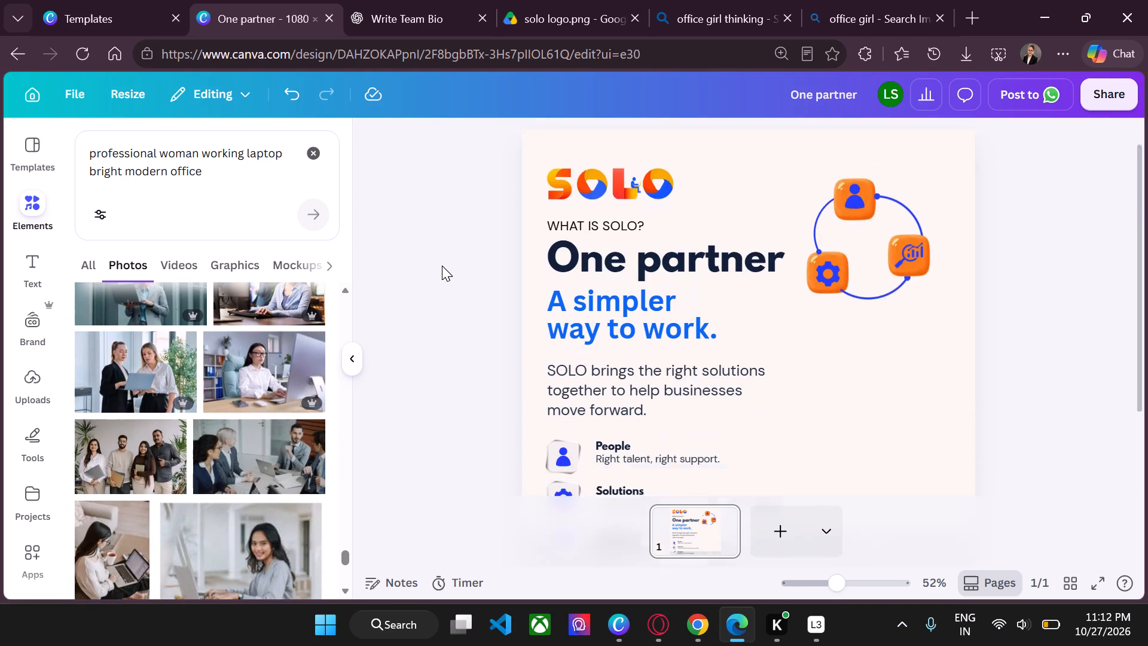
scroll(190, 407, down, 1)
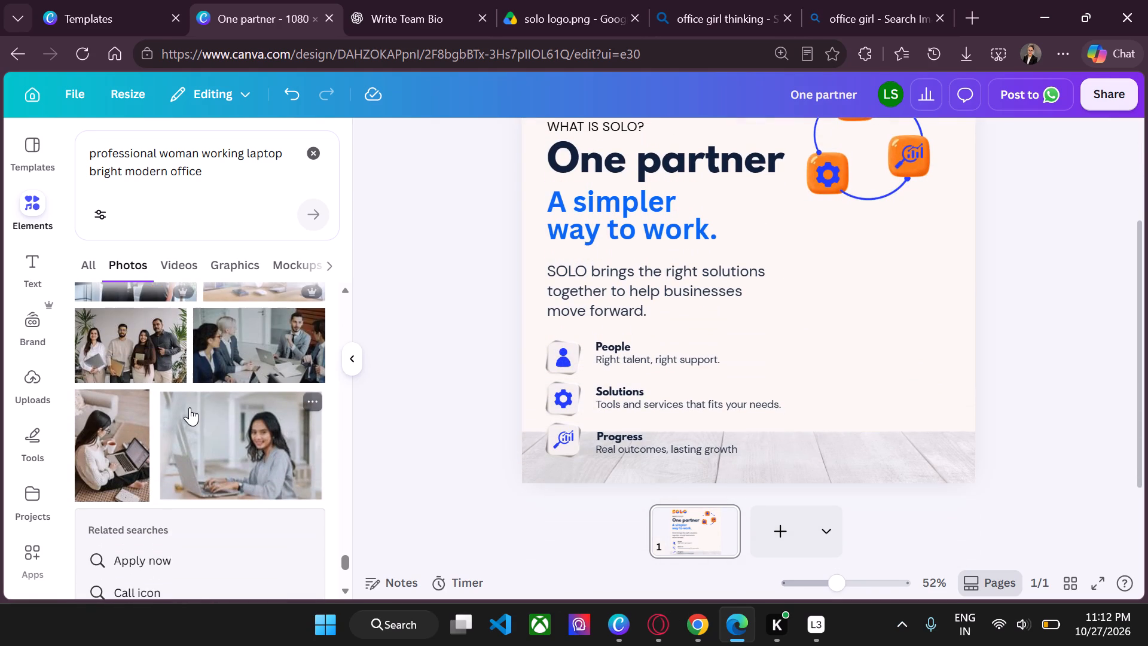
scroll(190, 407, down, 2)
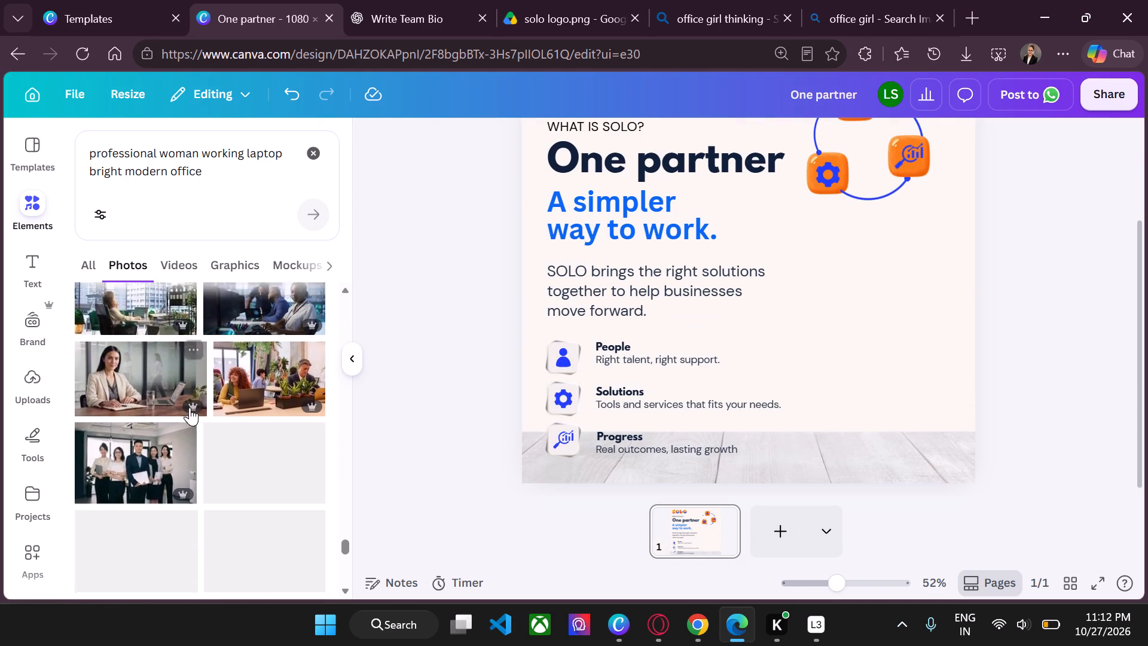
scroll(190, 407, down, 1)
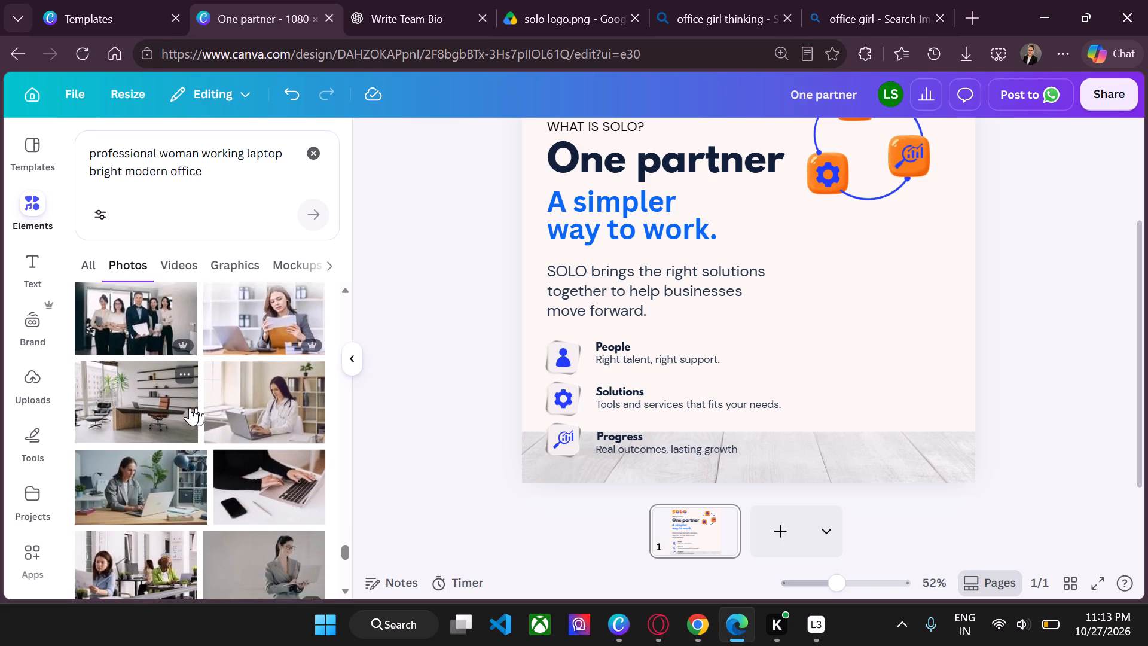
scroll(190, 407, down, 1)
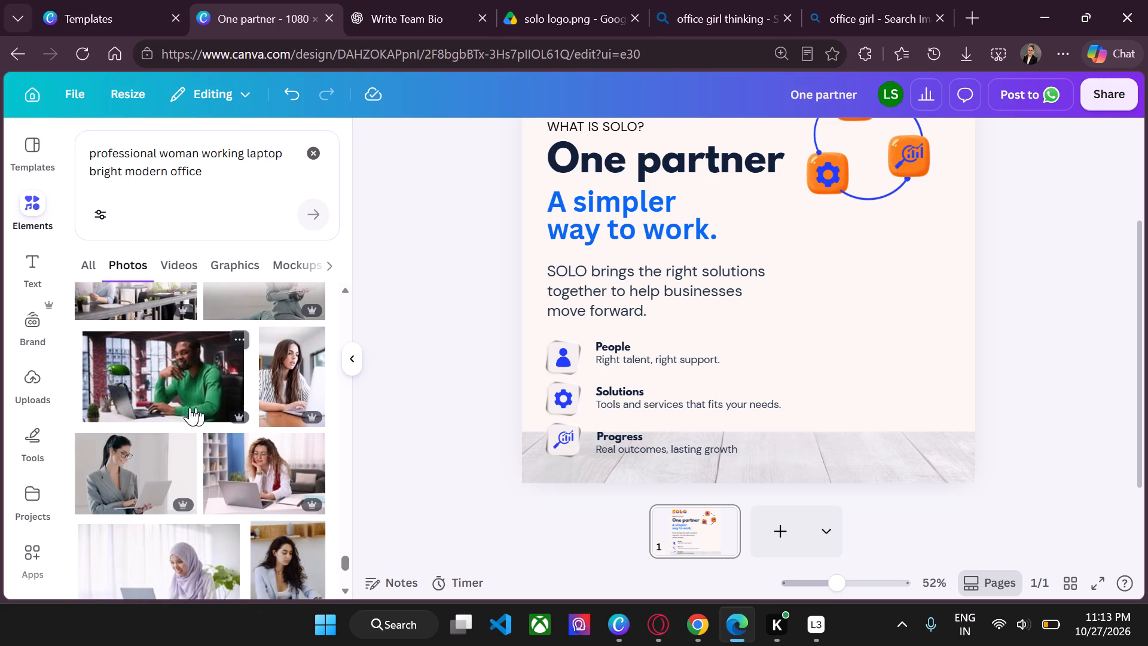
scroll(190, 407, down, 1)
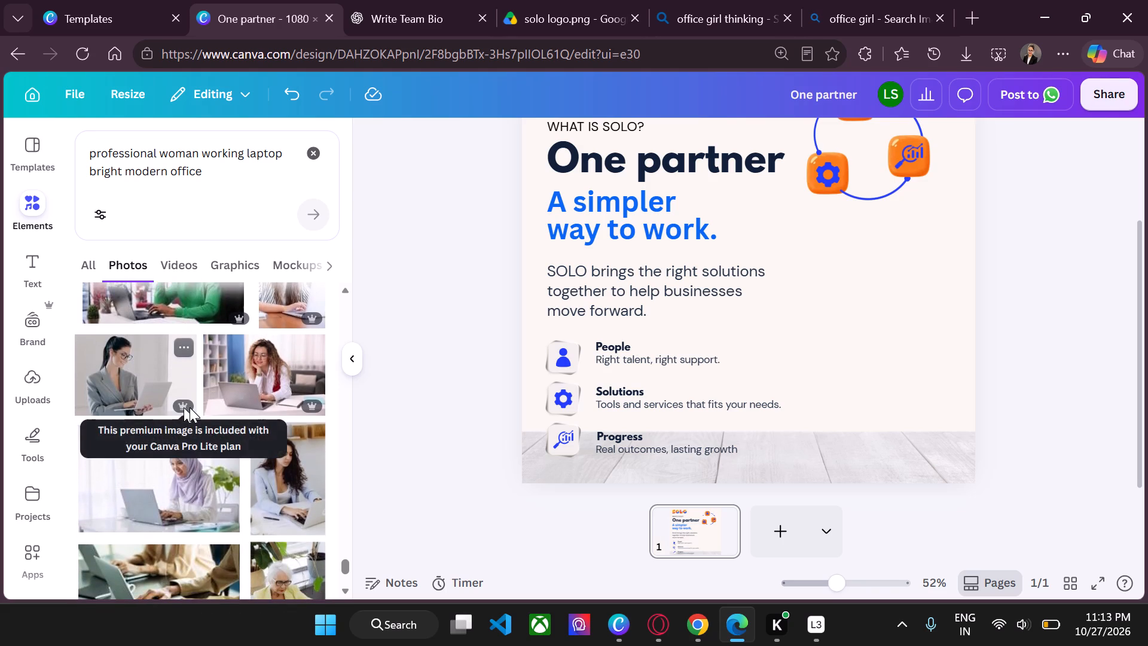
scroll(190, 407, down, 1)
scroll(266, 362, down, 1)
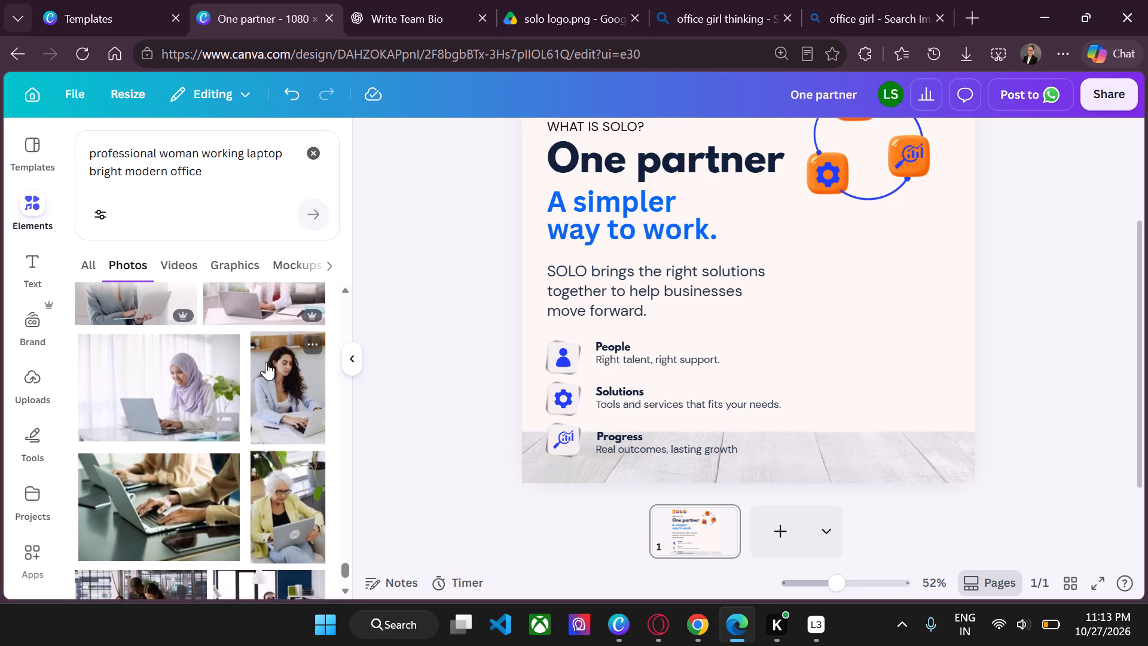
scroll(266, 362, down, 1)
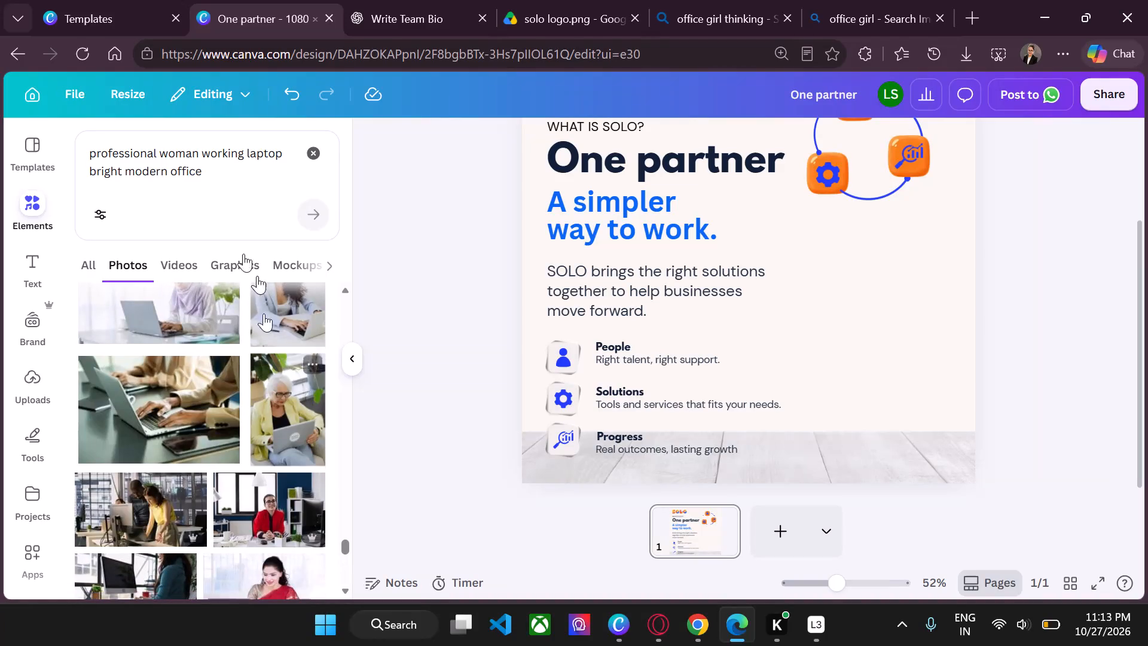
Search the photos for "professional woman working laptop dark modern office", replacing "bright" with "dark" in the query.
click(200, 175)
key(space)
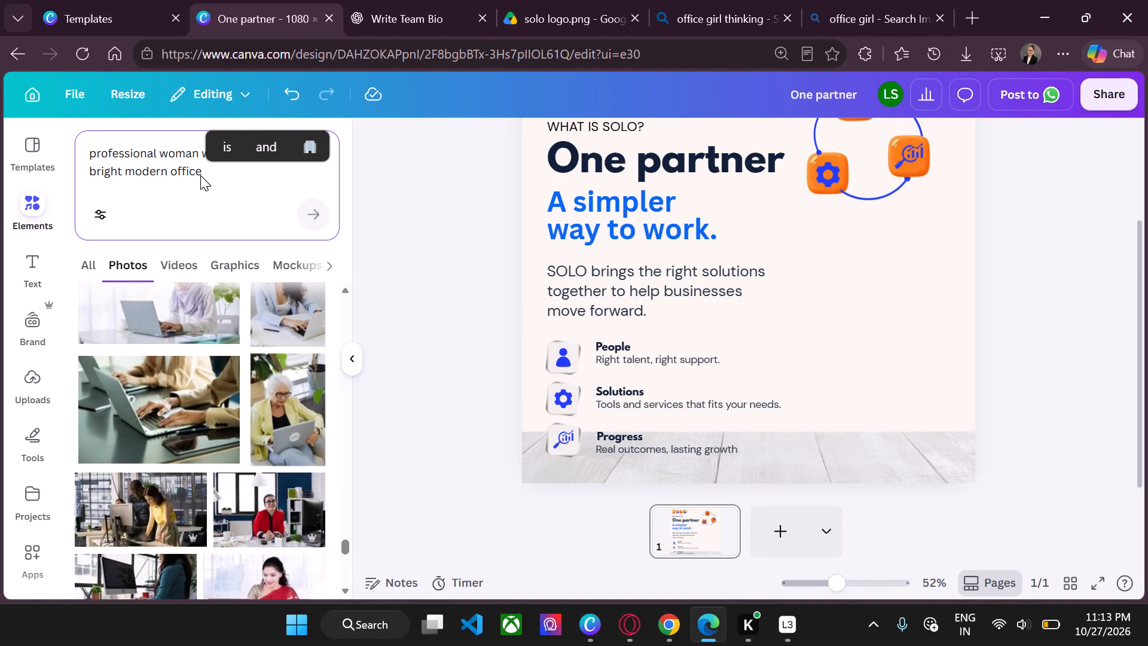
click(126, 172)
key(BackSpace)
key(BackSpace)
key(BackSpace)
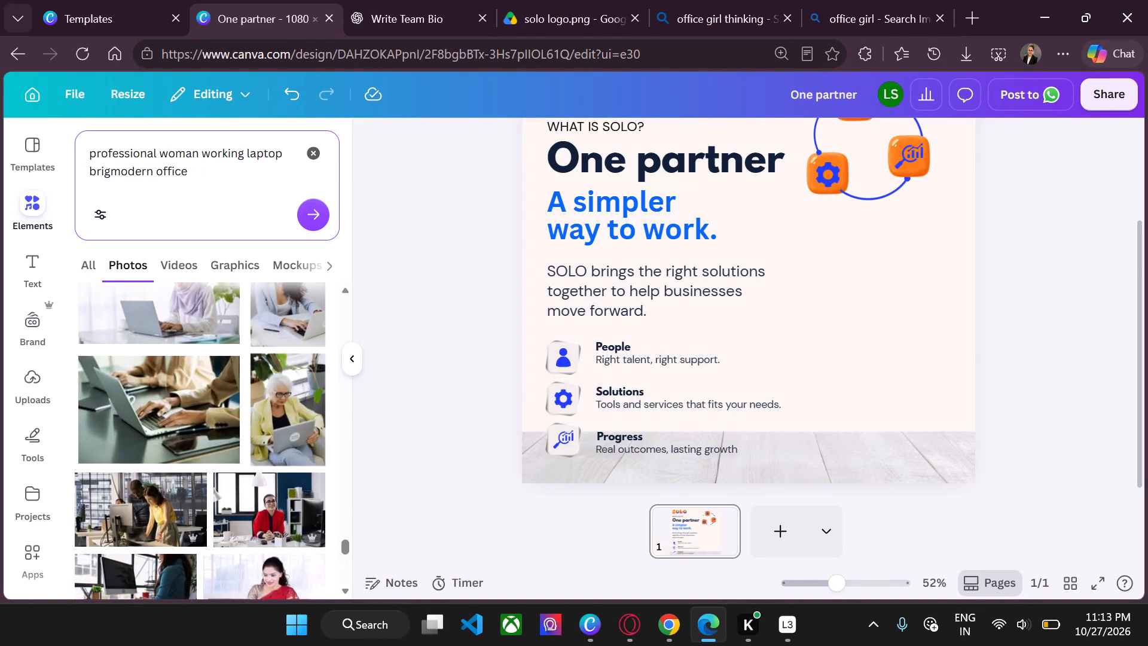
key(BackSpace)
key(BackSpace)
key(BackSpace)
text(dark)
key(Return)
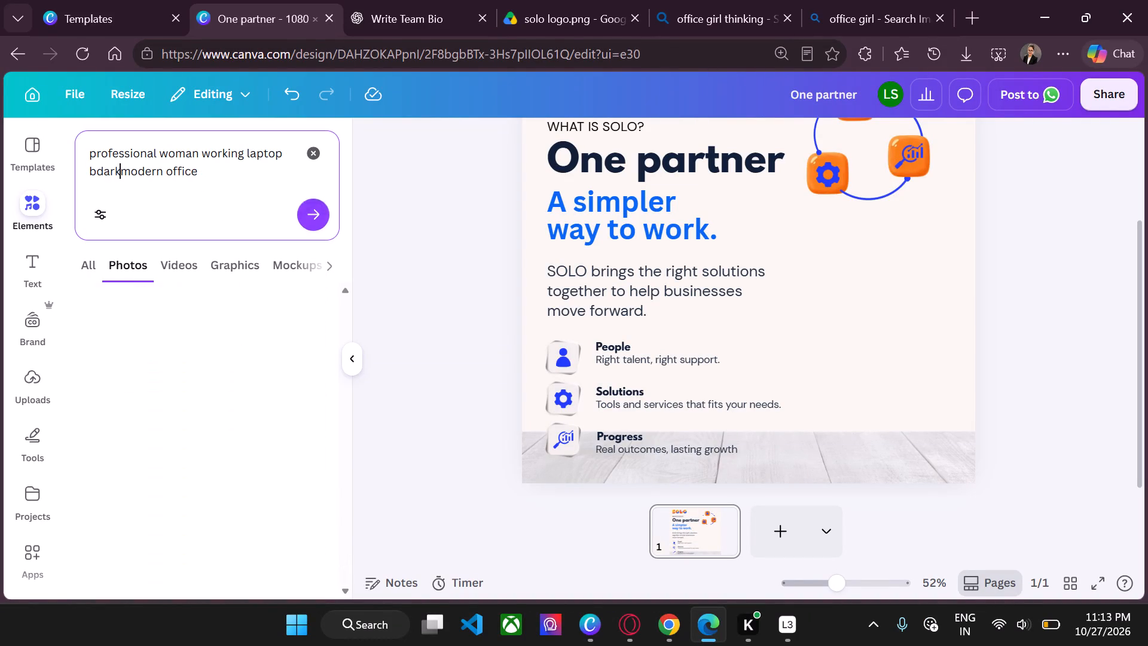
click(97, 173)
key(BackSpace)
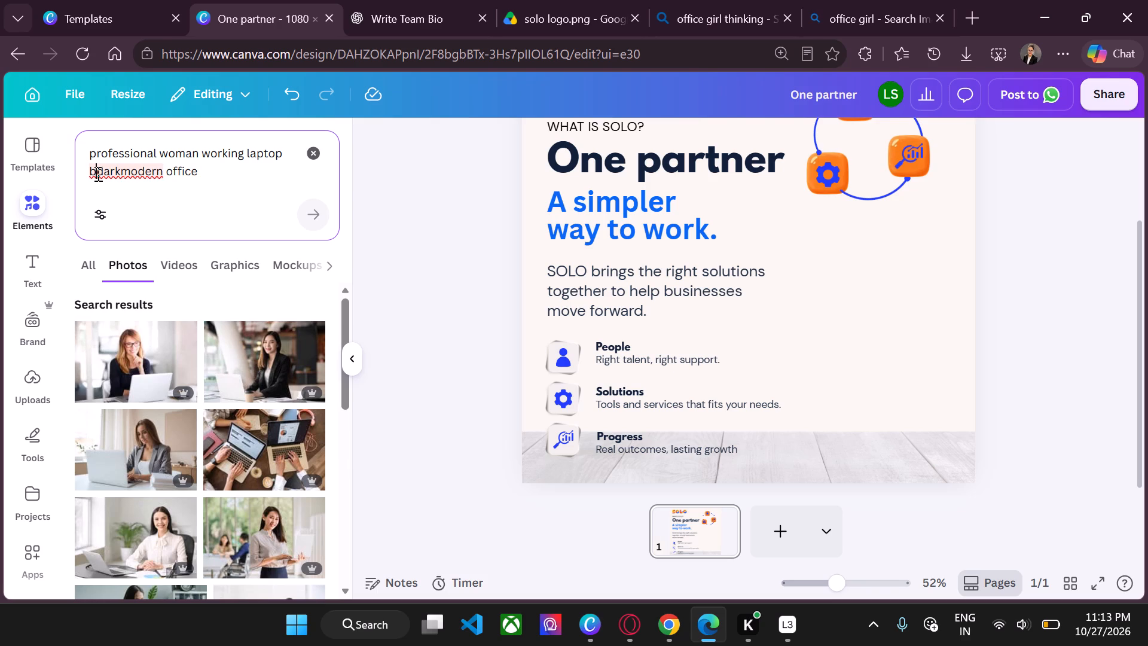
key(End)
key(End)
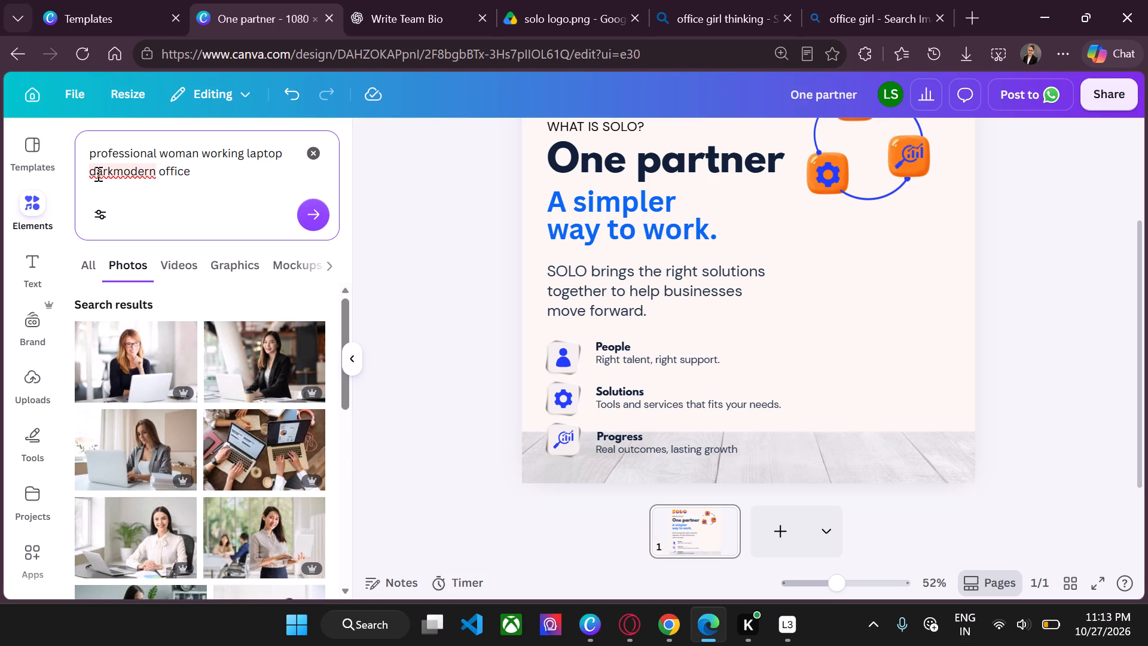
key(Left)
key(Left)
key(Left)
key(Left)
key(Left)
key(Left)
key(Left)
key(Left)
key(Left)
key(Left)
key(Left)
key(Left)
key(Left)
key(Left)
key(Left)
key(Right)
key(space)
key(Return)
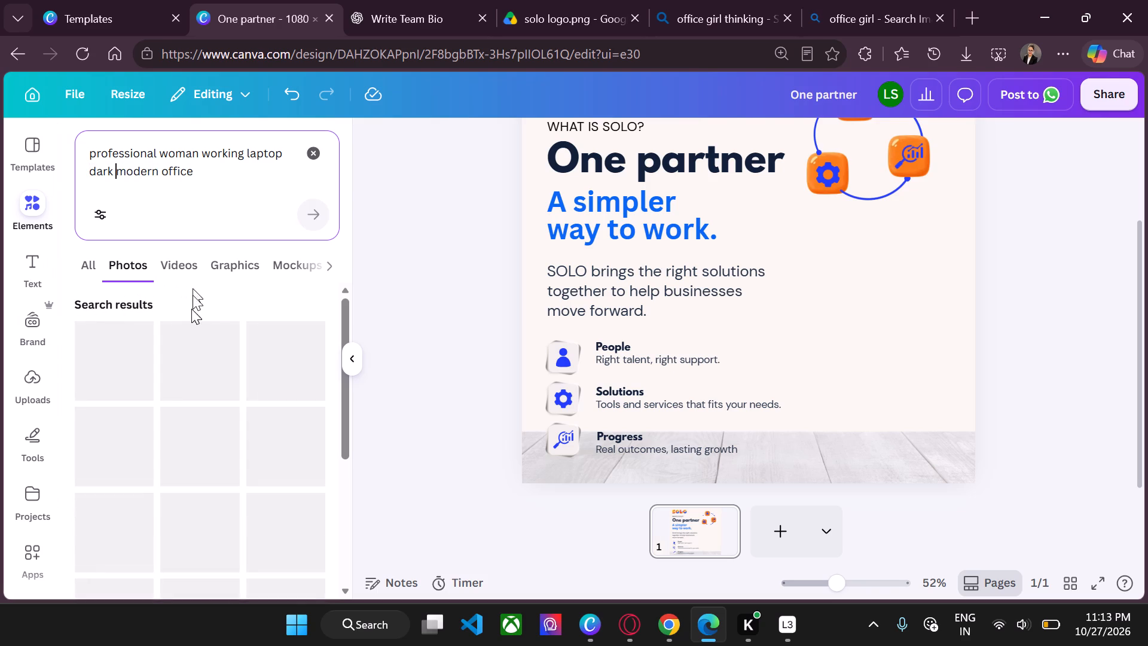
Browse the photo results for a professional woman working on a laptop that suits the poster.
scroll(172, 398, down, 1)
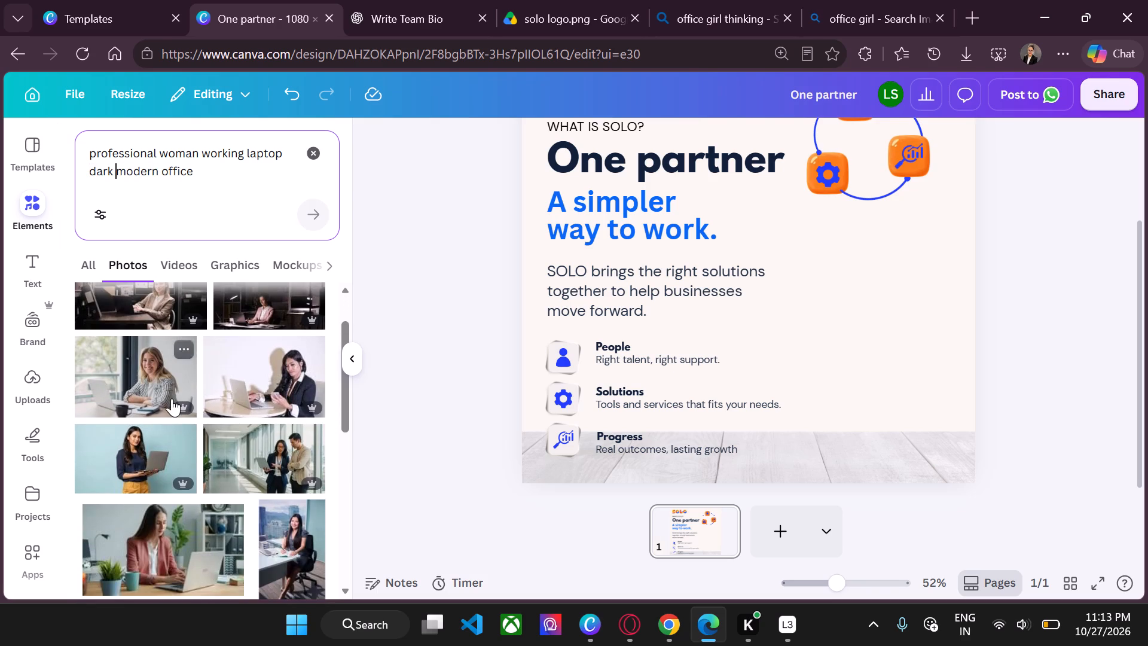
scroll(237, 418, down, 1)
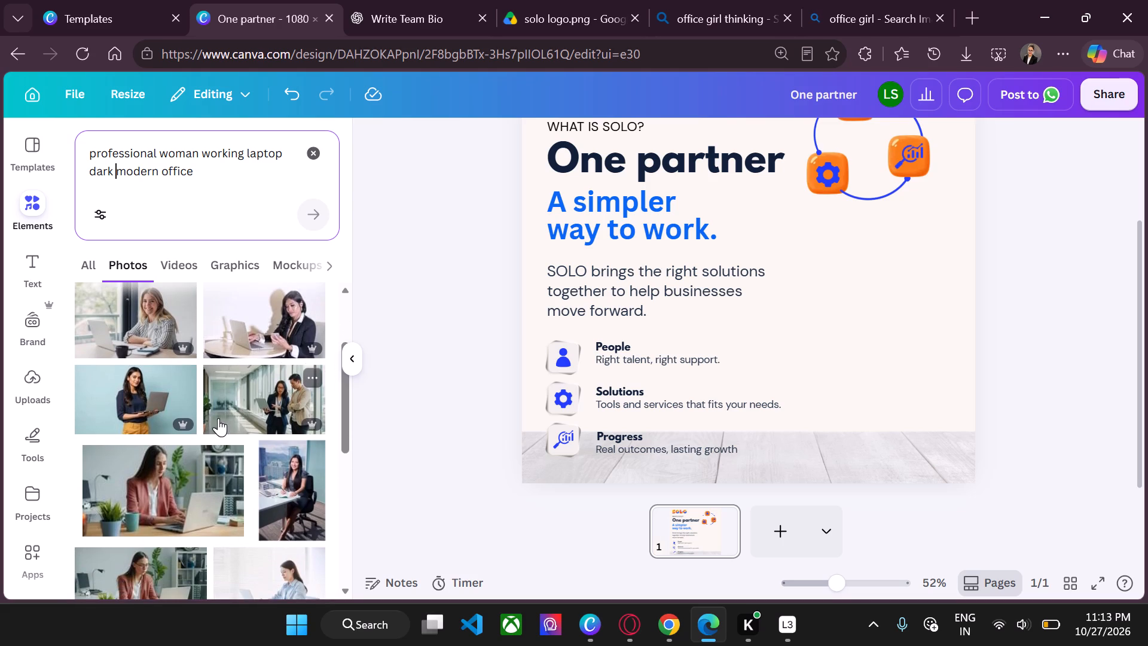
scroll(218, 418, up, 1)
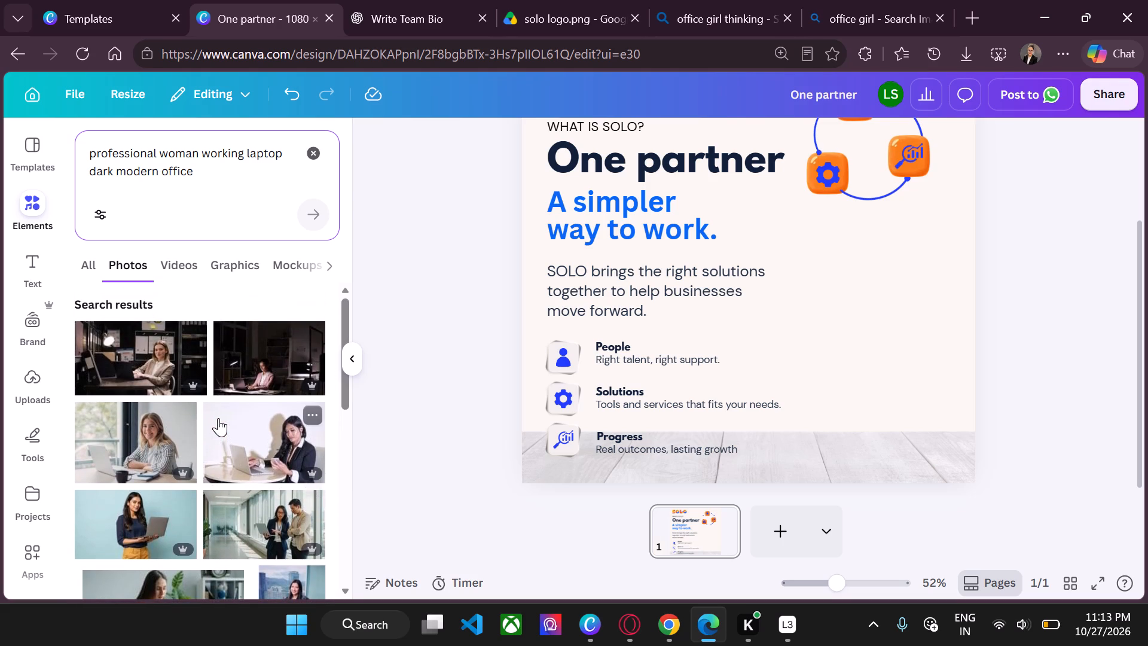
scroll(218, 418, up, 1)
scroll(251, 348, down, 1)
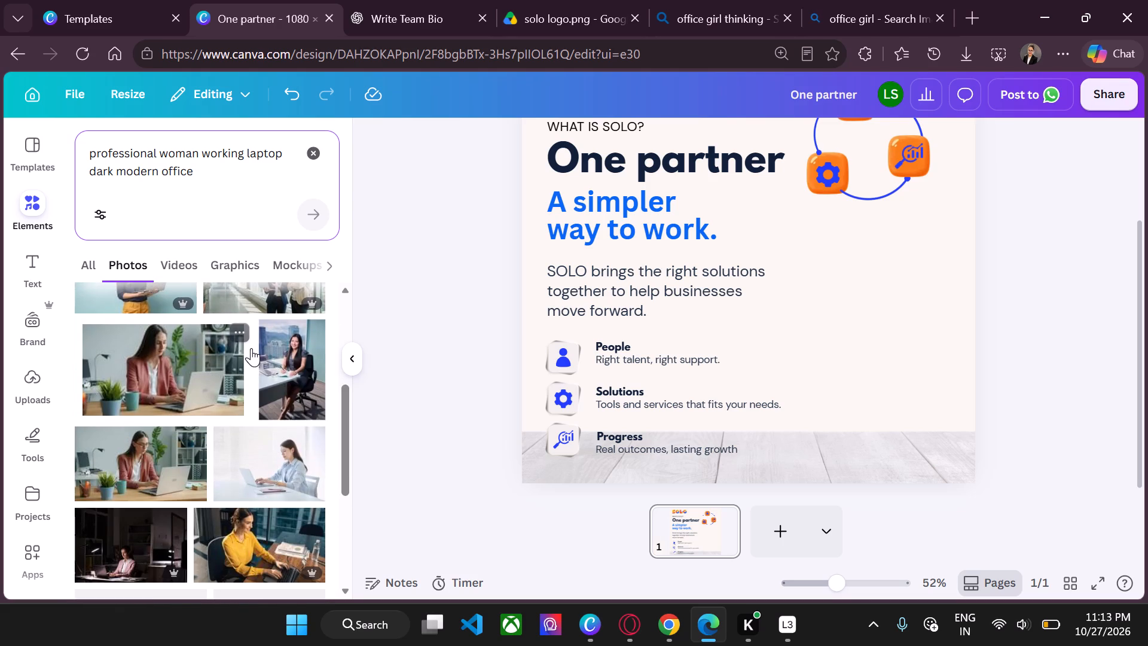
scroll(251, 348, down, 2)
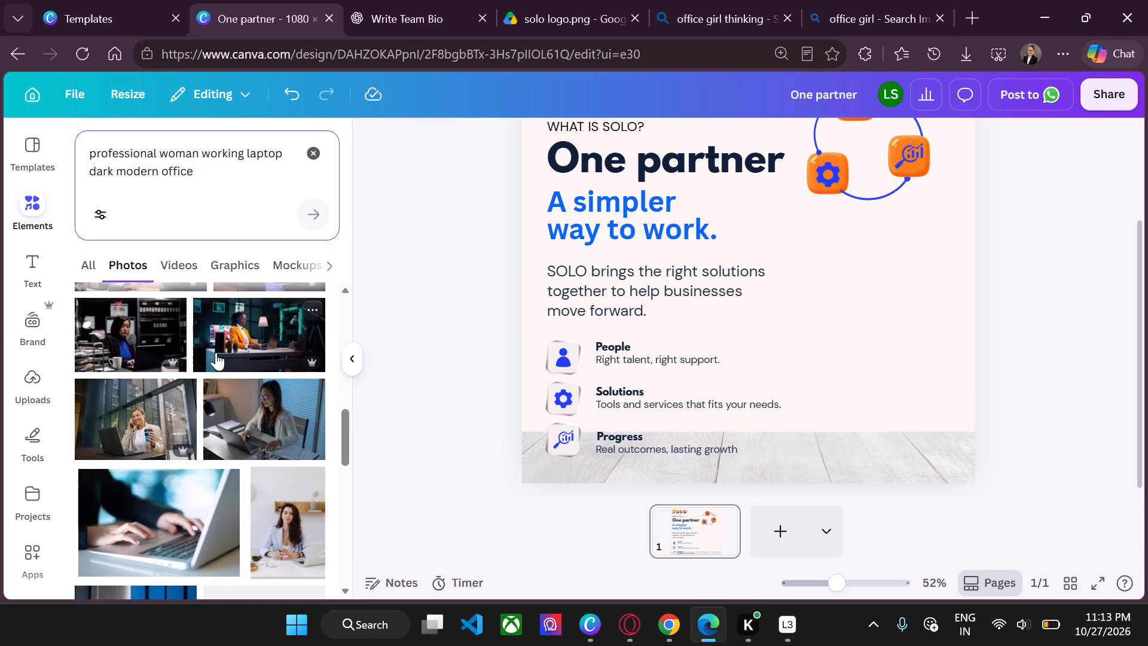
scroll(216, 352, down, 2)
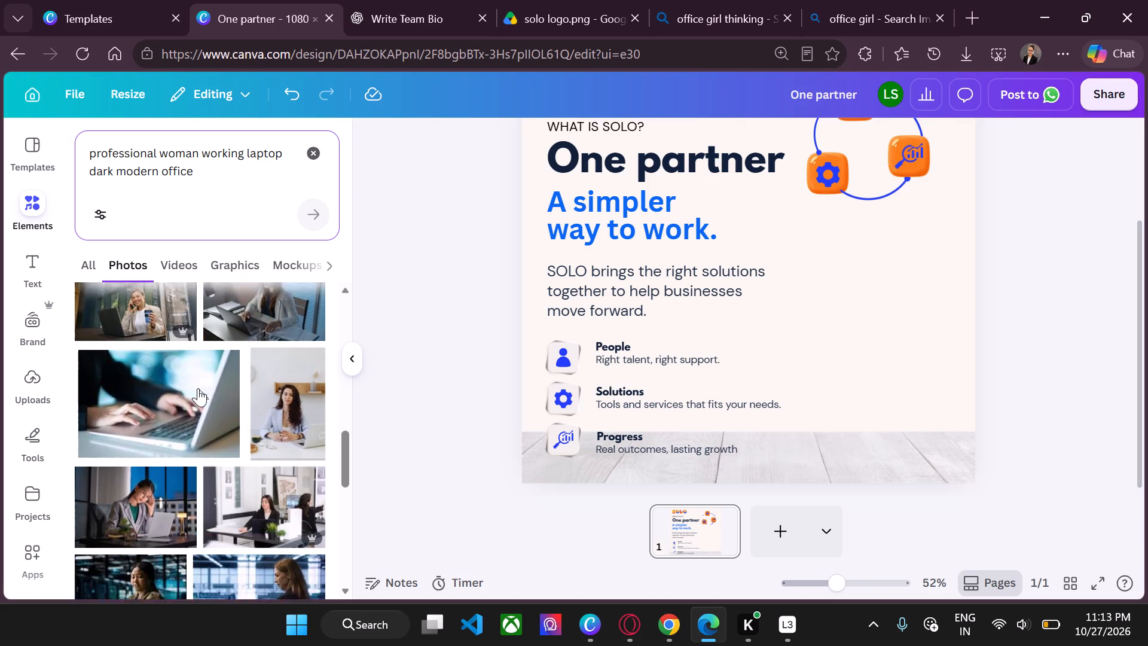
scroll(198, 388, down, 1)
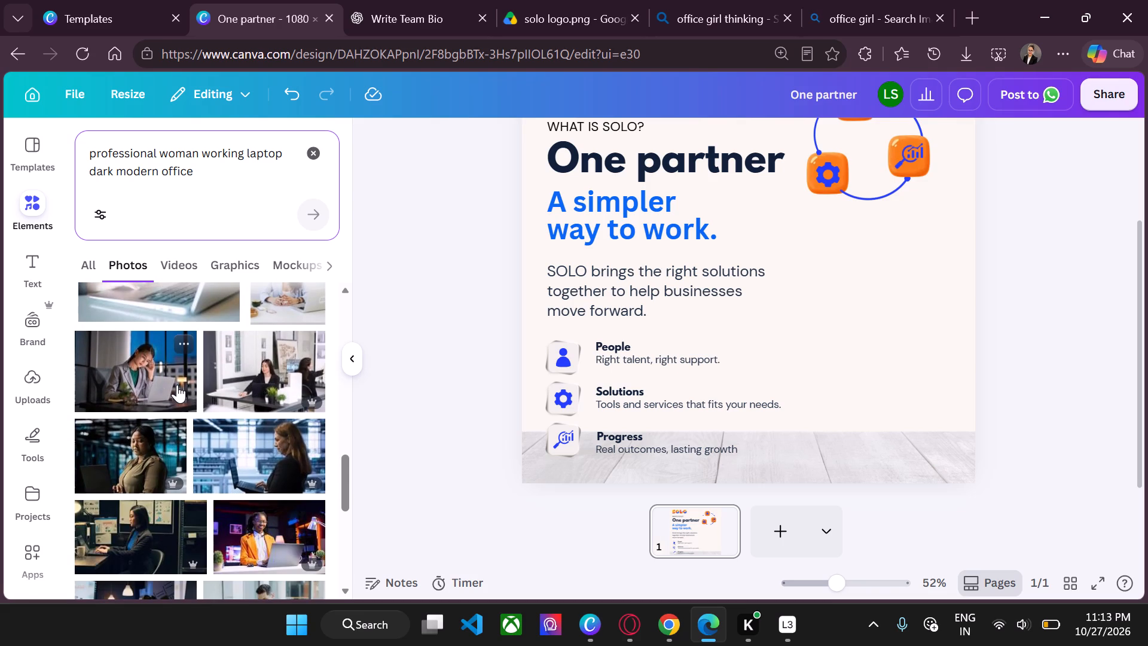
scroll(177, 385, down, 1)
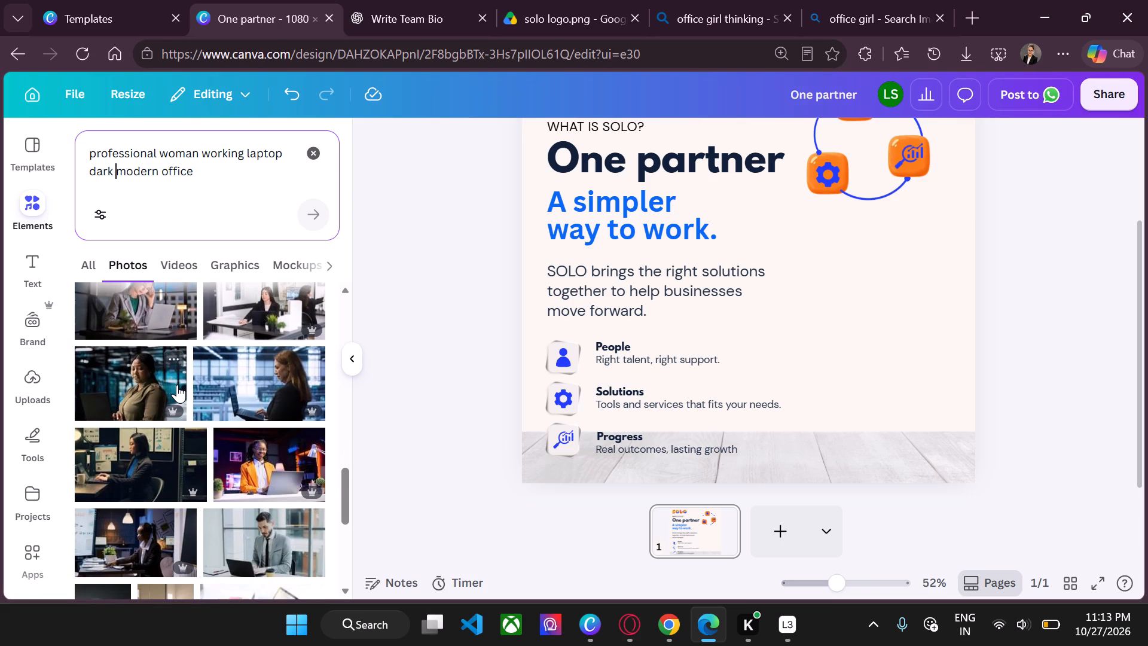
scroll(160, 397, down, 1)
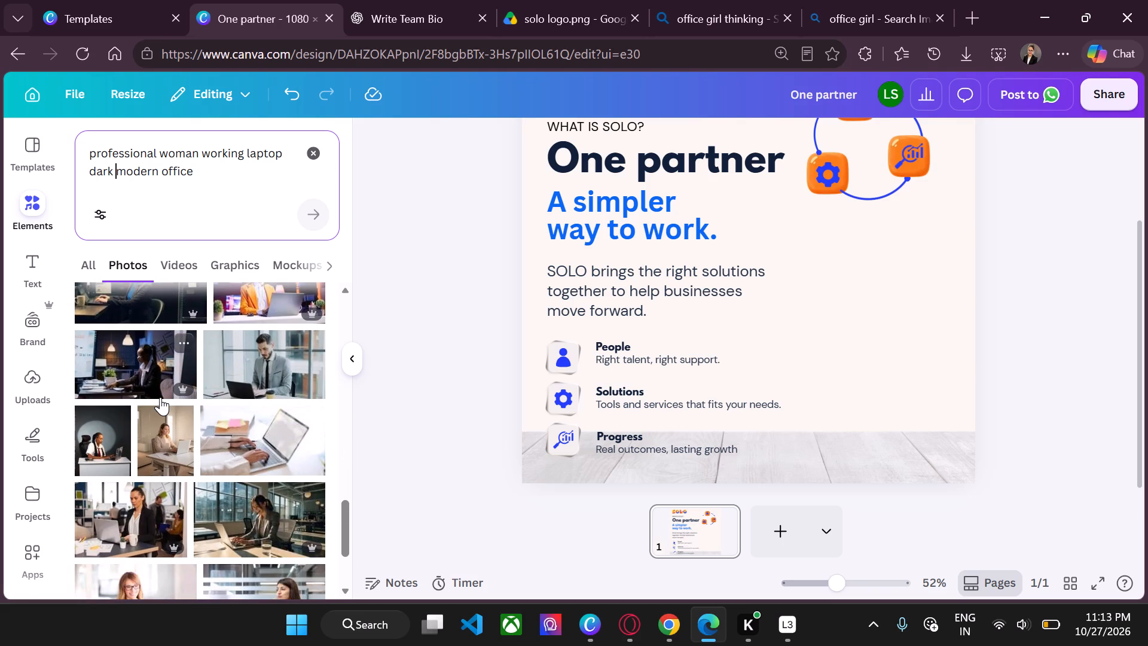
scroll(160, 397, down, 2)
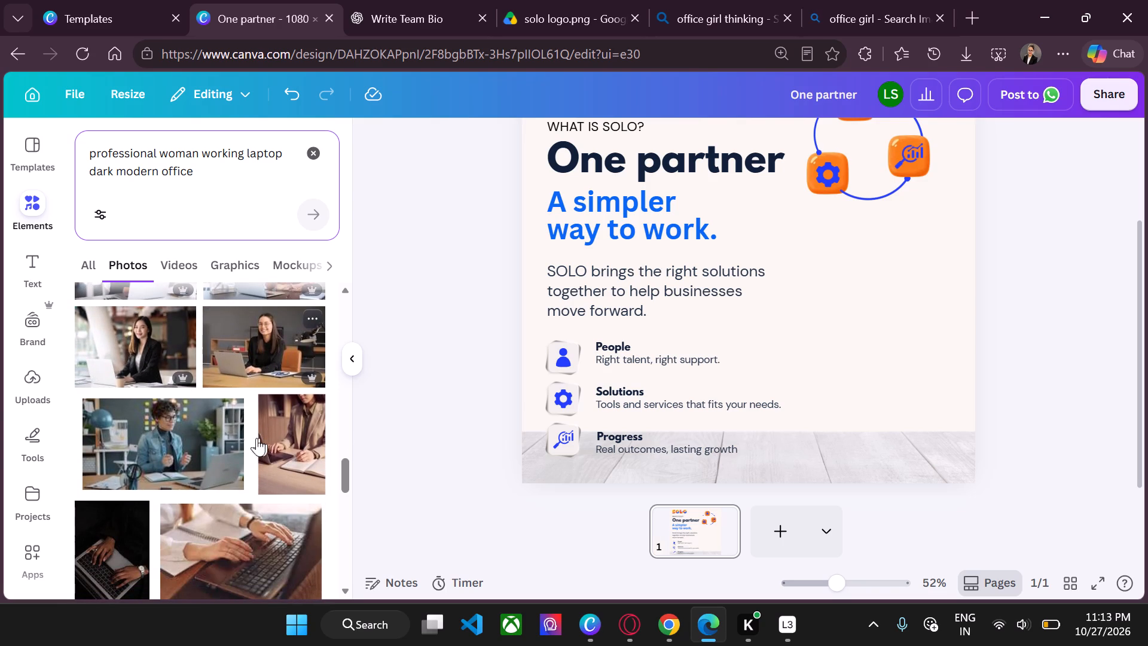
scroll(202, 449, down, 2)
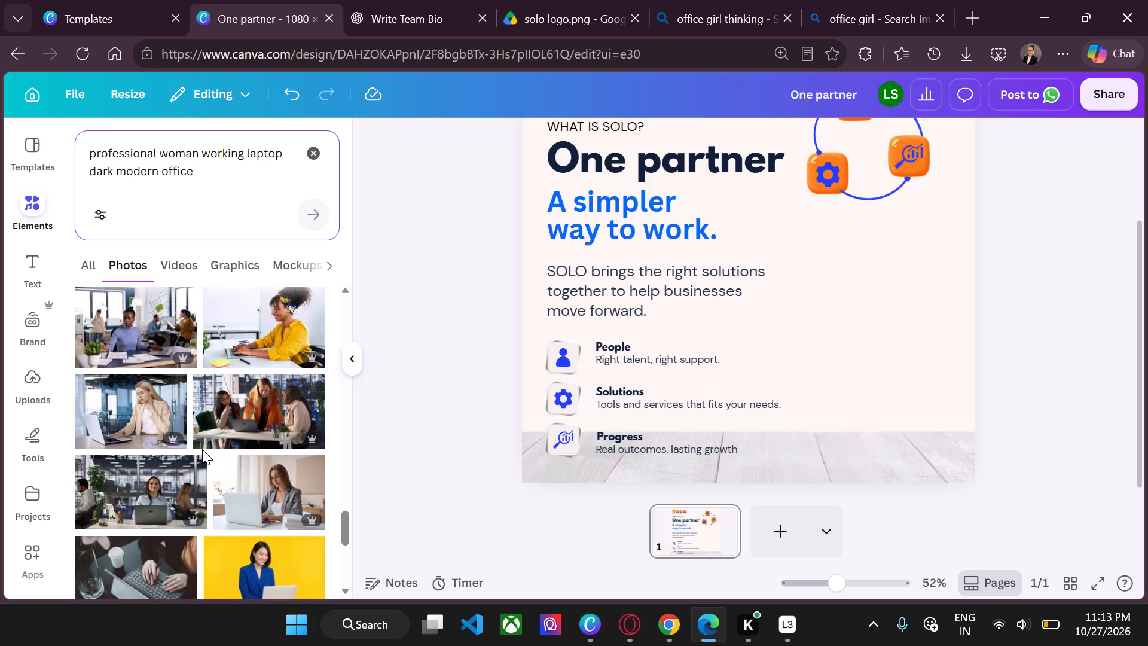
scroll(202, 449, down, 2)
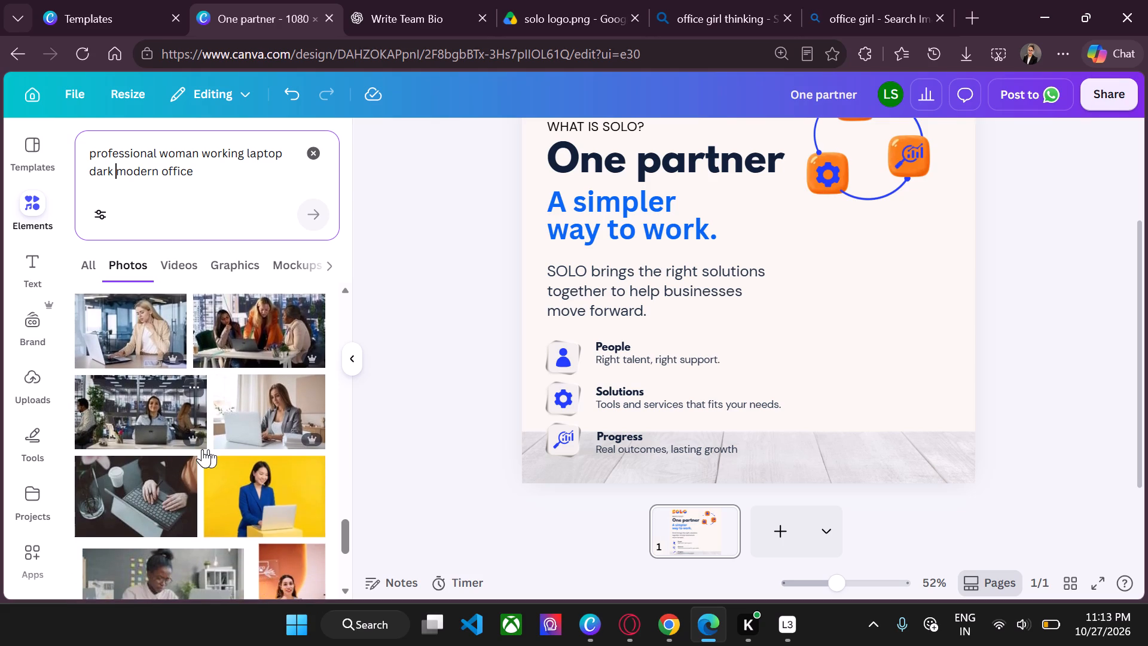
scroll(202, 449, down, 2)
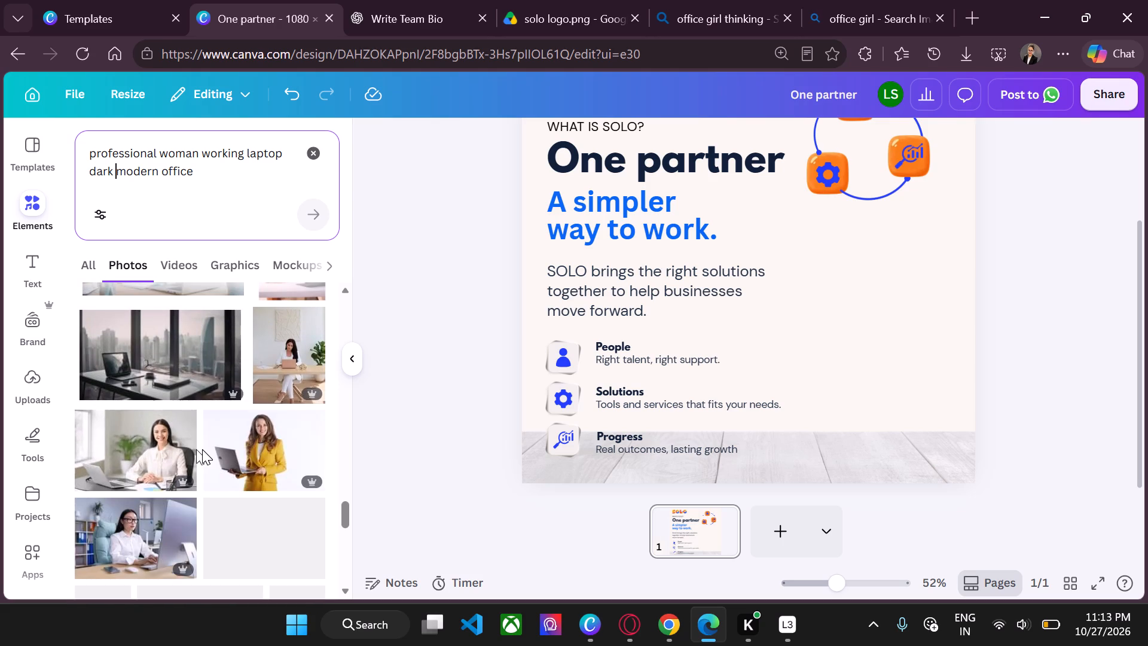
scroll(202, 449, down, 1)
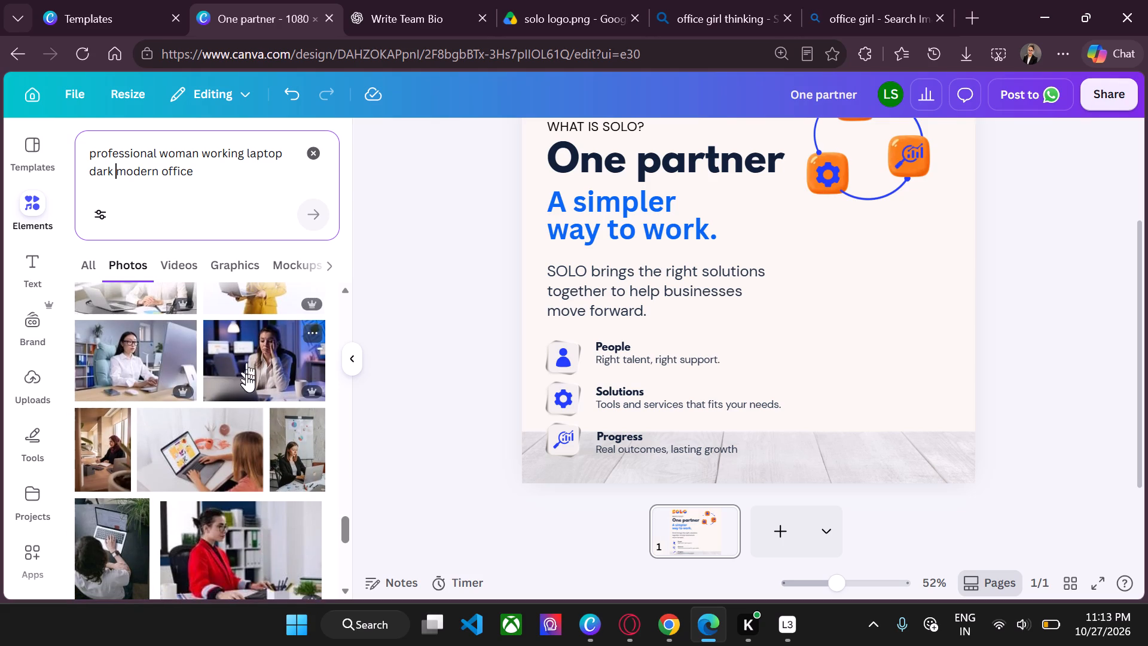
scroll(246, 374, down, 1)
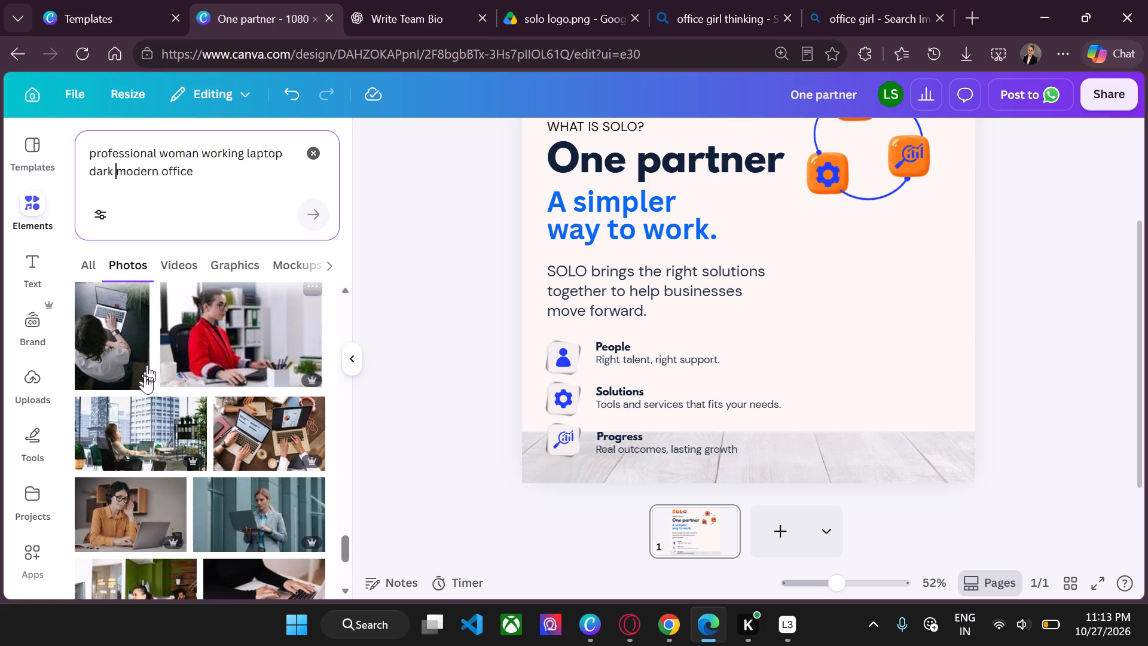
scroll(127, 383, down, 1)
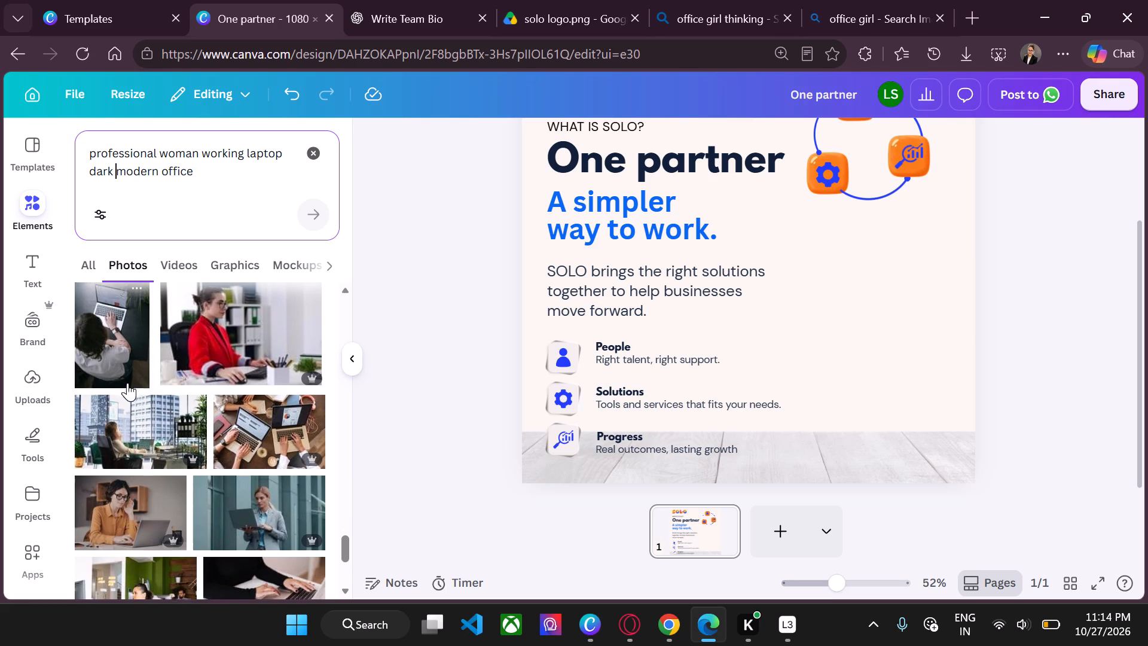
scroll(127, 383, down, 2)
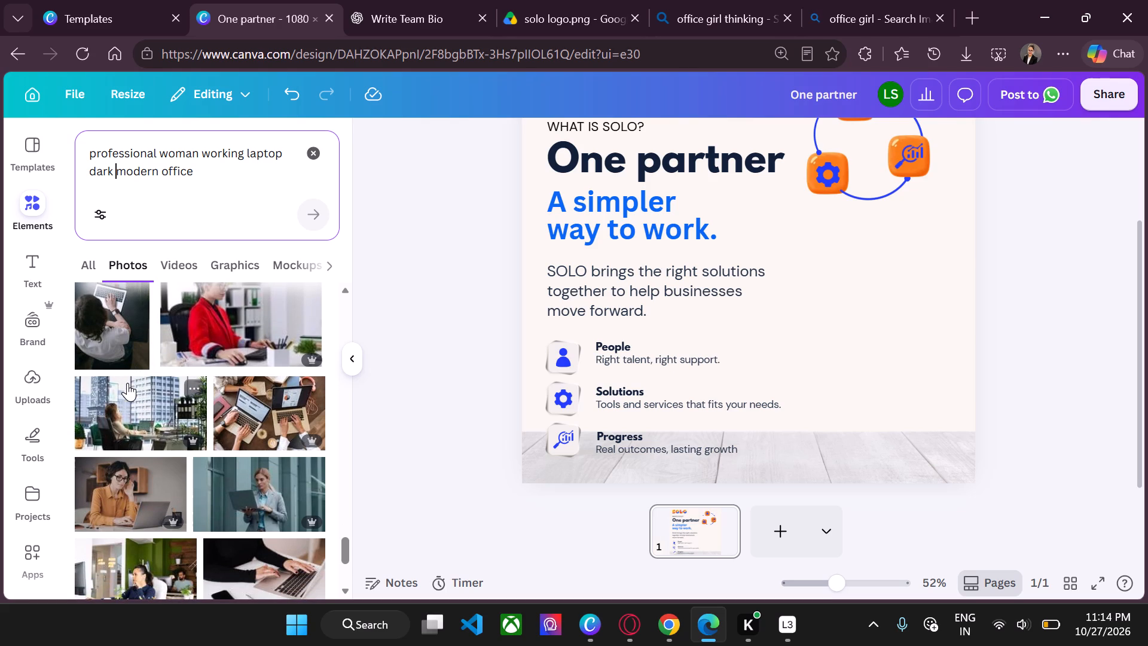
scroll(127, 383, down, 1)
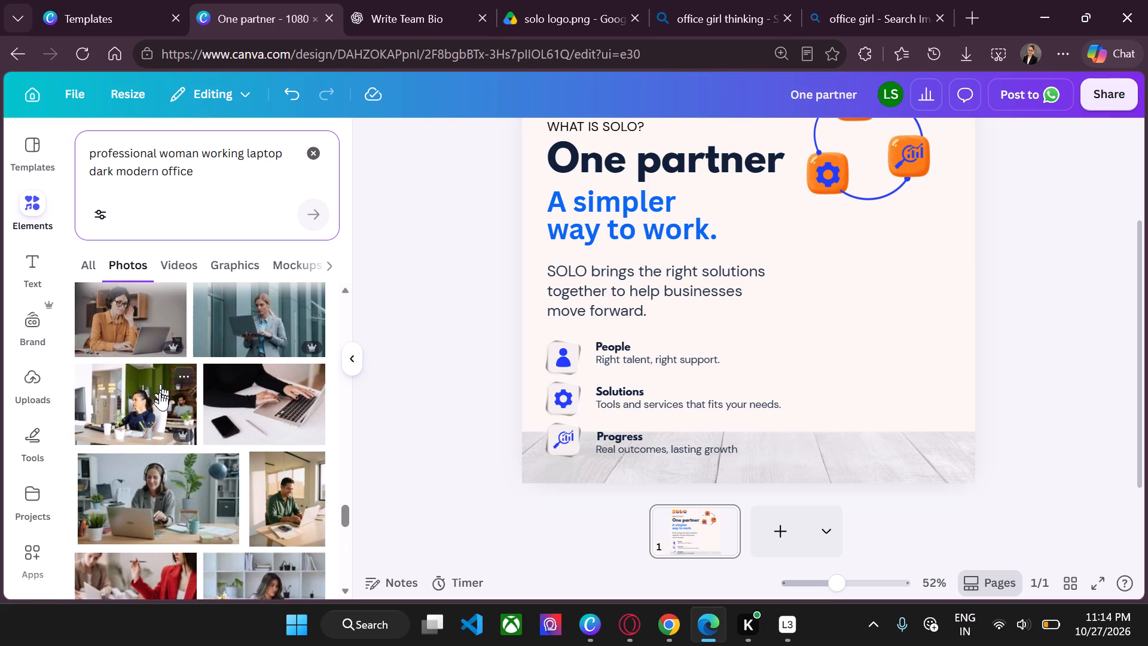
scroll(141, 410, down, 1)
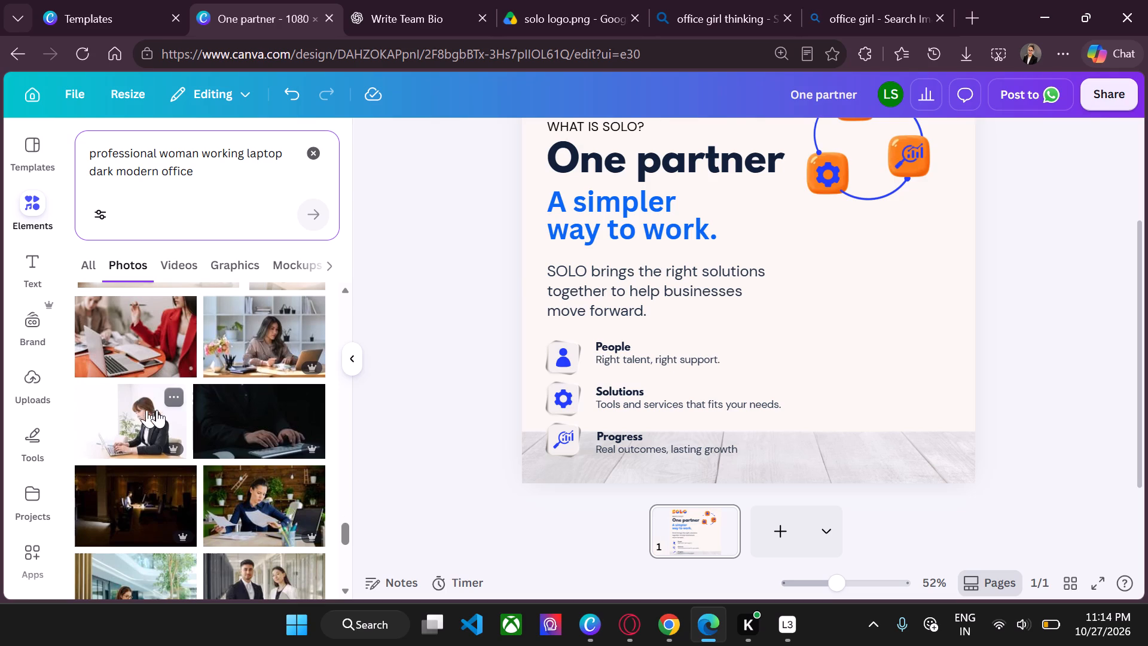
Add the photo of the woman in a black blazer typing at a desk and place it in the design's lower-right corner.
click(170, 437)
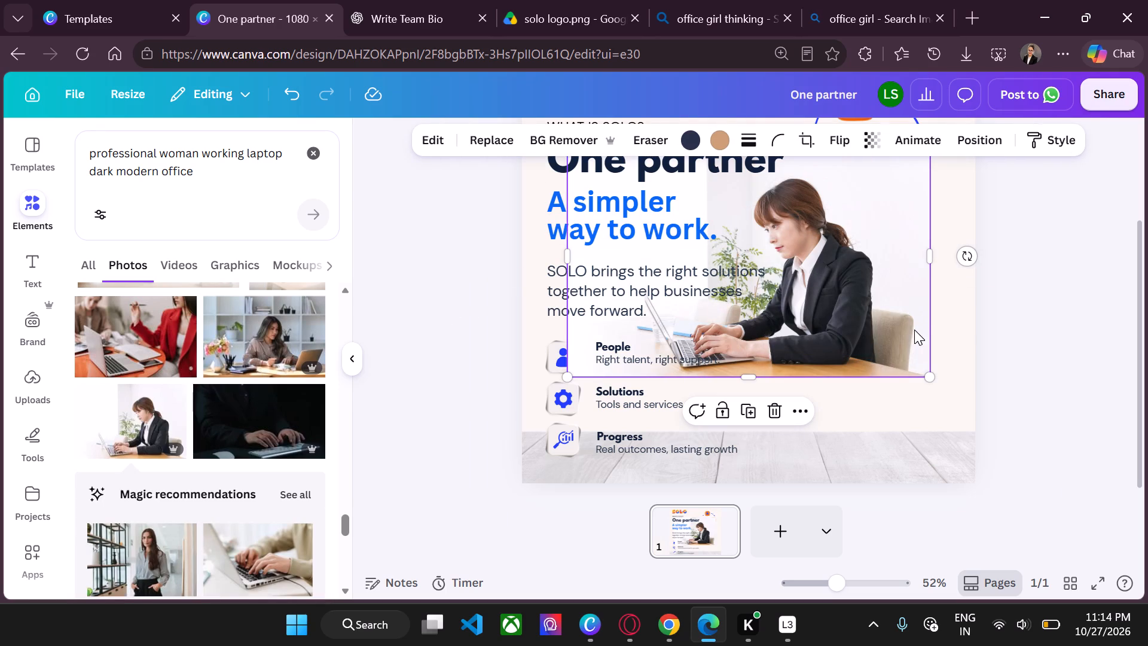
drag(871, 330, 980, 458)
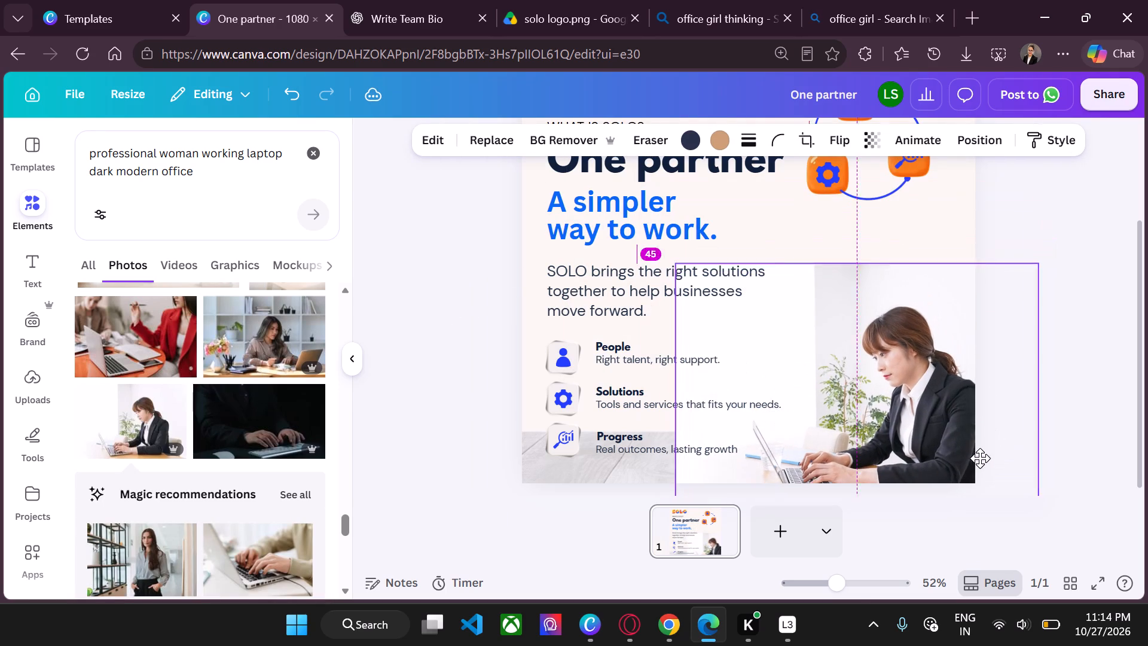
drag(980, 458, 976, 438)
Remove the background from the photo of the woman at the laptop.
click(576, 136)
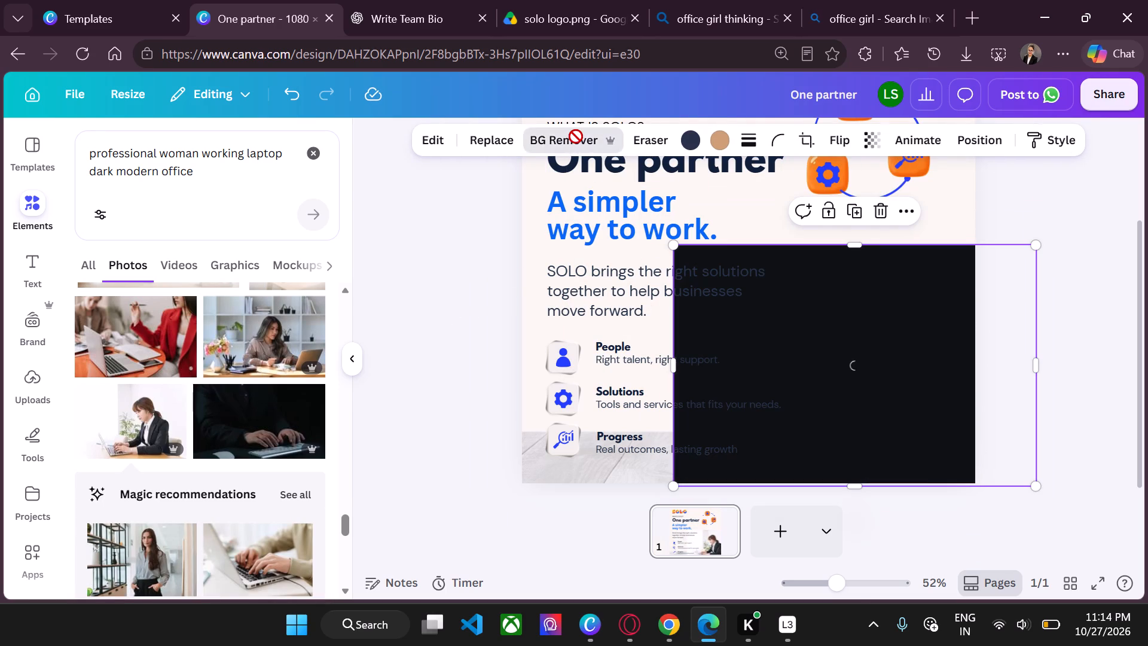
Enlarge the woman cutout upward to about 665 high and position it flush with the bottom edge, beside the People, Solutions and Progress list.
drag(858, 242, 859, 205)
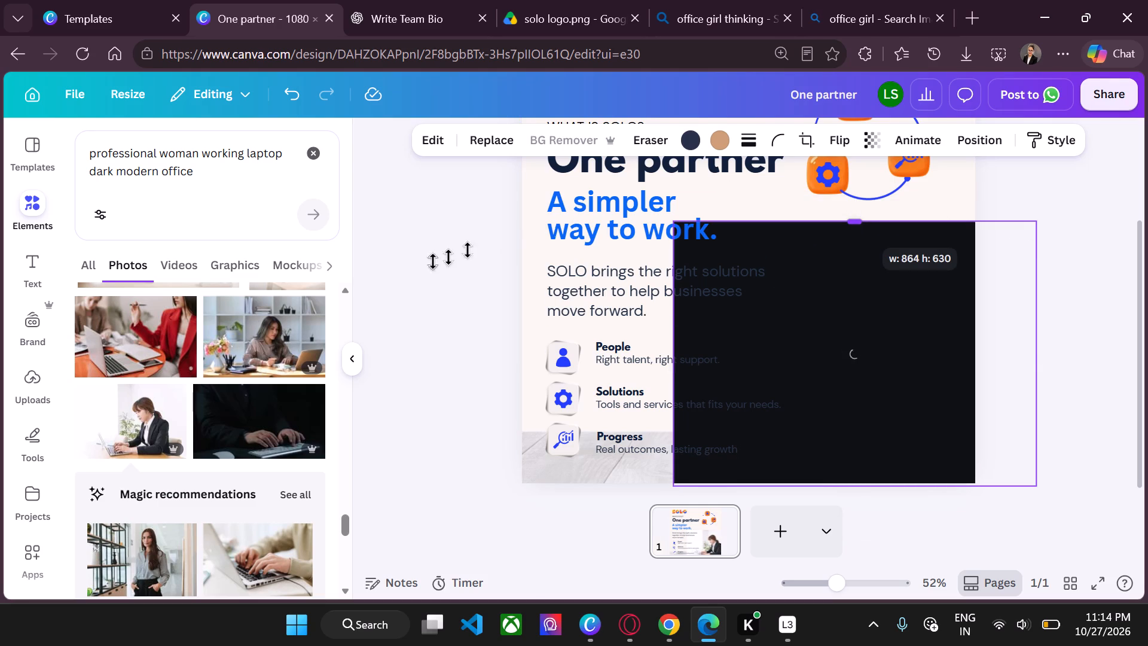
click(442, 268)
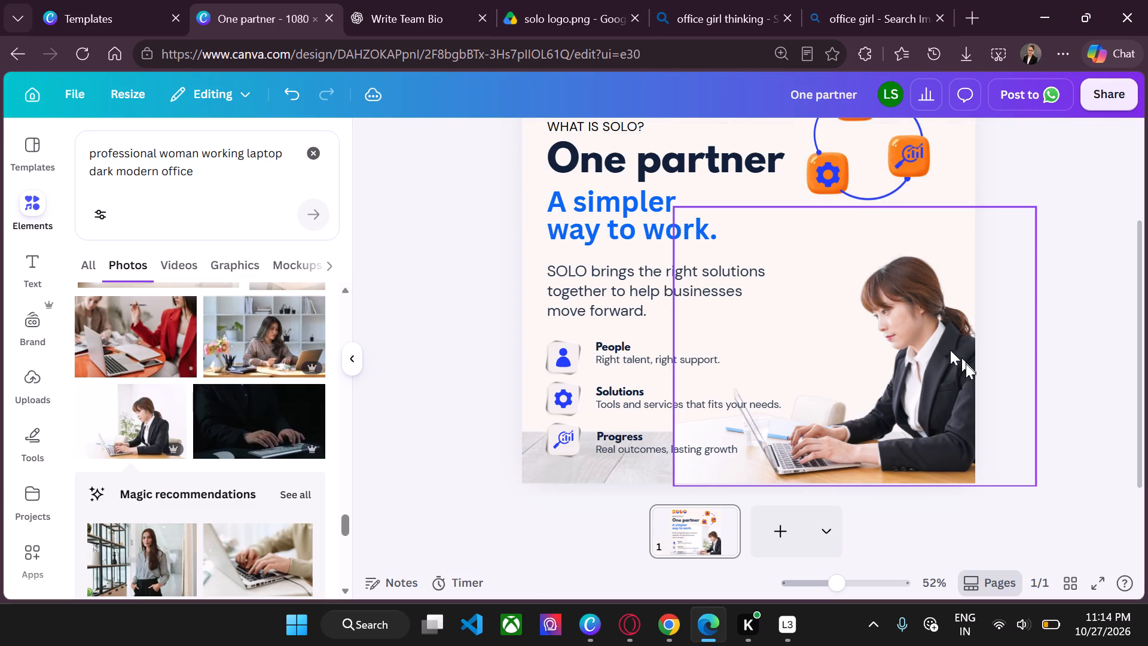
drag(959, 387, 983, 279)
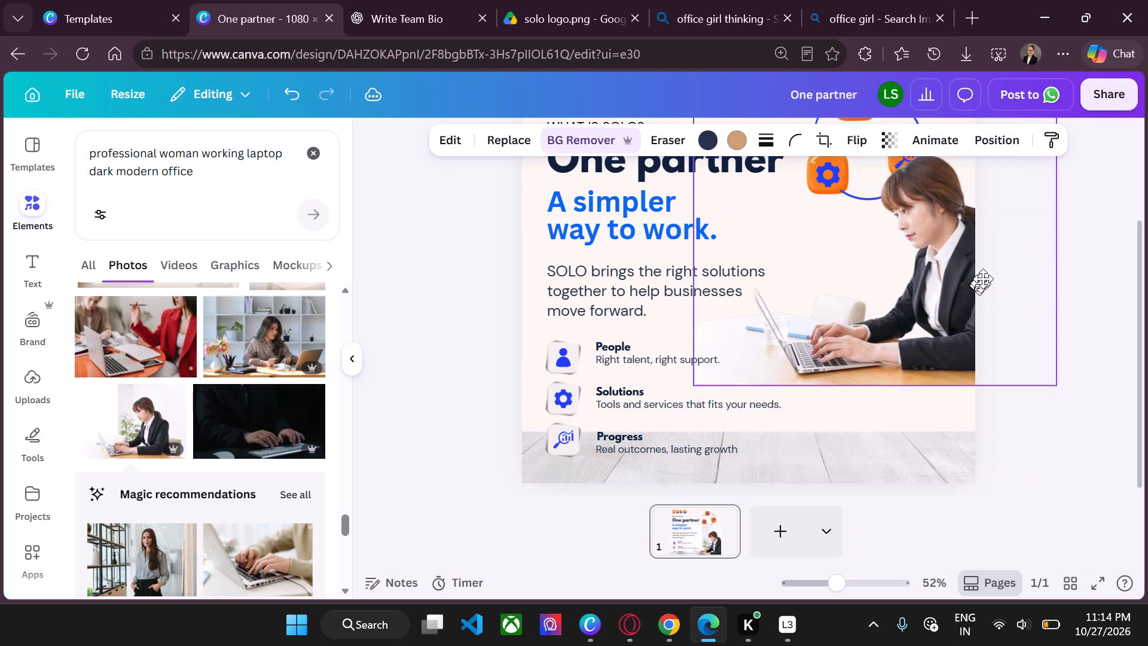
drag(983, 279, 908, 329)
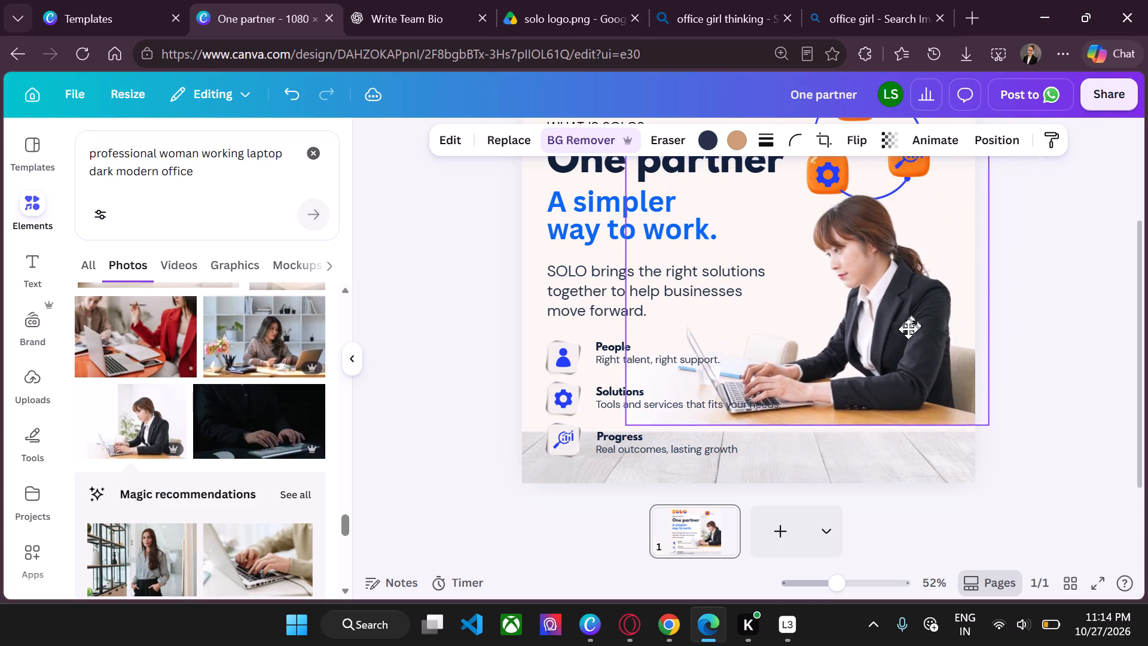
drag(908, 329, 942, 334)
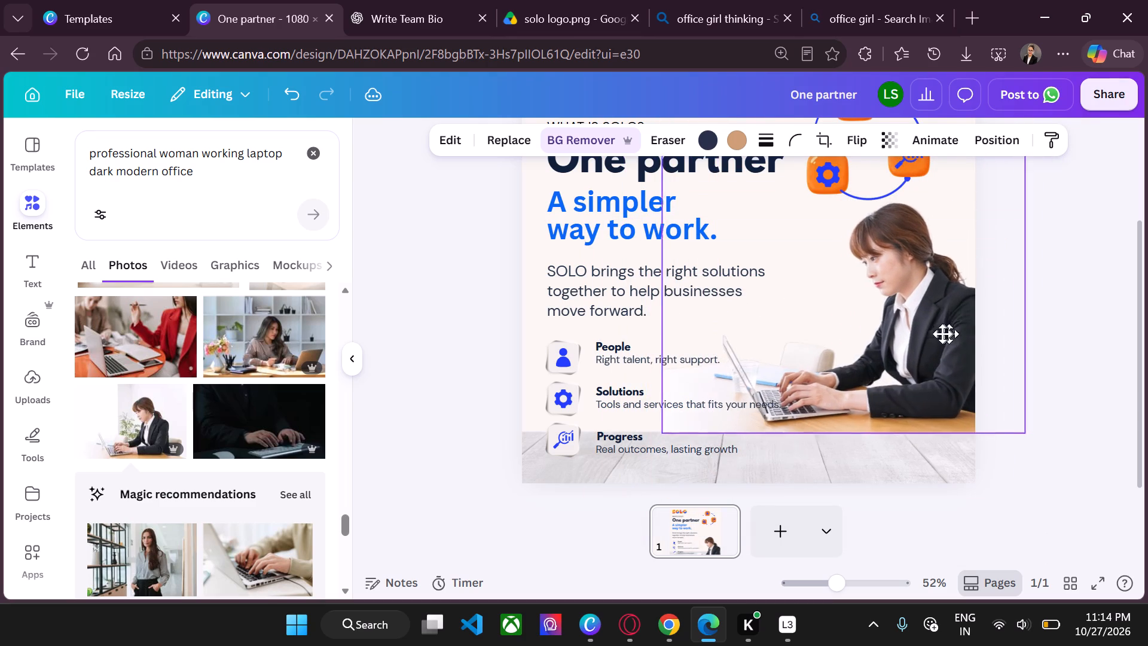
drag(942, 334, 923, 392)
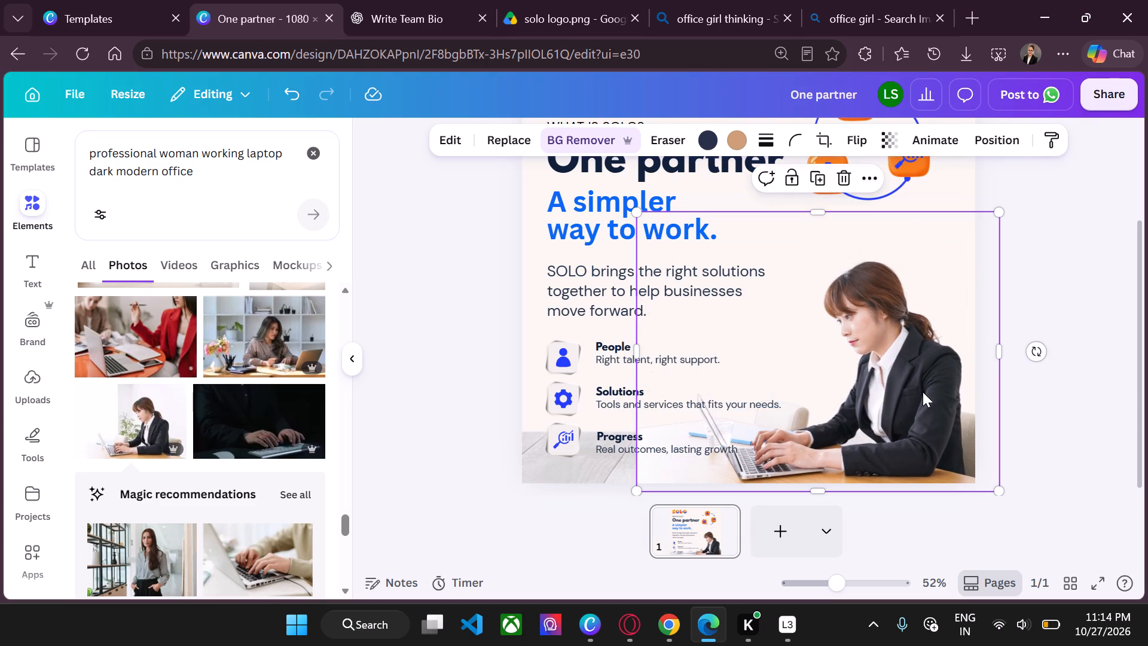
drag(921, 392, 923, 383)
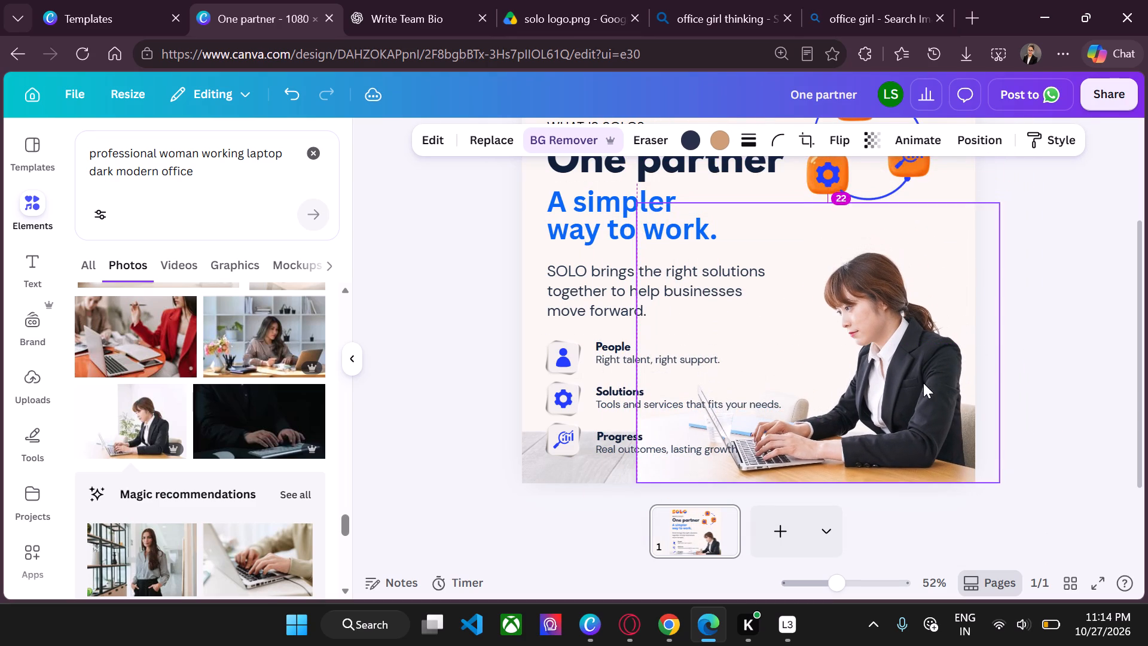
Delete the white wooden floor image along the bottom of the design.
click(575, 475)
key(BackSpace)
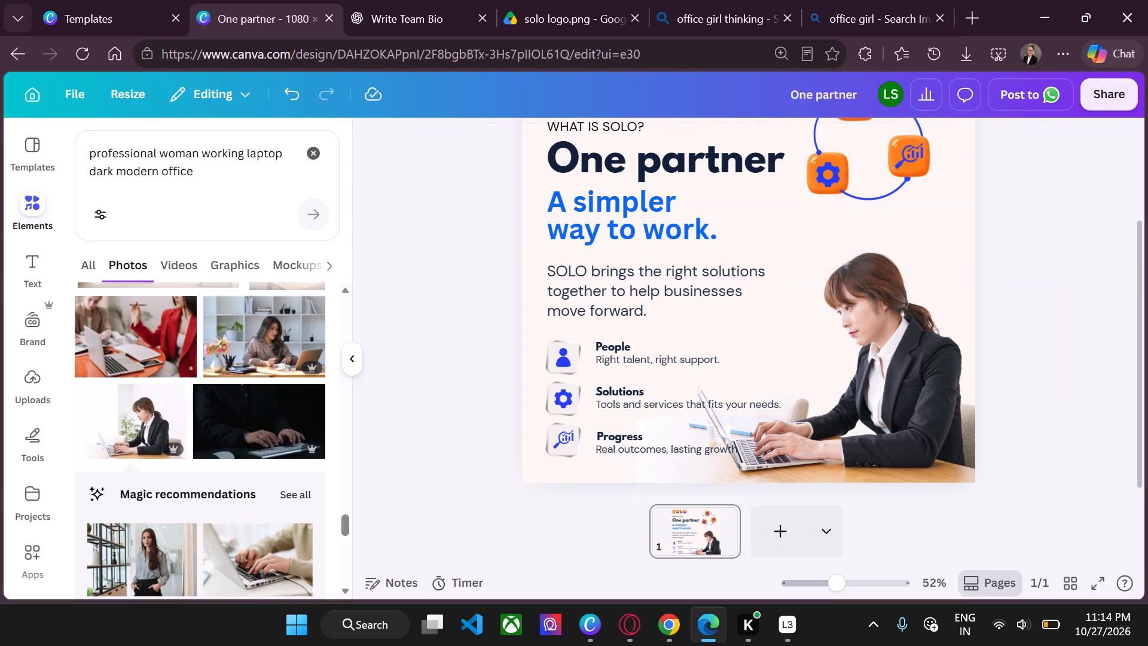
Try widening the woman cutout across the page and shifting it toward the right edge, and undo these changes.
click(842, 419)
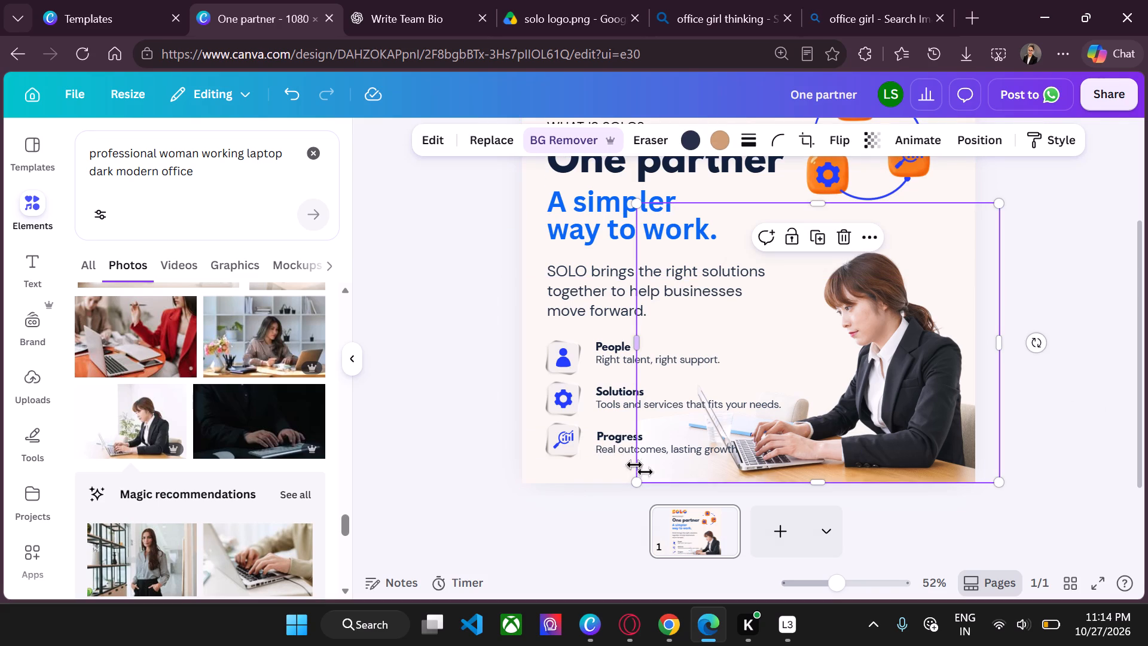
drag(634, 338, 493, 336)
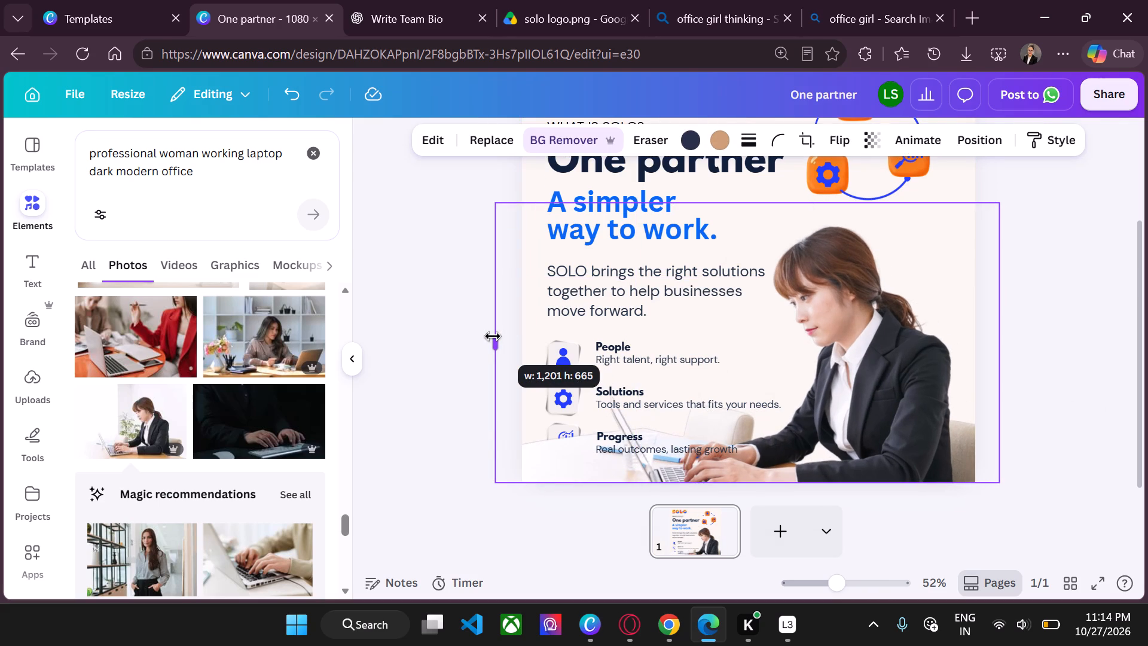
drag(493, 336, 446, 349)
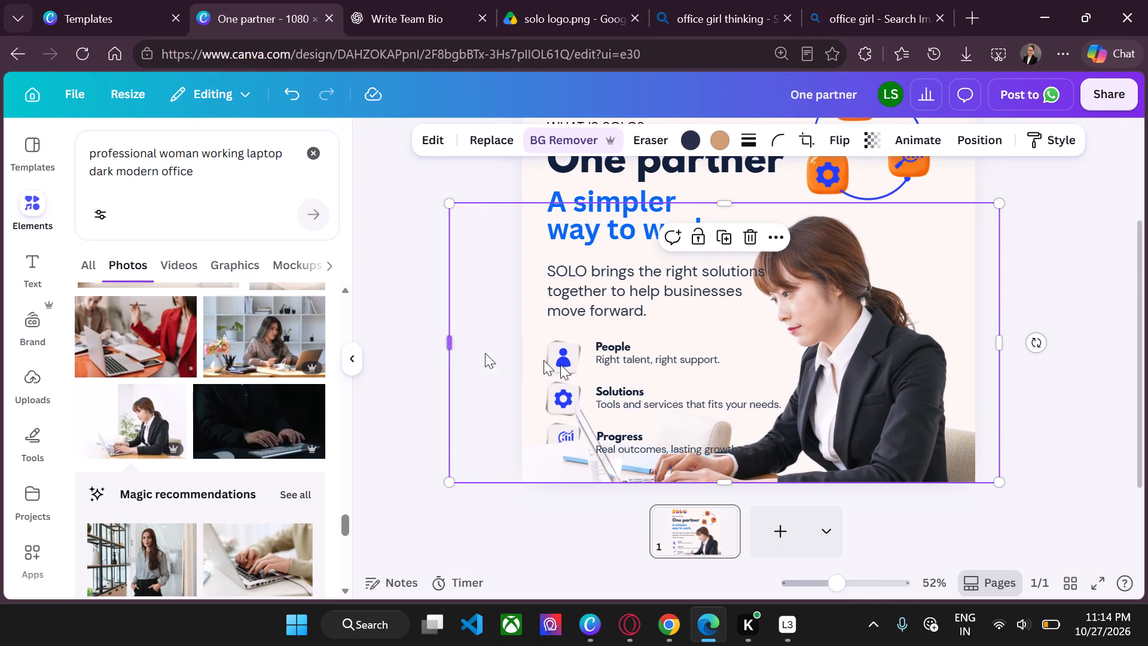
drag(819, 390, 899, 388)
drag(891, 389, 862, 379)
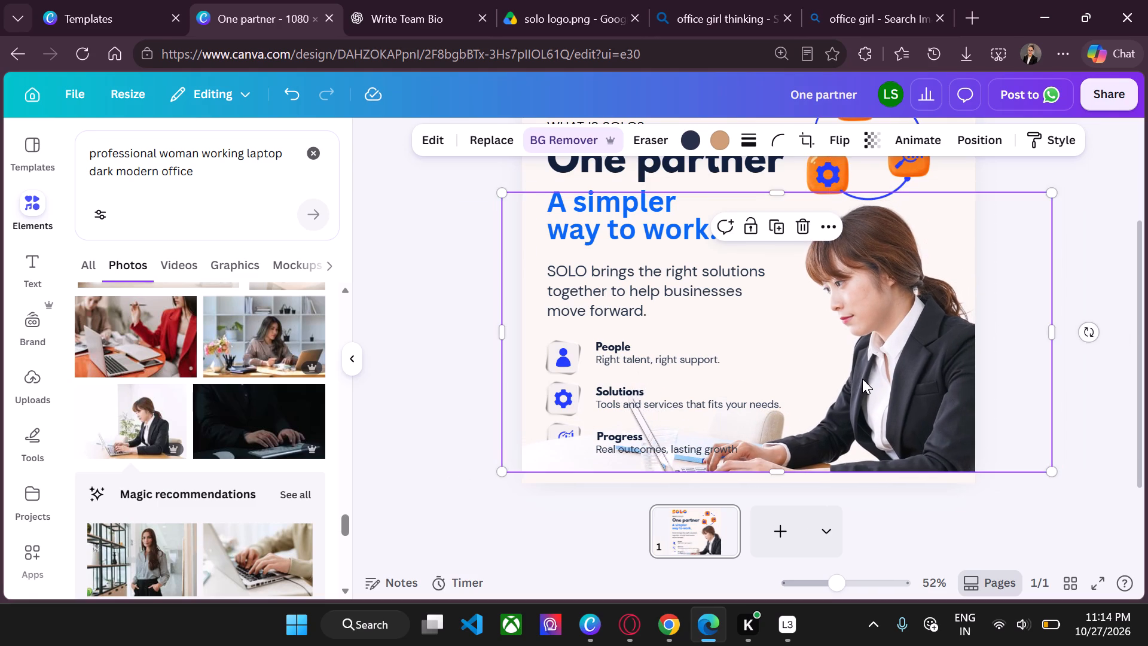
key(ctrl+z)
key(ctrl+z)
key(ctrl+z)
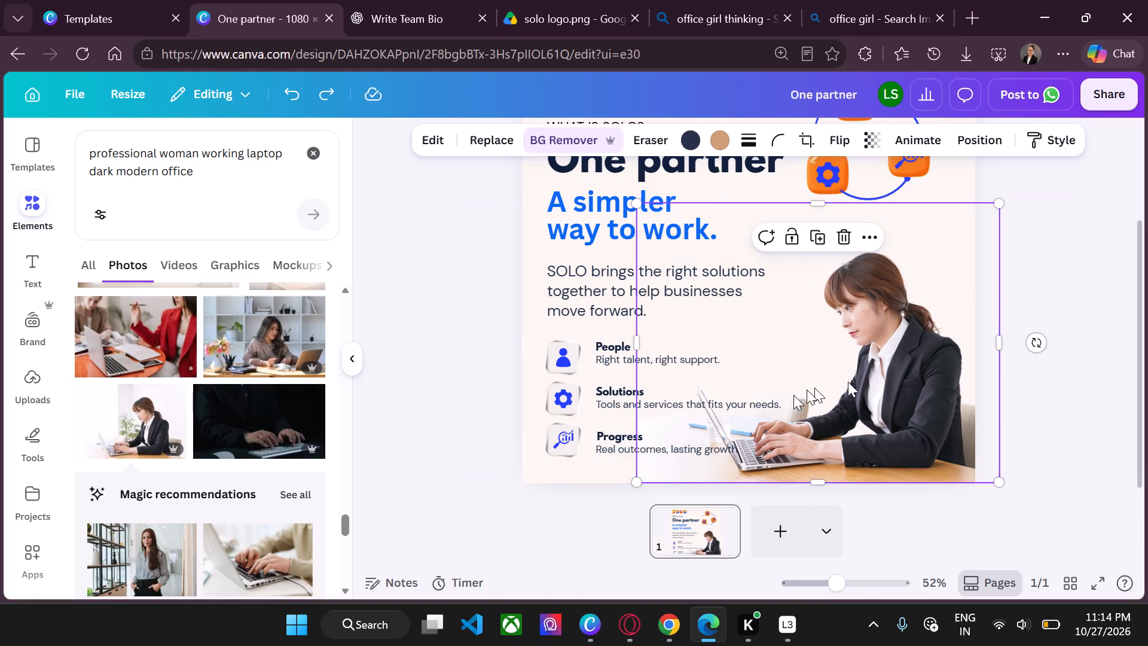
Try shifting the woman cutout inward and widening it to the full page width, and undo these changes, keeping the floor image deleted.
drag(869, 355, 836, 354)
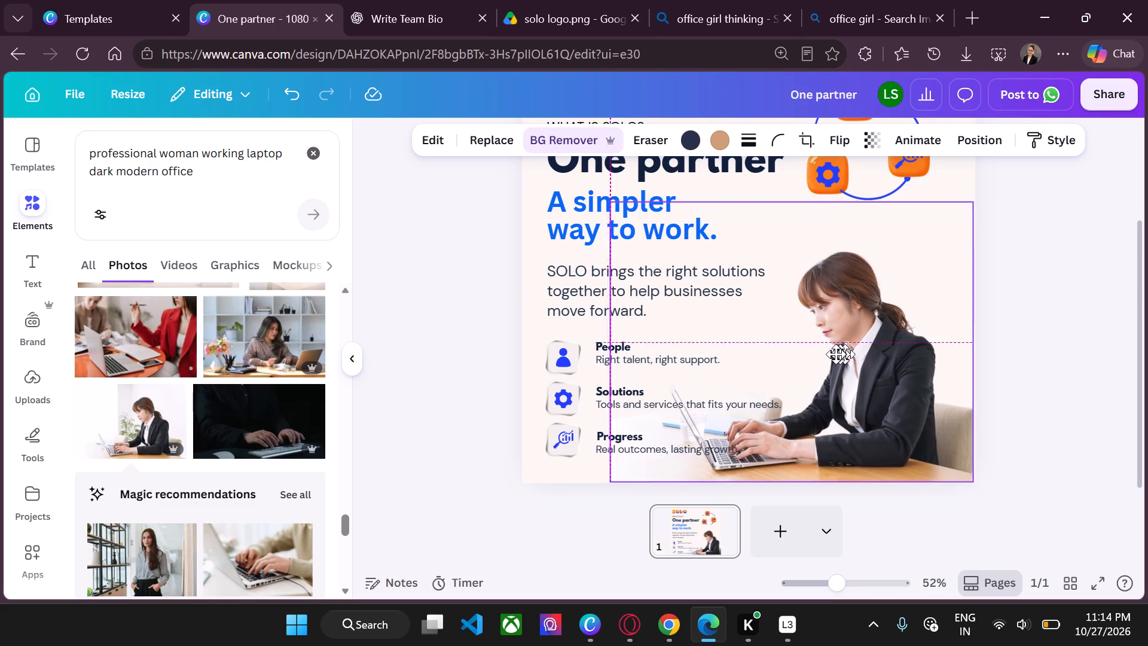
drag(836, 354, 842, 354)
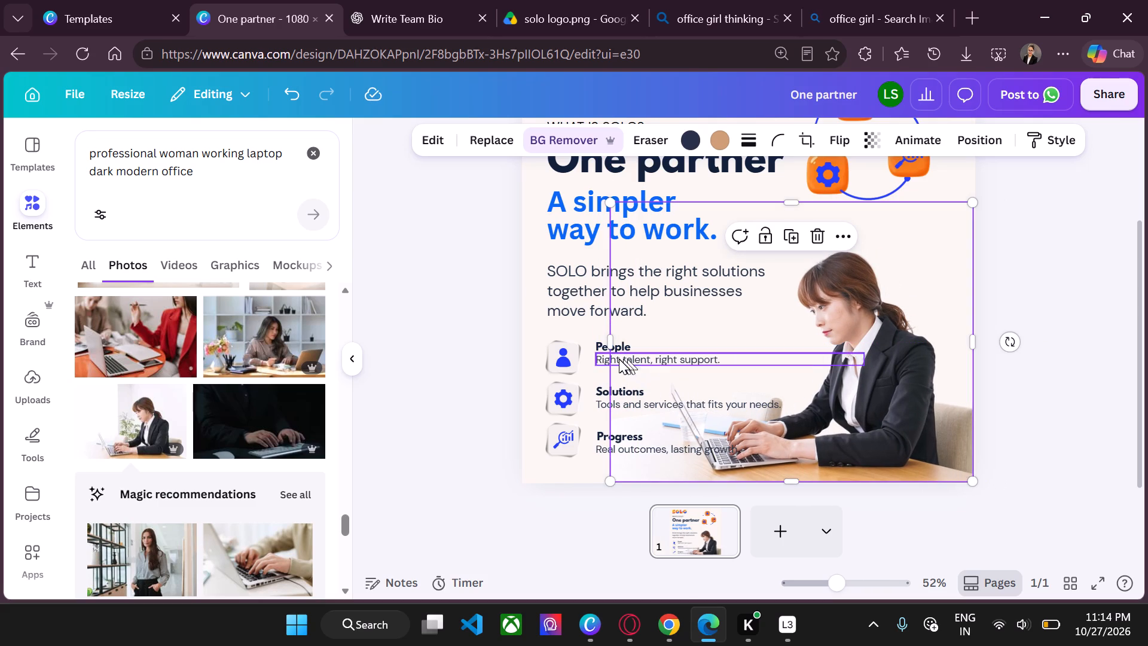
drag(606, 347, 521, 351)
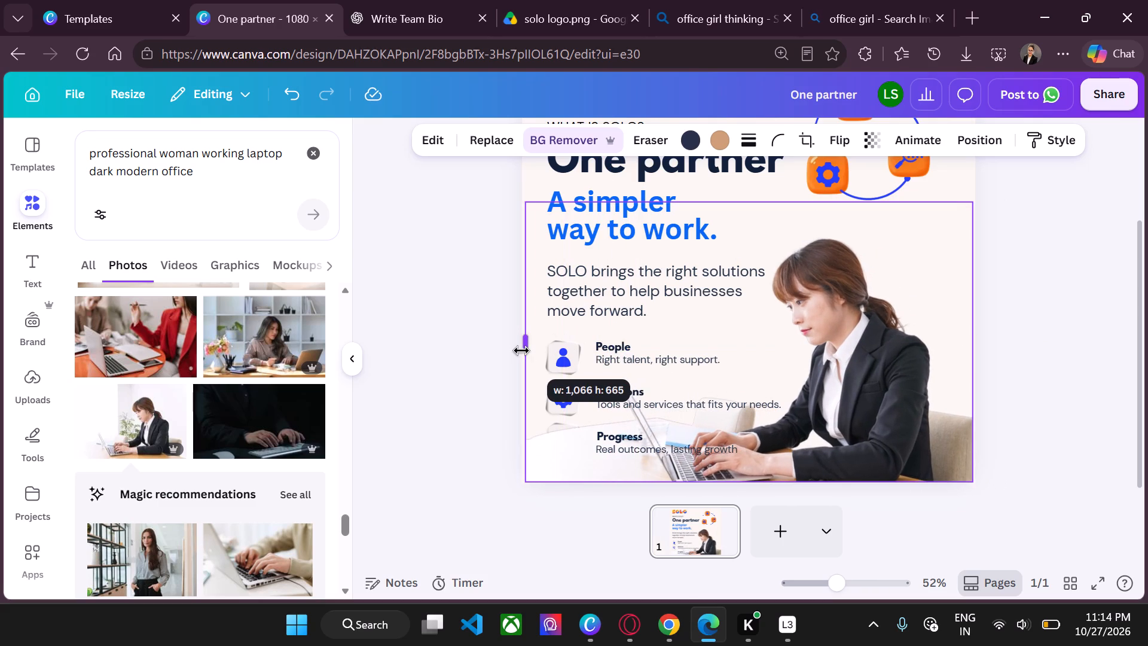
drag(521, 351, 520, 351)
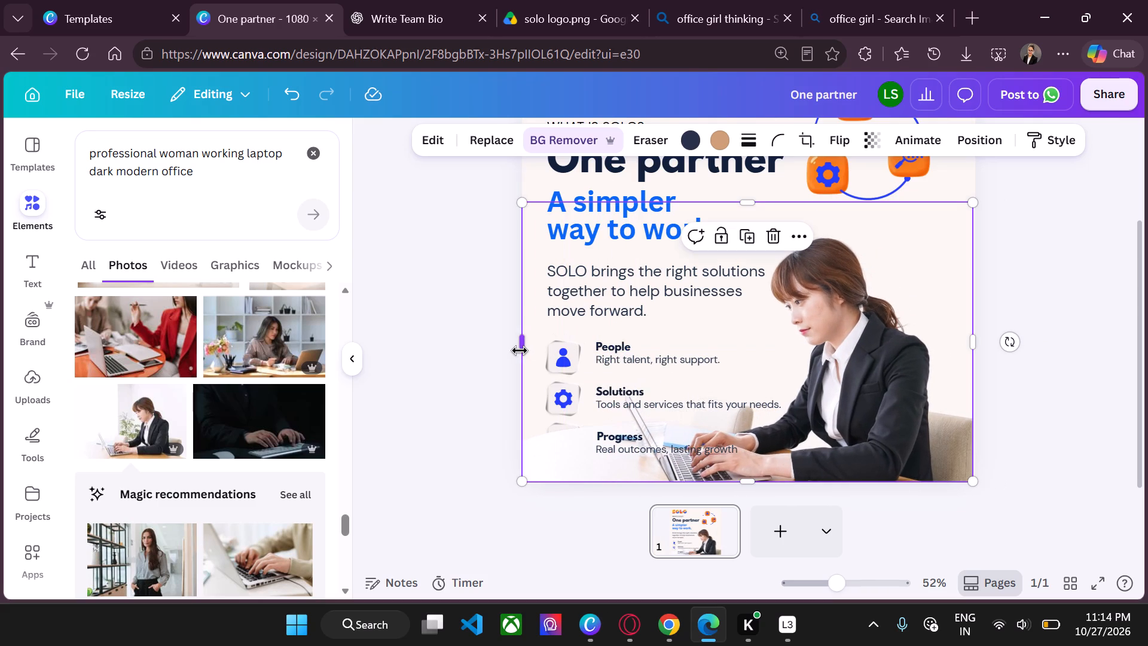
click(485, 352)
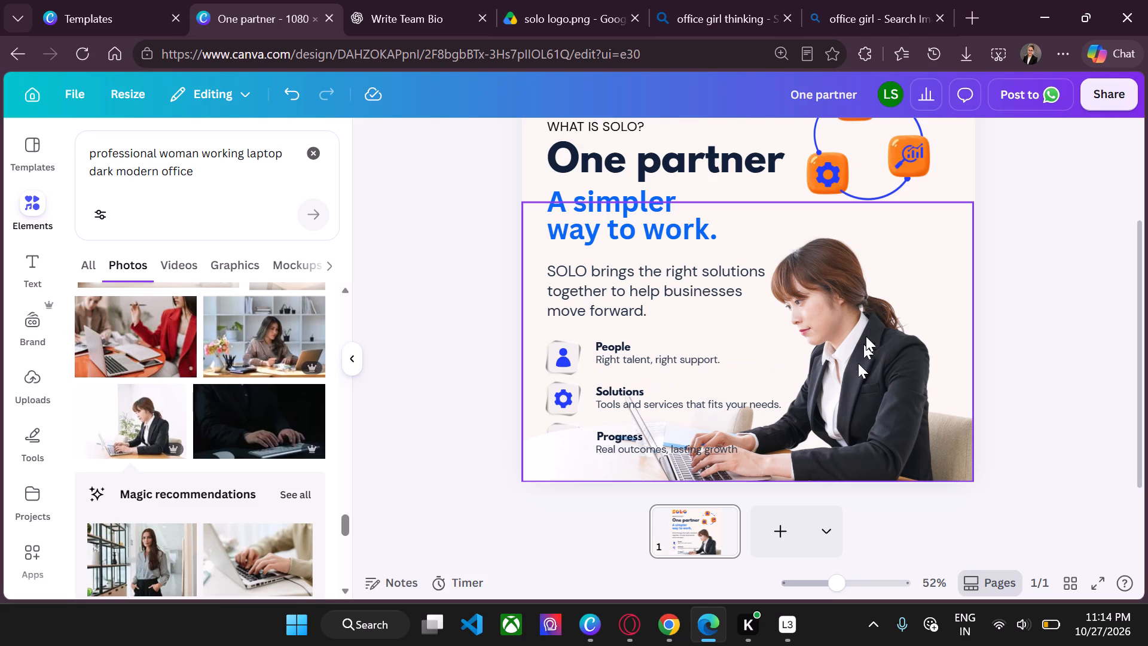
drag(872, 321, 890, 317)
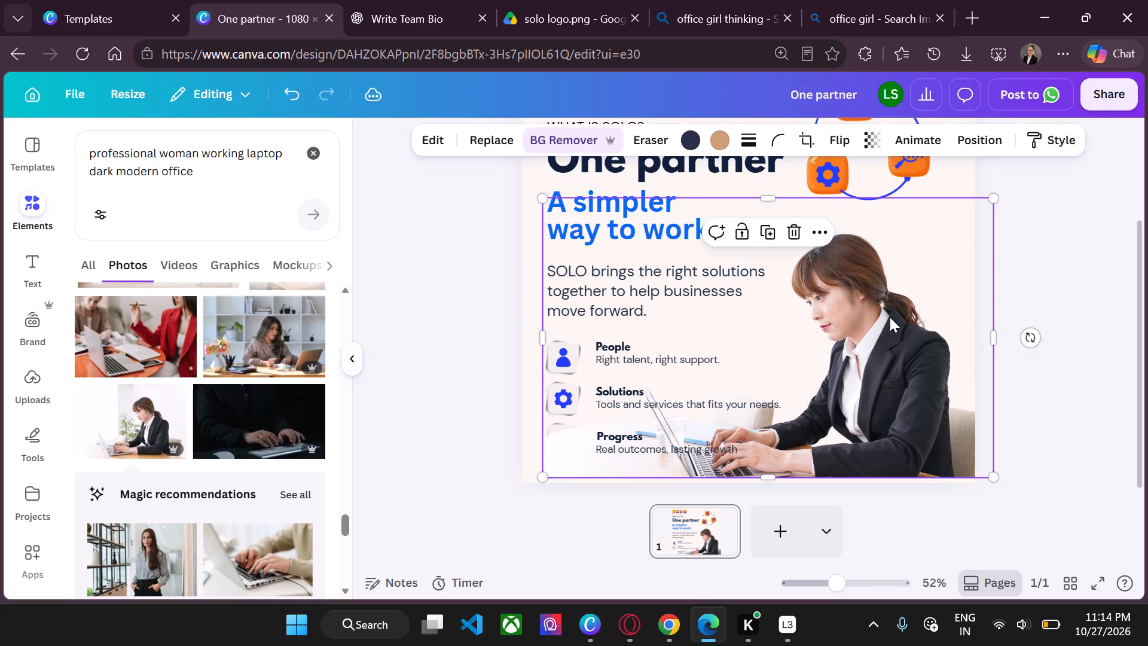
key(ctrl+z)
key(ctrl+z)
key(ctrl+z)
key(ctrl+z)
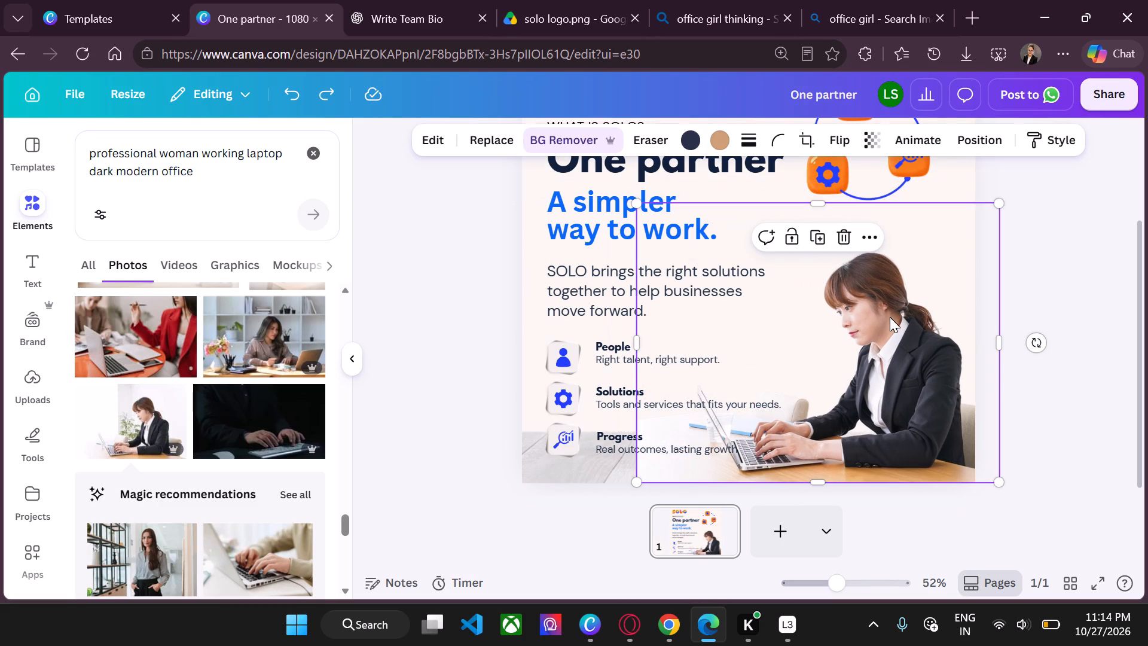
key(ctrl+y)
Delete the cutout of the woman at the laptop.
key(BackSpace)
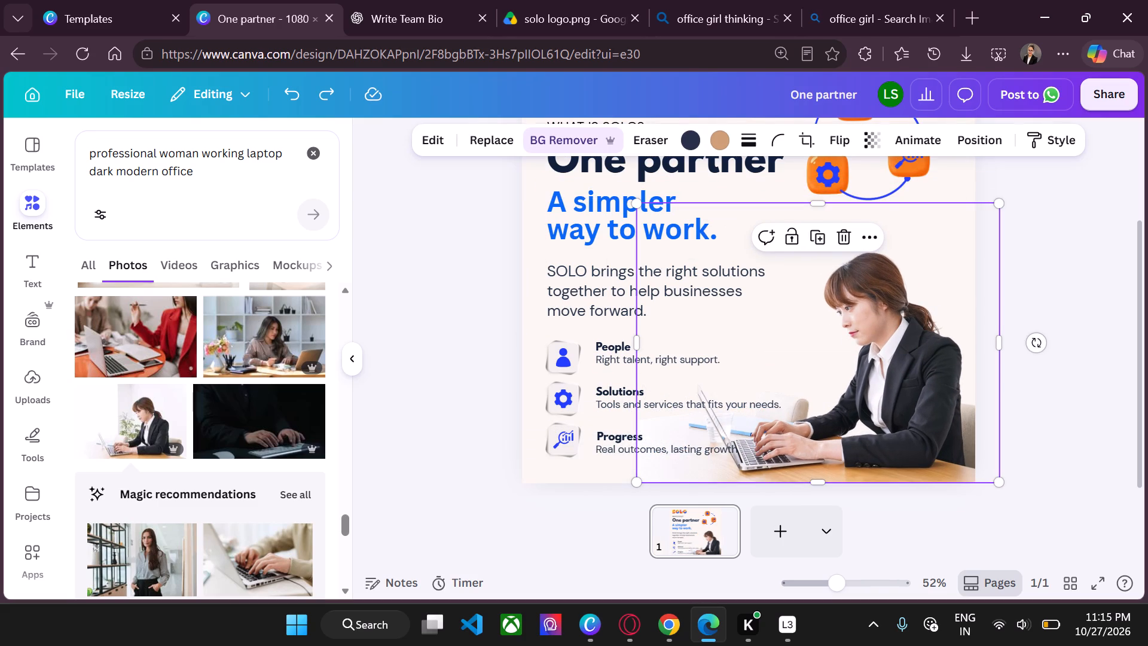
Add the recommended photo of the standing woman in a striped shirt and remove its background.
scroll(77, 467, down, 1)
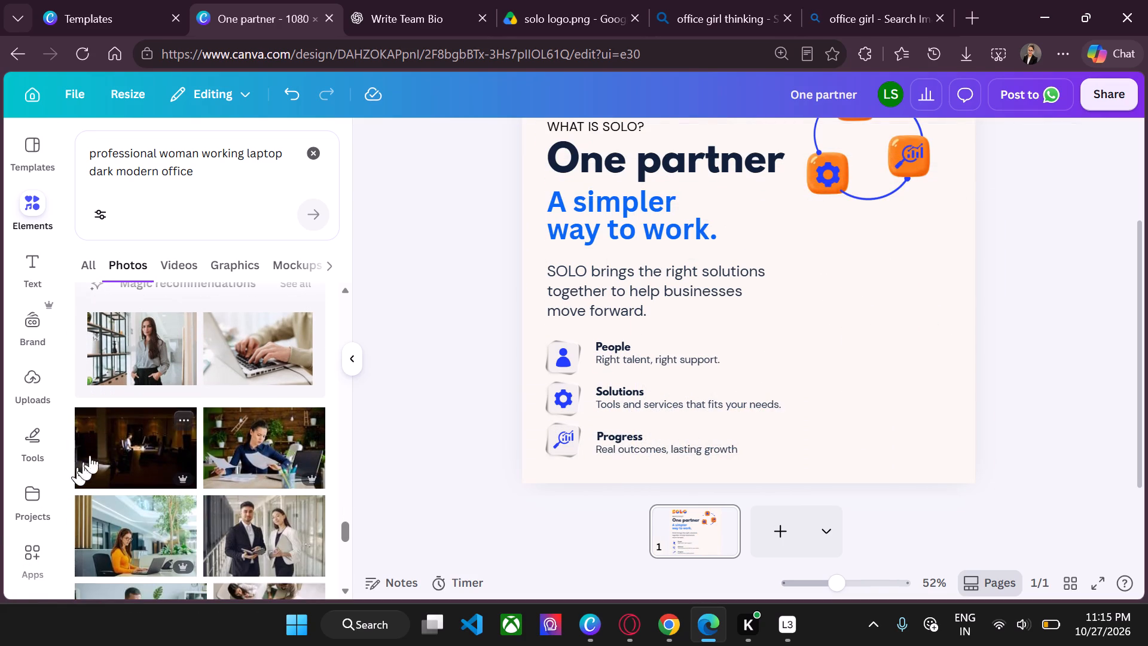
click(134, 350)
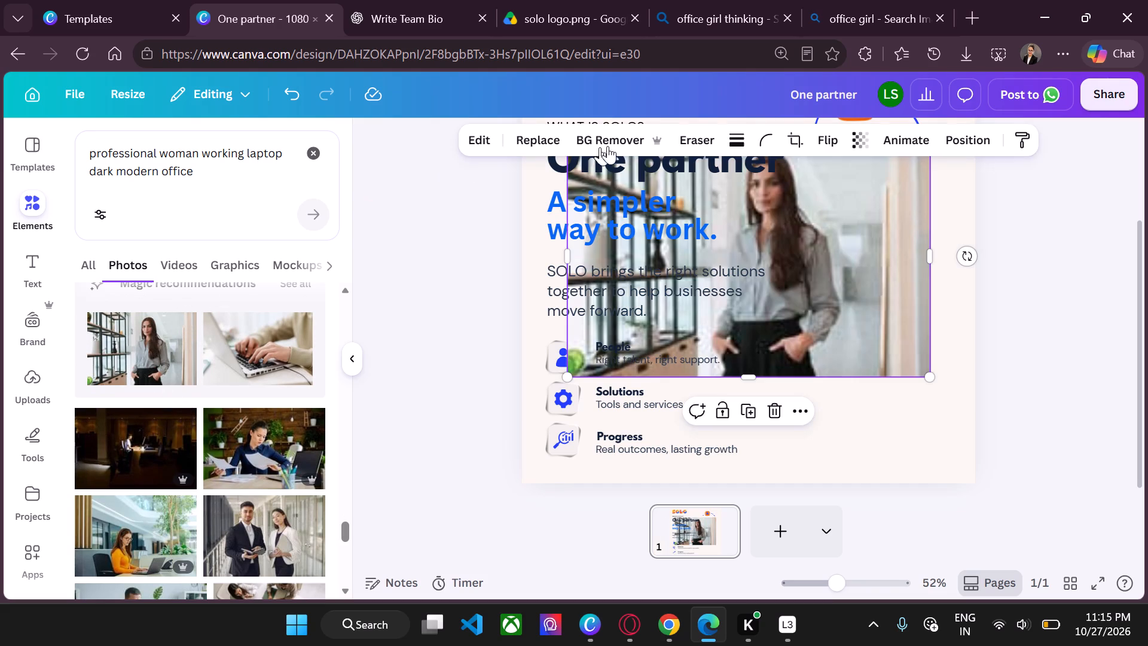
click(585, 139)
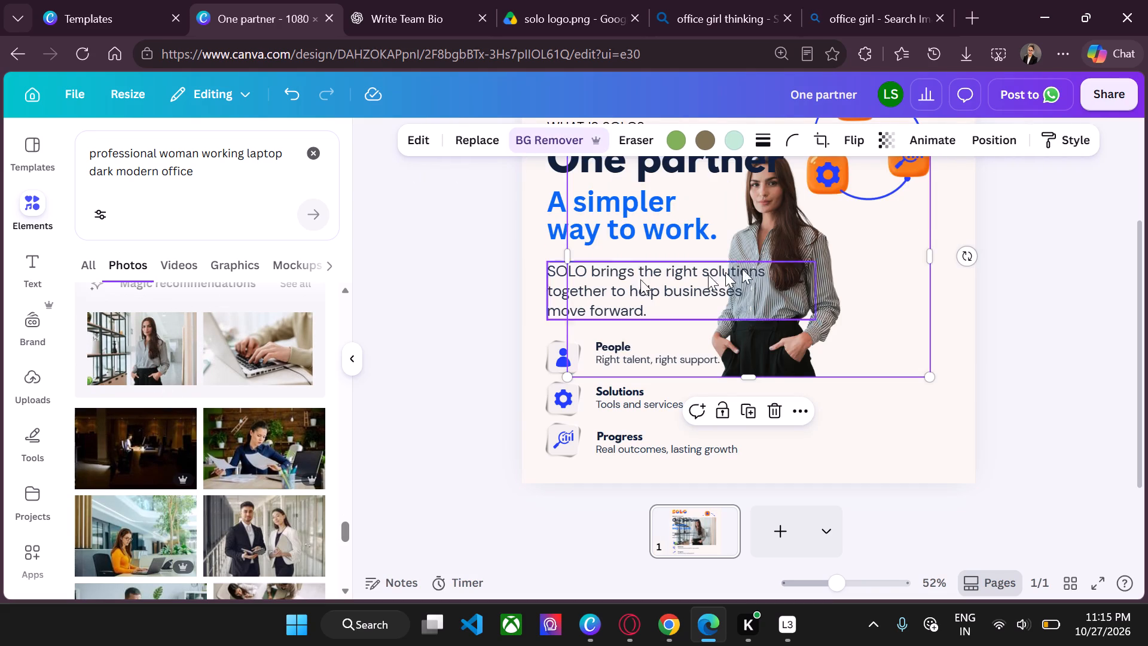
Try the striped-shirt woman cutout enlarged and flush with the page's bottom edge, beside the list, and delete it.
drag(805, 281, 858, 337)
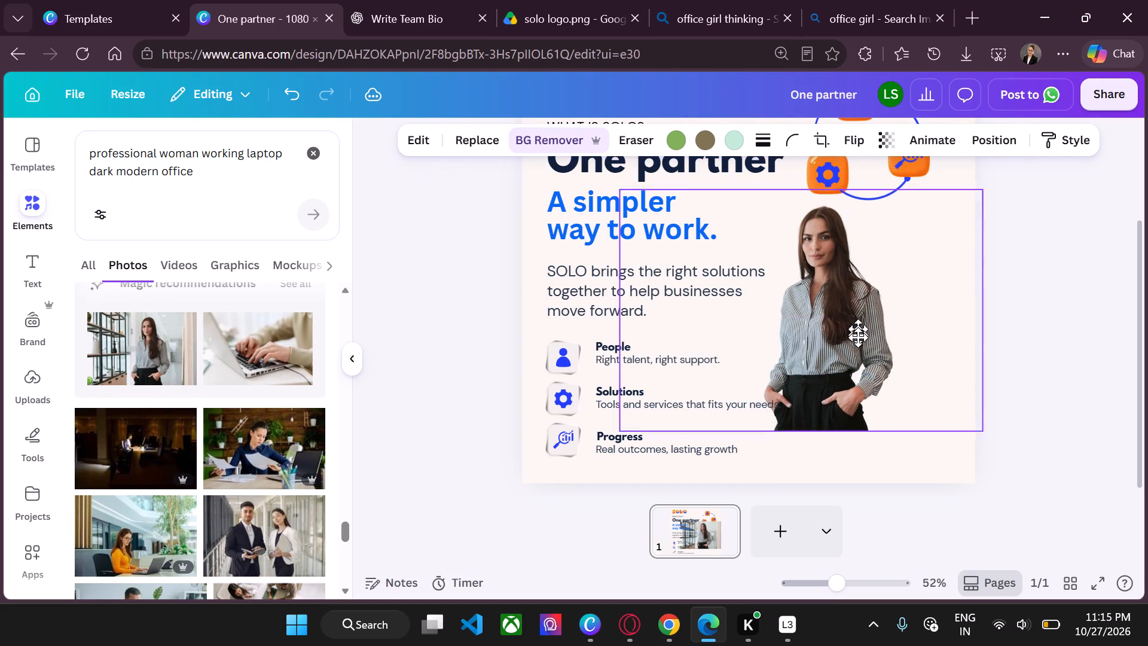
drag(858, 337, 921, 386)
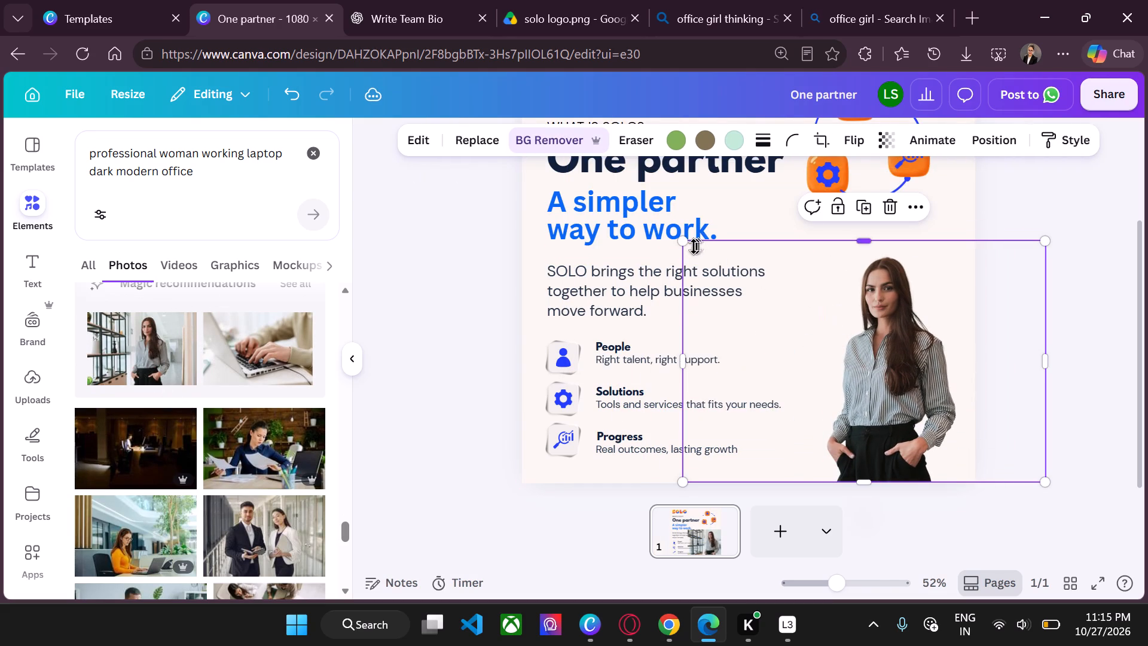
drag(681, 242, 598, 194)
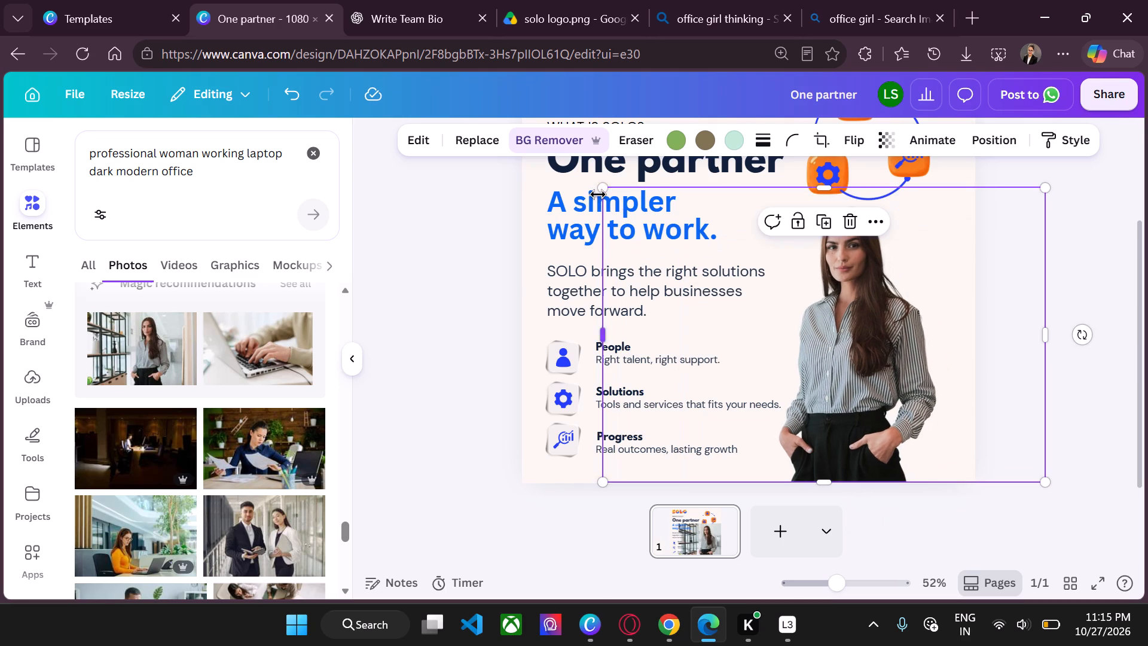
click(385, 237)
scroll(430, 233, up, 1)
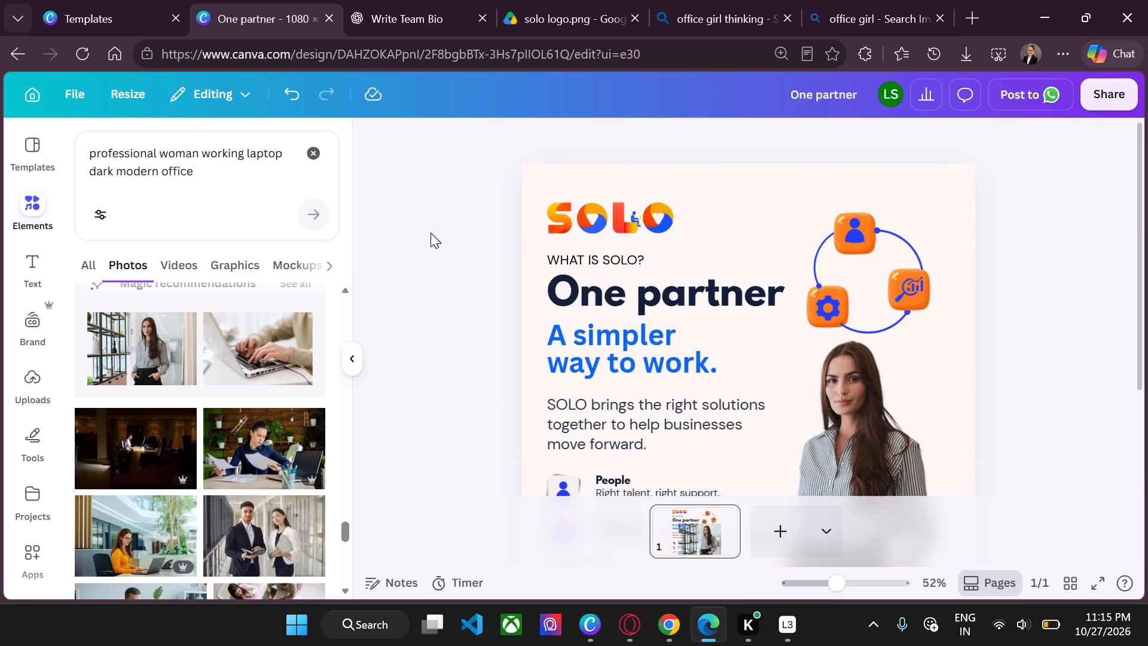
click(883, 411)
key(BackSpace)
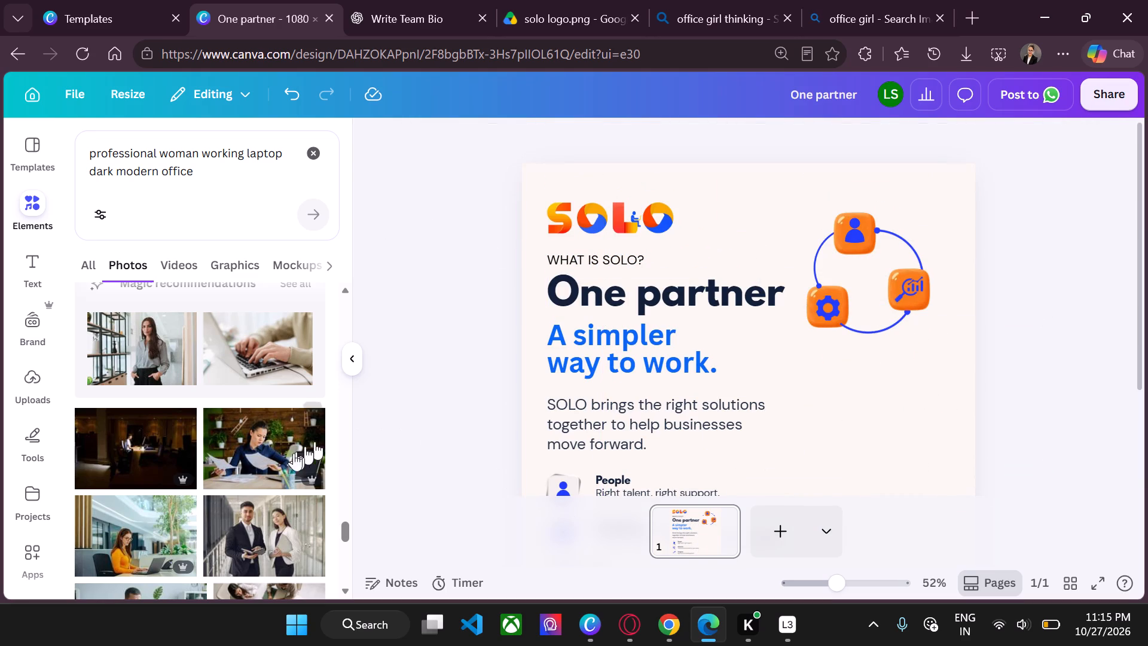
Add the photo of the standing businessman and businesswoman in the glass corridor and remove its background.
scroll(270, 459, down, 1)
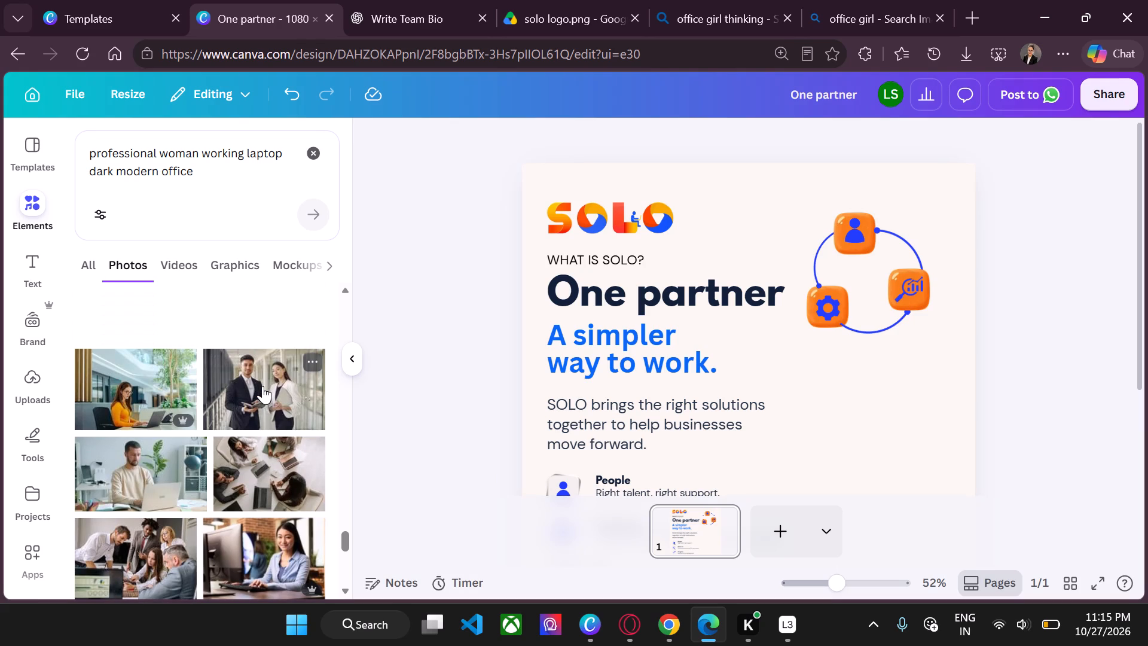
click(262, 386)
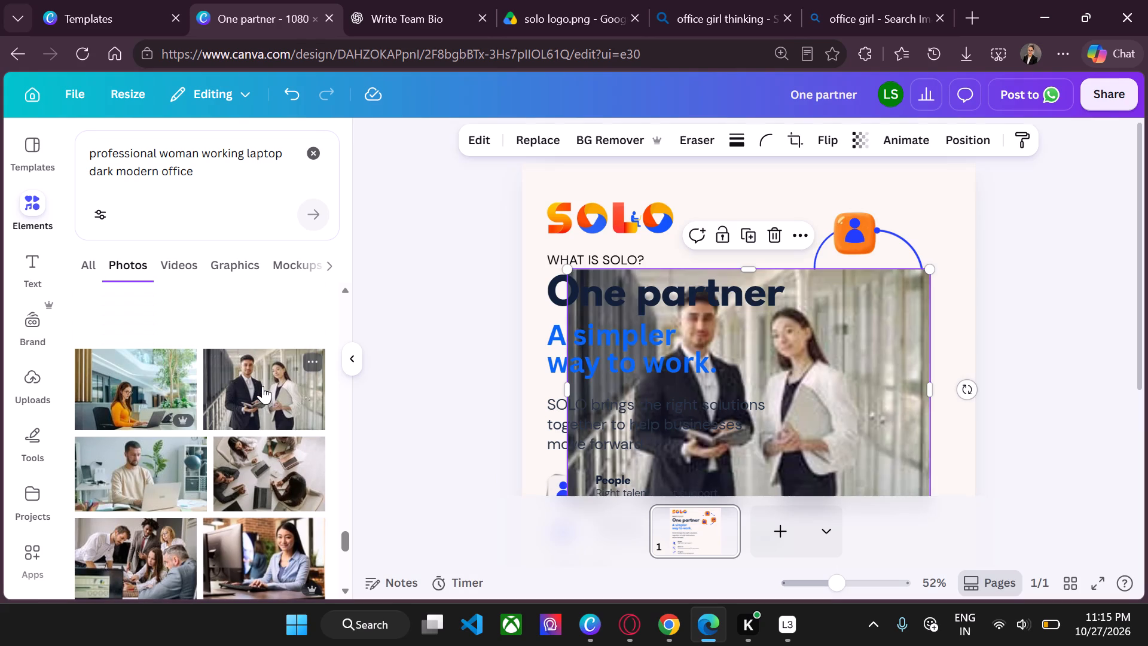
click(563, 136)
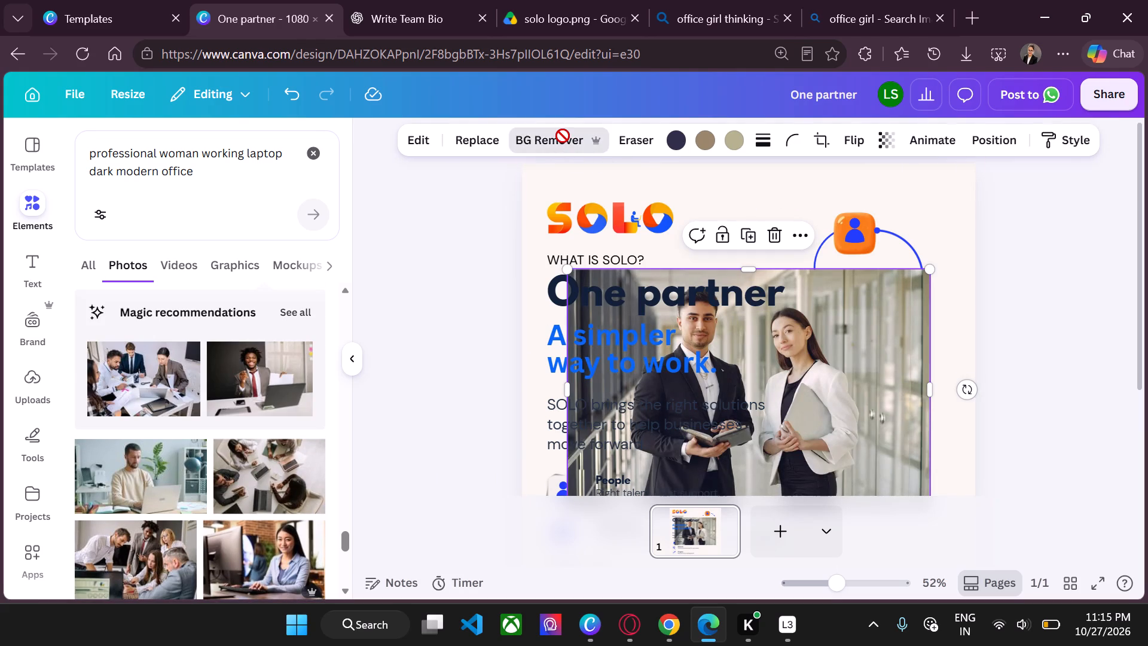
Position the business pair cutout flush with the page's bottom edge beside the list and enlarge it upward toward the icon circle, keeping the 864 width.
scroll(450, 301, down, 1)
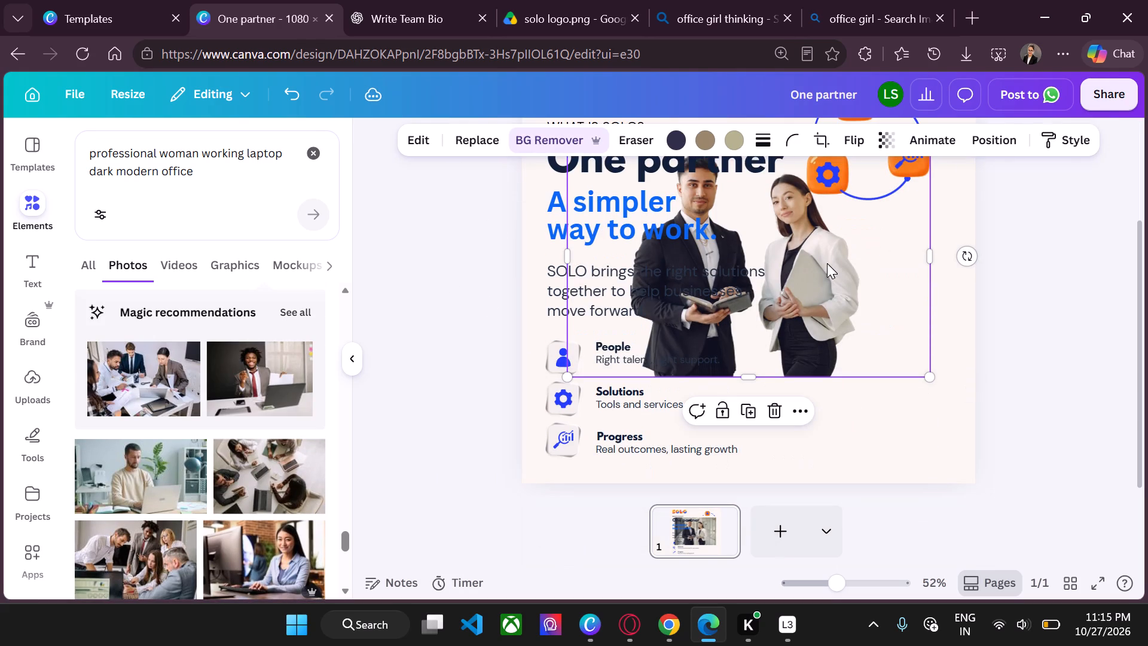
drag(827, 263, 936, 362)
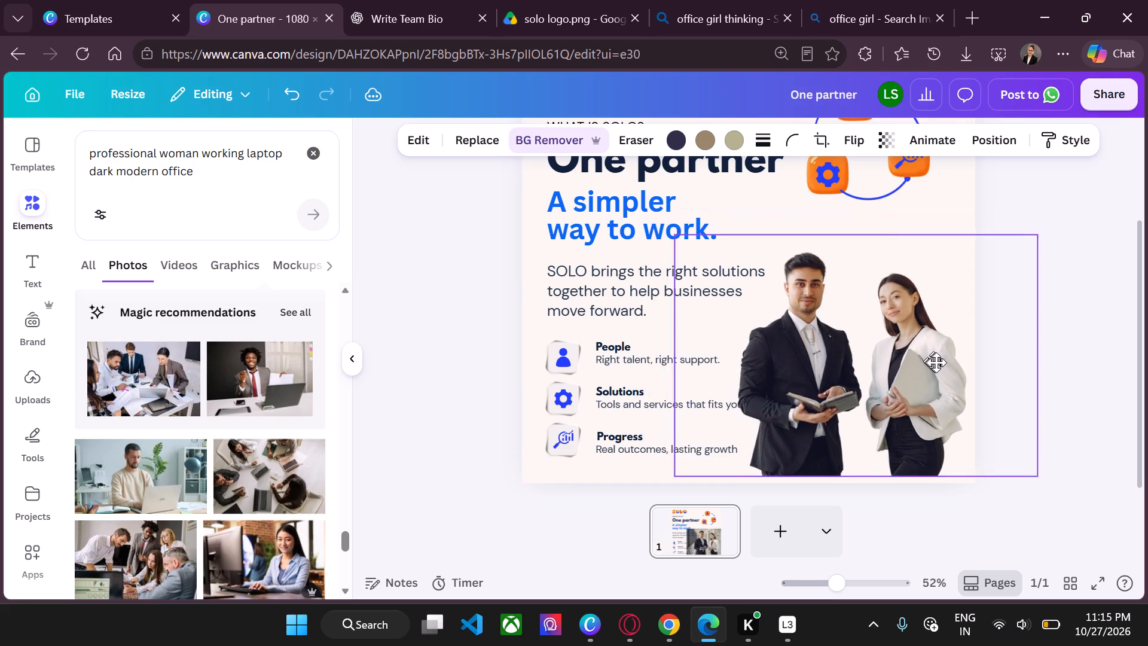
drag(936, 362, 951, 369)
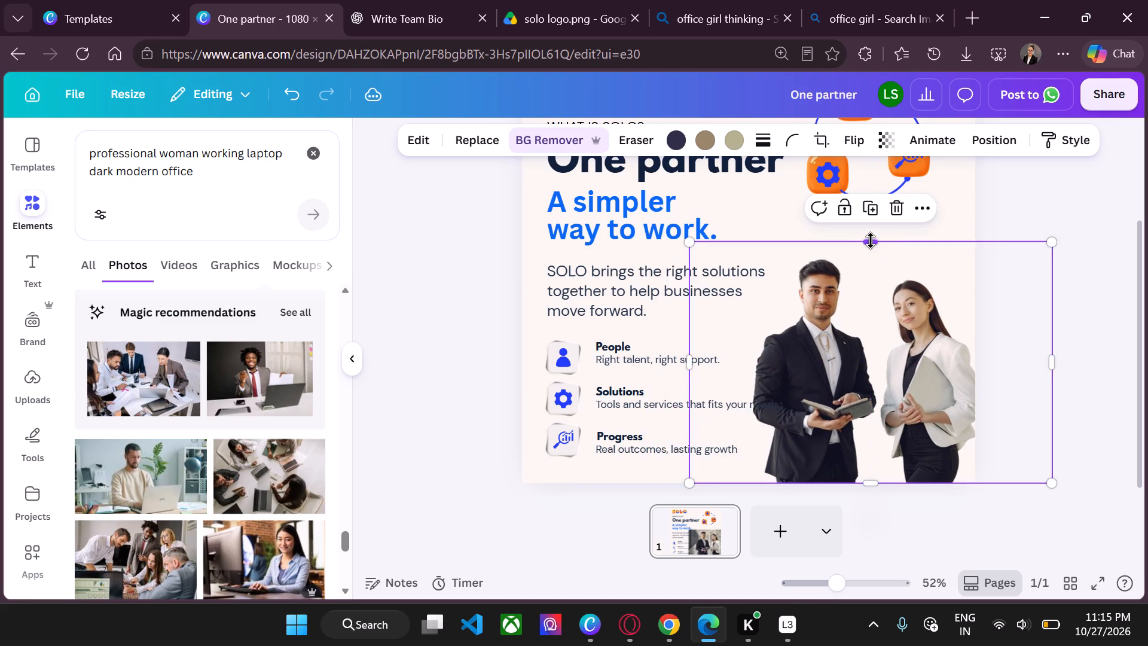
drag(871, 240, 857, 209)
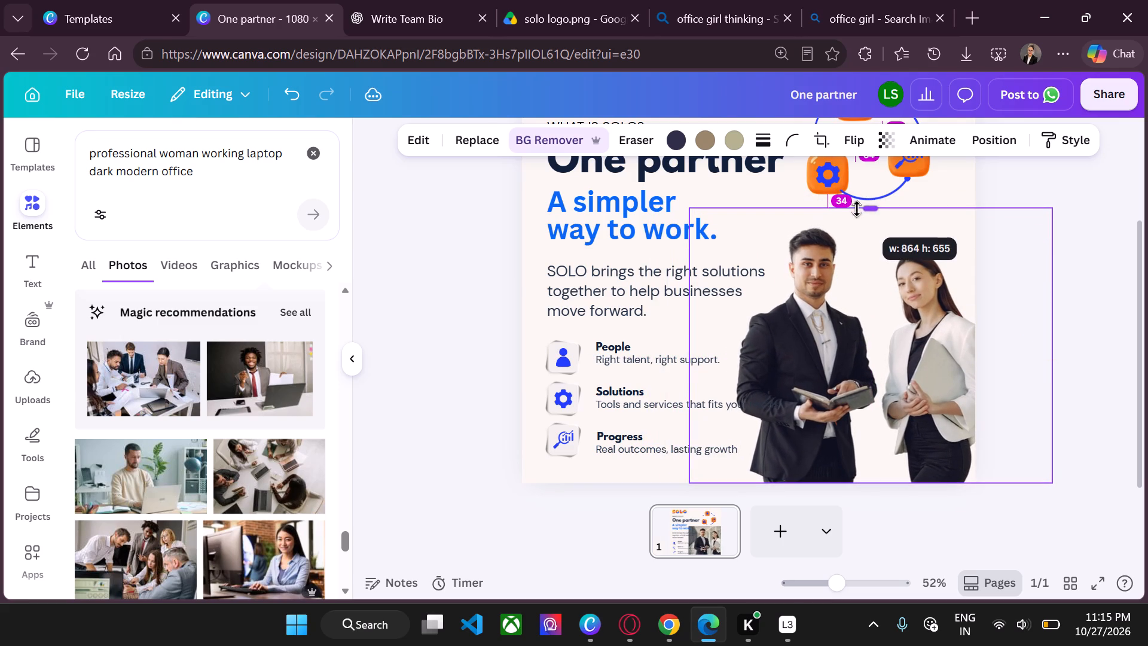
drag(857, 209, 853, 248)
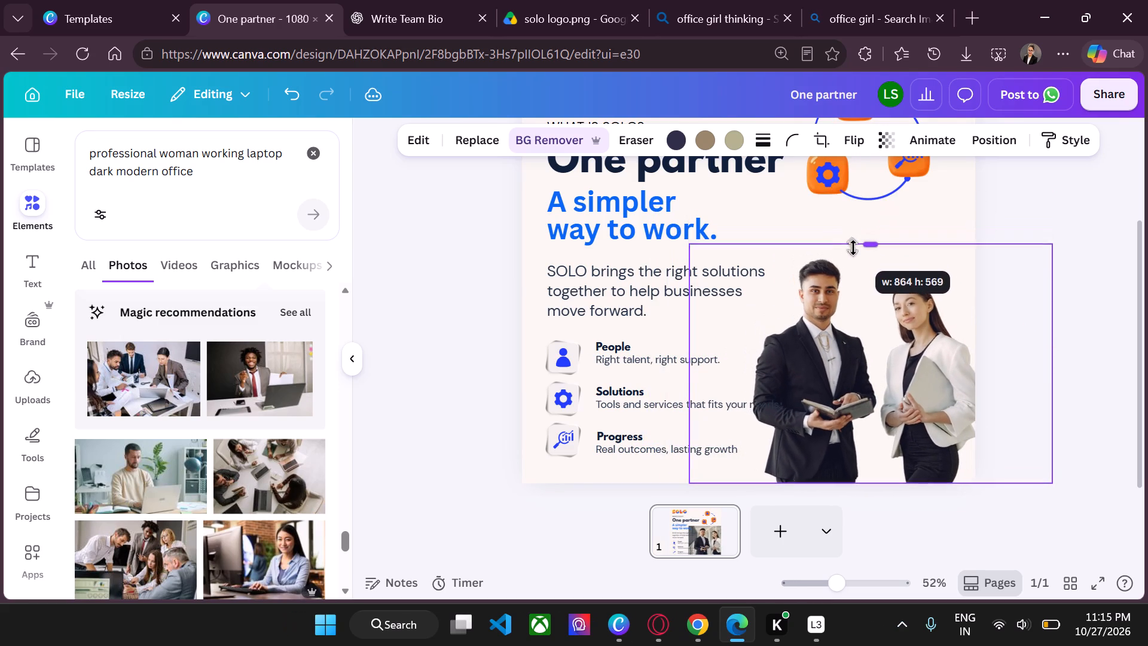
drag(853, 248, 854, 218)
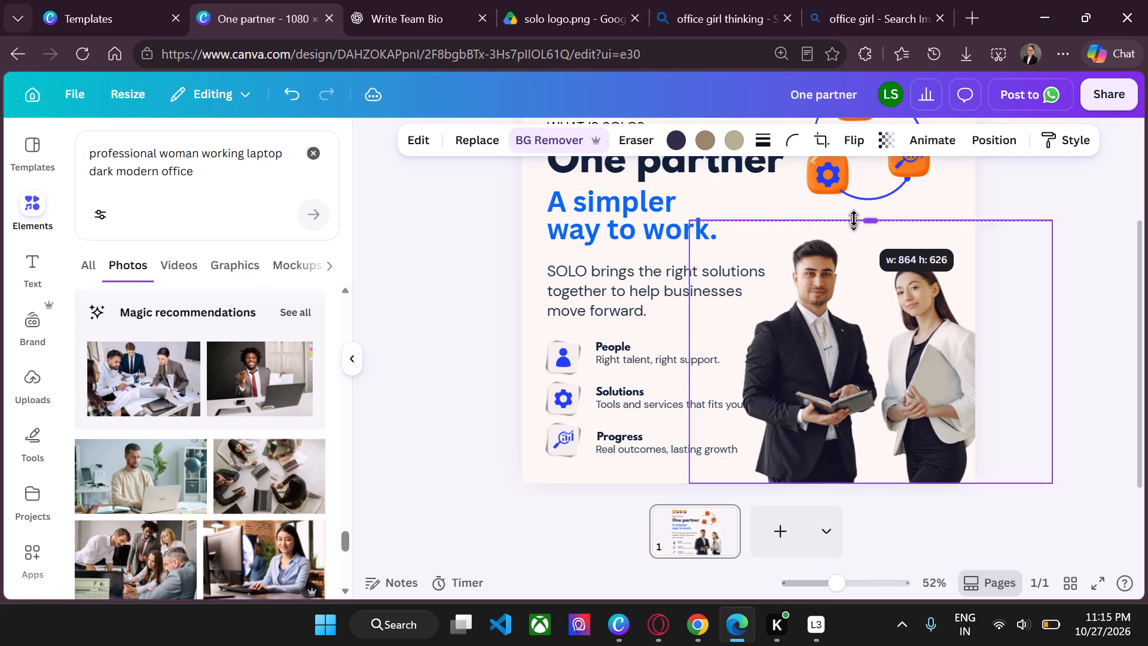
drag(854, 218, 854, 202)
click(467, 333)
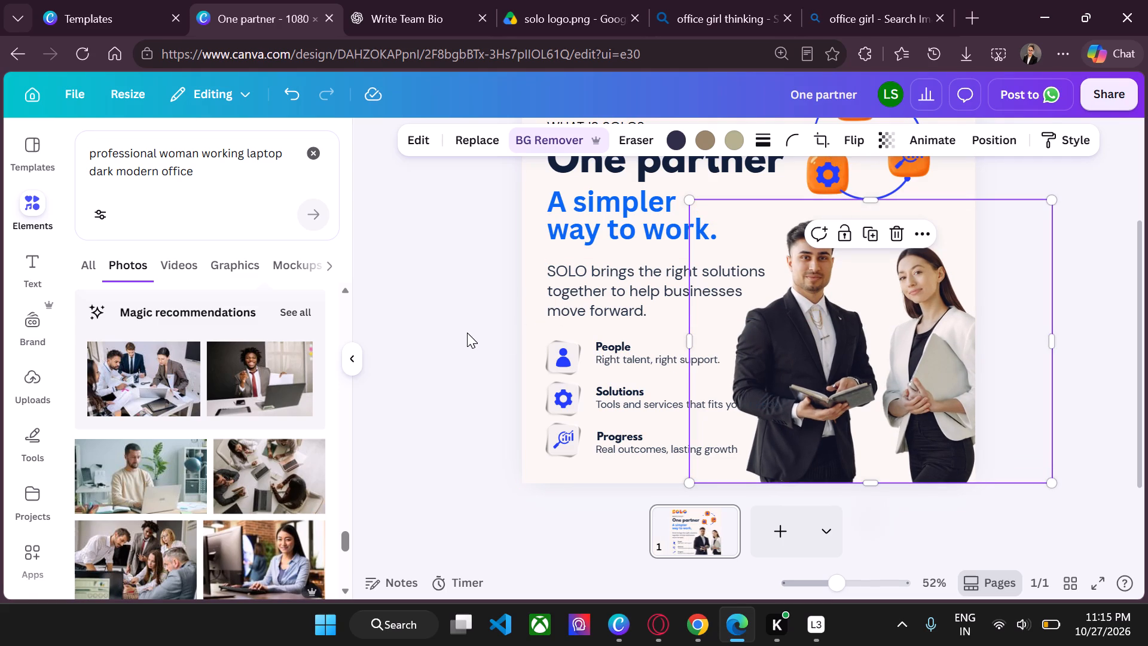
Break the Solutions description onto a second line before "your needs.".
click(670, 402)
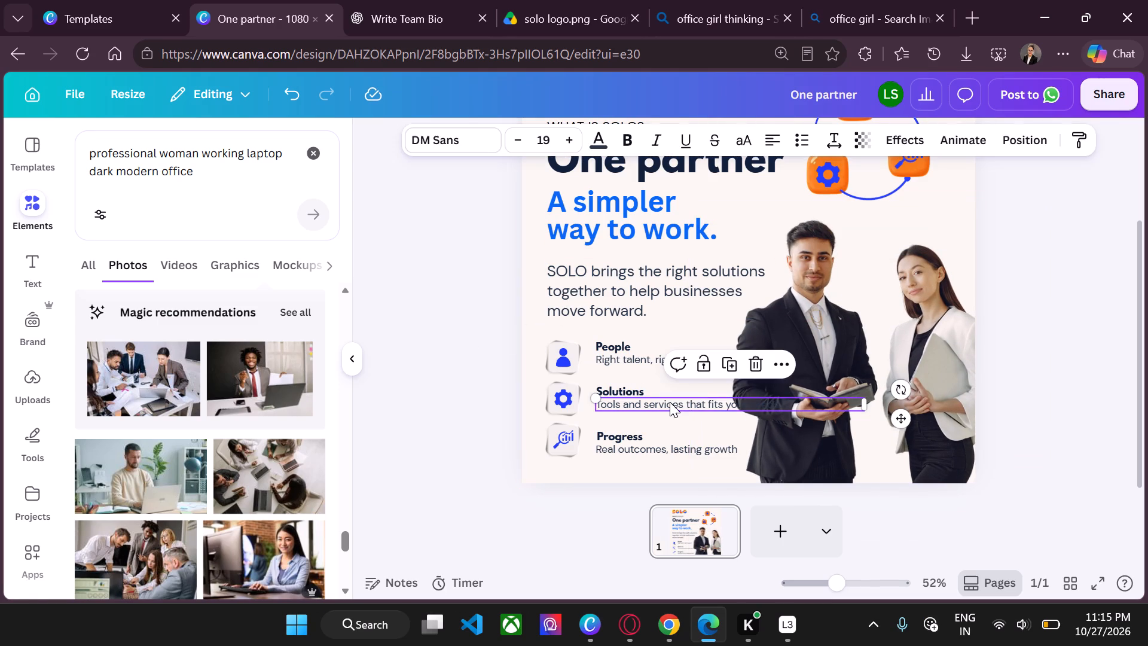
click(725, 401)
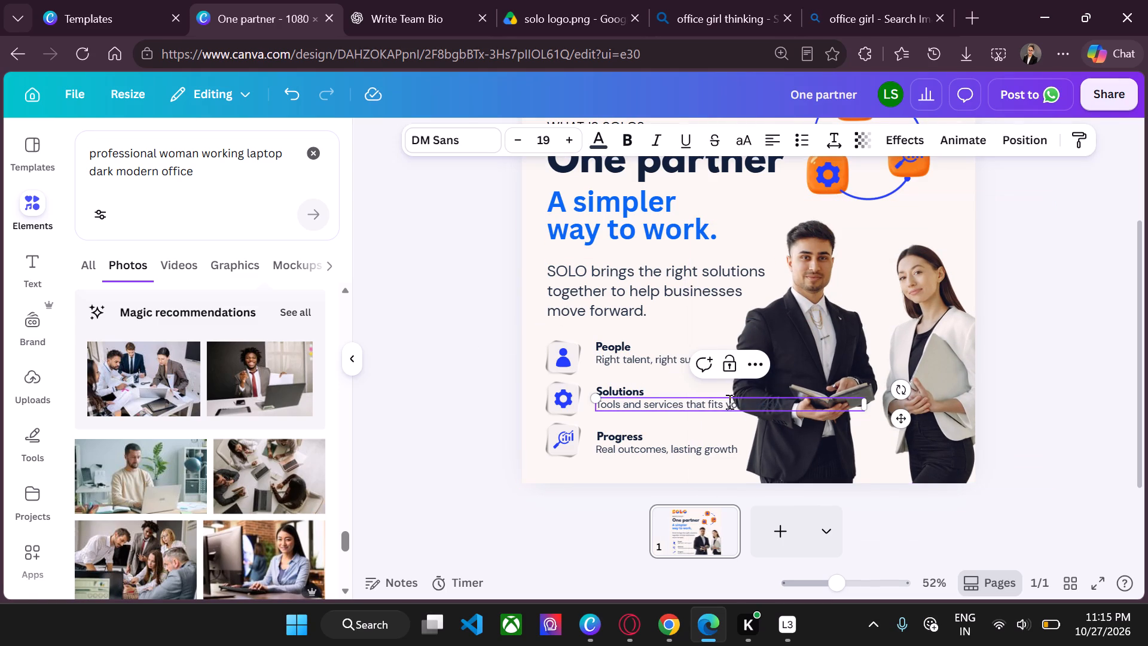
key(Return)
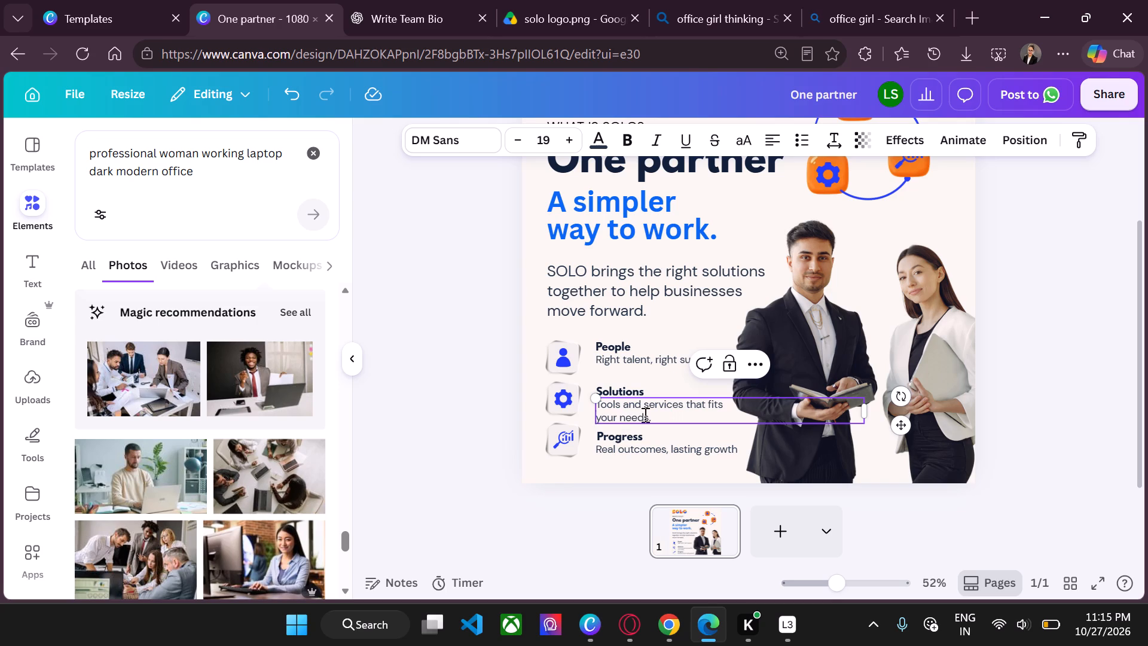
Set the line spacing of the whole Solutions description to about 1.02.
click(639, 415)
key(ctrl+a)
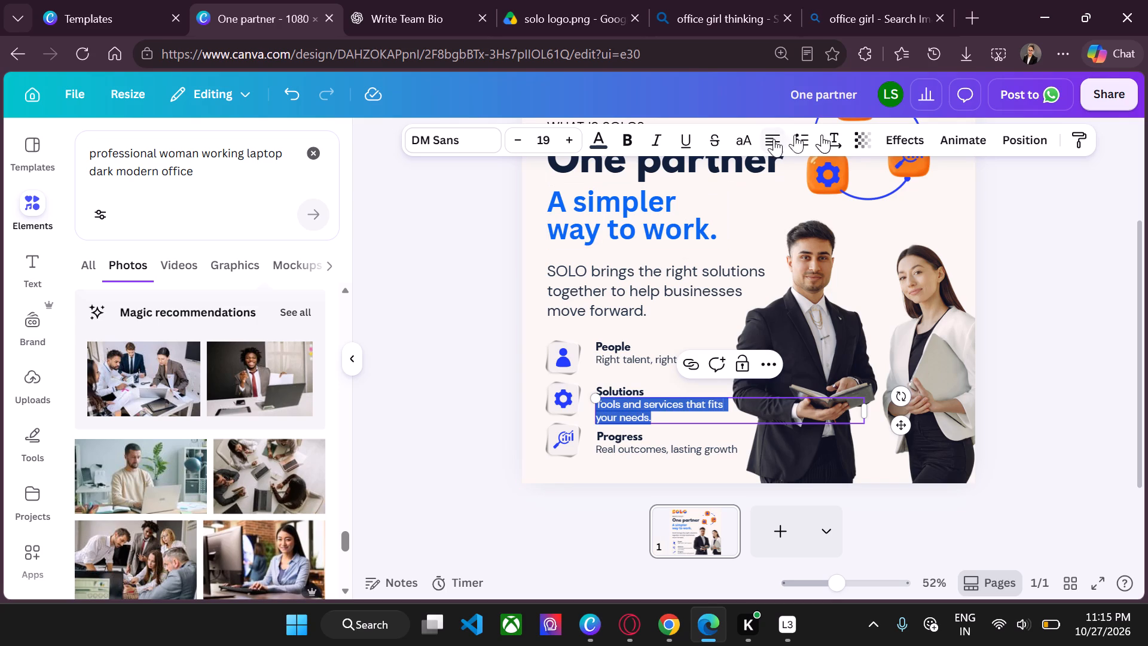
click(835, 136)
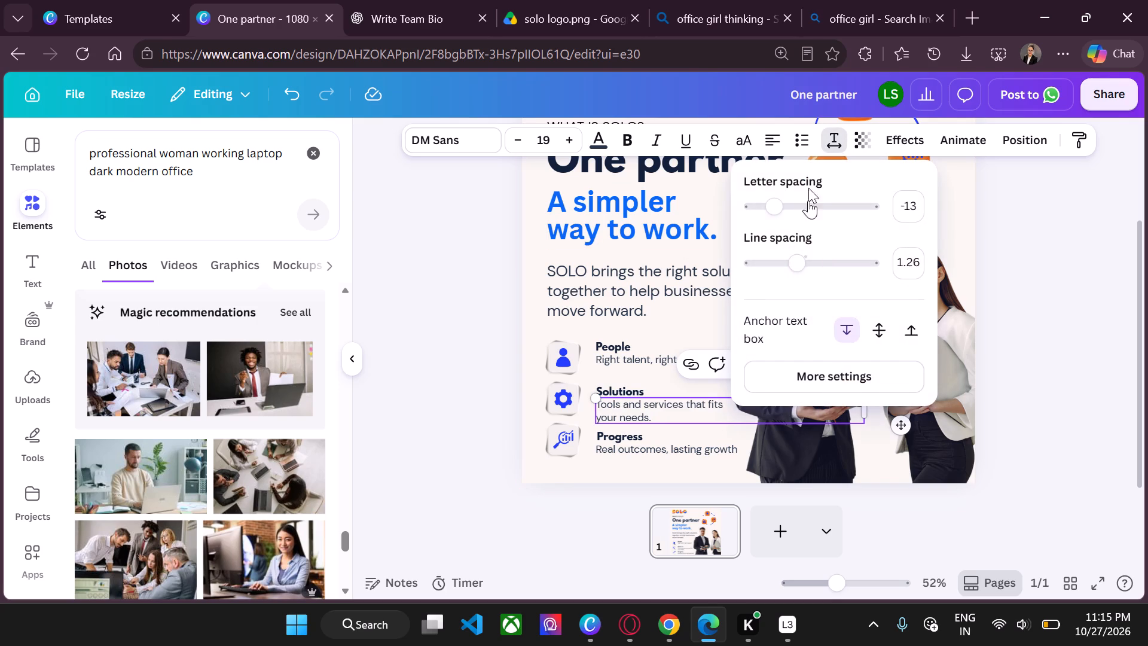
drag(802, 260, 782, 260)
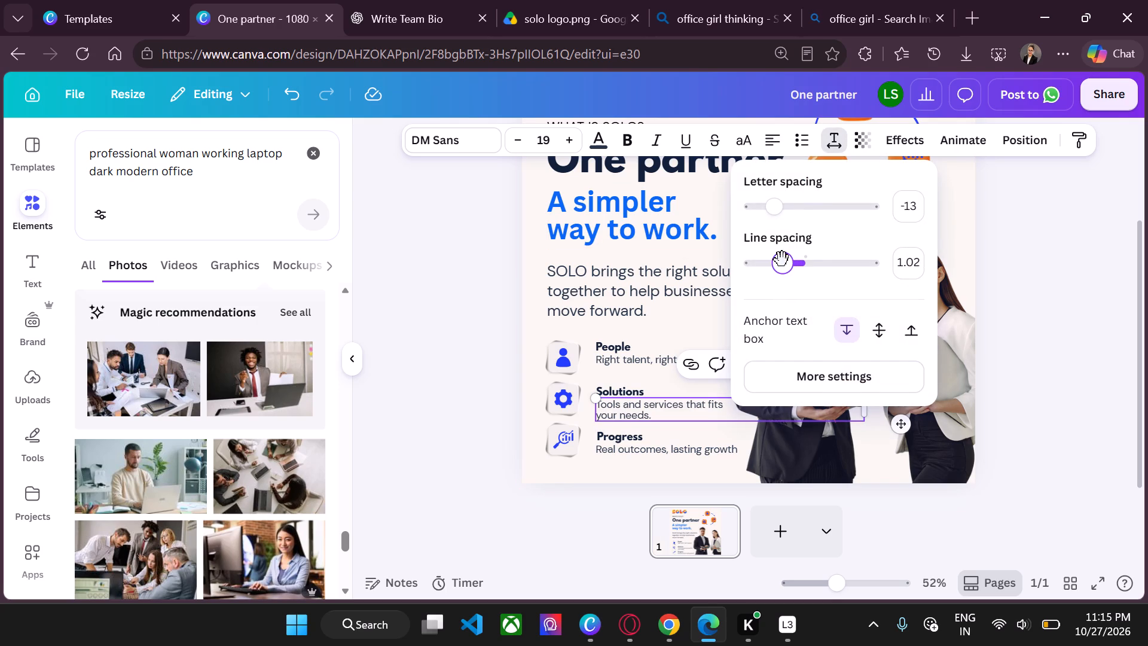
click(419, 351)
click(419, 351)
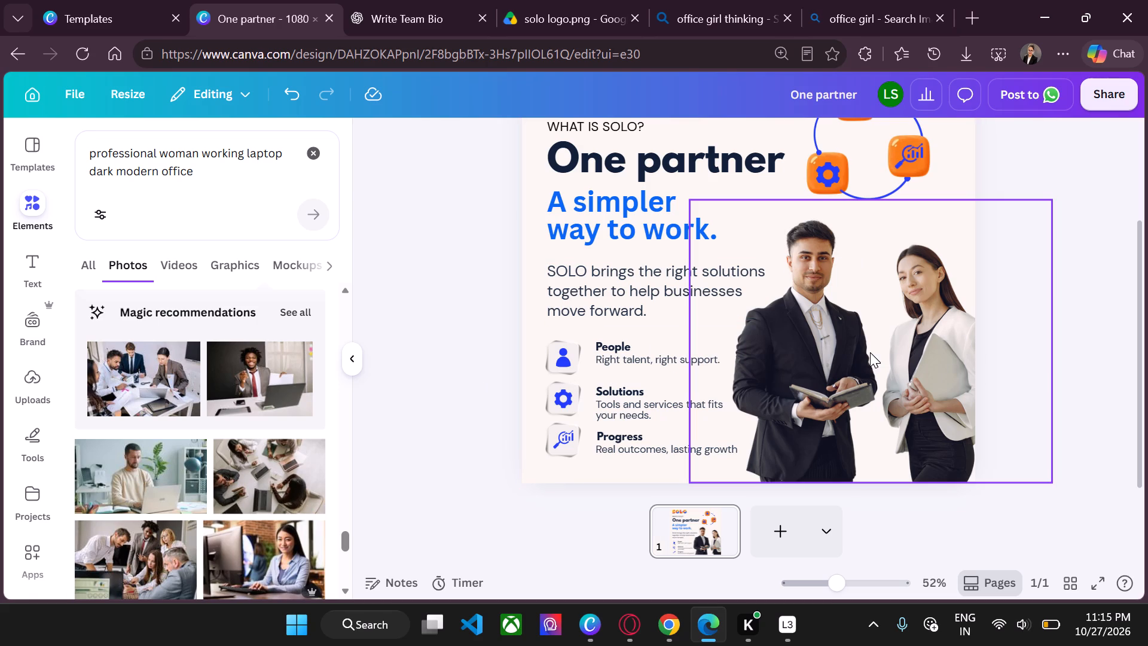
Shift the business pair cutout slightly inward toward the People, Solutions and Progress list, keeping it flush with the page's bottom edge.
drag(892, 333, 884, 333)
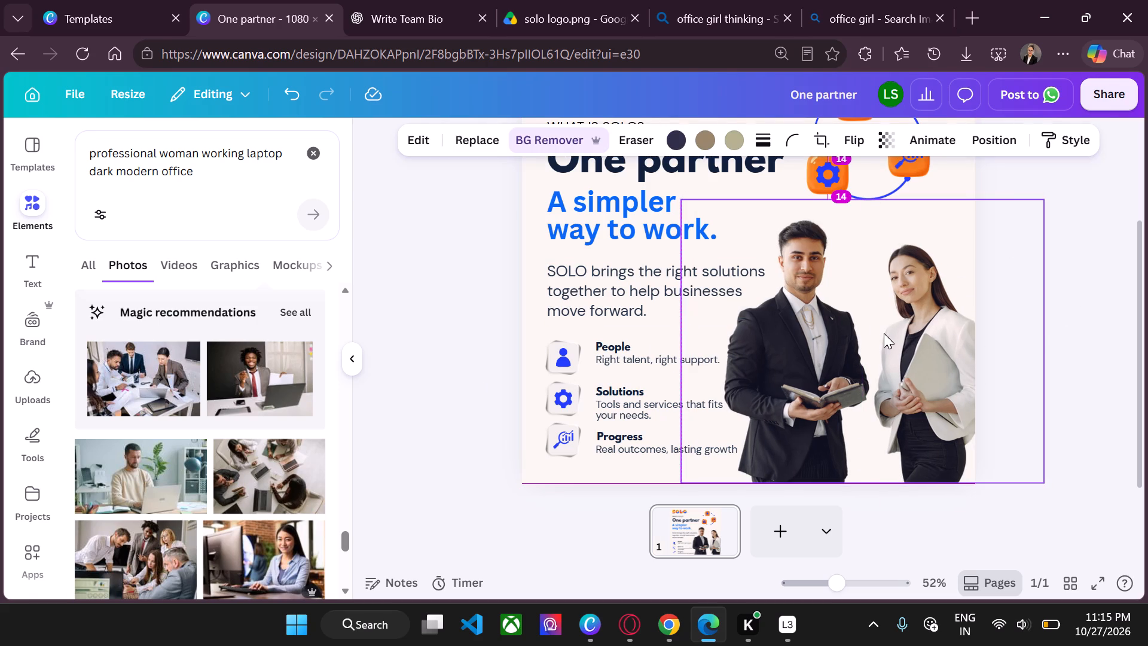
click(1068, 308)
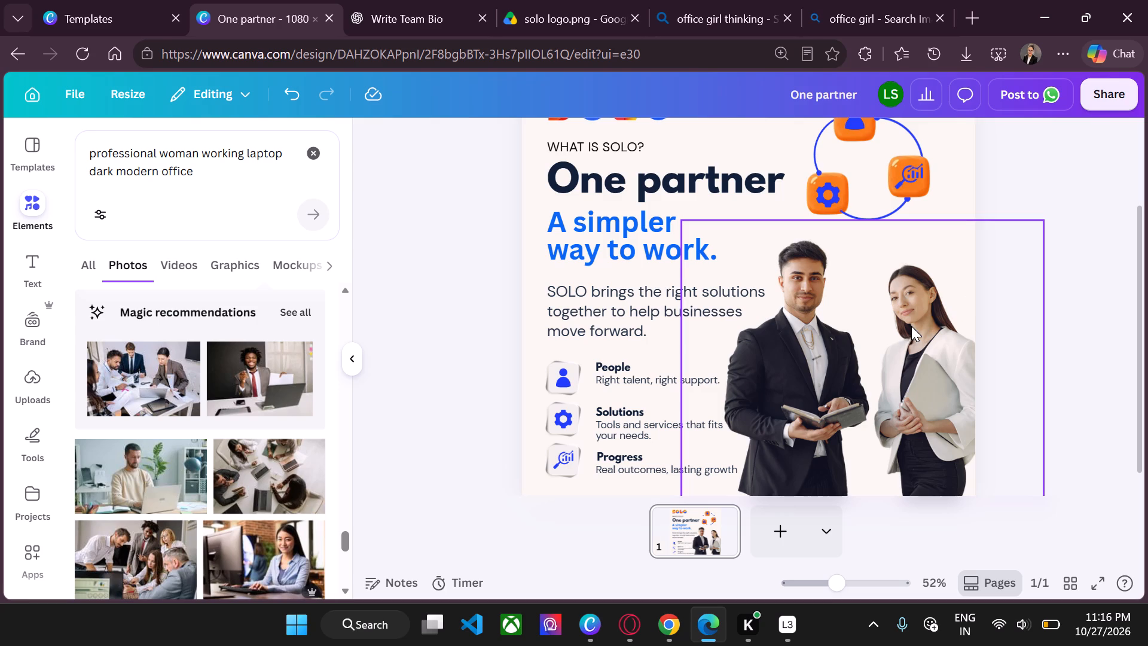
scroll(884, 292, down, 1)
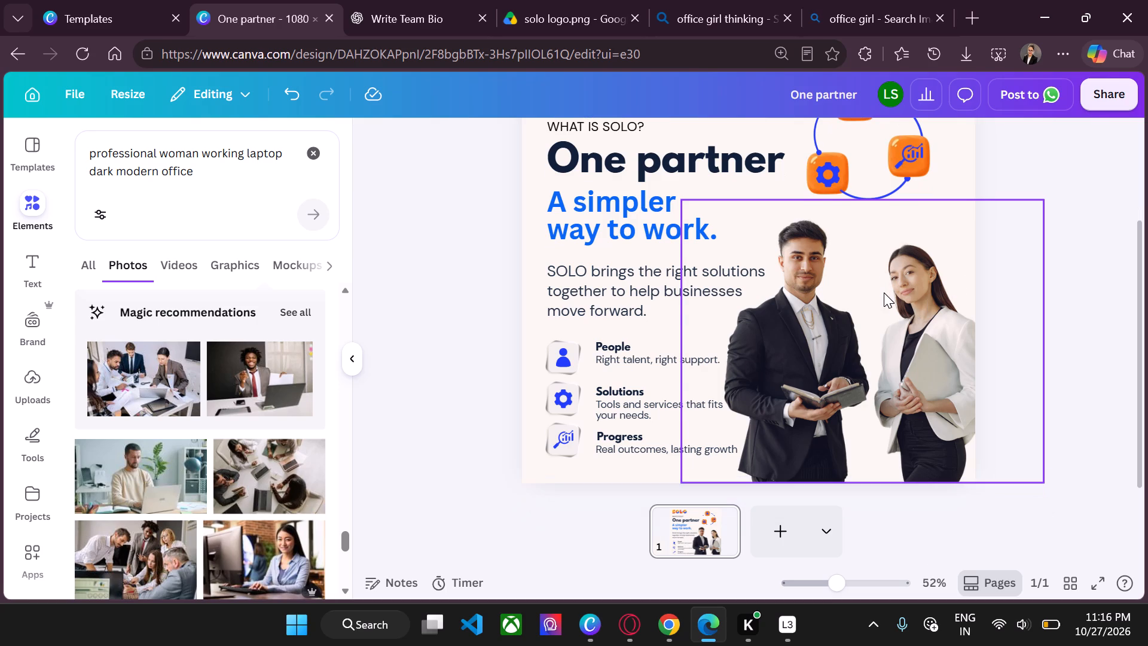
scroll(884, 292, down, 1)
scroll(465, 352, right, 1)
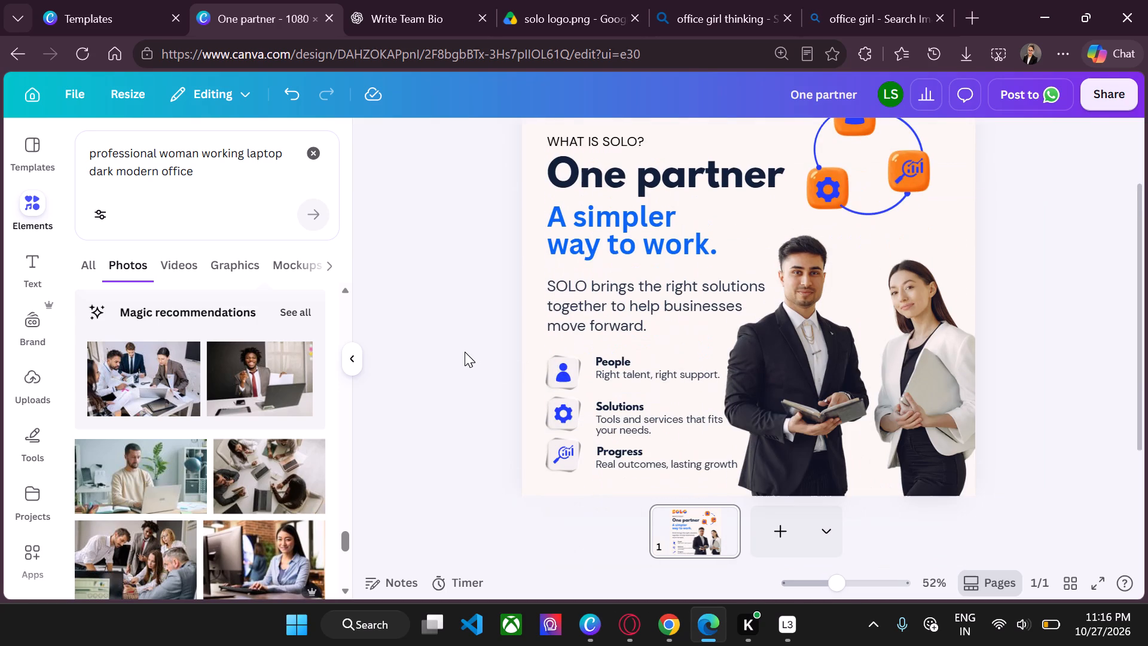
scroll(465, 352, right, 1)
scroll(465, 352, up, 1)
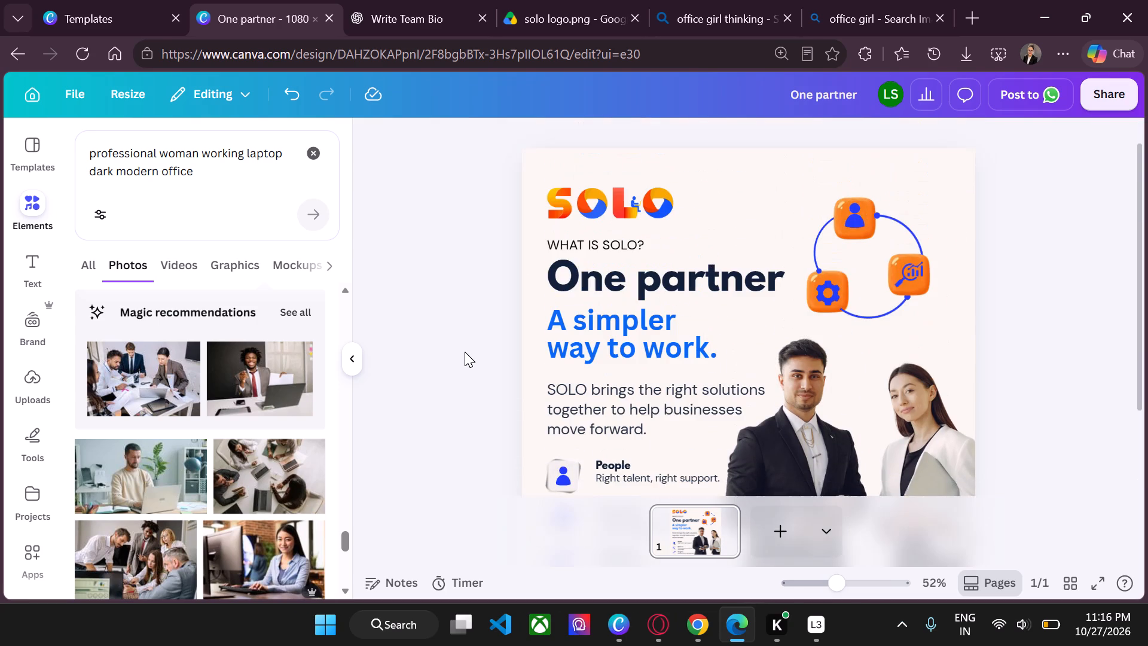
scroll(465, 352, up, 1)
Search the elements library for "bubble blur" and browse all the matching graphics.
click(308, 147)
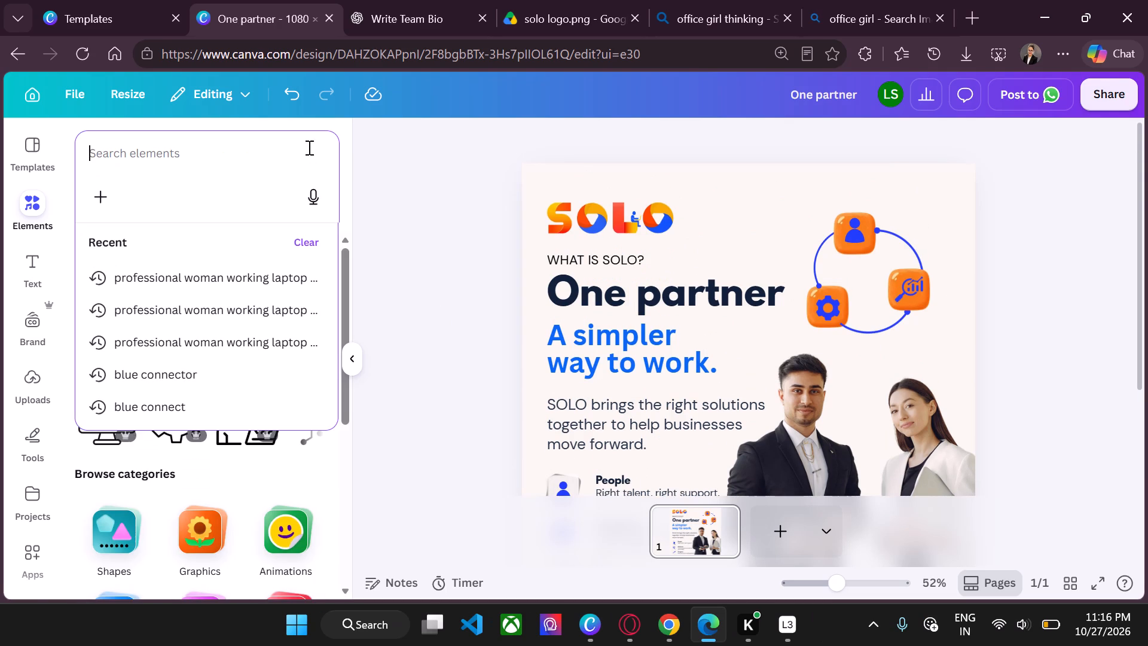
text(bubble blur)
key(Return)
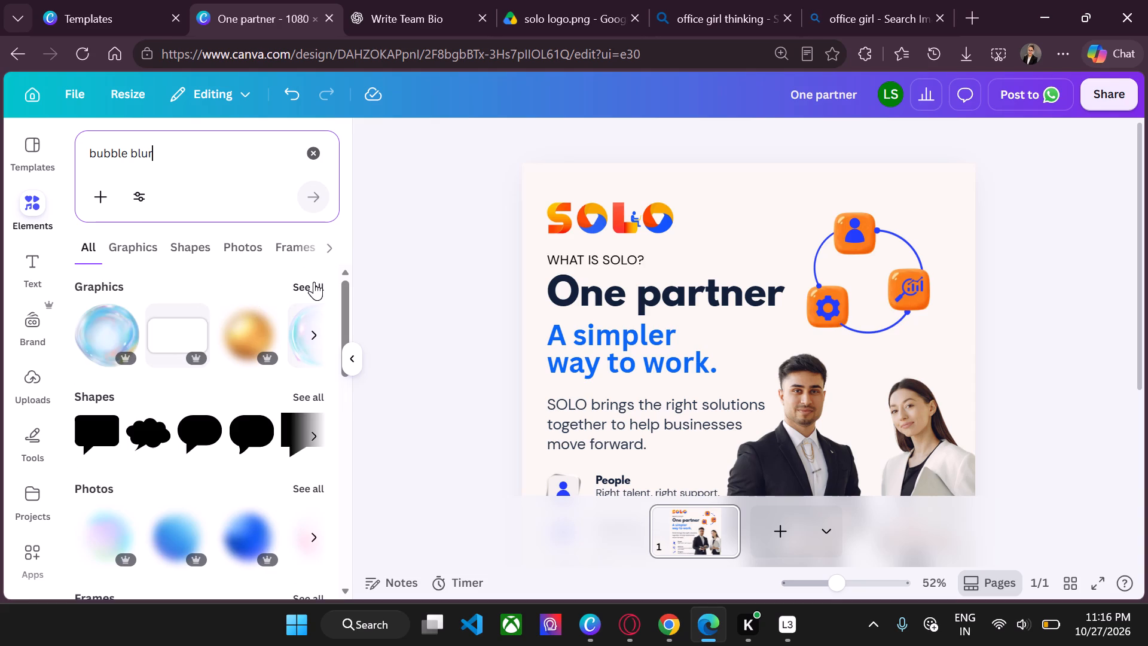
click(314, 282)
scroll(259, 361, down, 1)
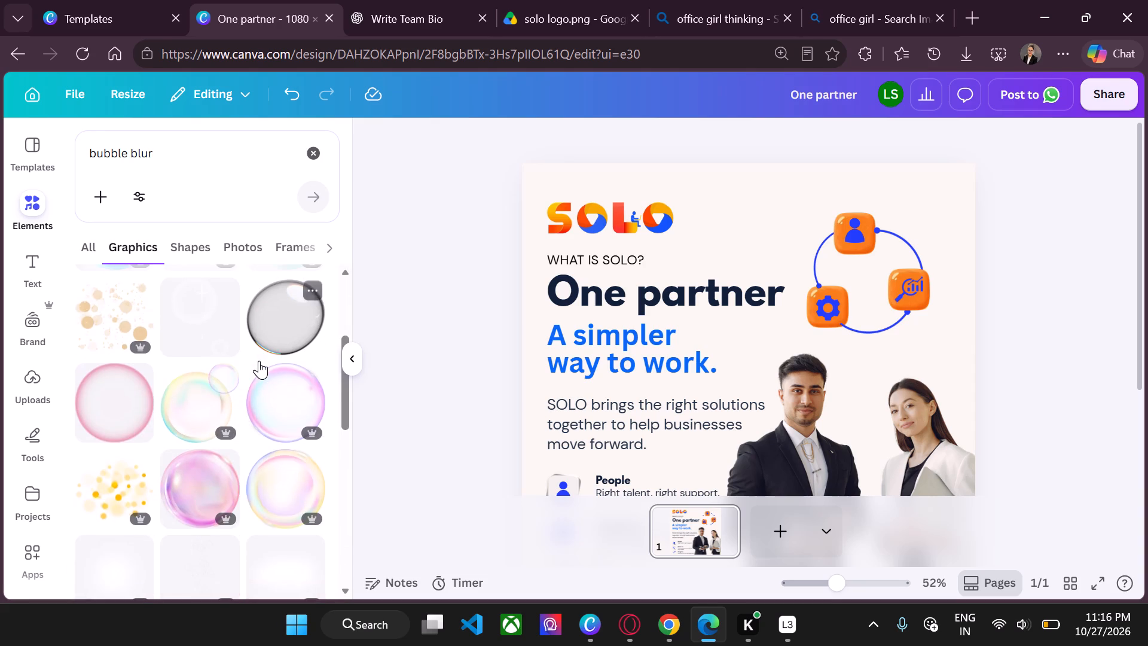
scroll(259, 361, down, 1)
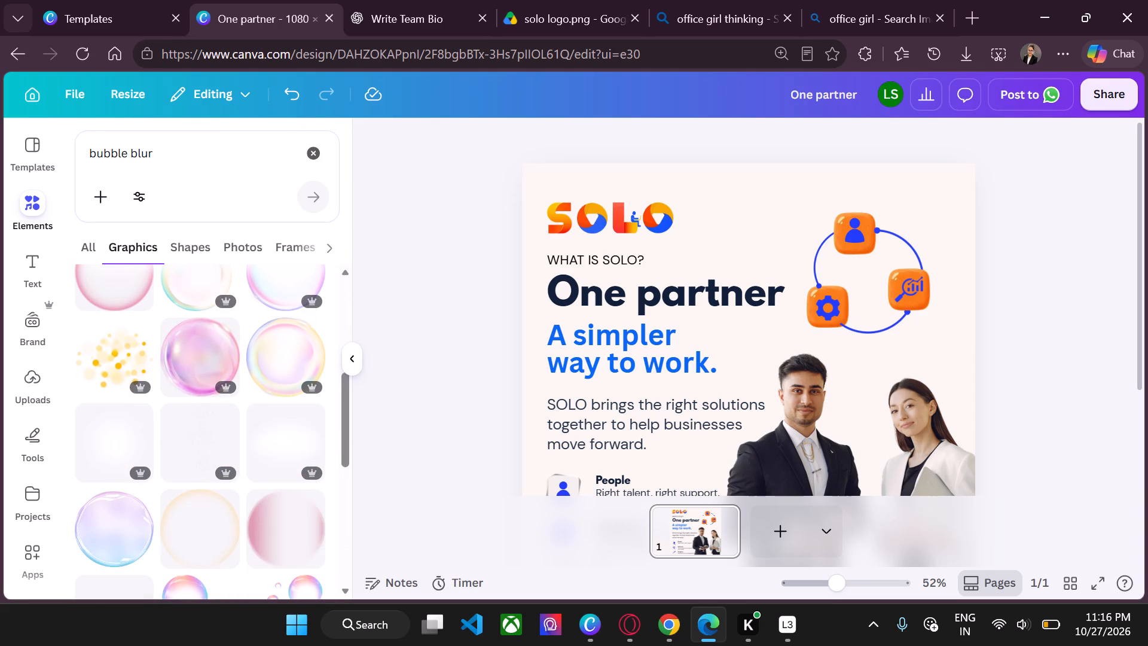
Search the elements library for "mosaic" and browse all the matching graphics.
click(316, 153)
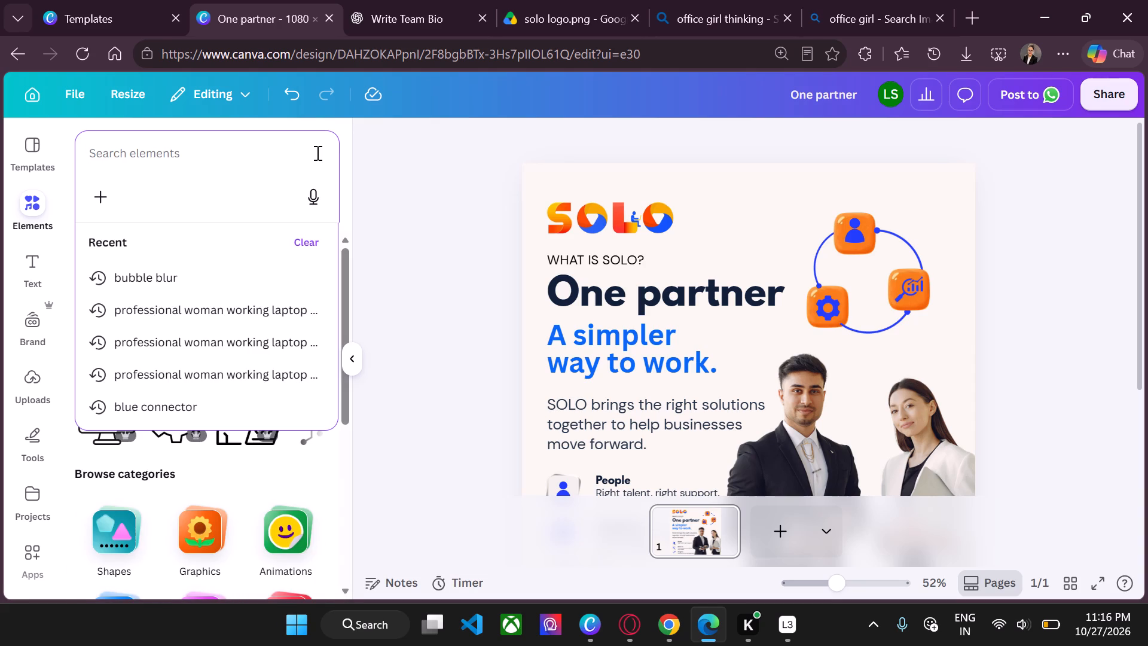
text(mosaic)
key(Return)
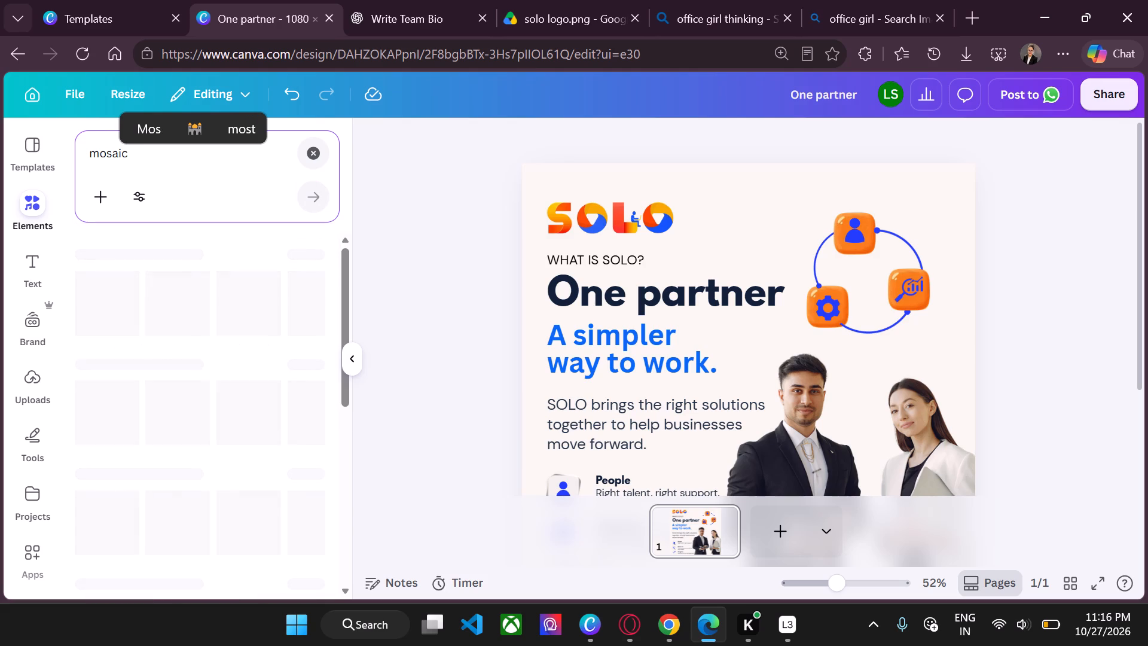
click(313, 282)
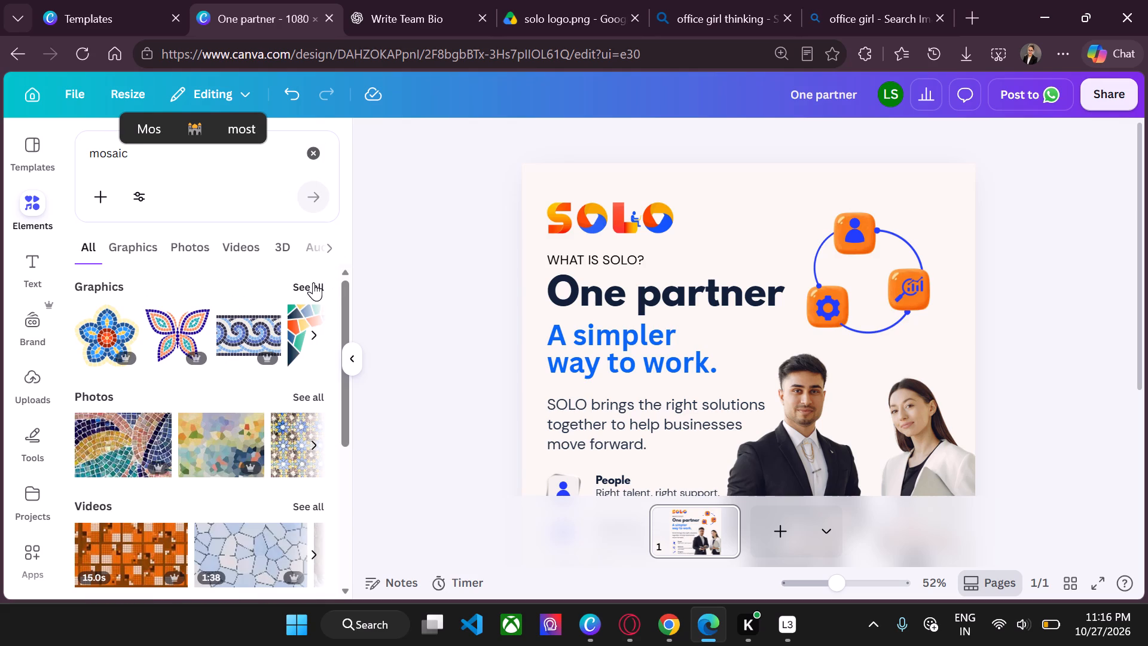
scroll(231, 358, down, 1)
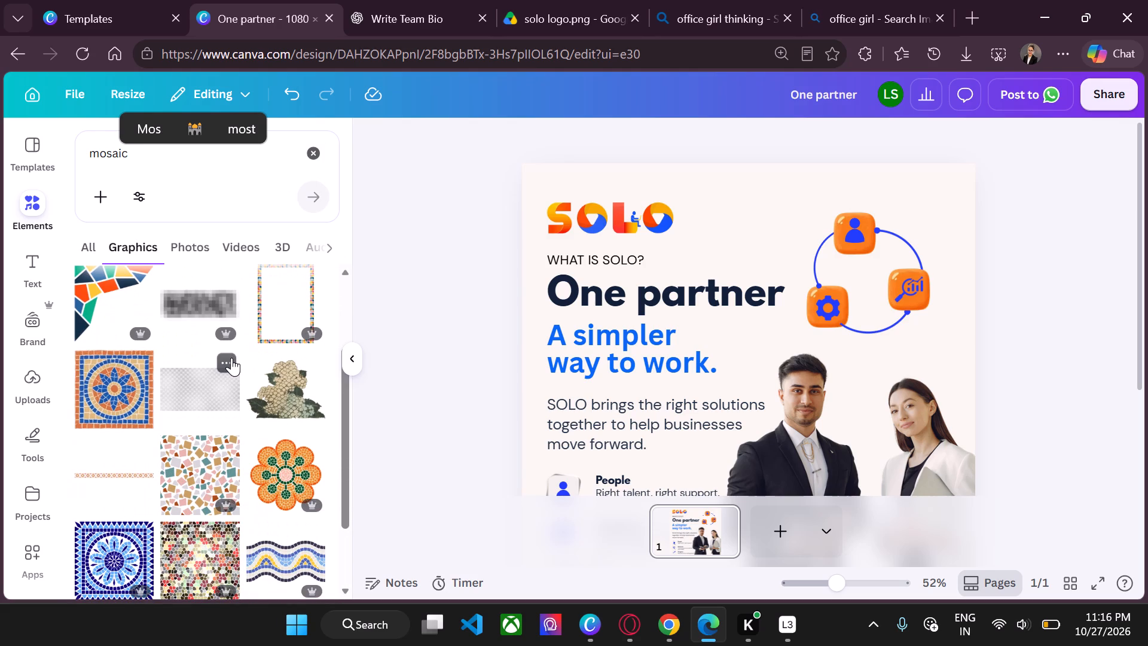
scroll(231, 358, down, 1)
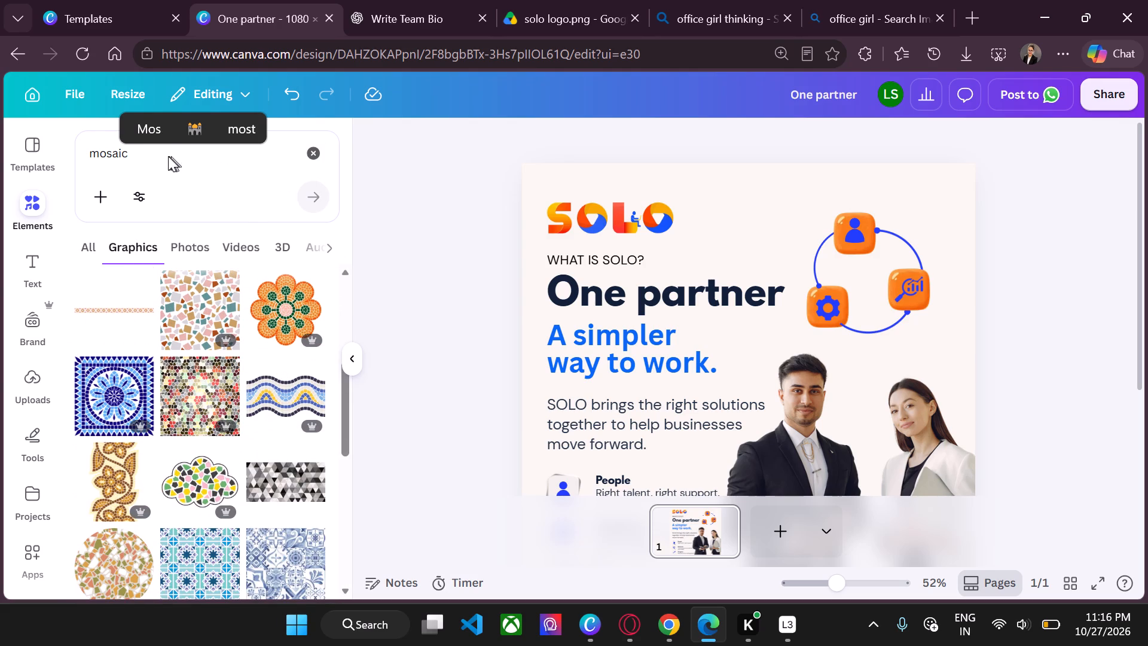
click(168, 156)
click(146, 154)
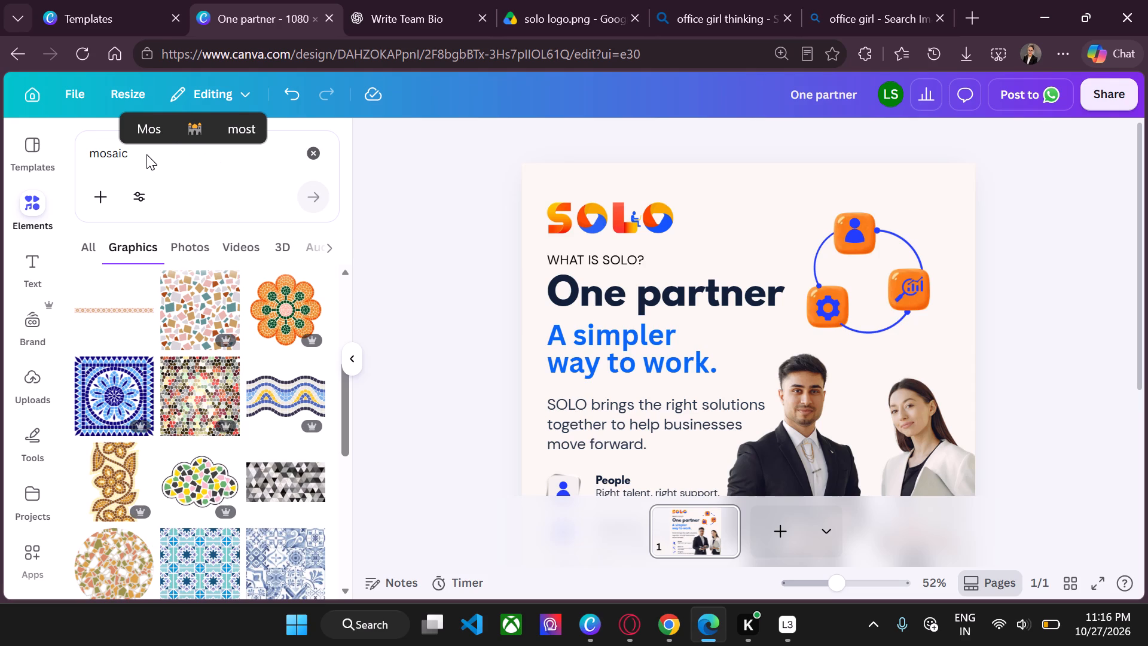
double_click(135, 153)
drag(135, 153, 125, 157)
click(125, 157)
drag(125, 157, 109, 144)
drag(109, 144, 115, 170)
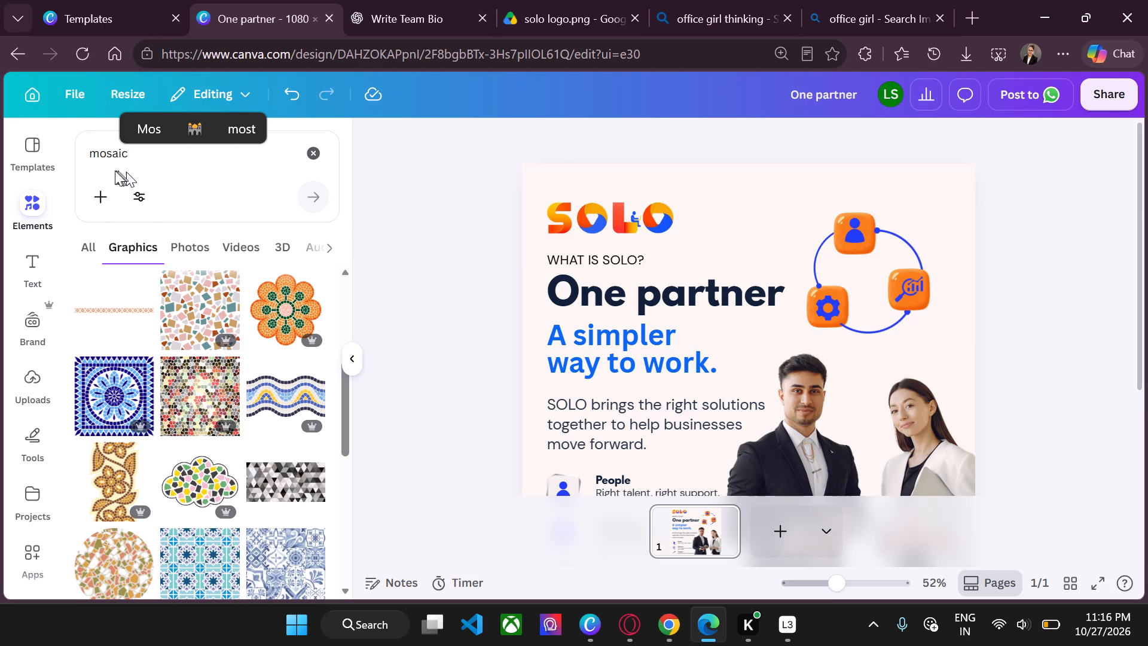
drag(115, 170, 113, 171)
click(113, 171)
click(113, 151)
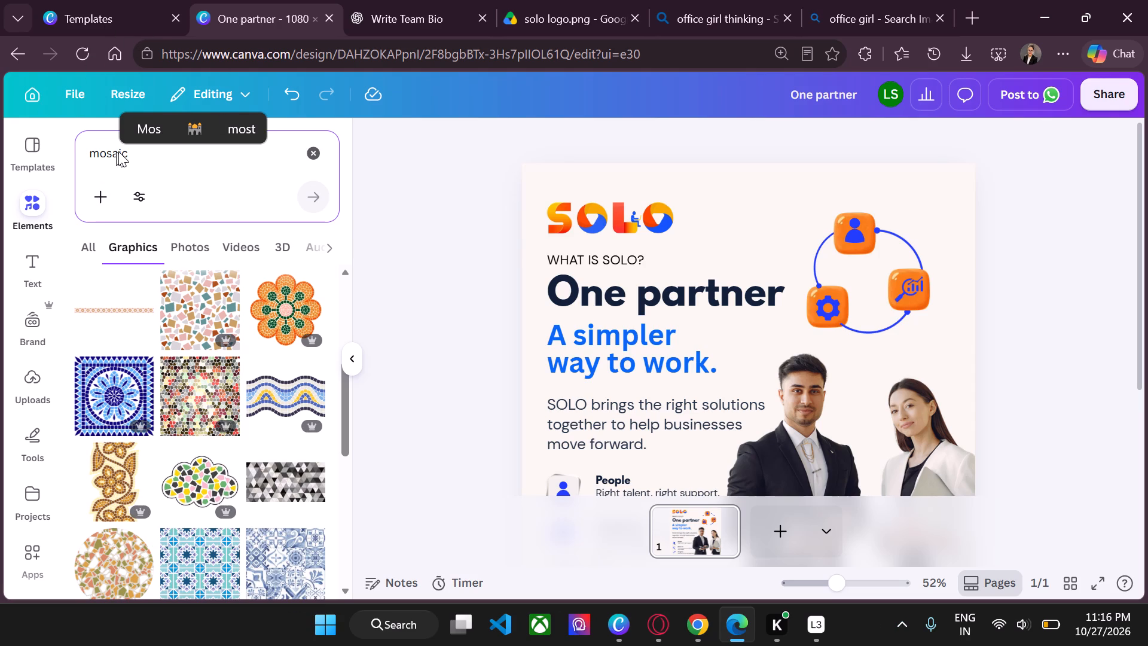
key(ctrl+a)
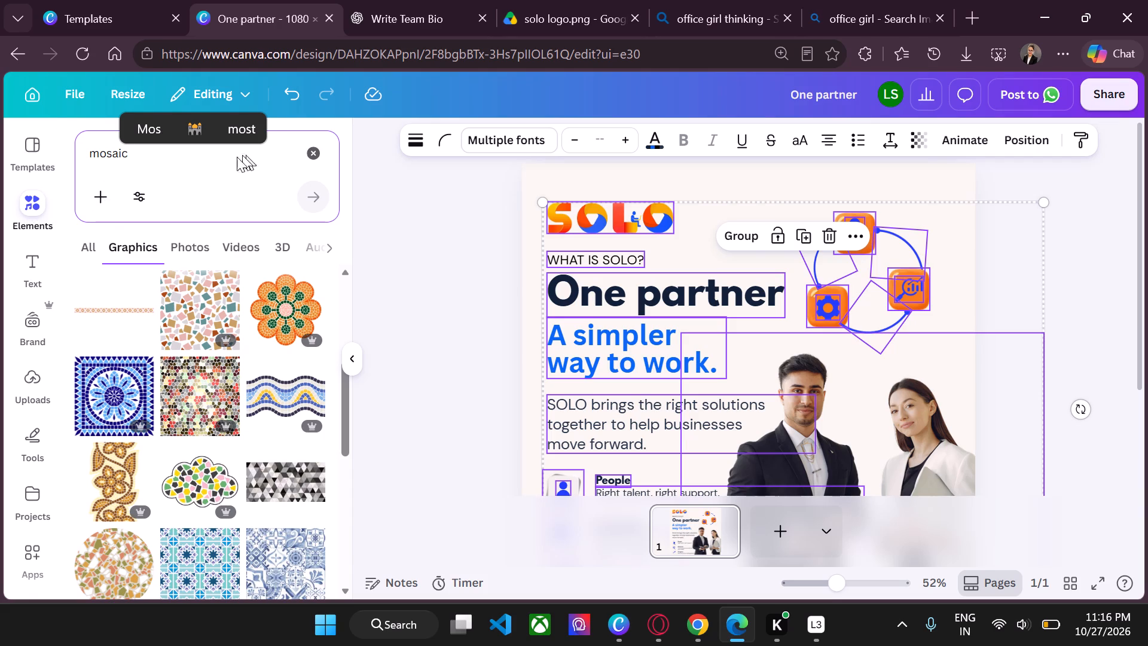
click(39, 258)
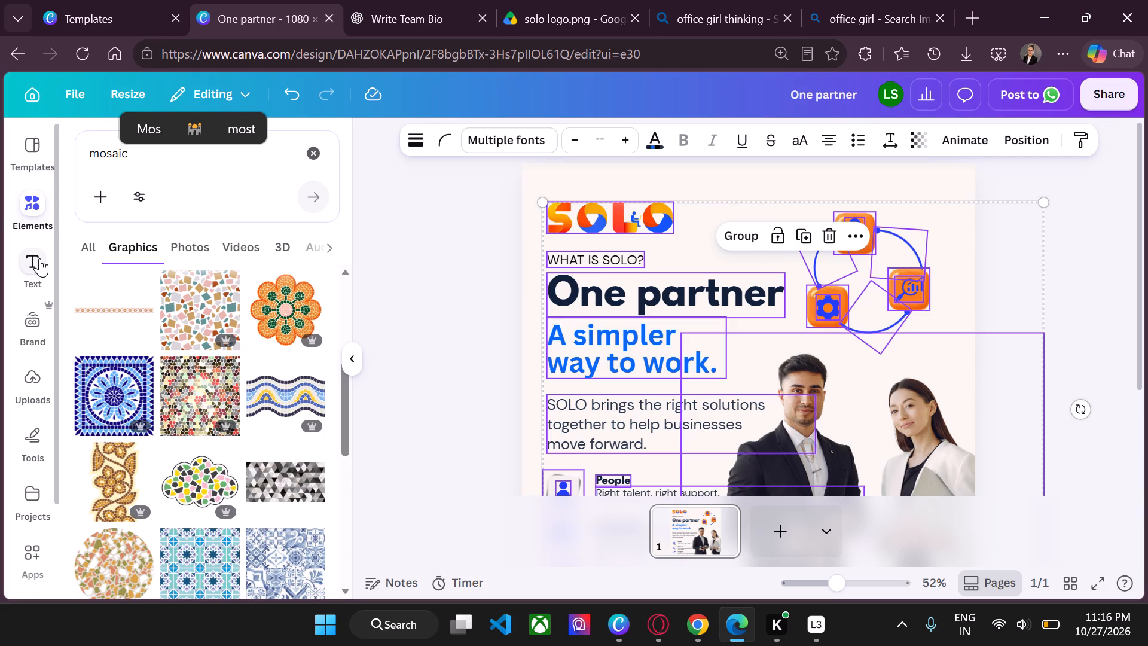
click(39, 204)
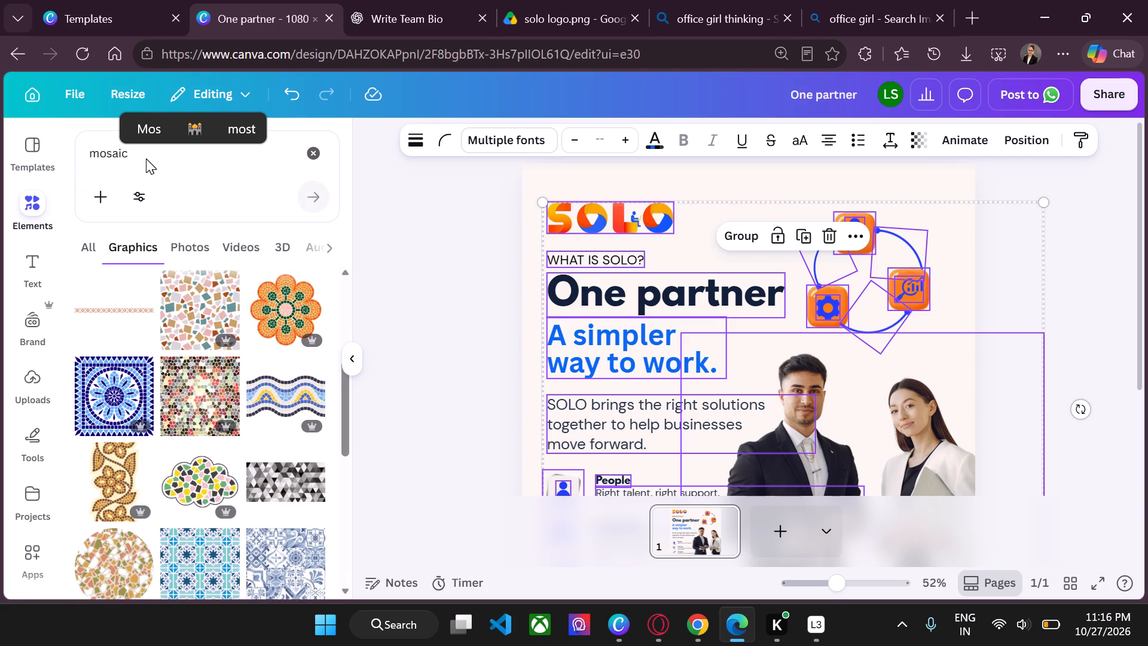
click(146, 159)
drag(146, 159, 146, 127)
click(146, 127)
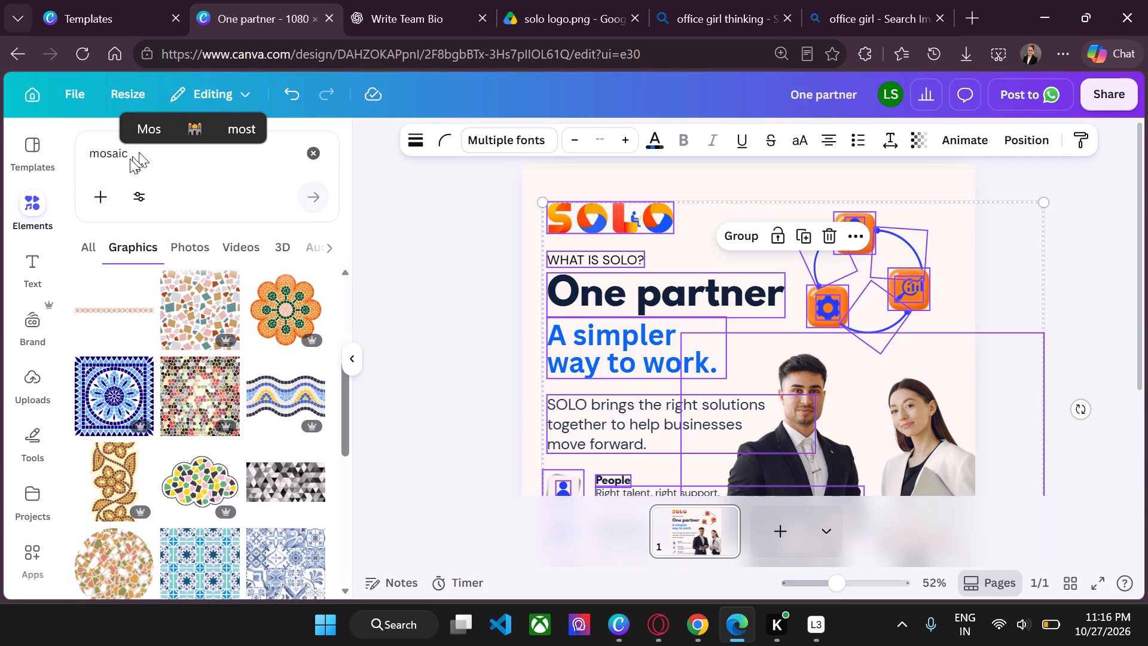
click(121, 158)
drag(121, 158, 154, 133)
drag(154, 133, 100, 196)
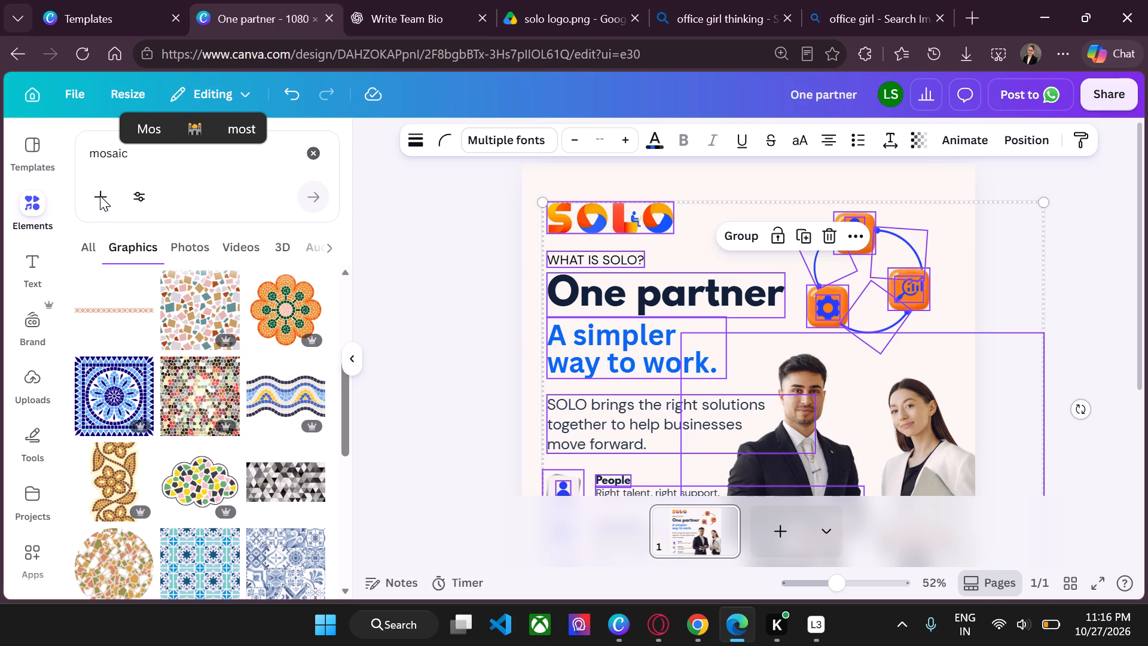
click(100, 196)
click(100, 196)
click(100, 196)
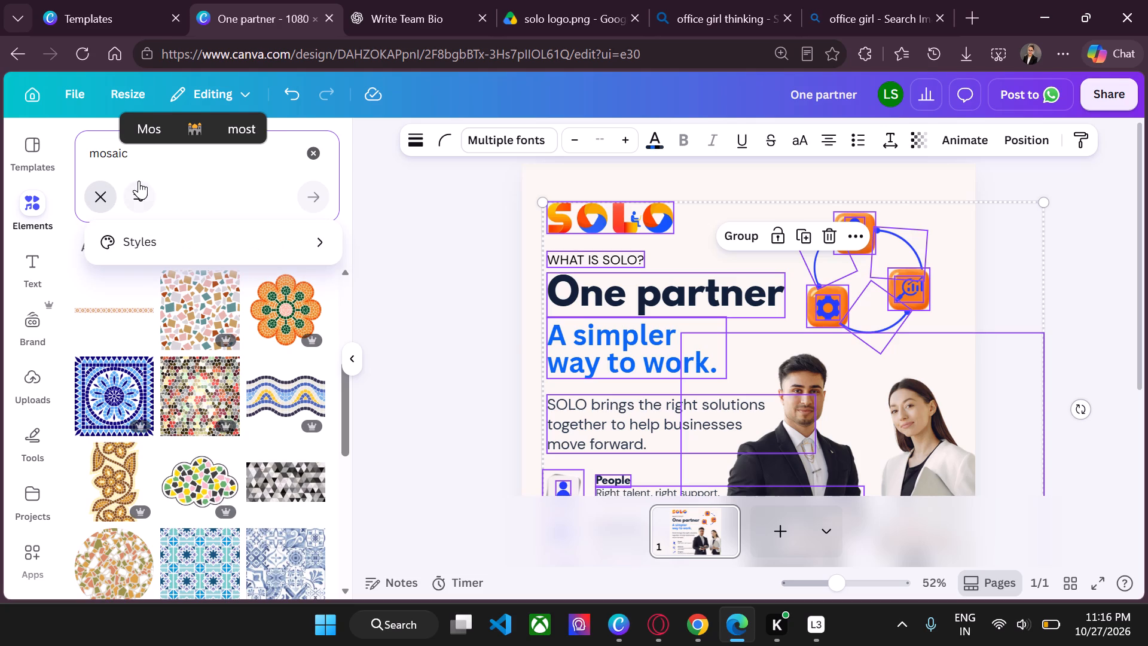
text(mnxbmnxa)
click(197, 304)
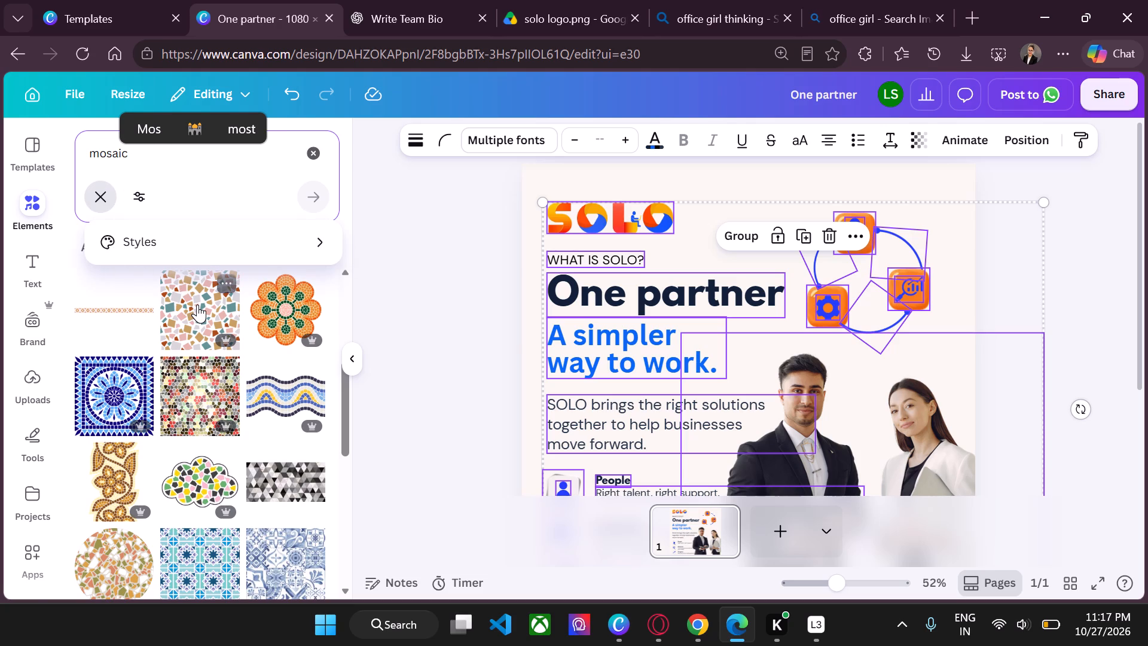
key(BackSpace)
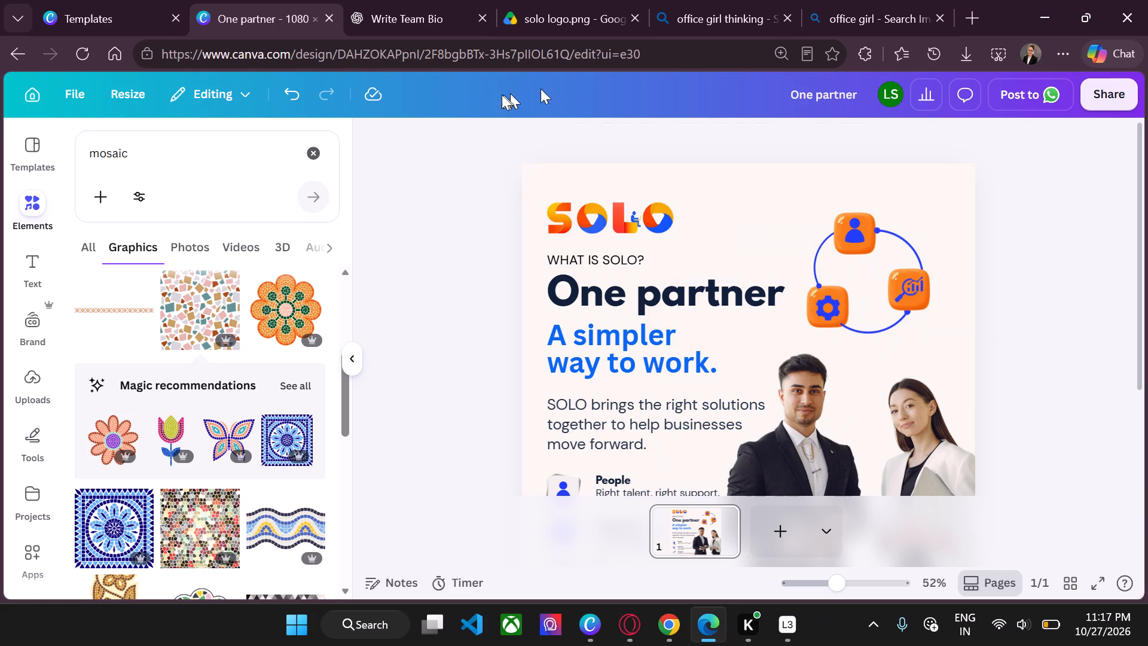
Search the graphics for "blur foggy bubbe" and add the soft-edged black blur spot to the page.
click(184, 154)
key(ctrl+a)
key(BackSpace)
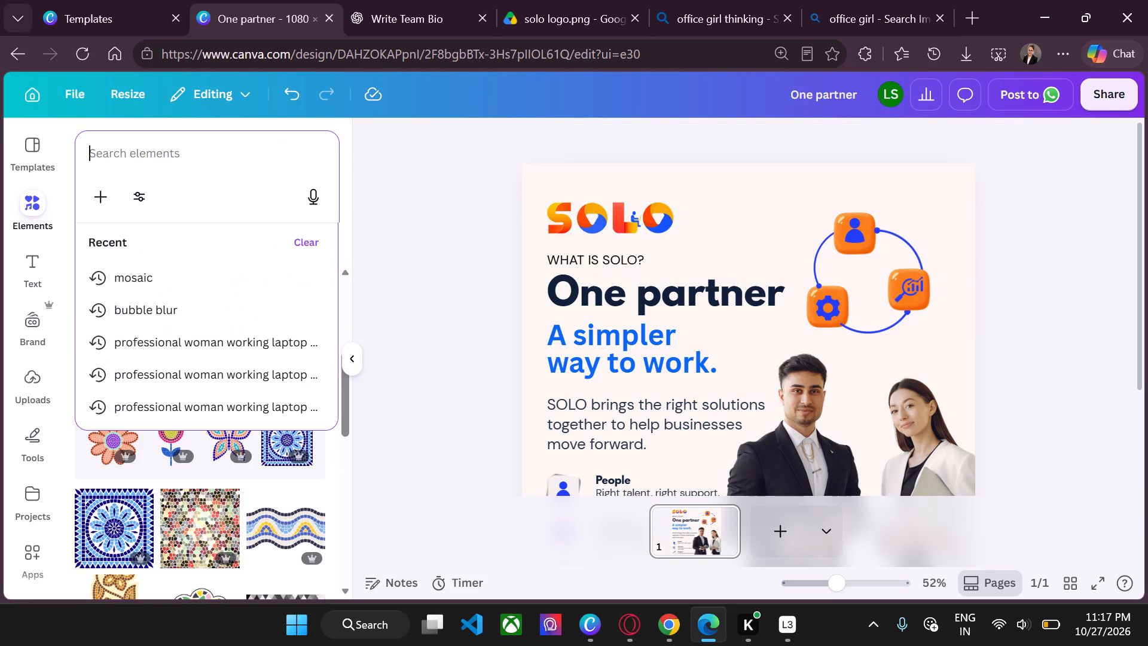
text(blur)
key(space)
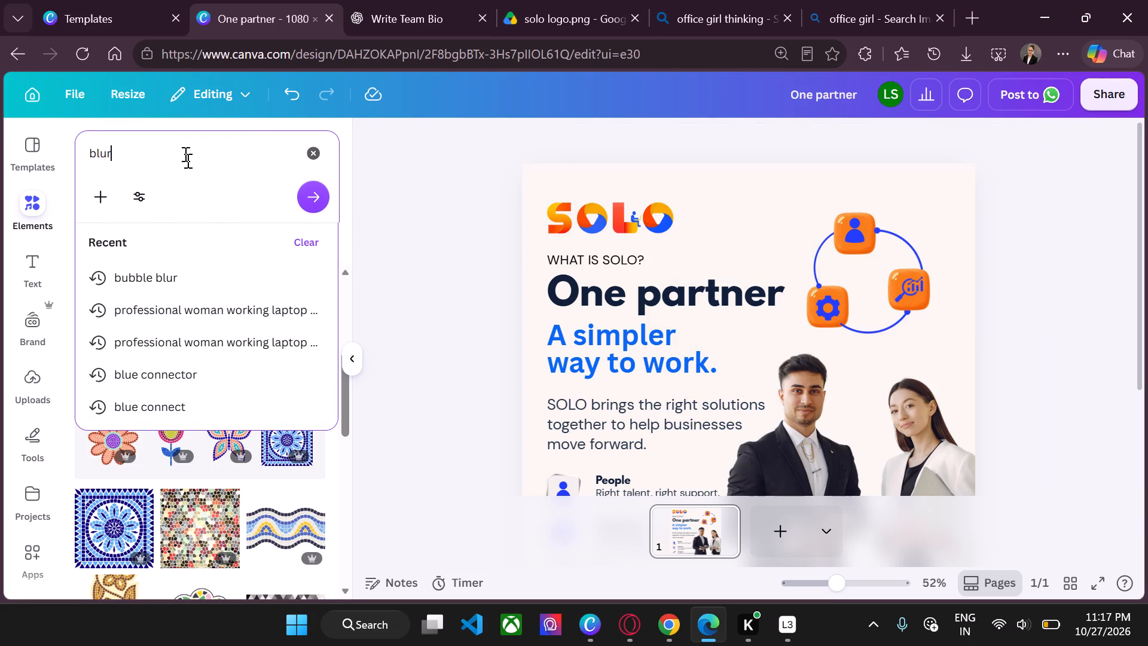
text(foggy bubbe)
key(Return)
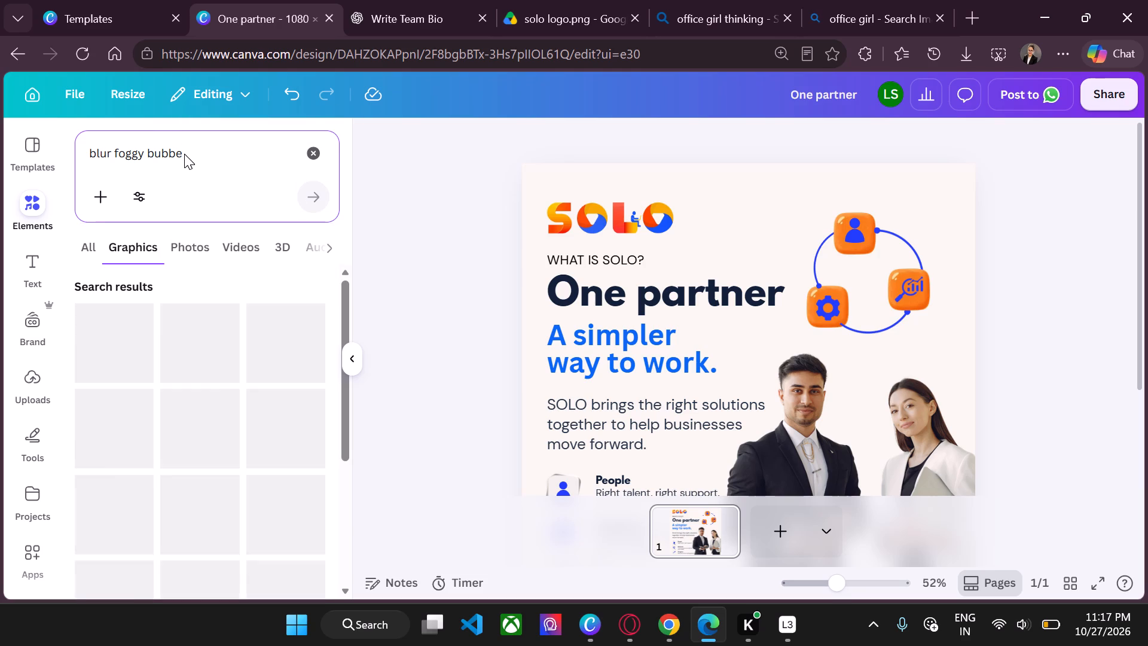
scroll(280, 343, down, 1)
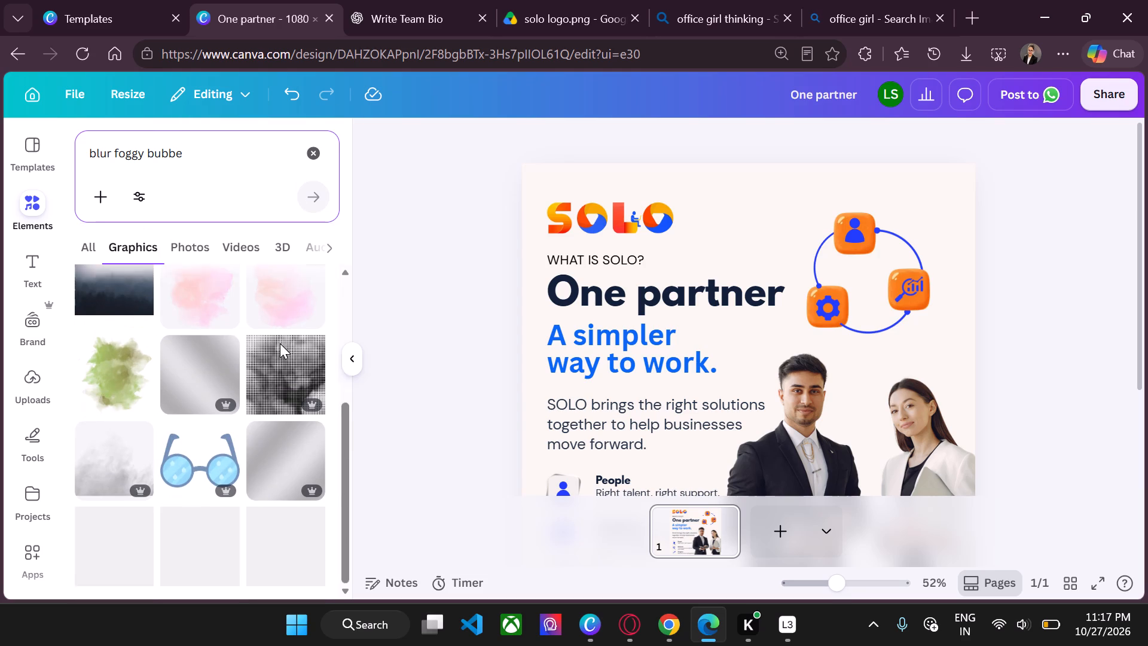
scroll(280, 343, down, 1)
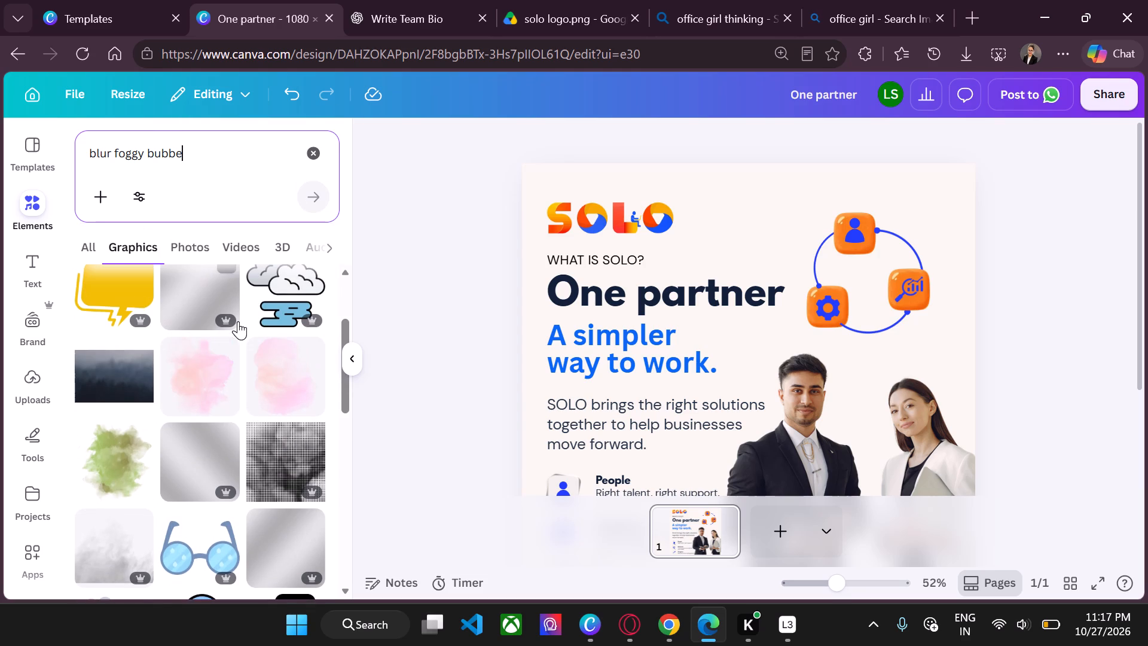
scroll(238, 321, down, 1)
scroll(143, 379, down, 1)
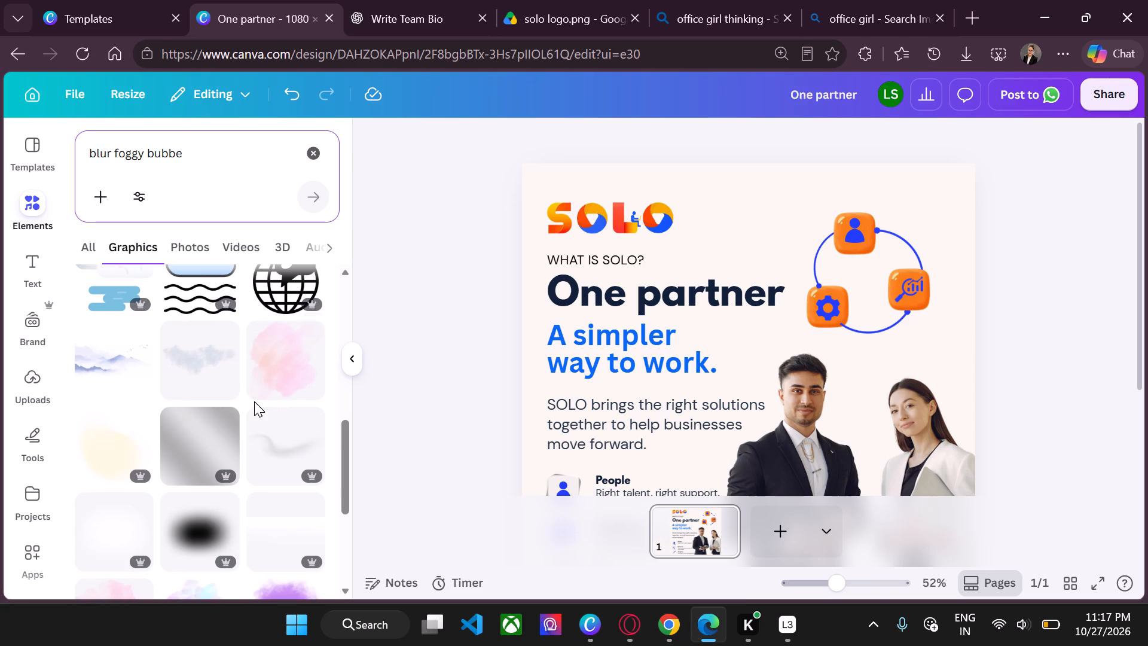
scroll(254, 401, down, 1)
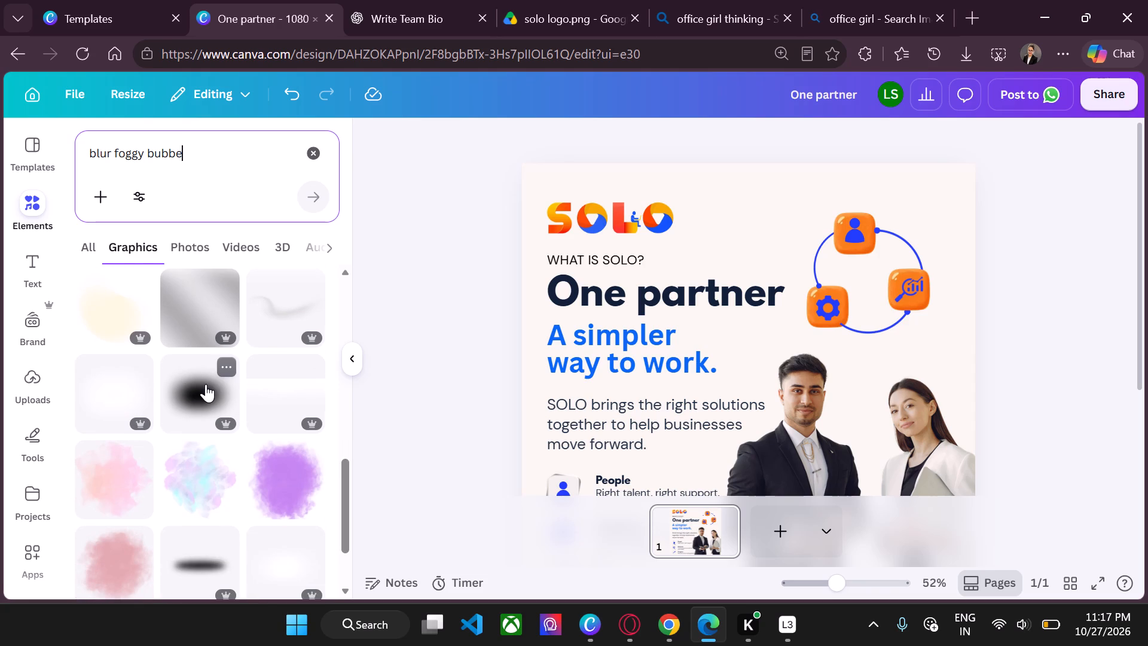
click(206, 384)
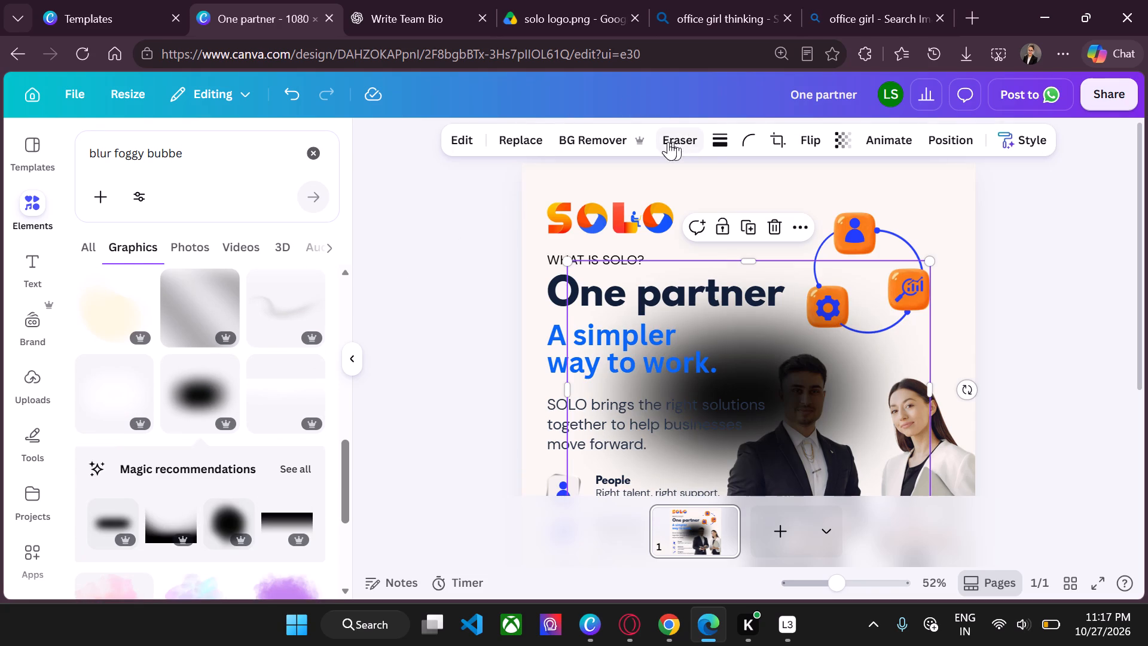
Delete the soft-edged black blur spot from the page.
click(758, 368)
drag(758, 368, 811, 300)
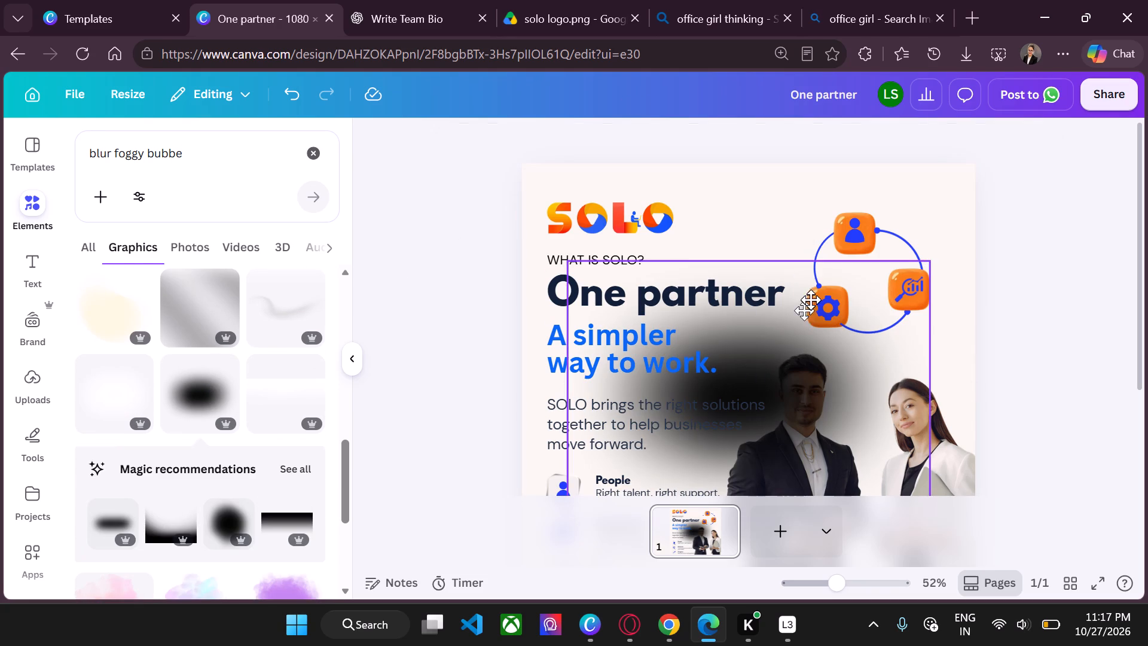
drag(811, 300, 801, 297)
click(784, 368)
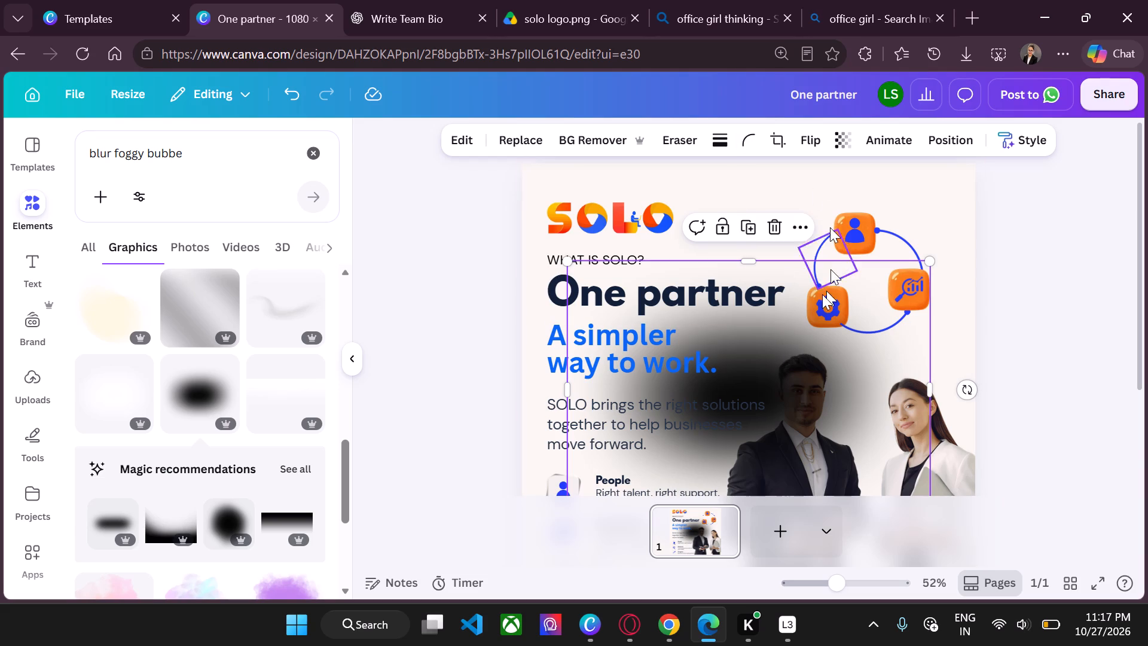
key(BackSpace)
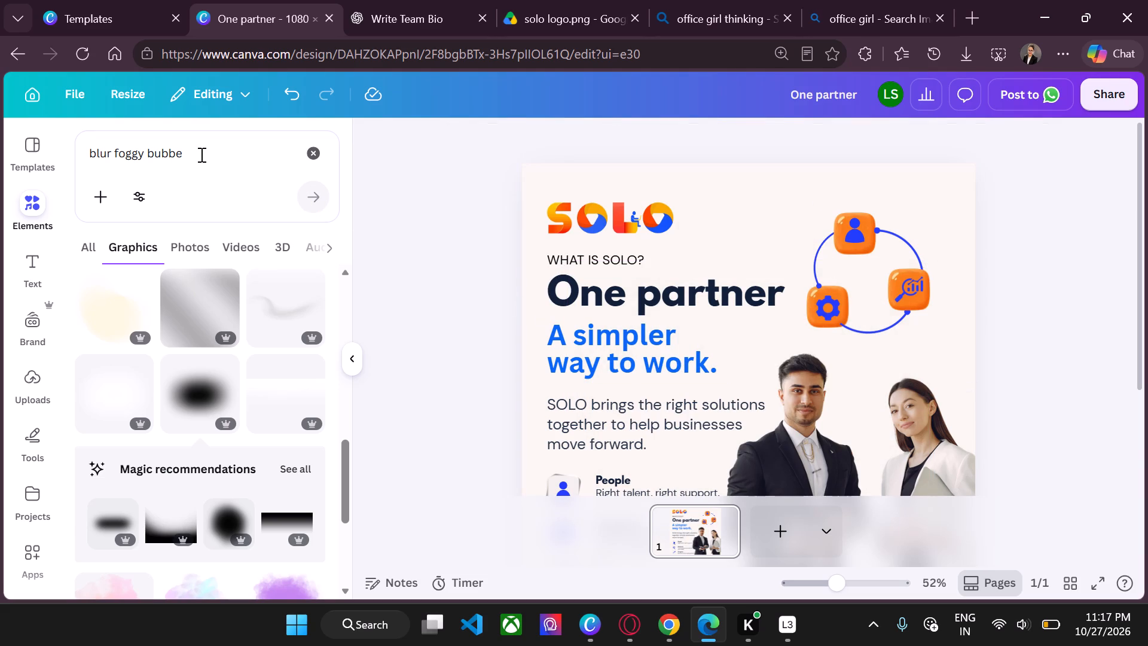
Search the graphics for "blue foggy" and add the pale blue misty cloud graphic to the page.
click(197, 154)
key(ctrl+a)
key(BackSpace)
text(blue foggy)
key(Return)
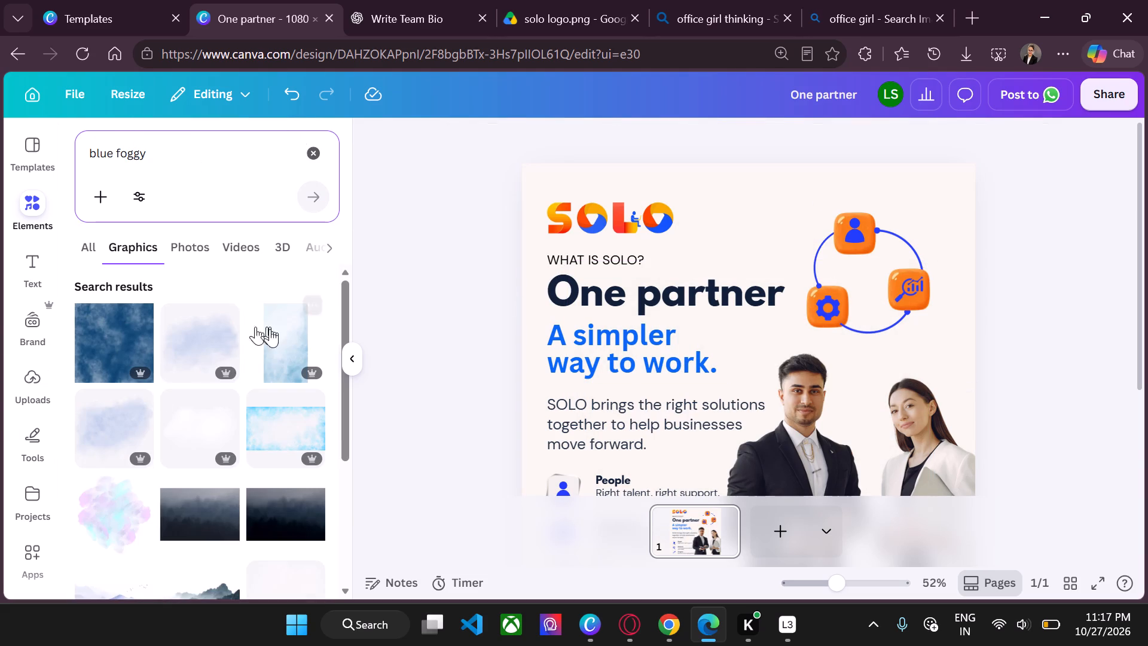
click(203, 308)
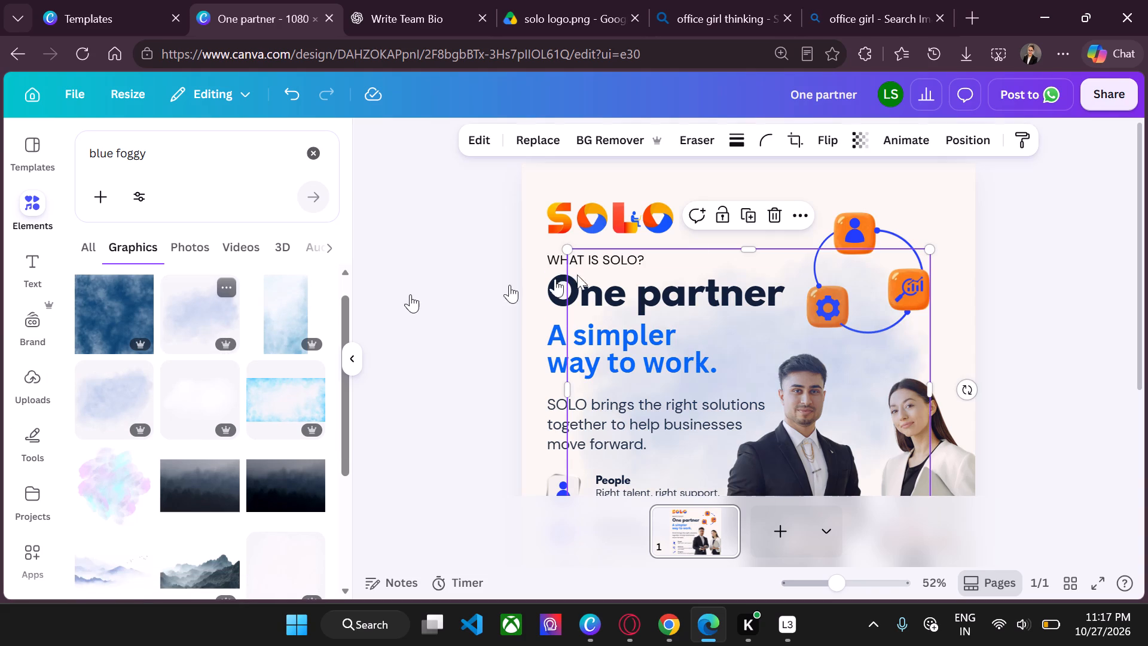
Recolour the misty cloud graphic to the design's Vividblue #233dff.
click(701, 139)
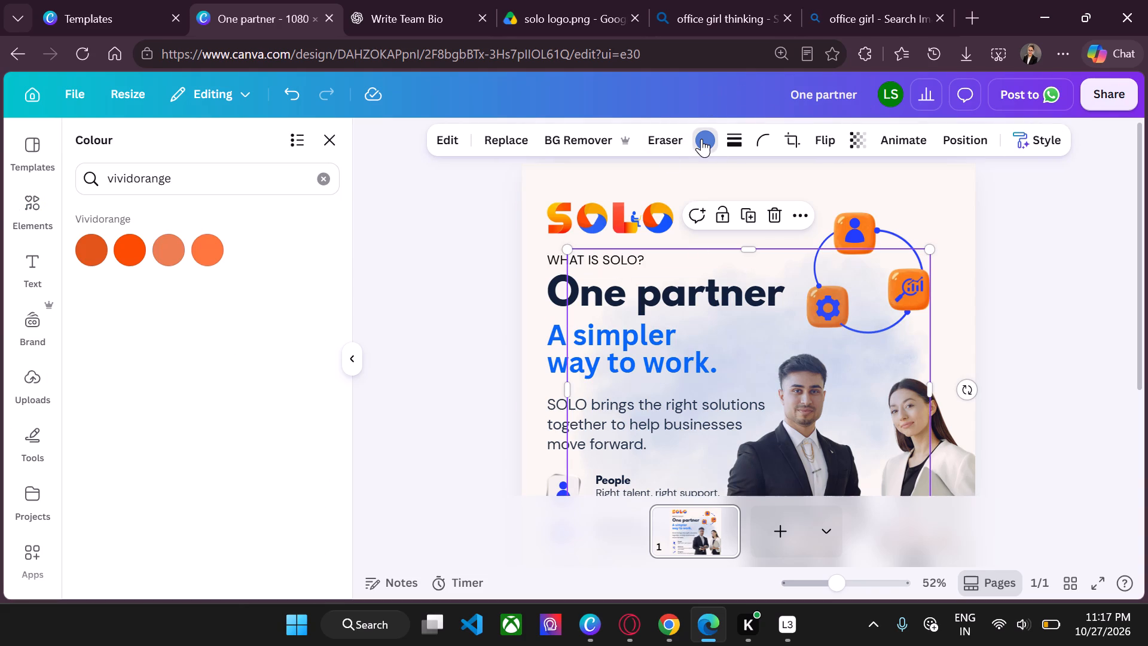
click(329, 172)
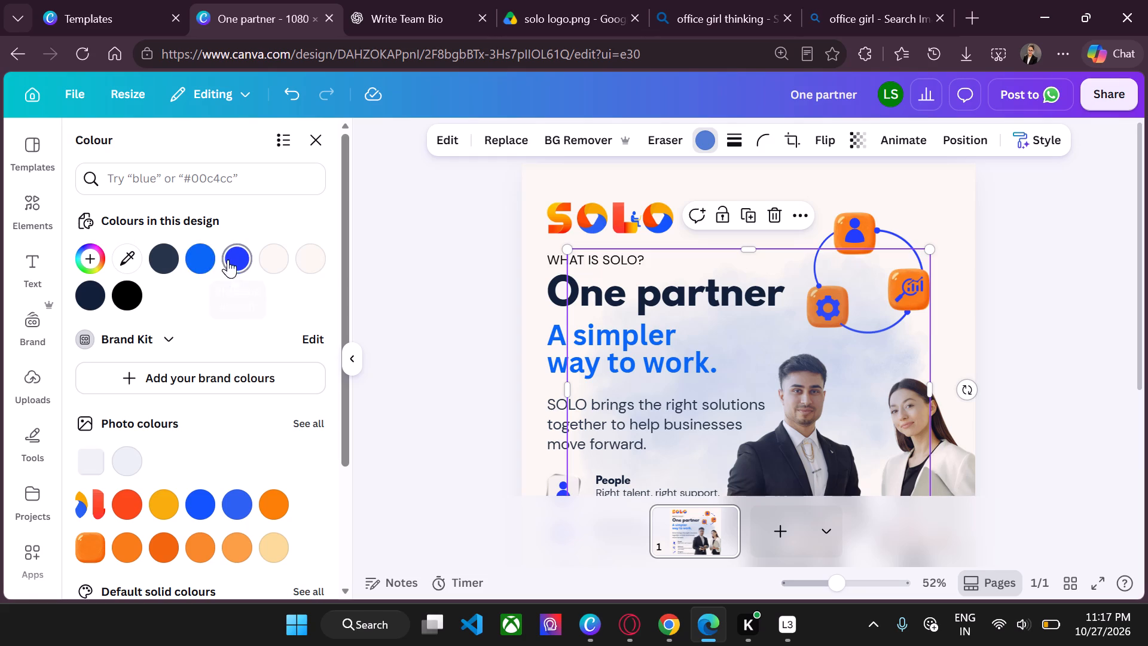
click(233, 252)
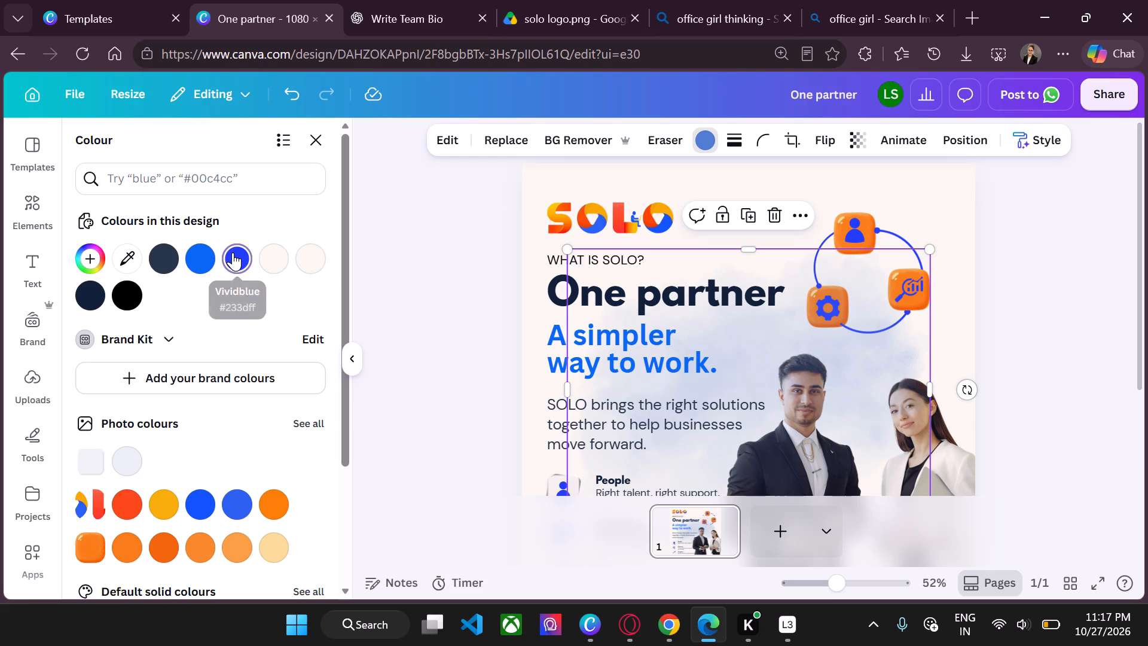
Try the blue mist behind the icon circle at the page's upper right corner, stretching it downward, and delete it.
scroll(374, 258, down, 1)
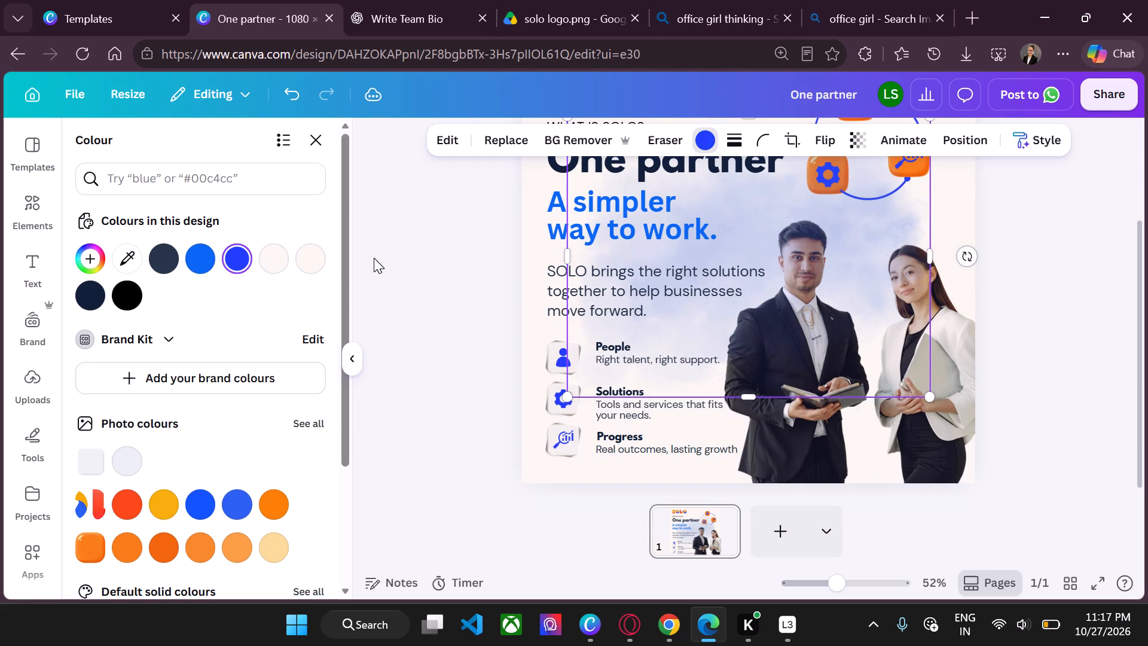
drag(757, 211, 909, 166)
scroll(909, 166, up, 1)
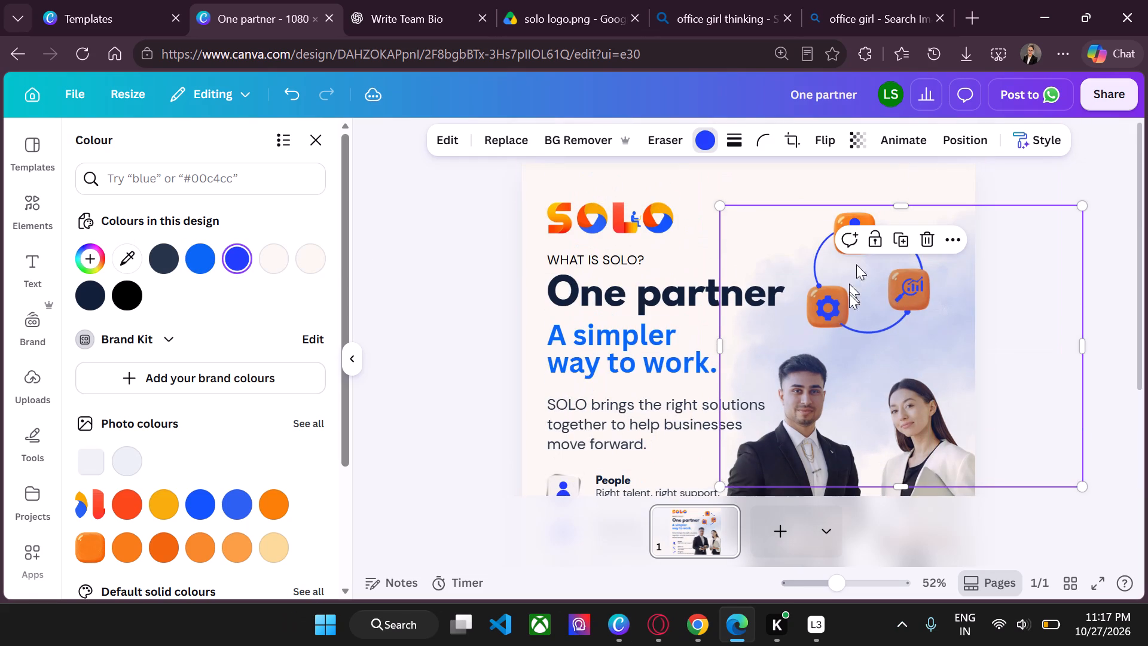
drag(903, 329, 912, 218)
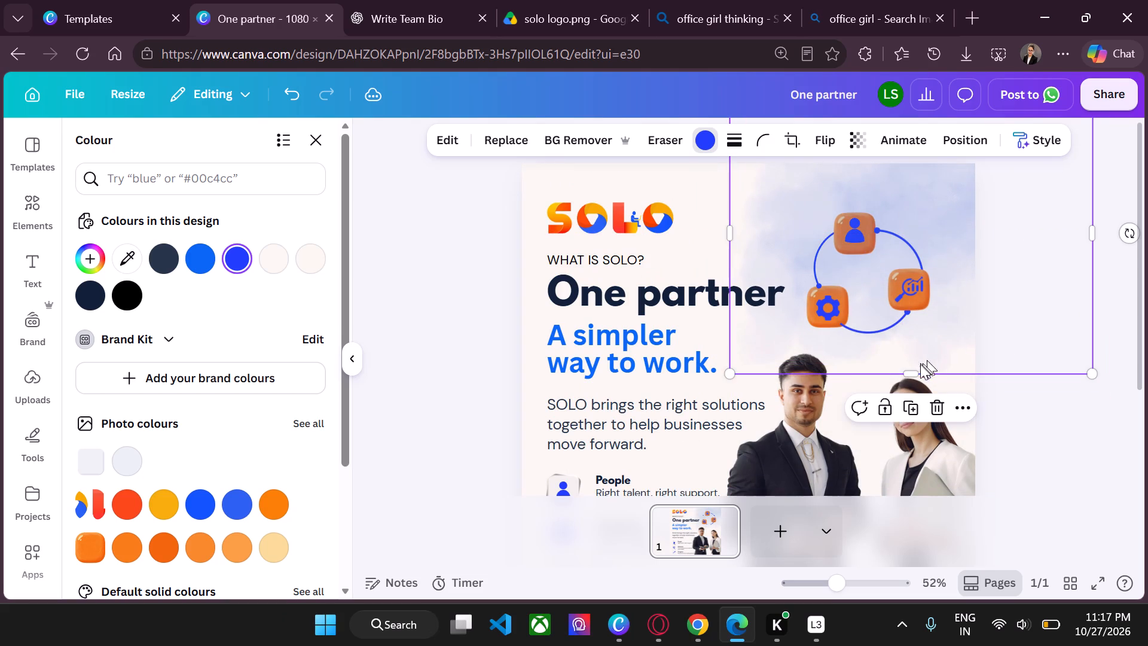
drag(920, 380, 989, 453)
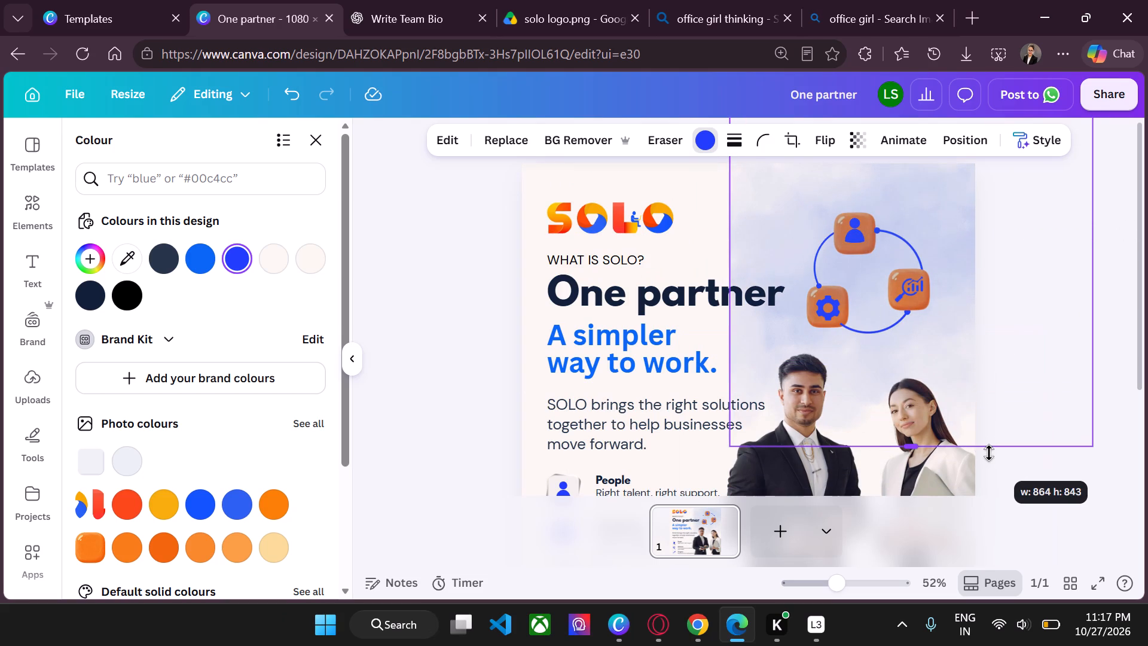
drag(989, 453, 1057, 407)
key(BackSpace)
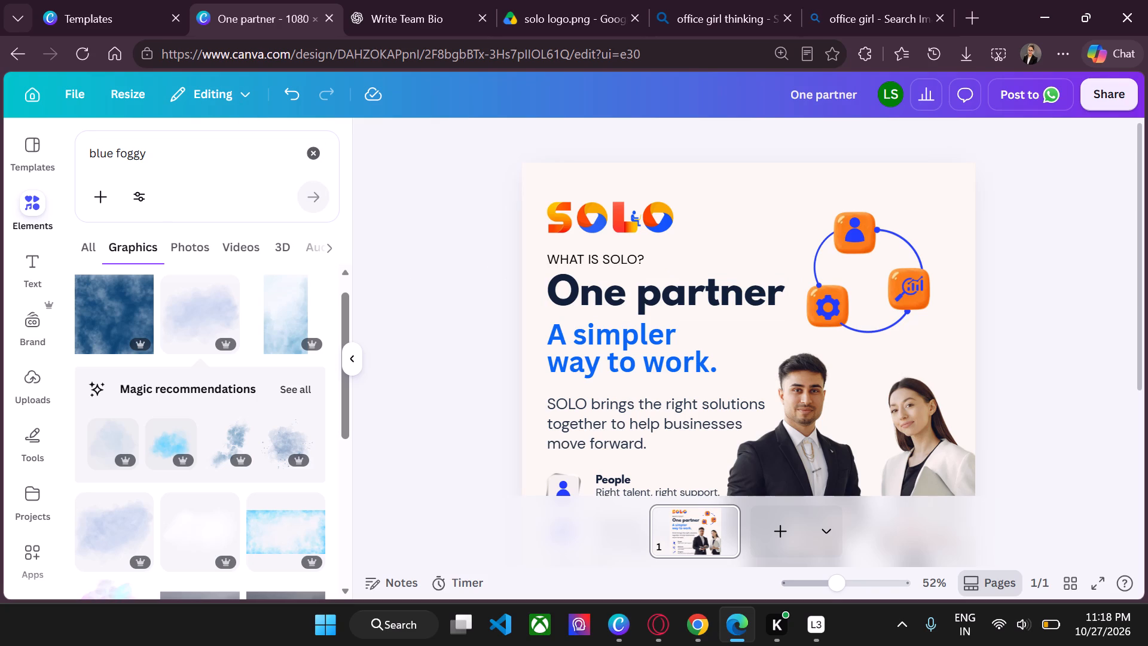
Search the elements library for "business", browse all the matching graphics, and review the post for an accent to add.
click(310, 151)
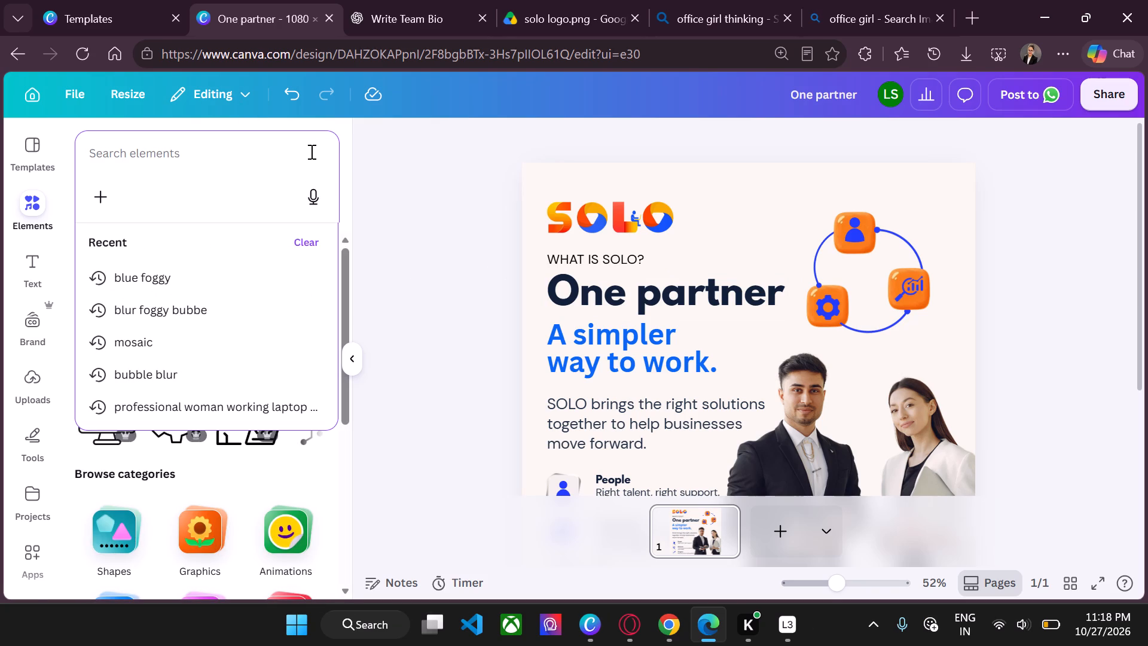
text(business)
key(Return)
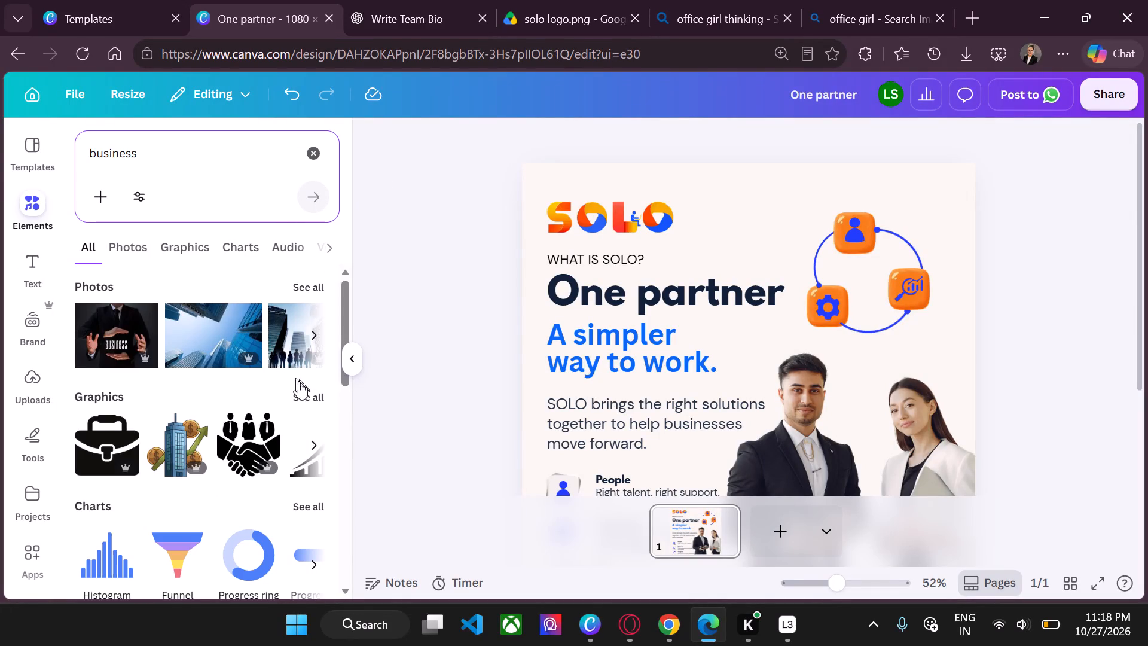
click(301, 395)
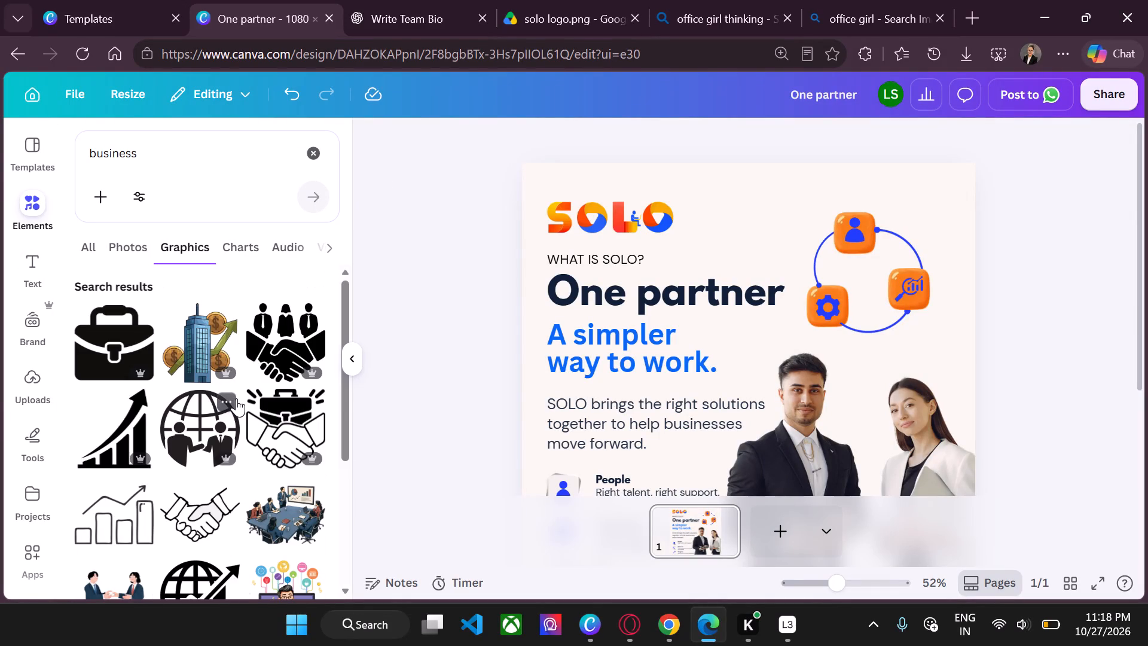
scroll(236, 398, down, 2)
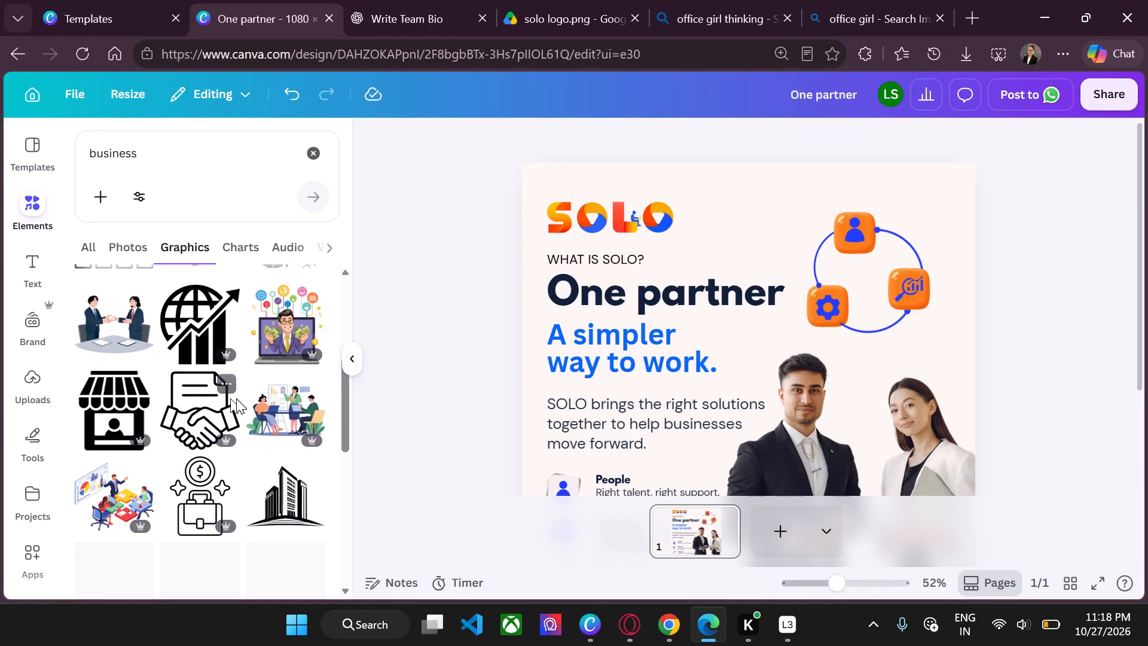
scroll(236, 398, down, 2)
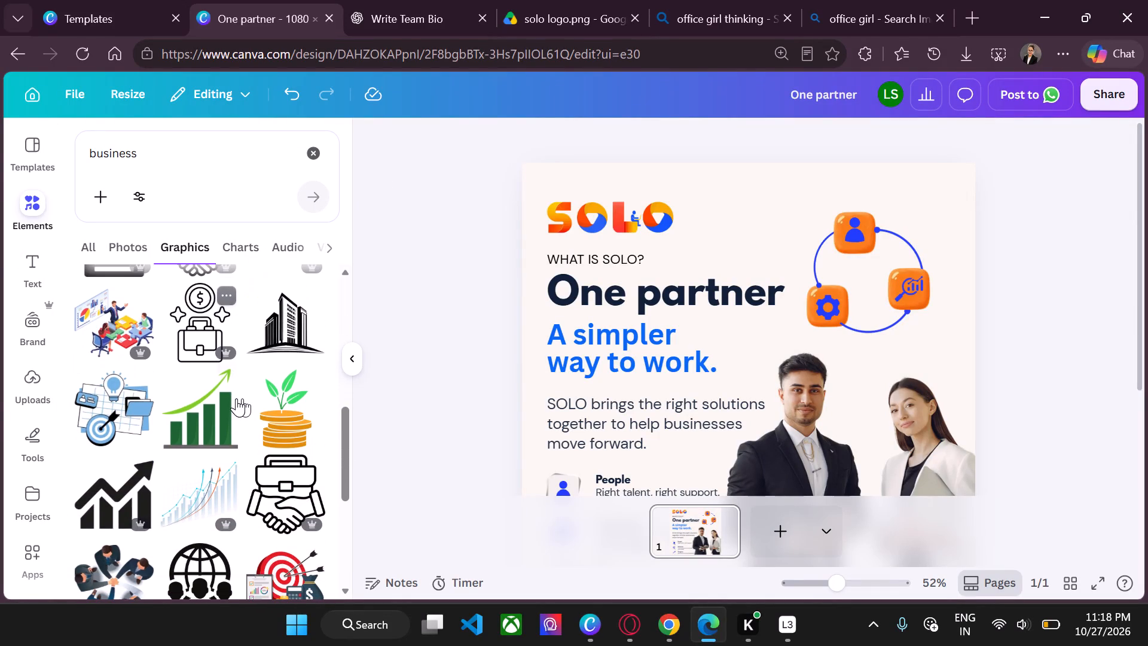
scroll(236, 398, down, 2)
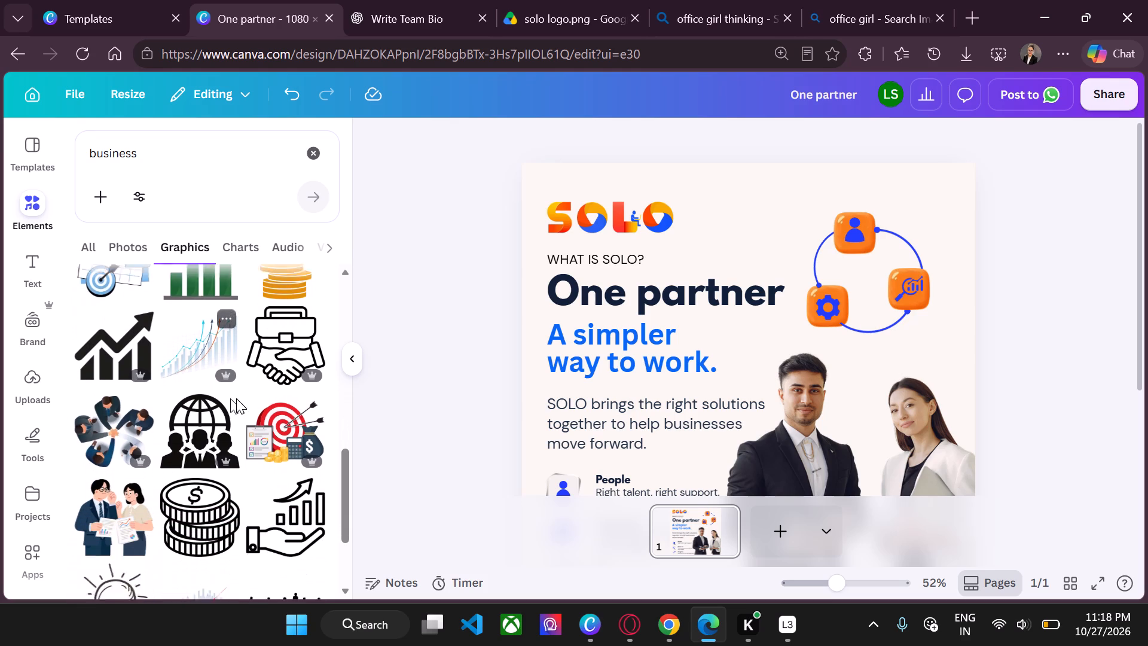
scroll(236, 398, down, 2)
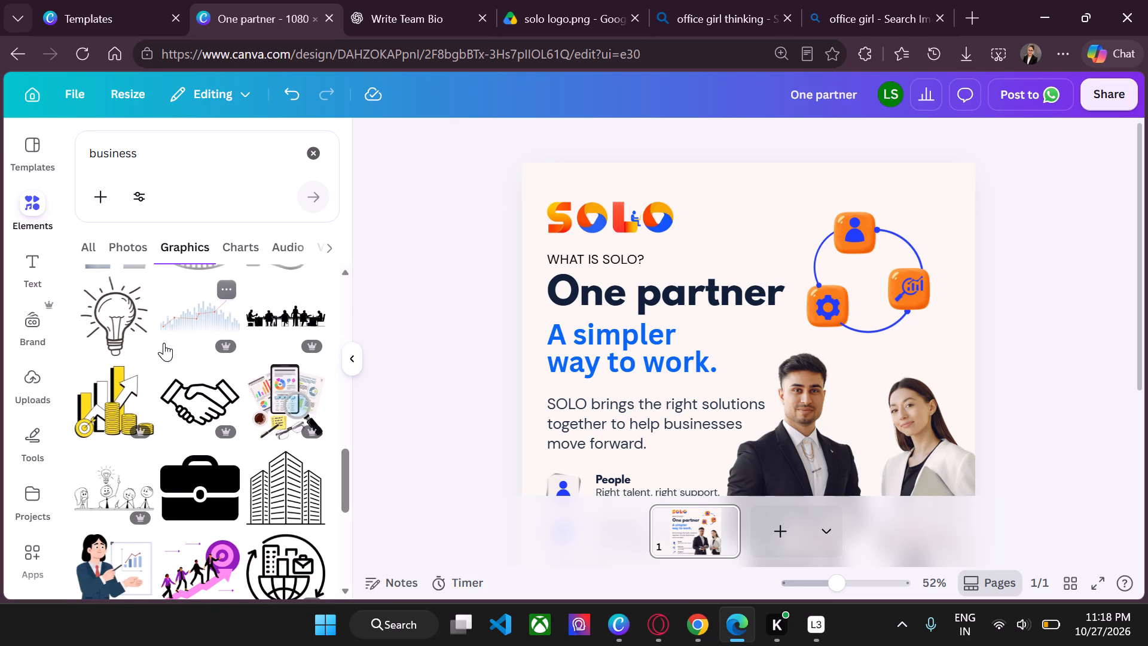
scroll(116, 357, down, 1)
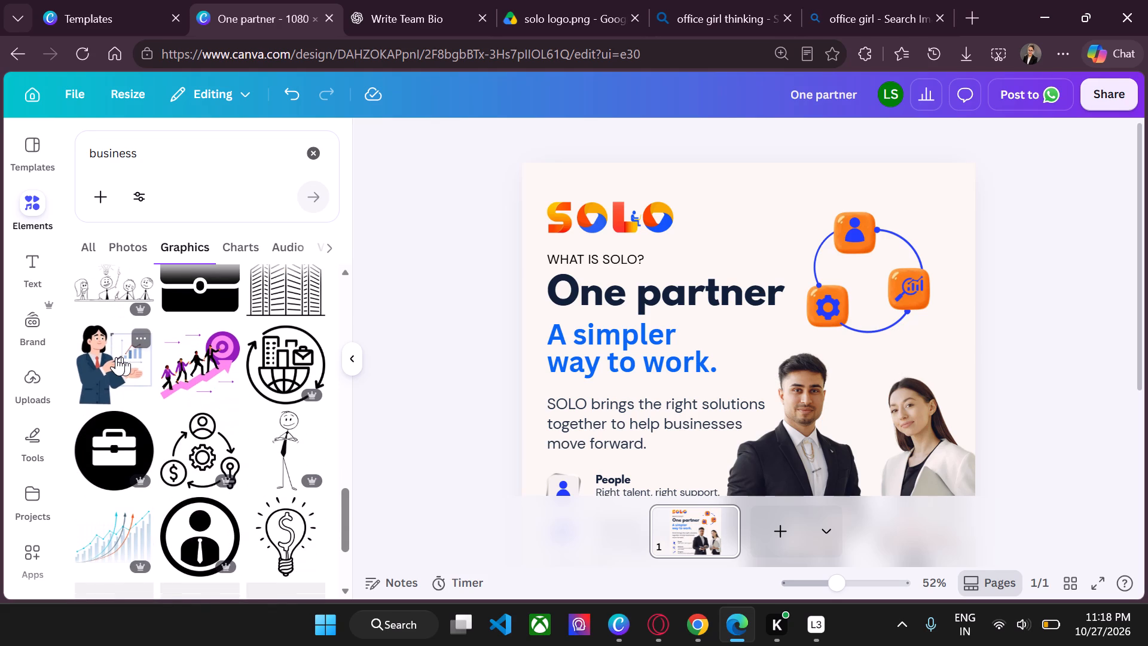
scroll(116, 357, down, 1)
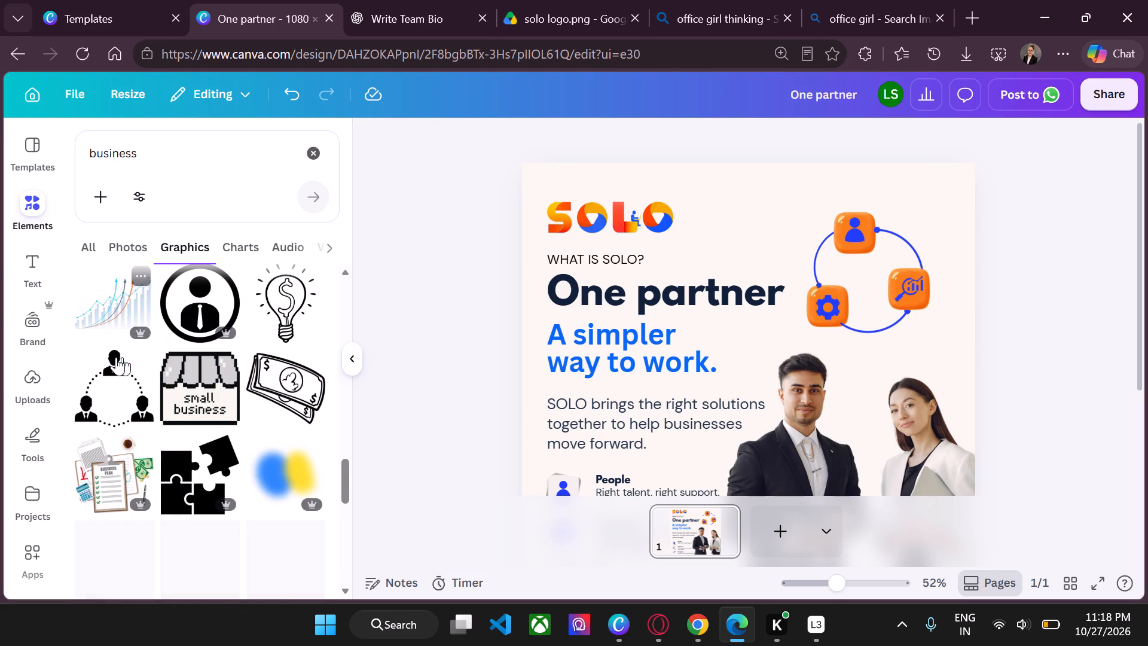
scroll(597, 328, down, 1)
scroll(597, 328, up, 1)
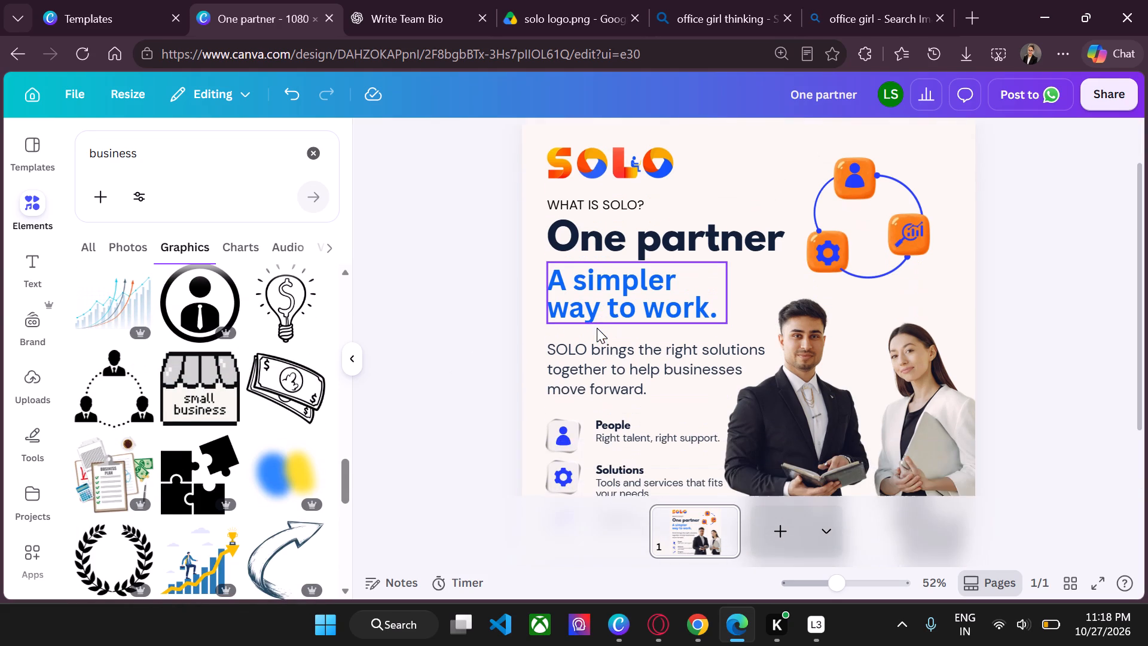
scroll(710, 282, up, 1)
scroll(710, 282, down, 1)
scroll(710, 282, up, 1)
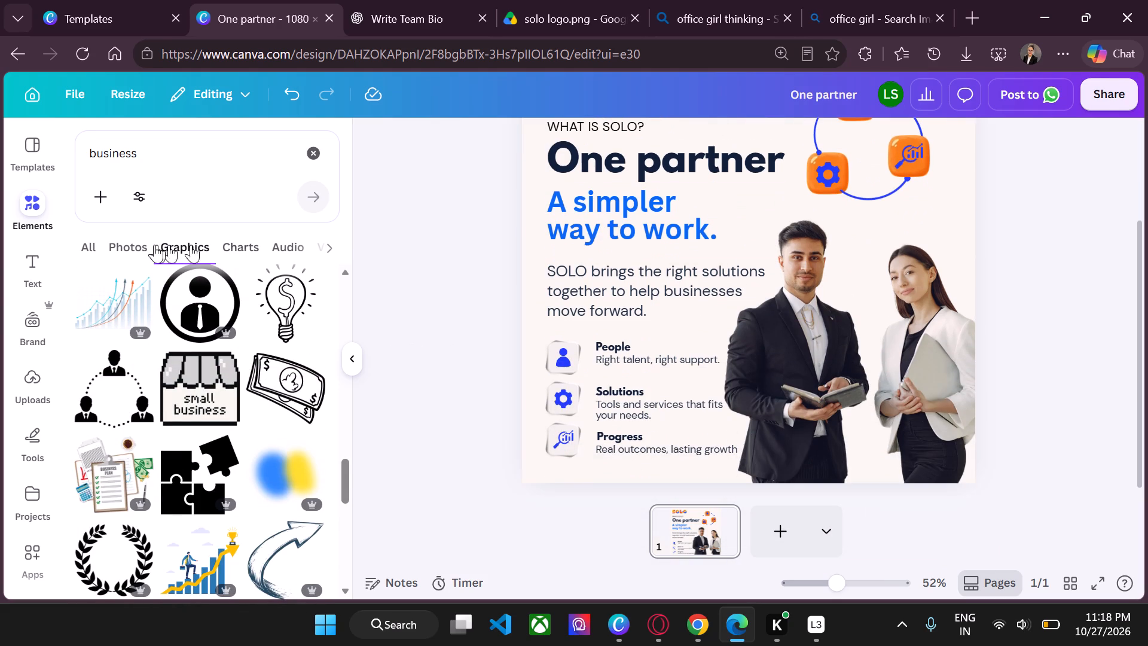
scroll(280, 227, up, 1)
scroll(600, 241, up, 1)
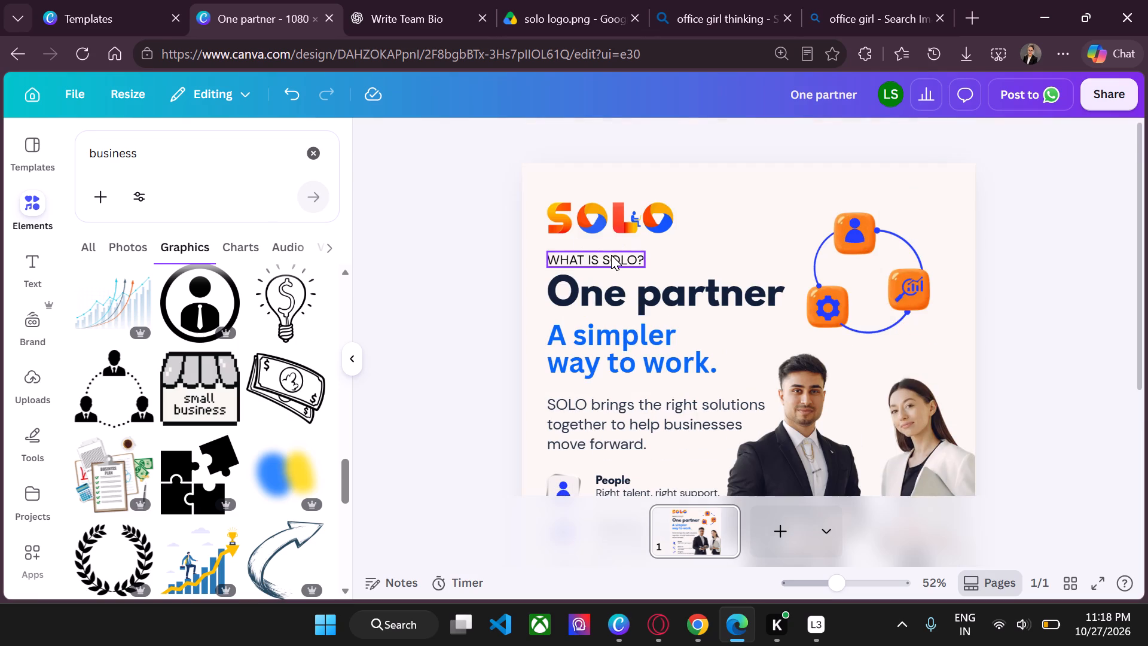
Duplicate the "WHAT IS SOLO?" text above the icon circle and change the copy's wording to "Solutions. People. Progress".
click(611, 255)
right_click(611, 255)
click(687, 241)
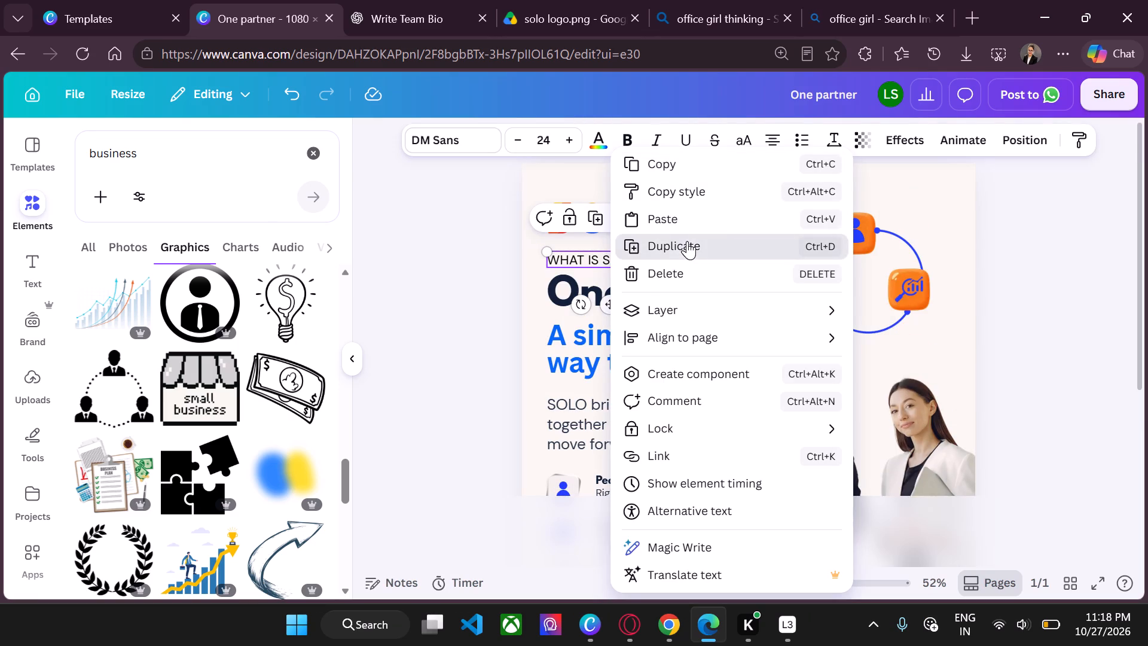
drag(618, 268, 812, 236)
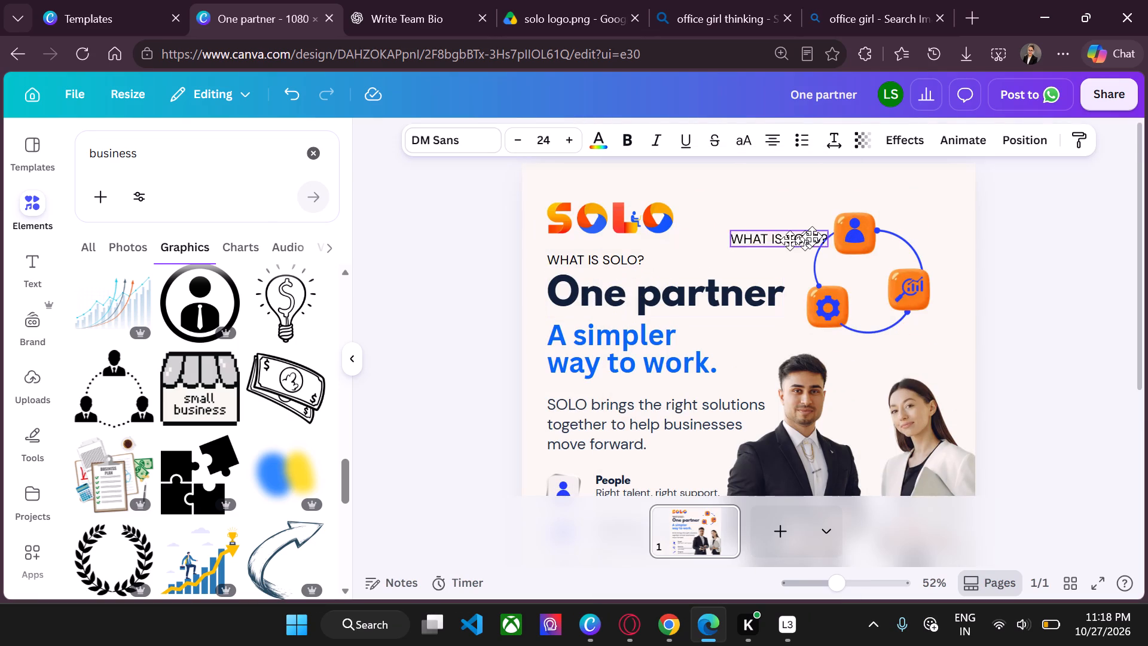
drag(812, 236, 846, 190)
double_click(846, 190)
key(BackSpace)
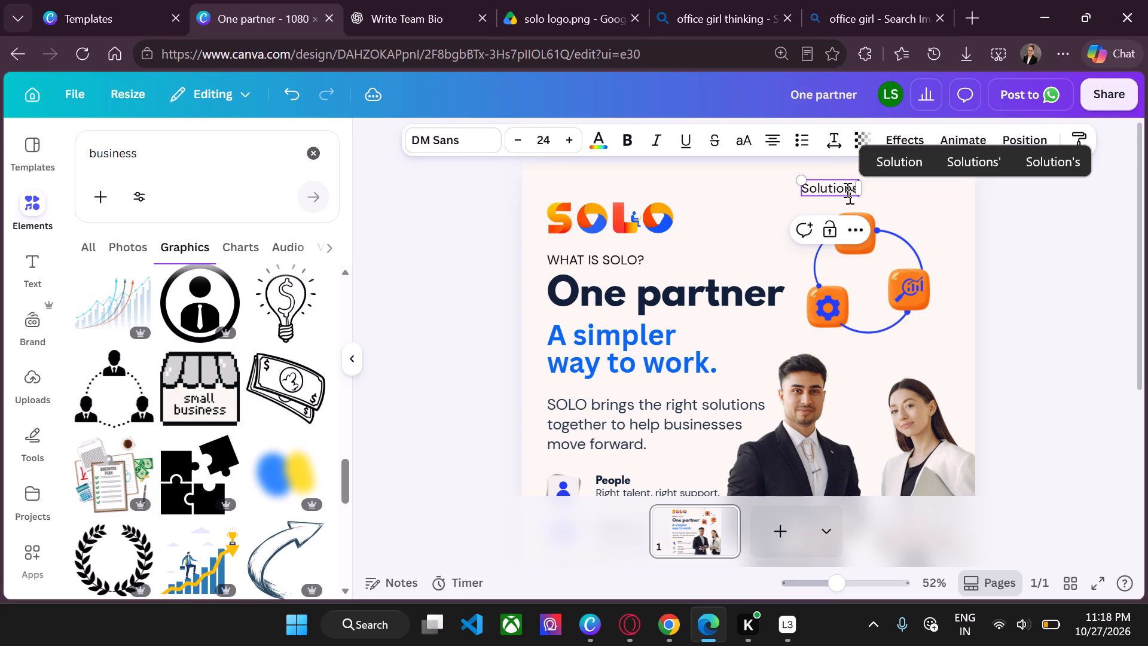
text(.)
key(space)
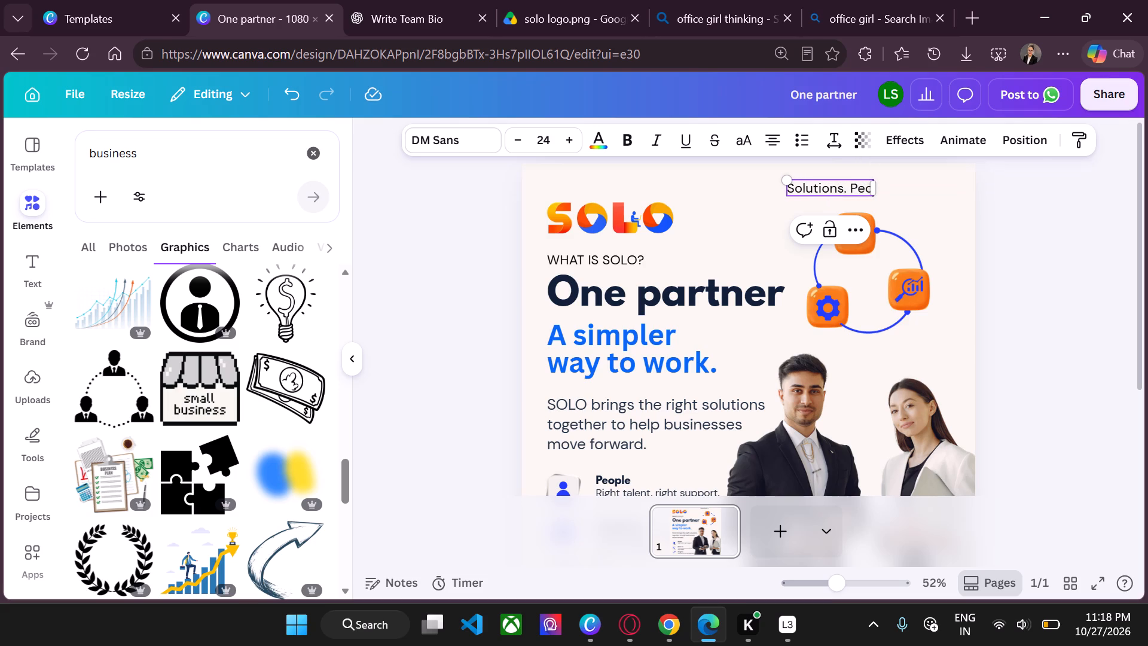
text(rogress)
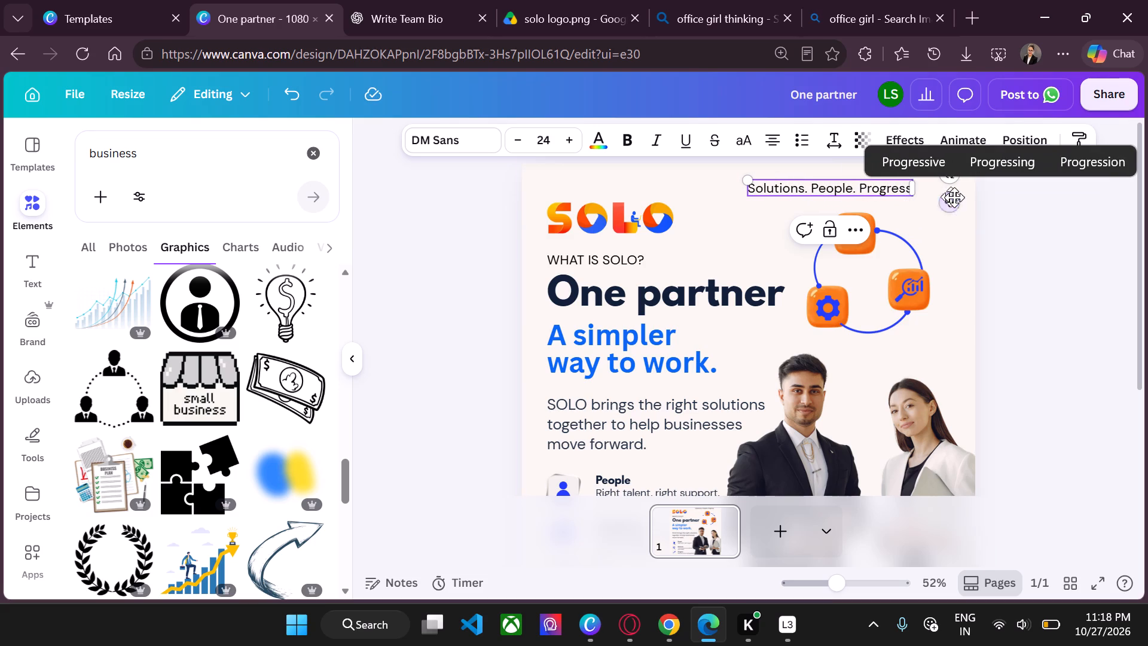
Reduce the "Solutions. People. Progress" text to font size 16.
key(ctrl+a)
triple_click(518, 135)
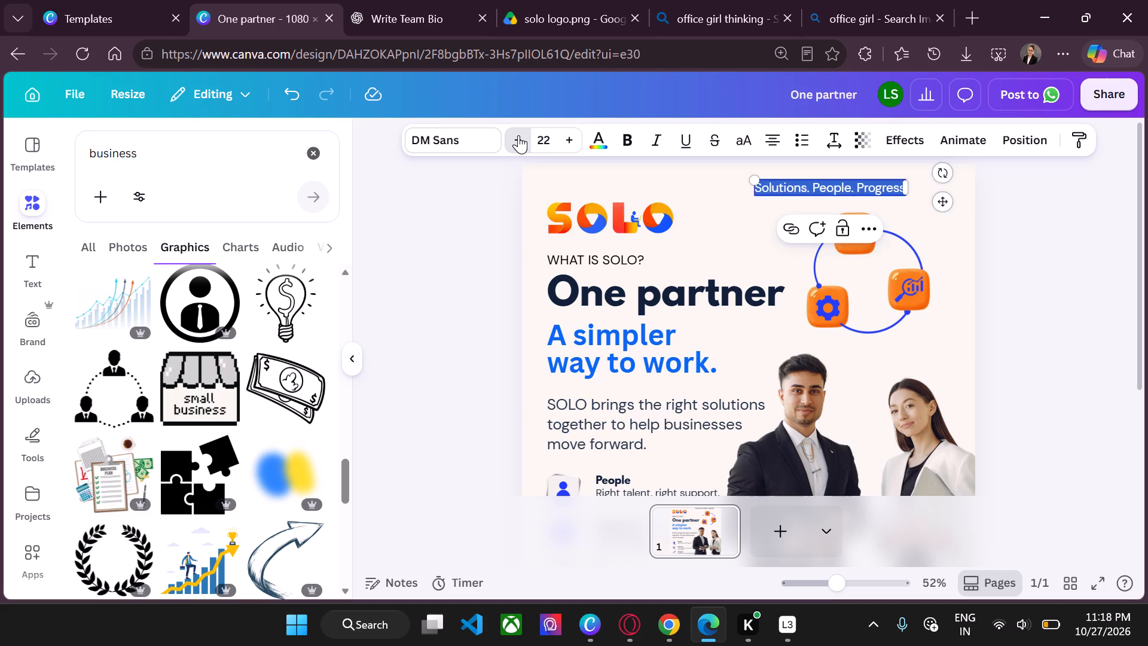
triple_click(518, 135)
double_click(518, 135)
click(1051, 209)
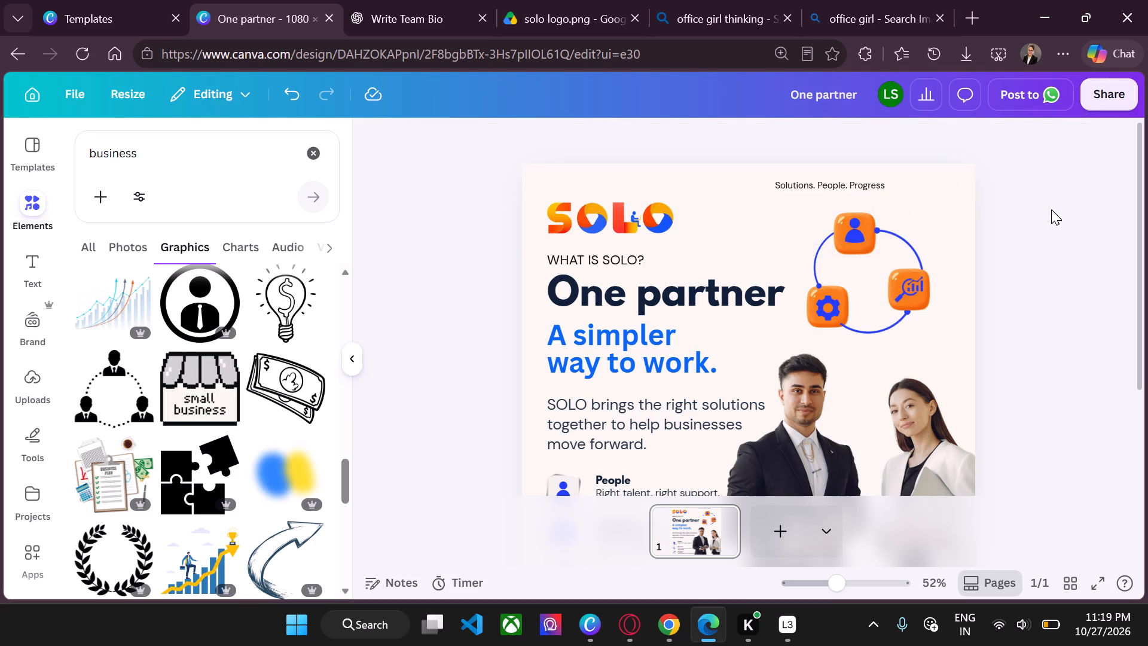
Move the "Solutions. People. Progress" text up into the page's upper right corner, above the icon circle.
drag(854, 182, 933, 171)
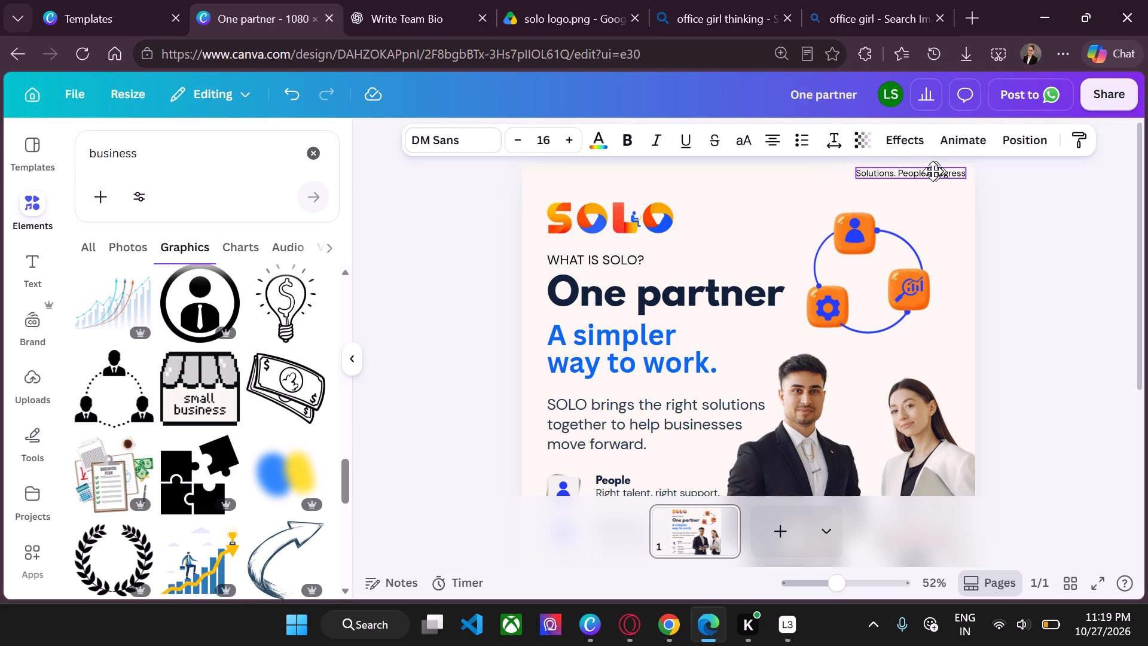
drag(933, 171, 921, 175)
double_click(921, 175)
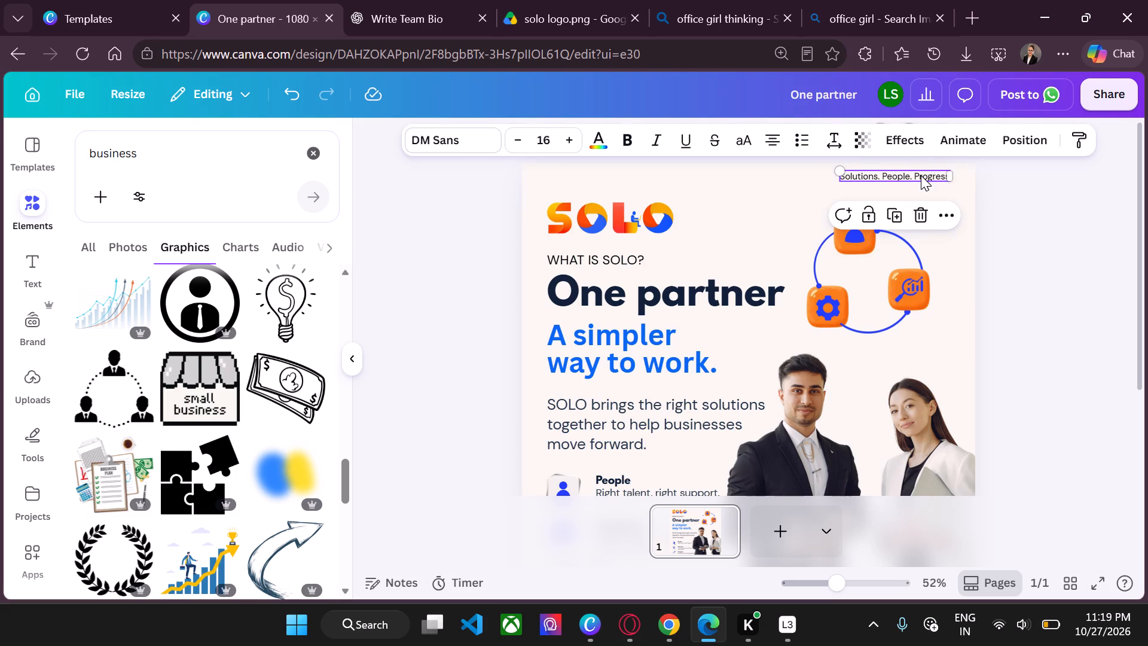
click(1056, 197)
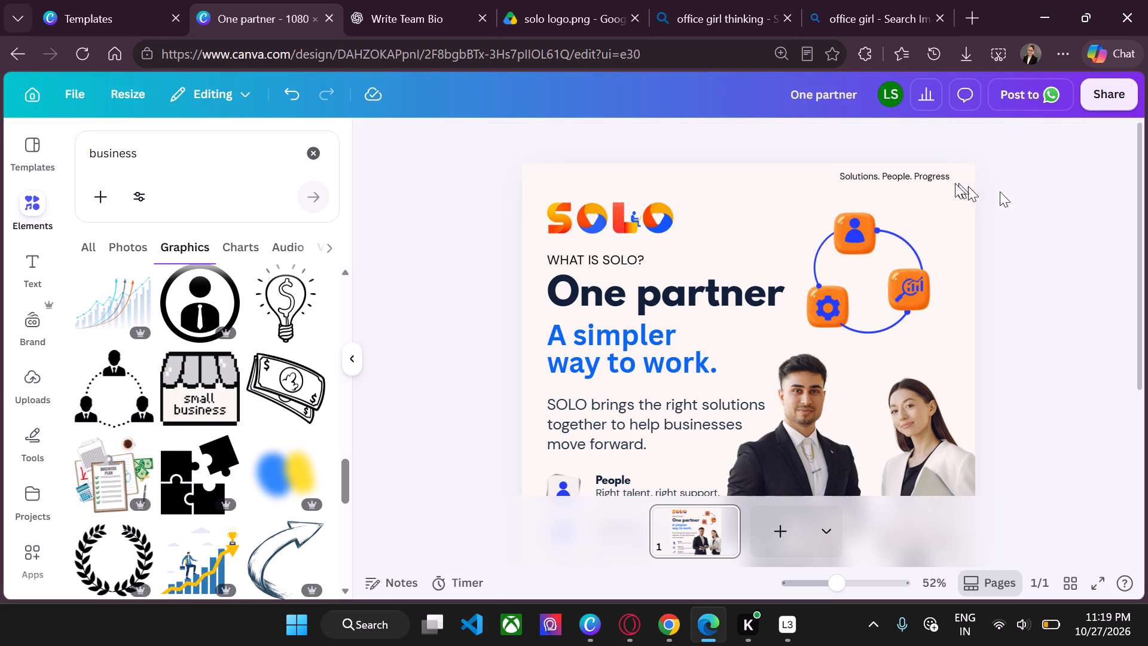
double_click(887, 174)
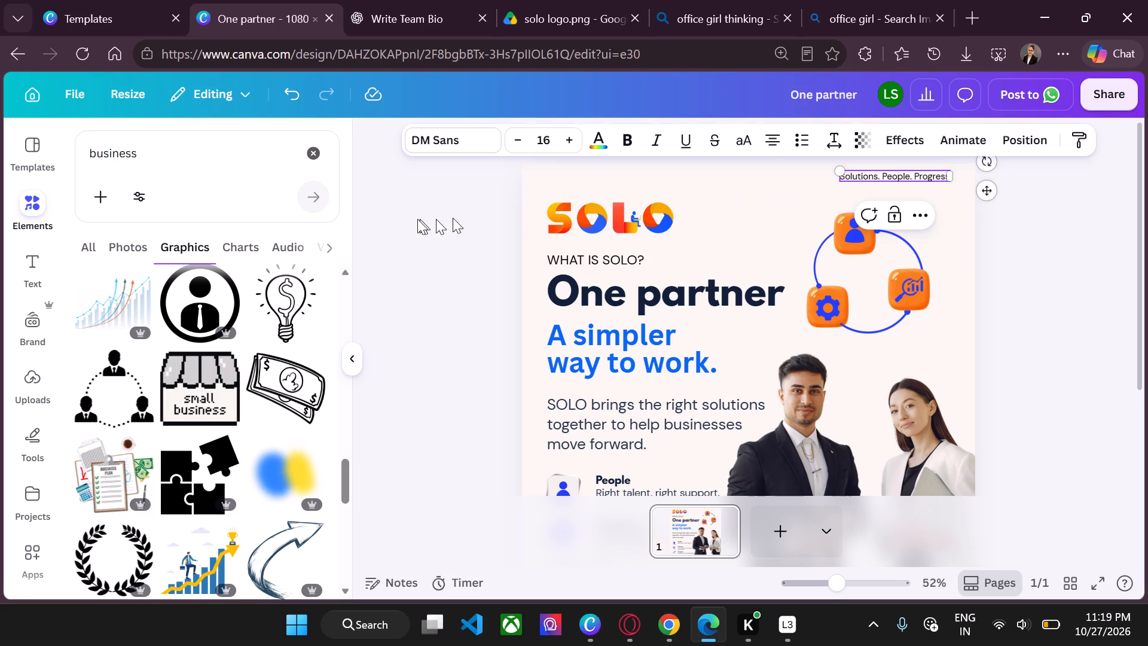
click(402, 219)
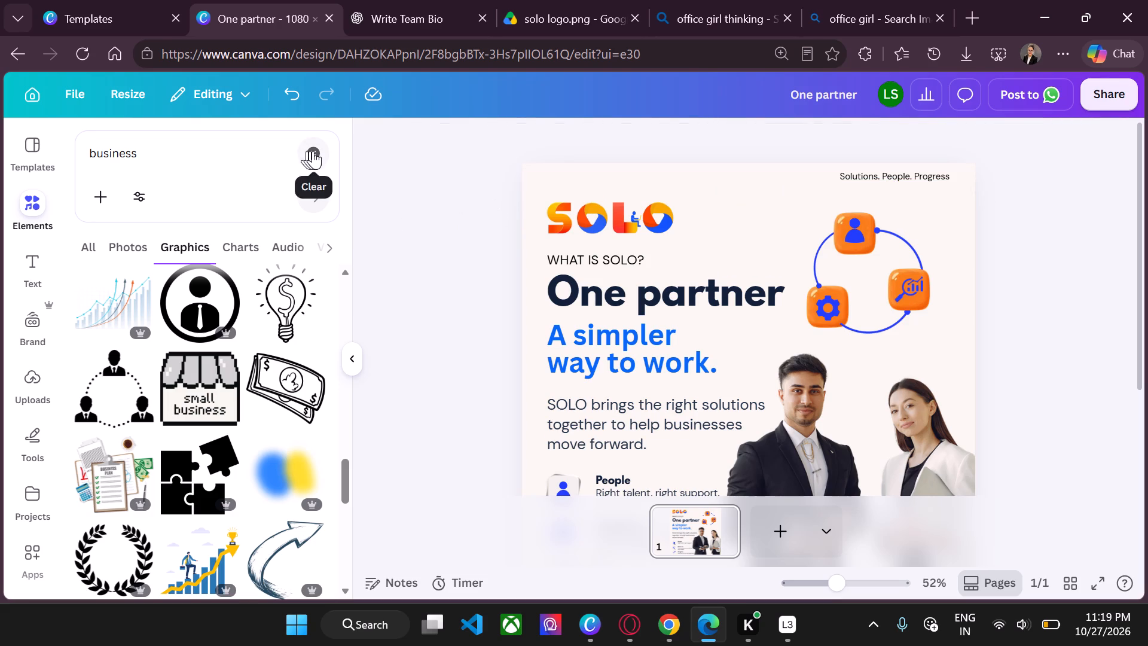
Search the elements library for "line", add the straight line with end bars, and place it just beneath the "Solutions. People. Progress" tagline.
click(313, 151)
text(line)
key(Return)
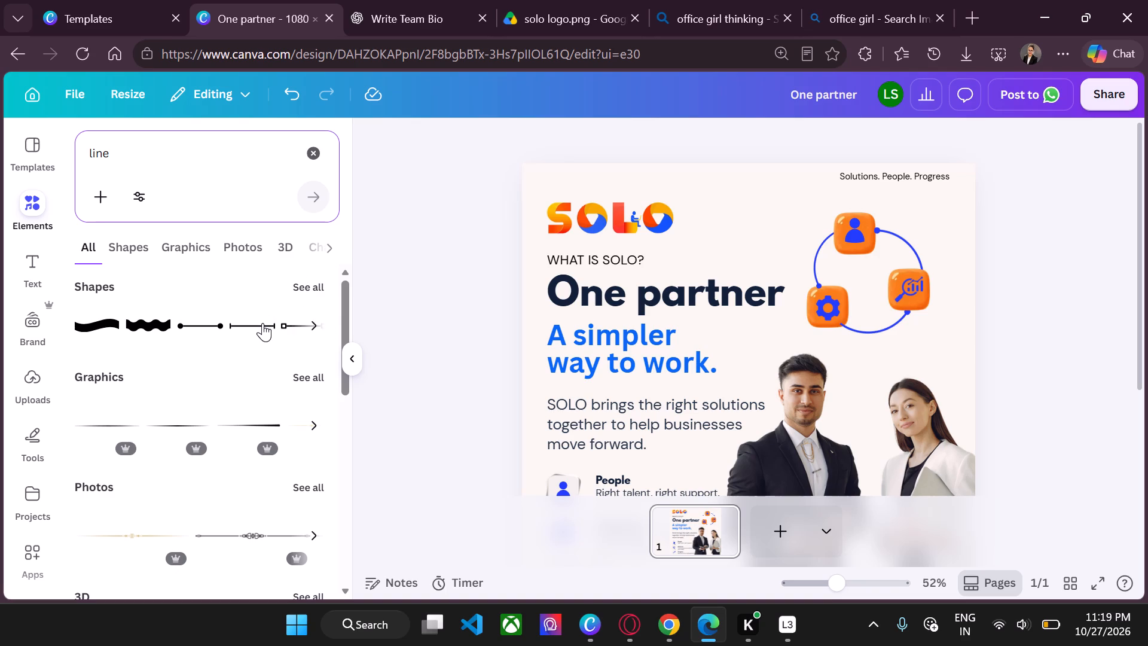
click(262, 323)
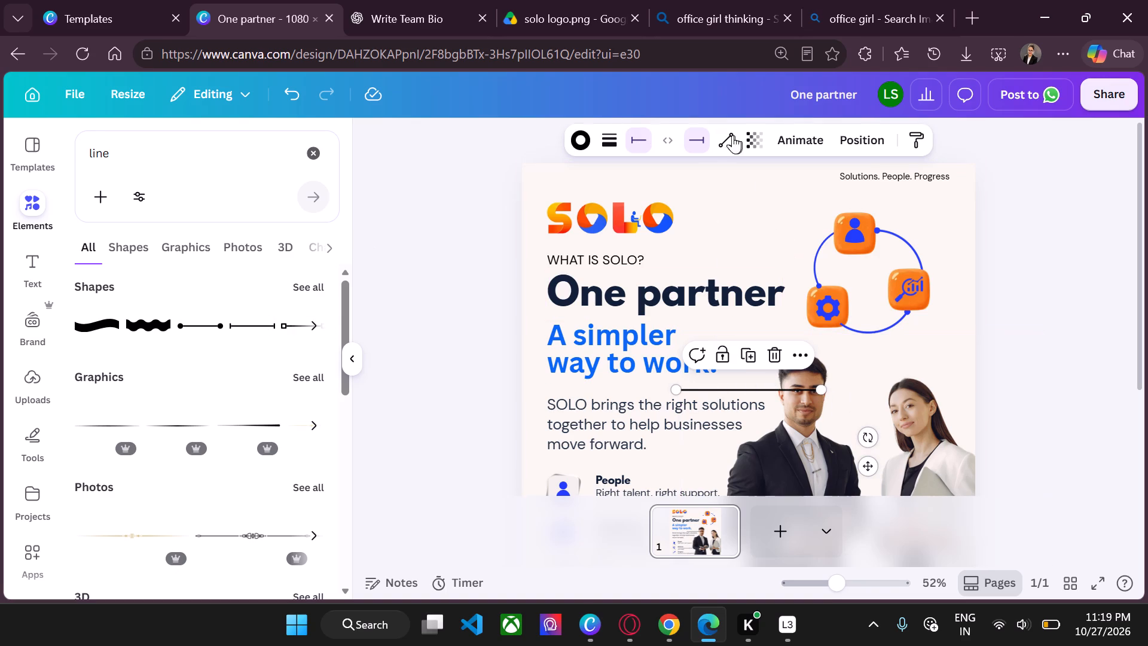
drag(869, 464, 1012, 266)
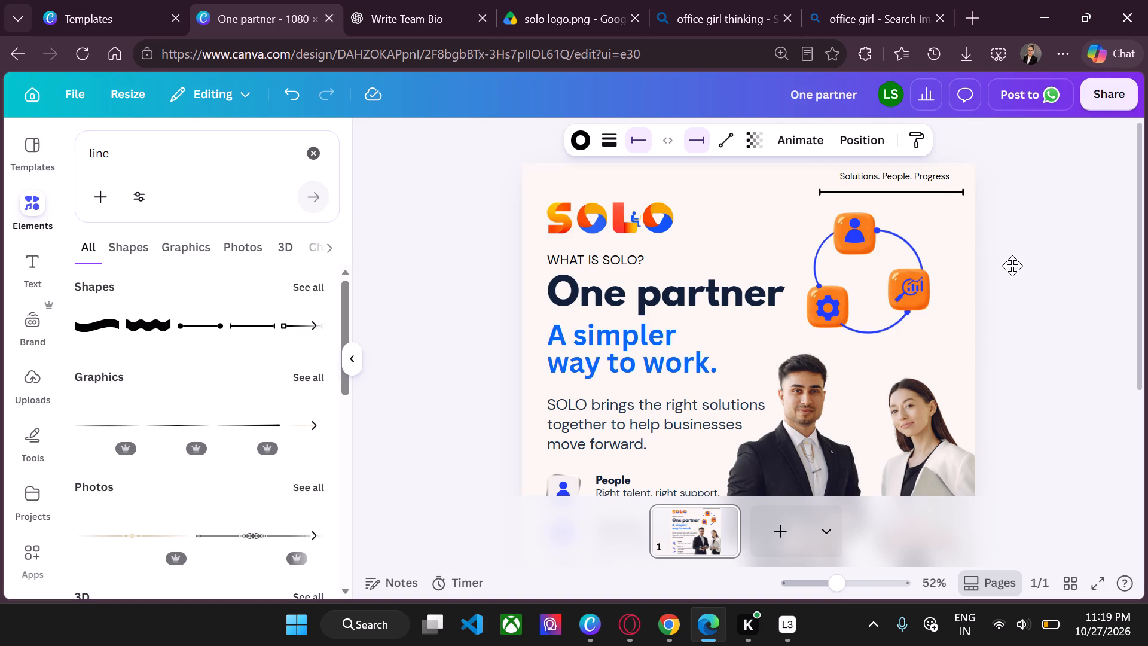
drag(1012, 266, 1013, 260)
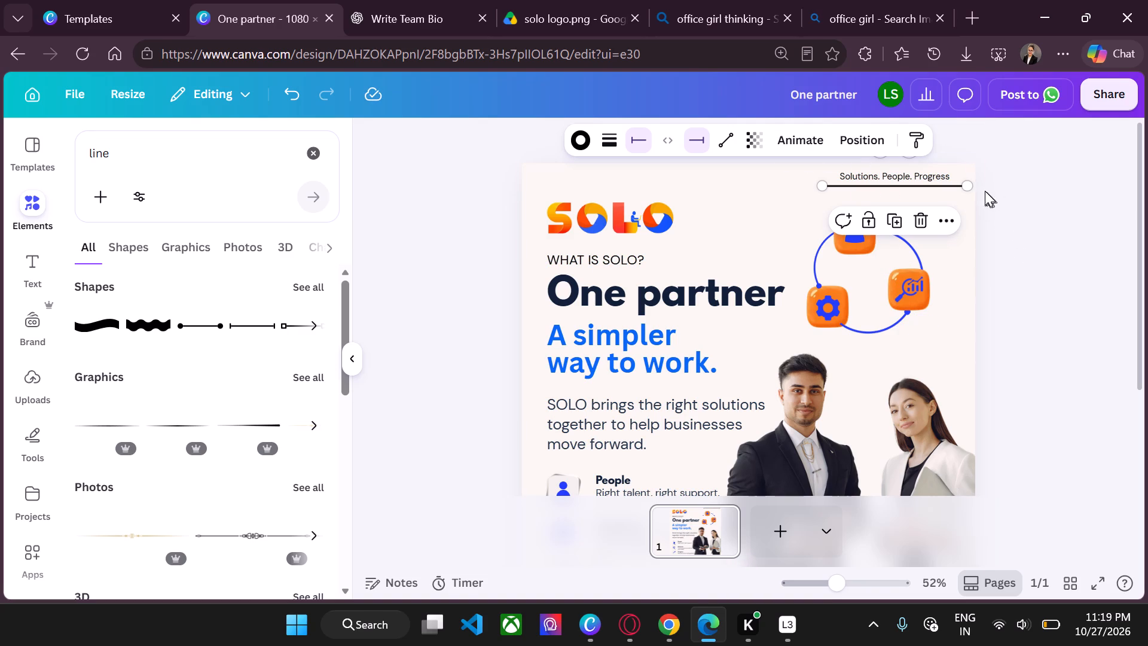
Shorten the line beneath the tagline to about 183 px by pulling in its right end.
drag(969, 184, 936, 184)
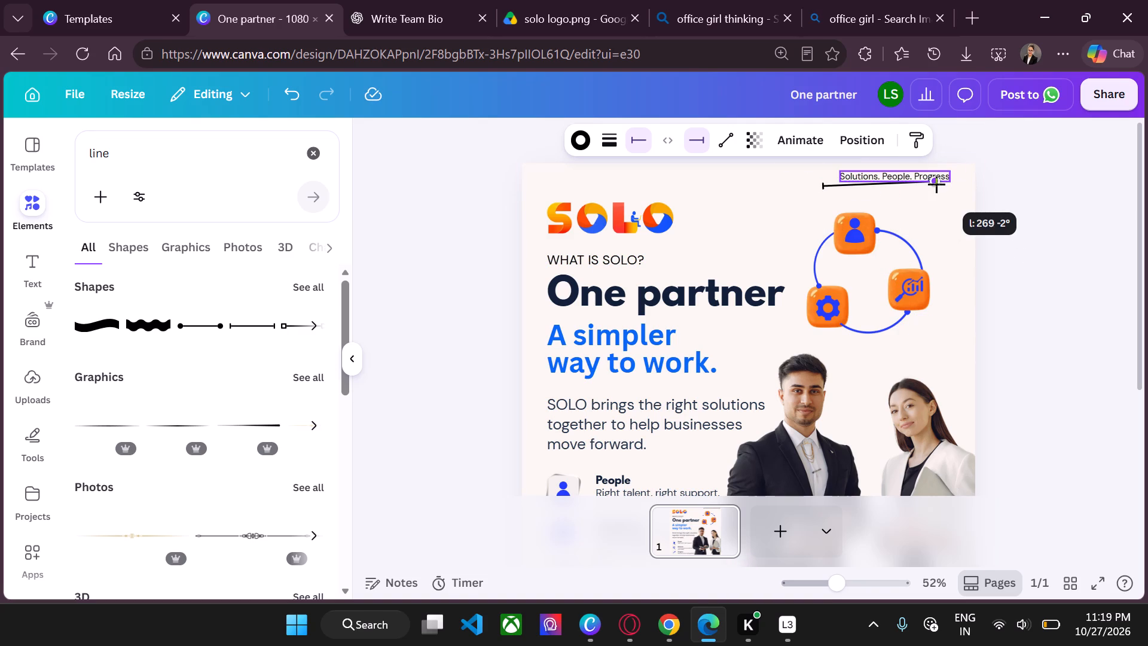
drag(936, 184, 904, 187)
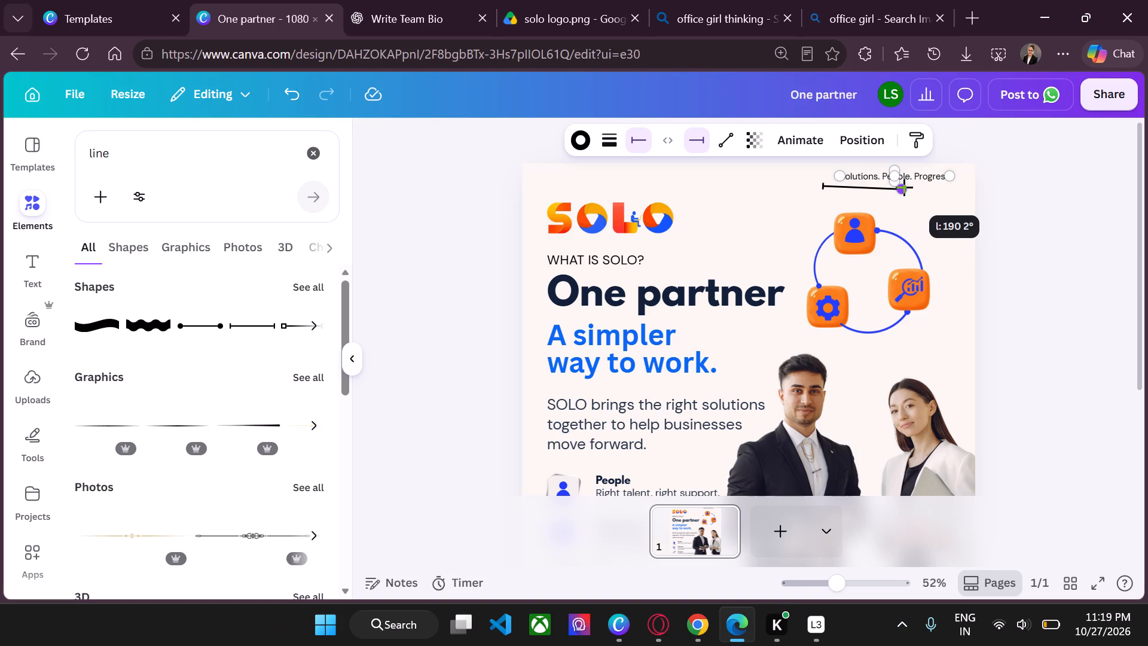
drag(904, 187, 901, 188)
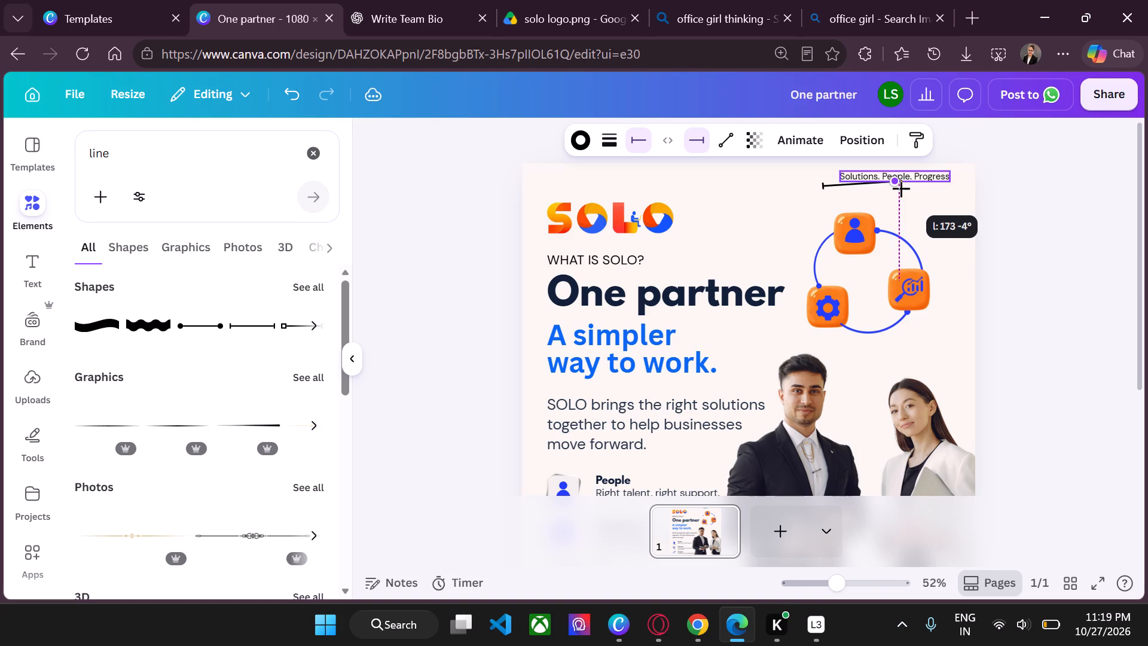
drag(901, 188, 902, 187)
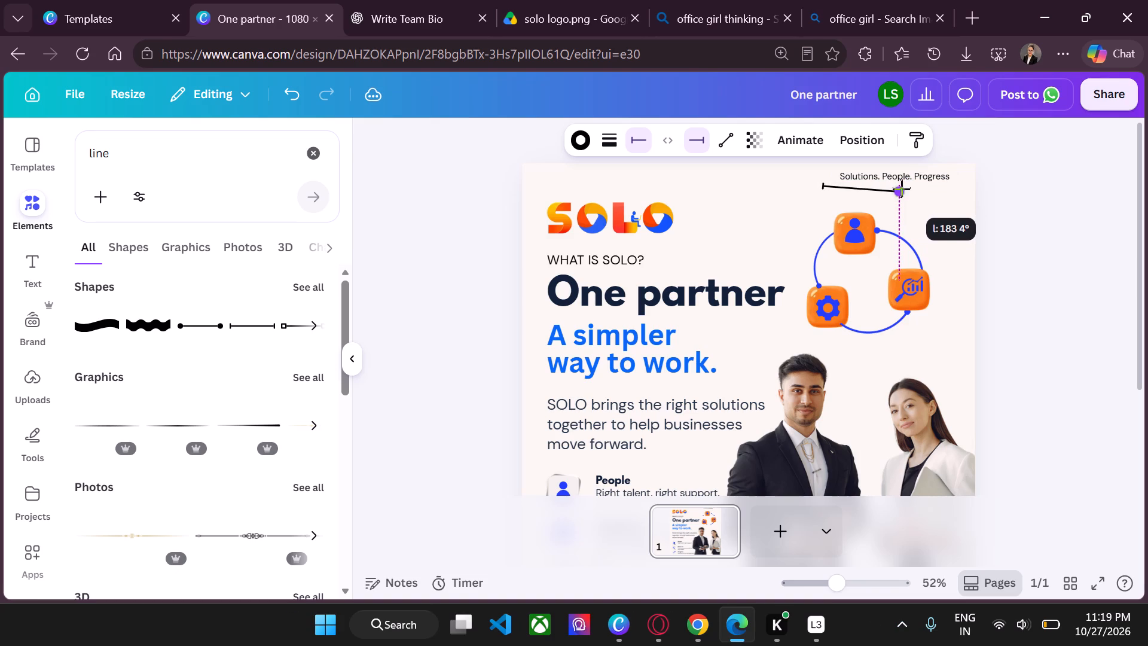
drag(902, 187, 902, 190)
right_click(902, 190)
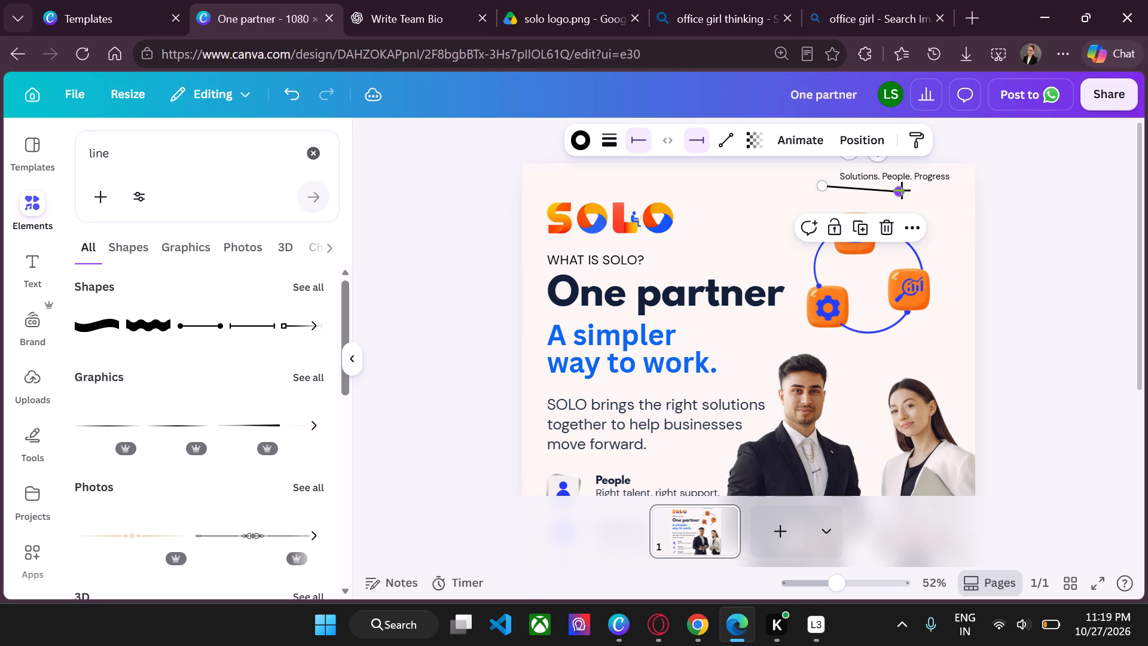
click(1076, 255)
Set the rotation of the line beneath the tagline to 0° to level it.
click(898, 187)
right_click(898, 187)
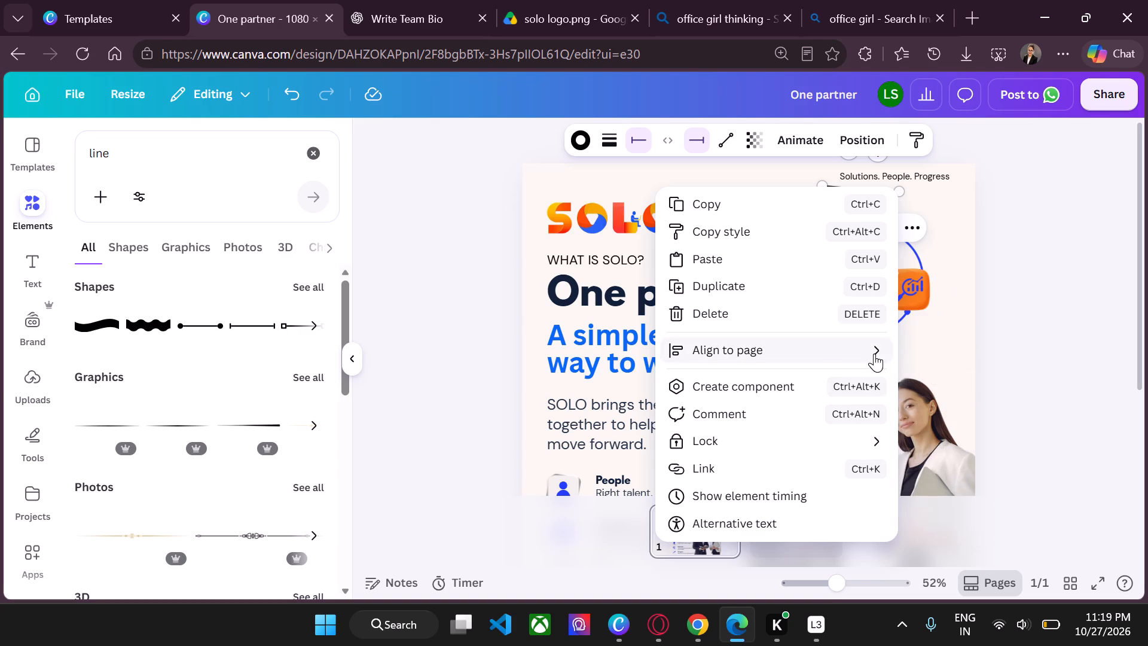
click(1022, 336)
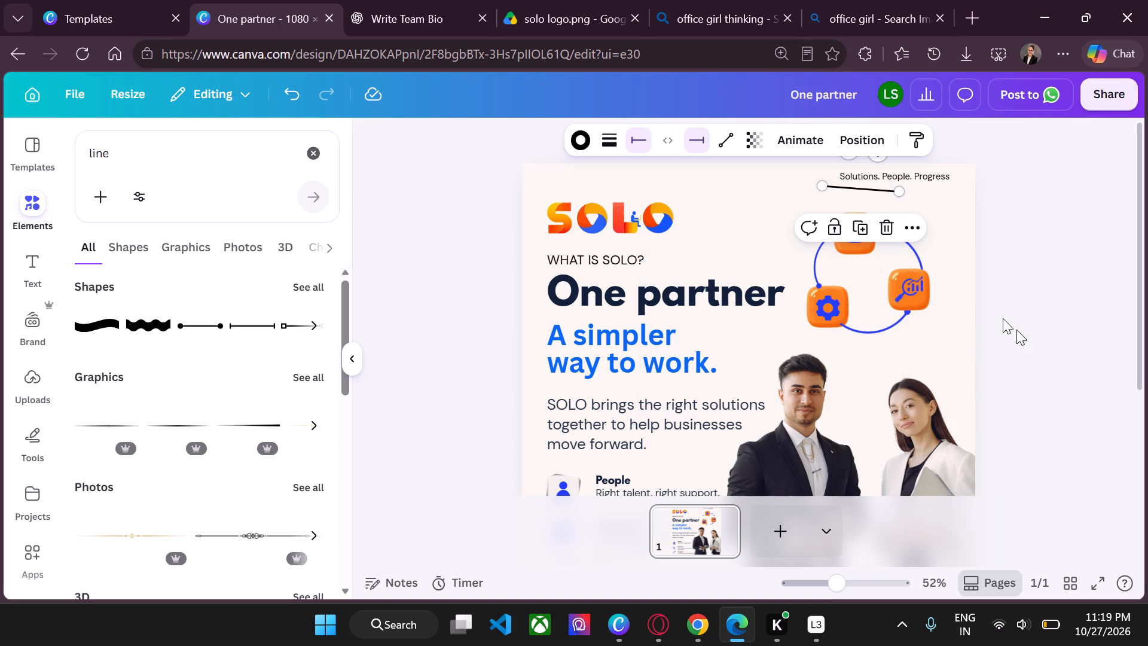
click(843, 135)
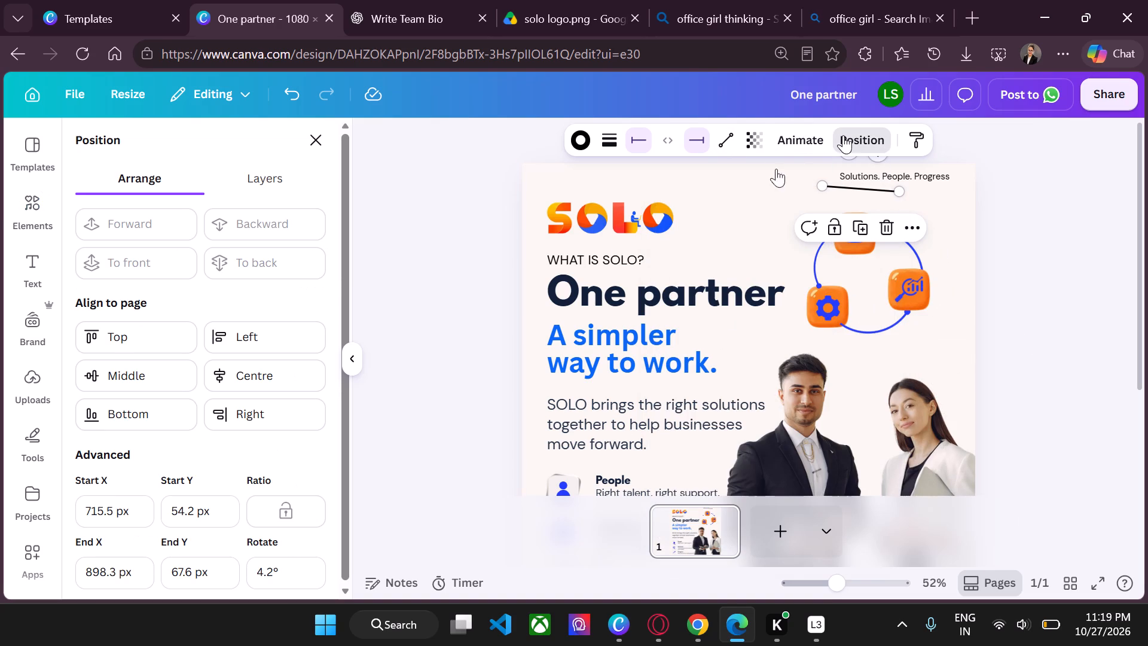
scroll(243, 440, down, 1)
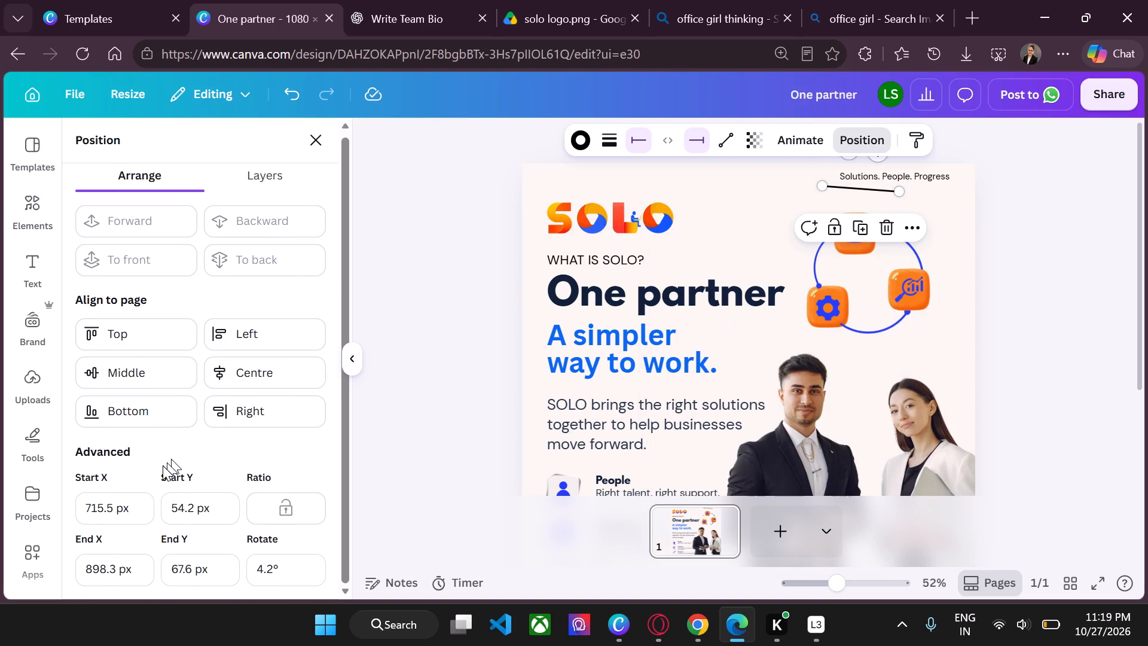
click(278, 575)
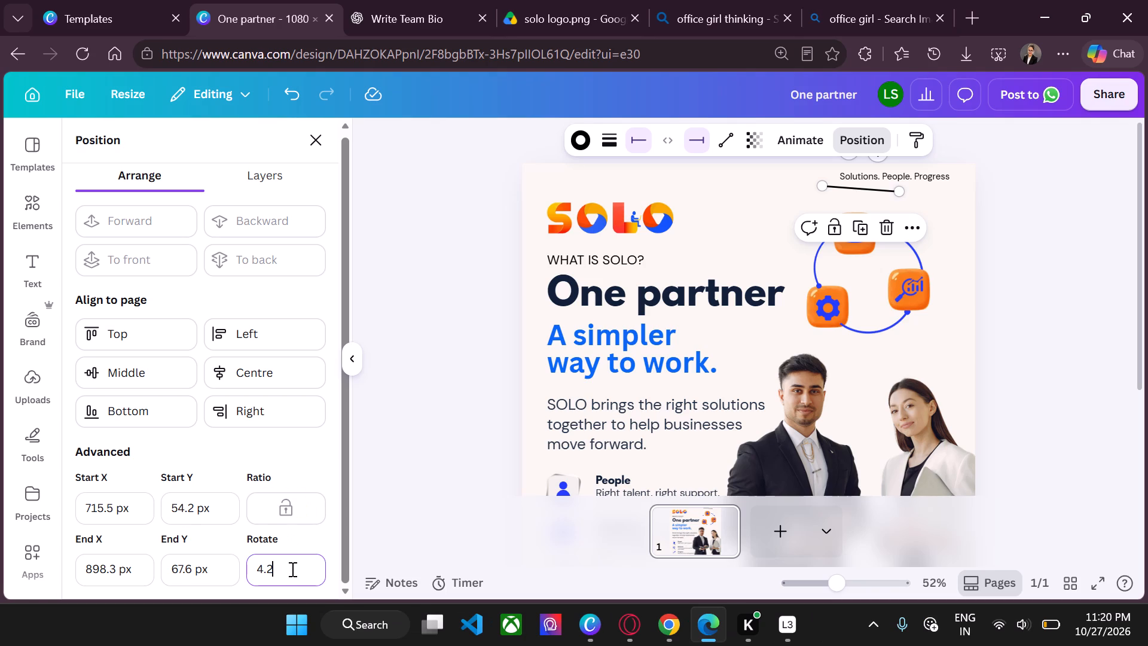
key(BackSpace)
key(BackSpace)
key(BackSpace)
key(0)
key(Return)
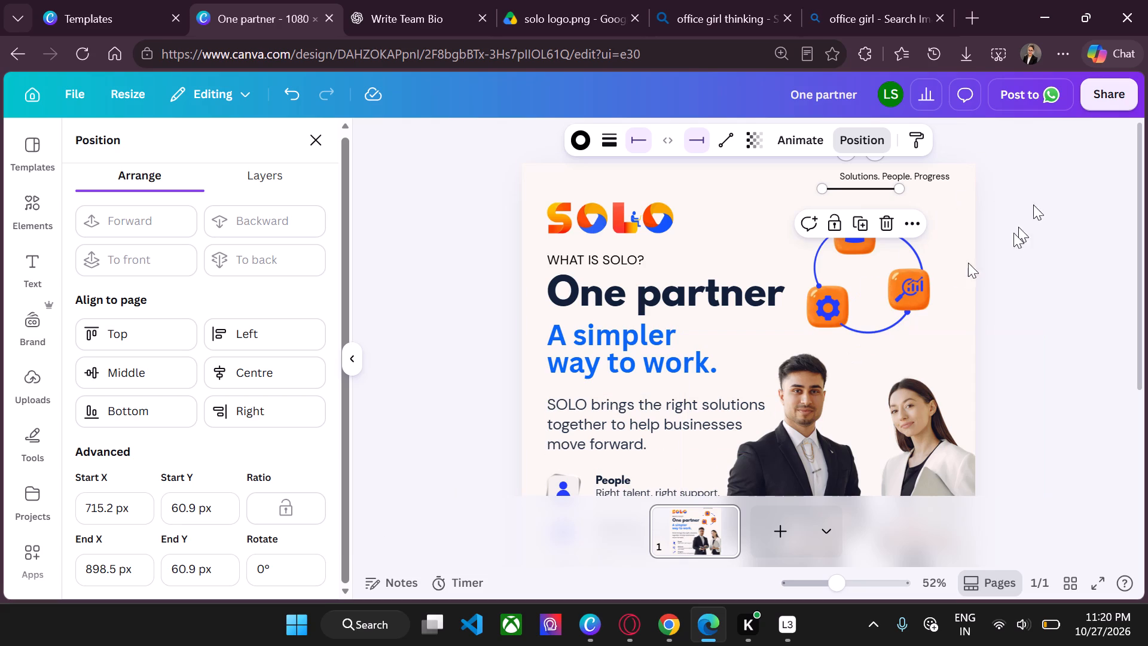
click(1047, 209)
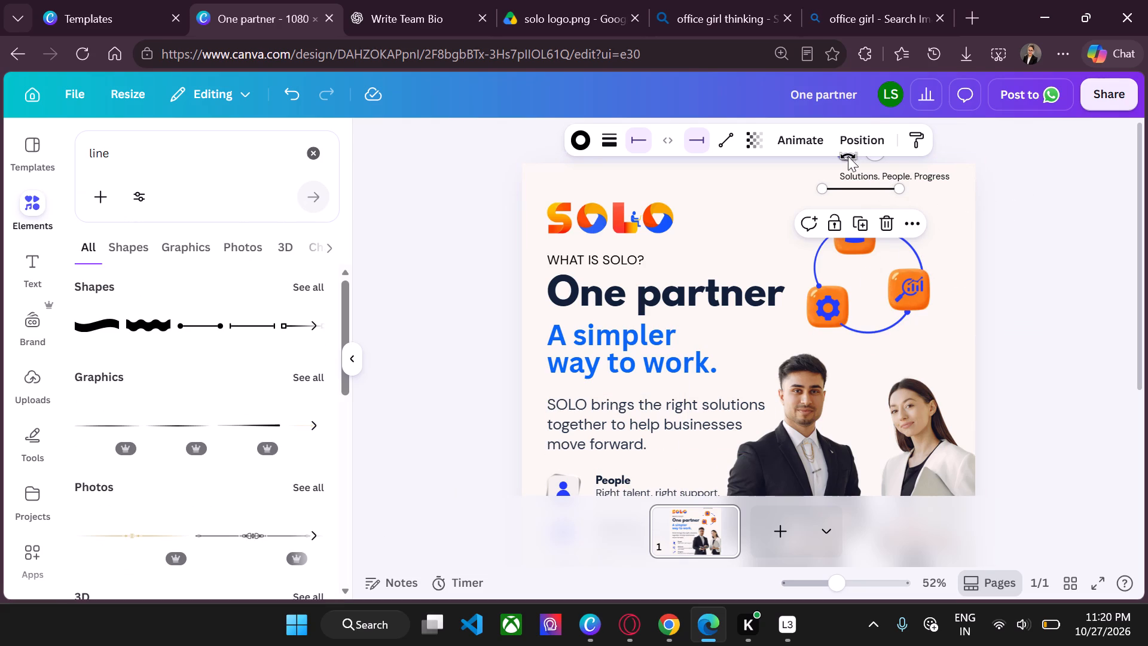
Move the line sideways so it sits centred beneath the "Solutions. People. Progress" tagline.
drag(872, 159, 906, 159)
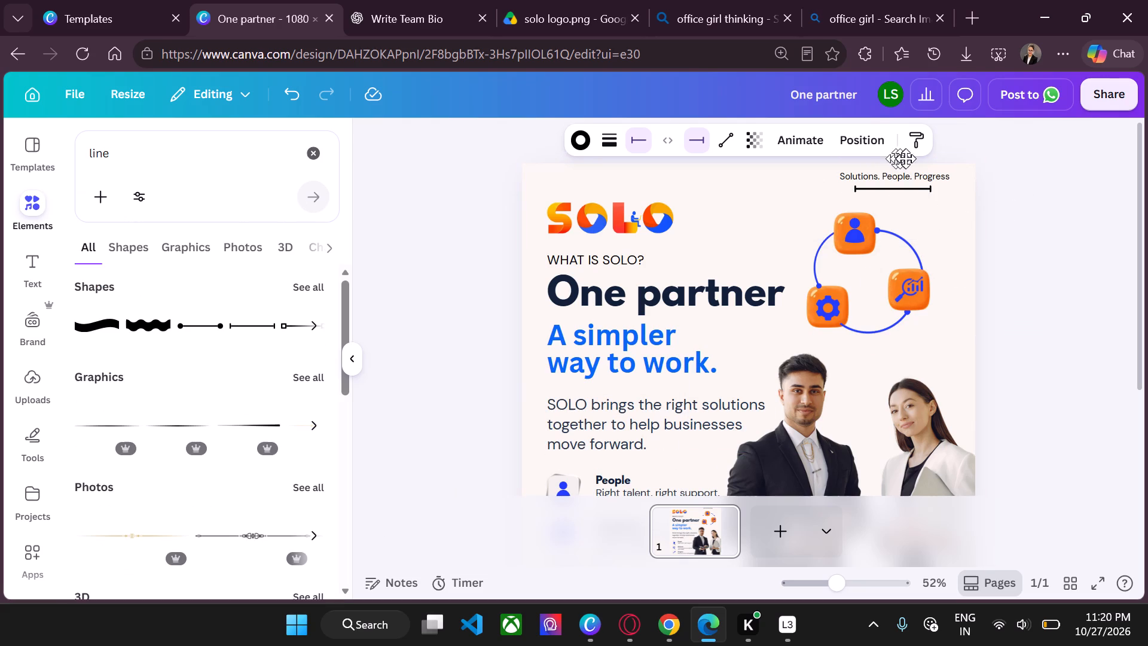
drag(906, 159, 904, 159)
click(497, 160)
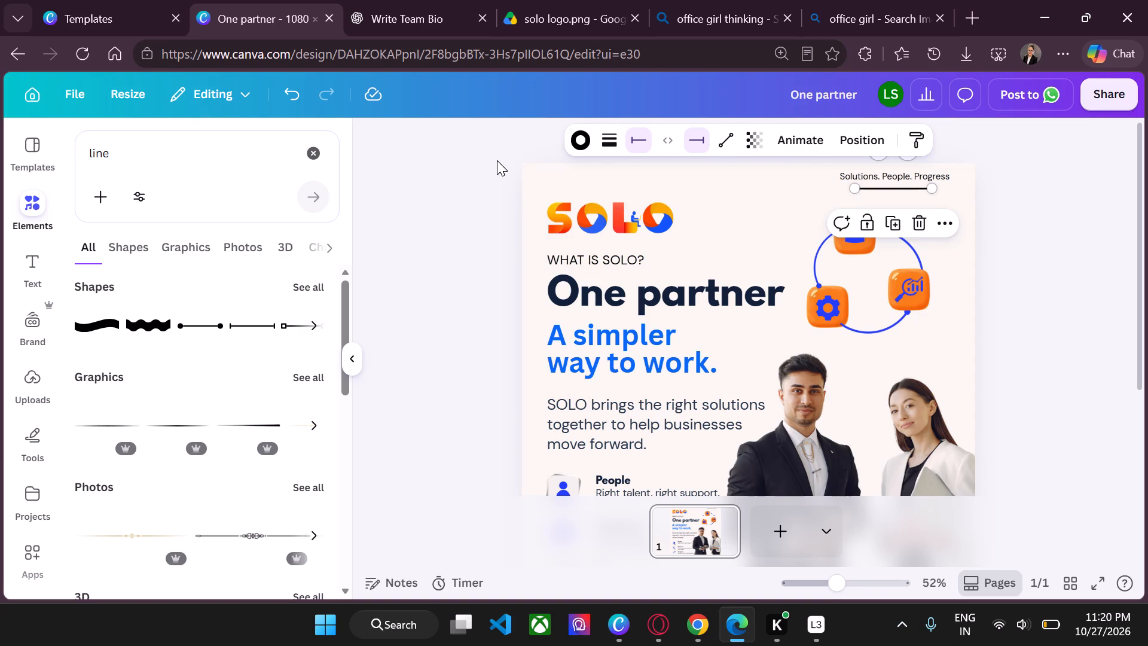
Change the stroke colour of the line beneath the tagline to vivid orange #fa4818.
click(910, 184)
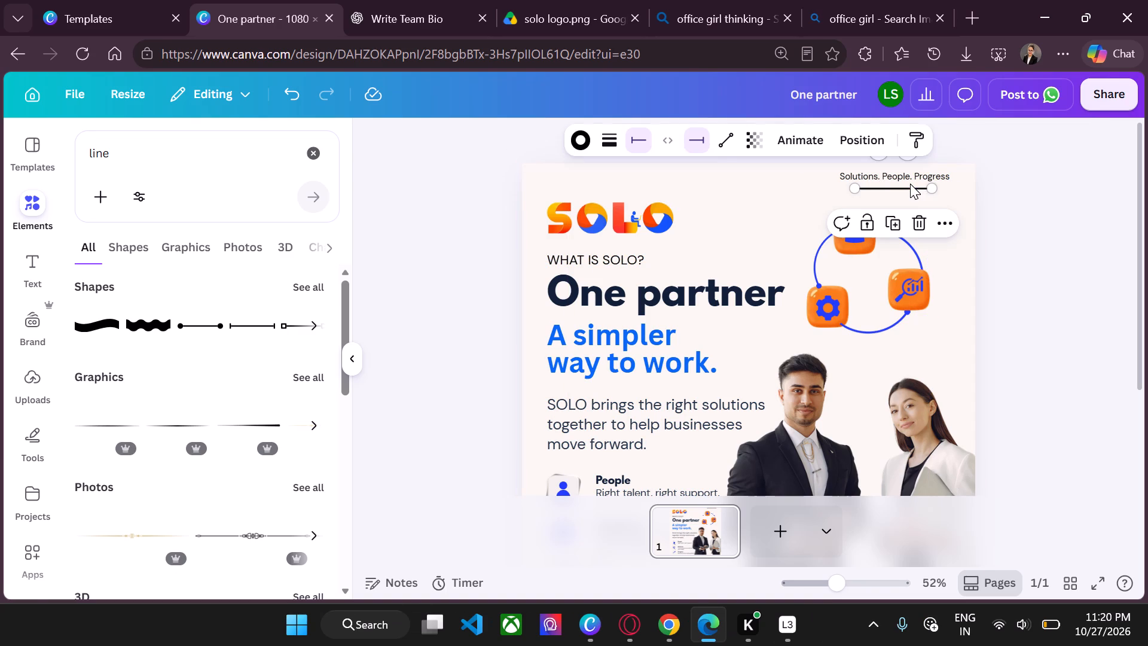
click(584, 137)
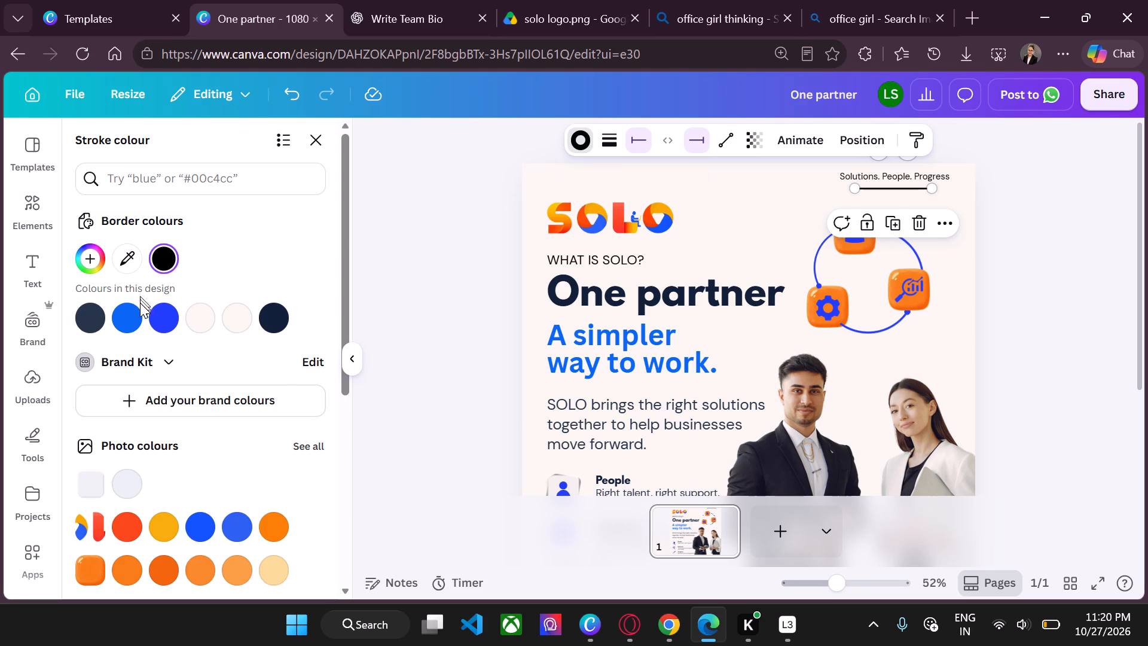
click(124, 526)
double_click(1039, 228)
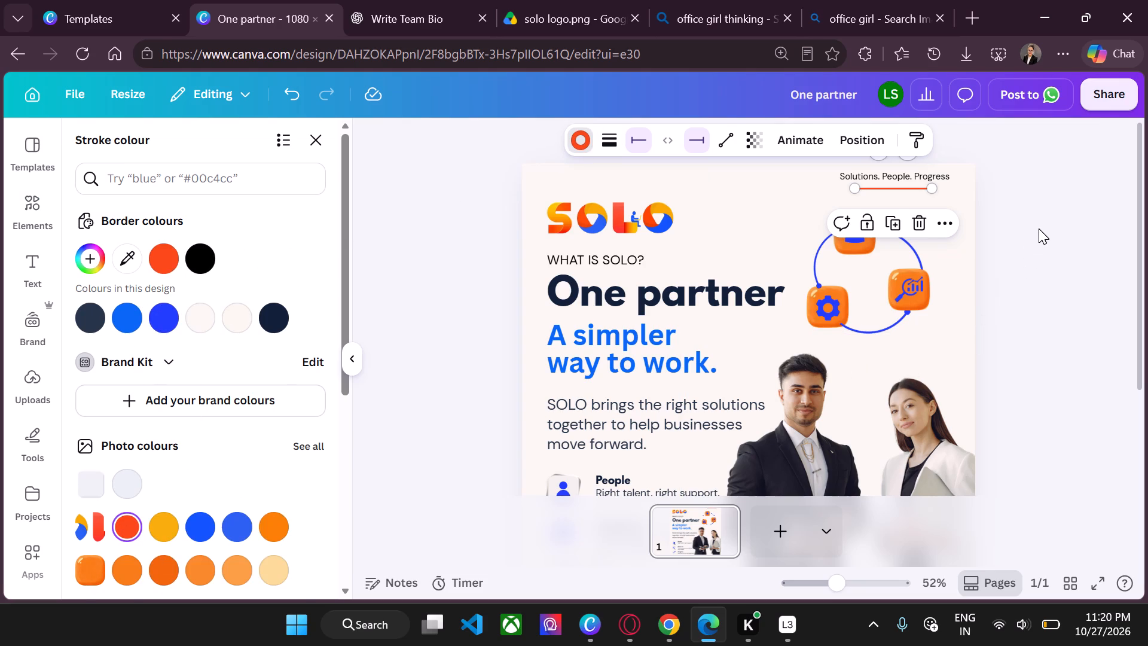
click(1039, 228)
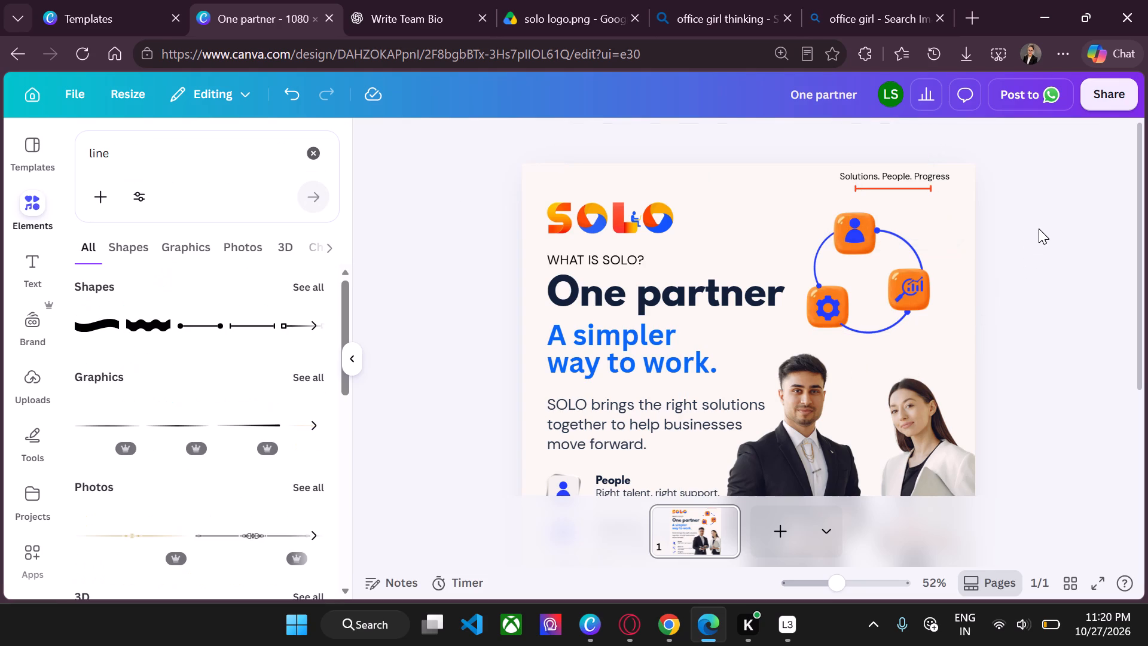
Extend both ends of the orange line horizontally to match the width of the "Solutions. People. Progress" tagline.
click(915, 190)
drag(853, 190, 838, 187)
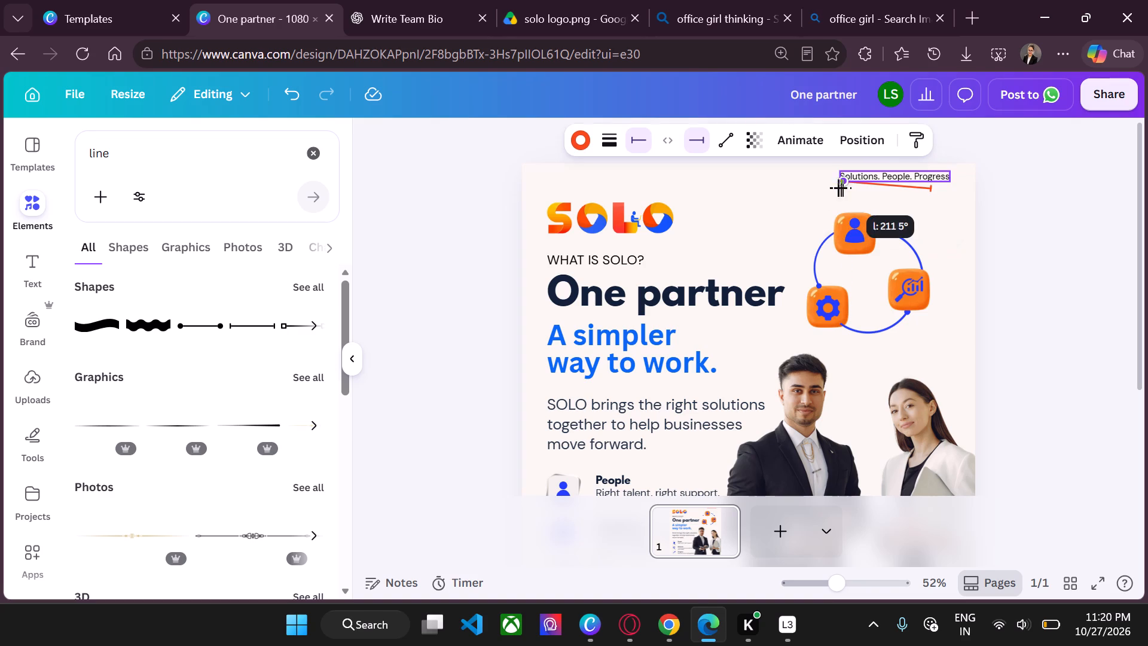
drag(838, 187, 835, 188)
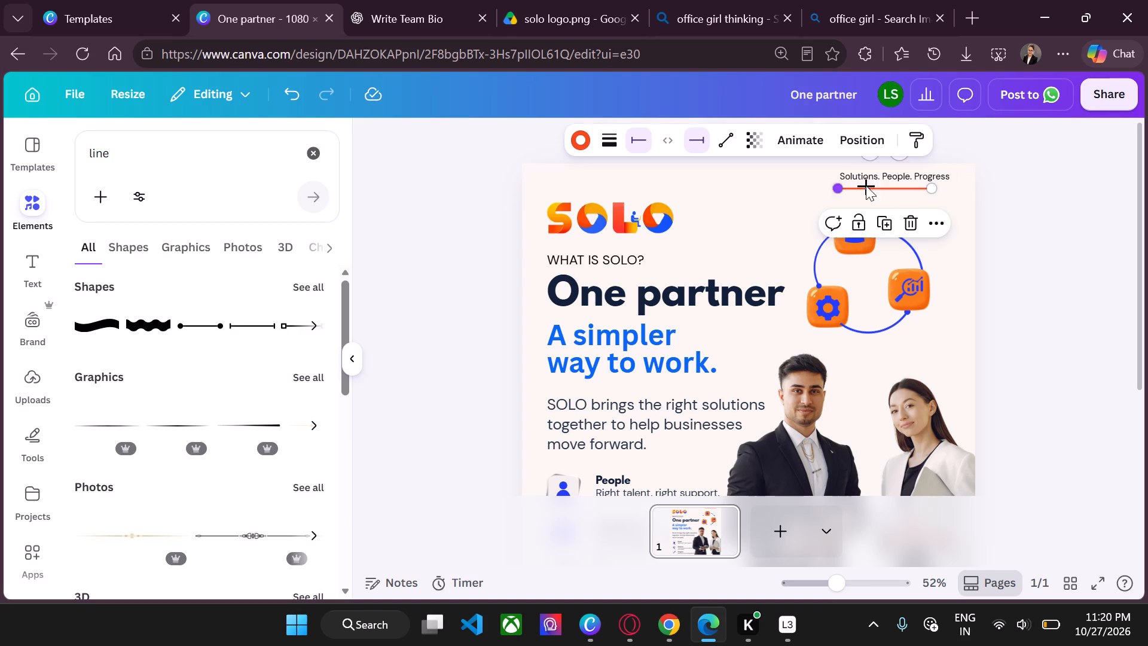
drag(934, 188, 956, 186)
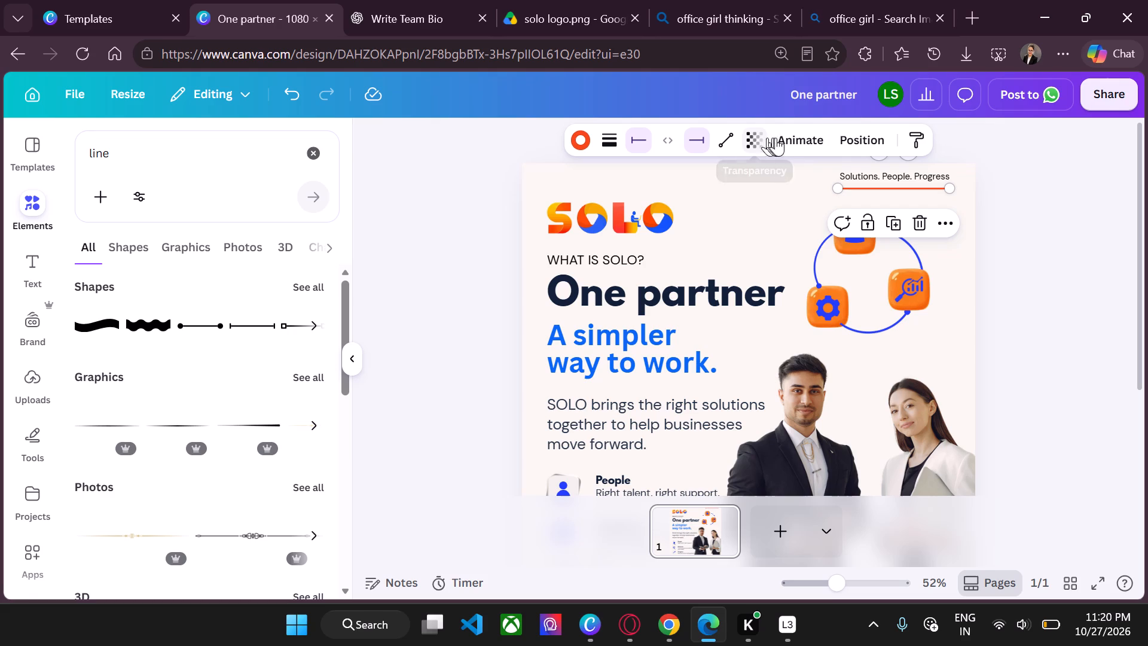
Make the orange line beneath the tagline partly transparent for a softer underline.
click(756, 135)
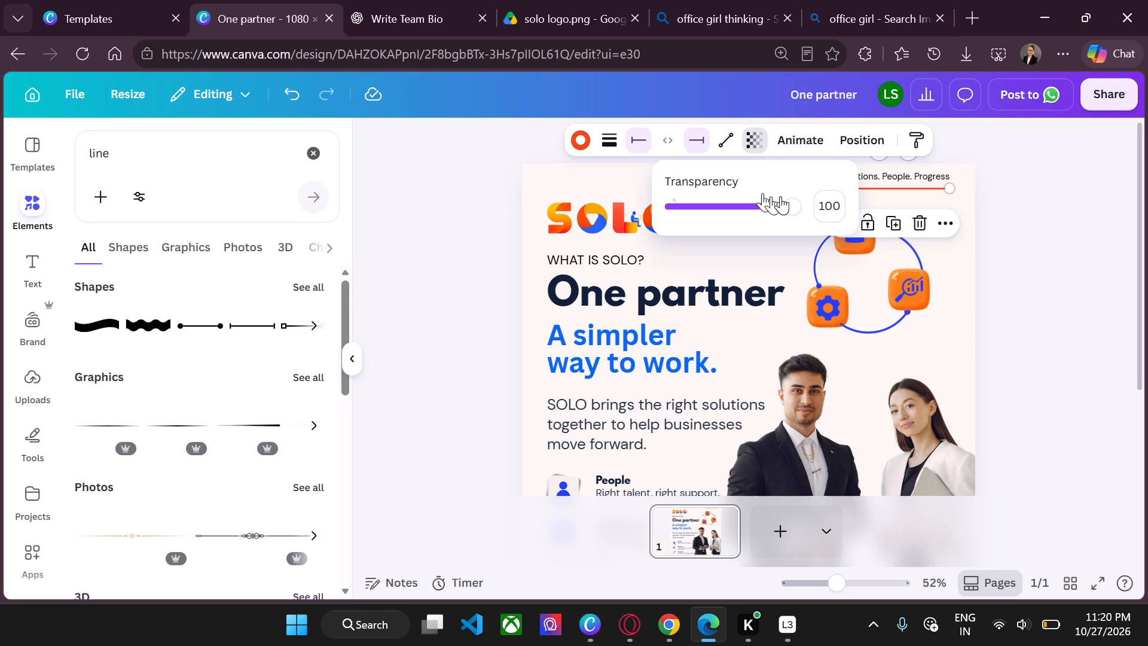
drag(793, 203, 697, 210)
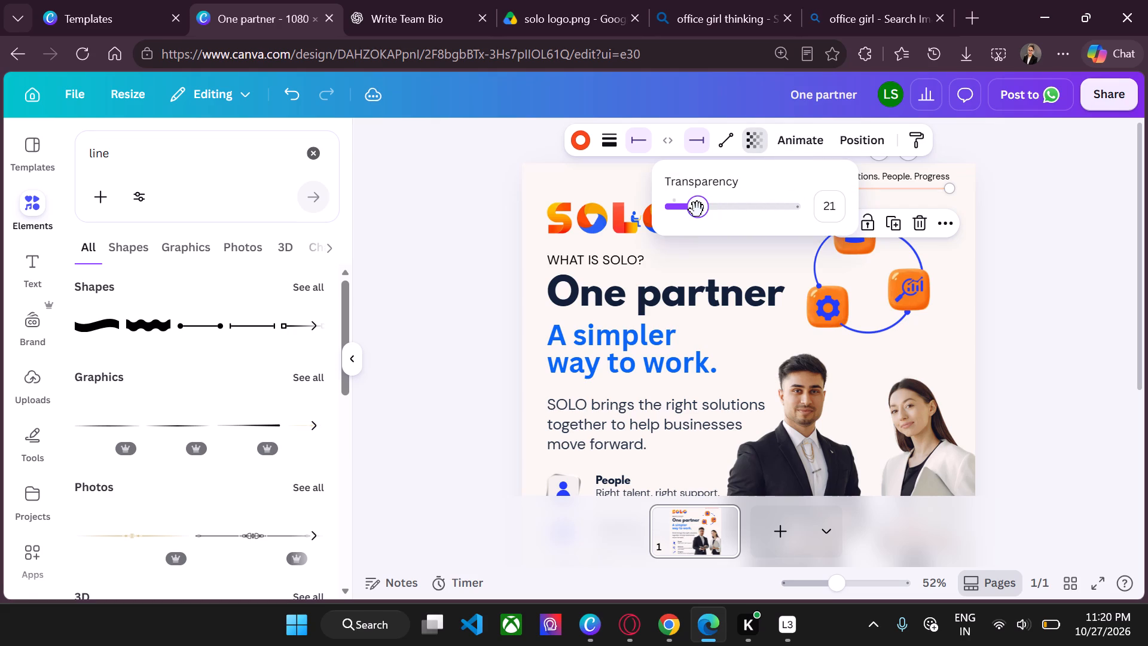
drag(697, 210, 726, 211)
double_click(1039, 181)
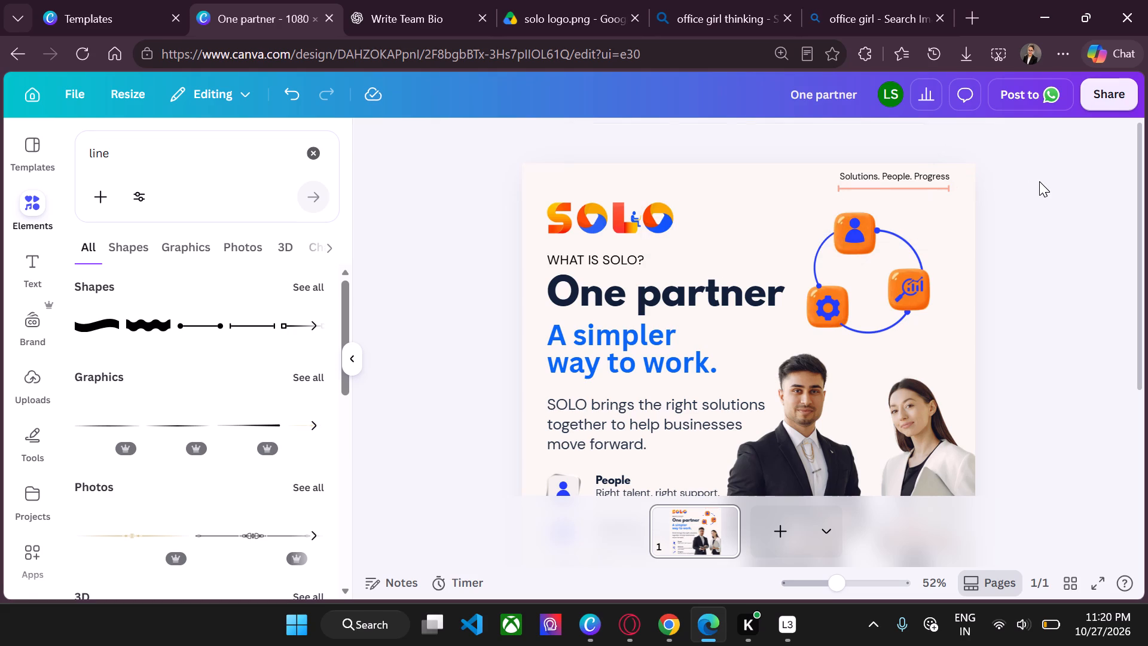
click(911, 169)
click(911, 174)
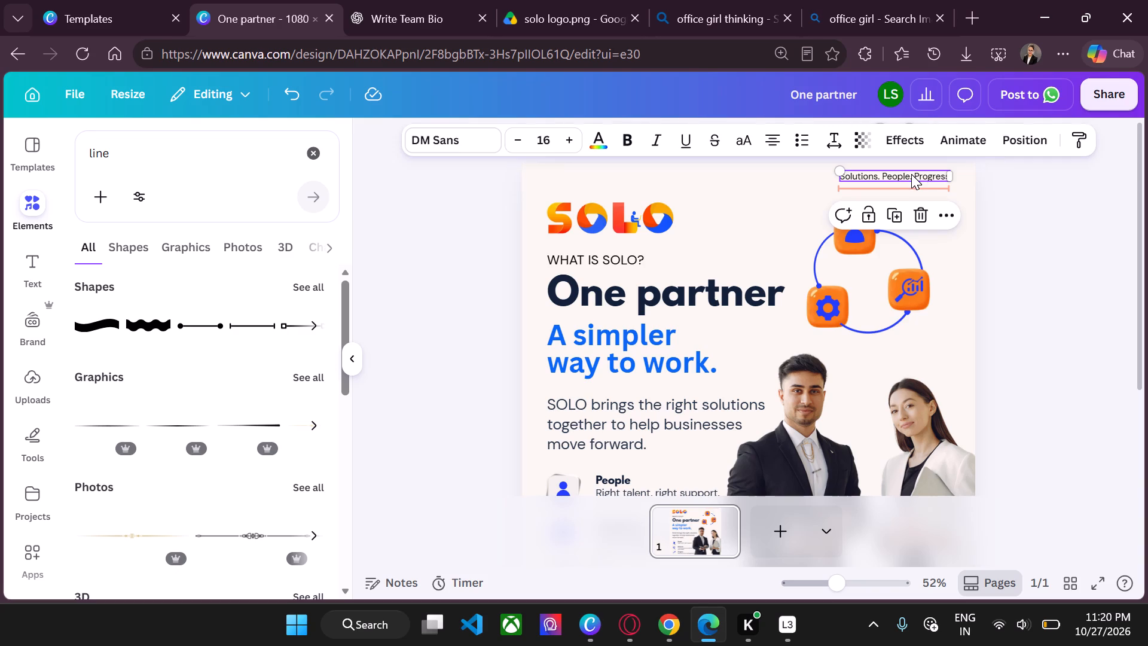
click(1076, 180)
Download the "One partner" design as a PNG file at 1,080 × 1,080 px.
scroll(1076, 180, down, 1)
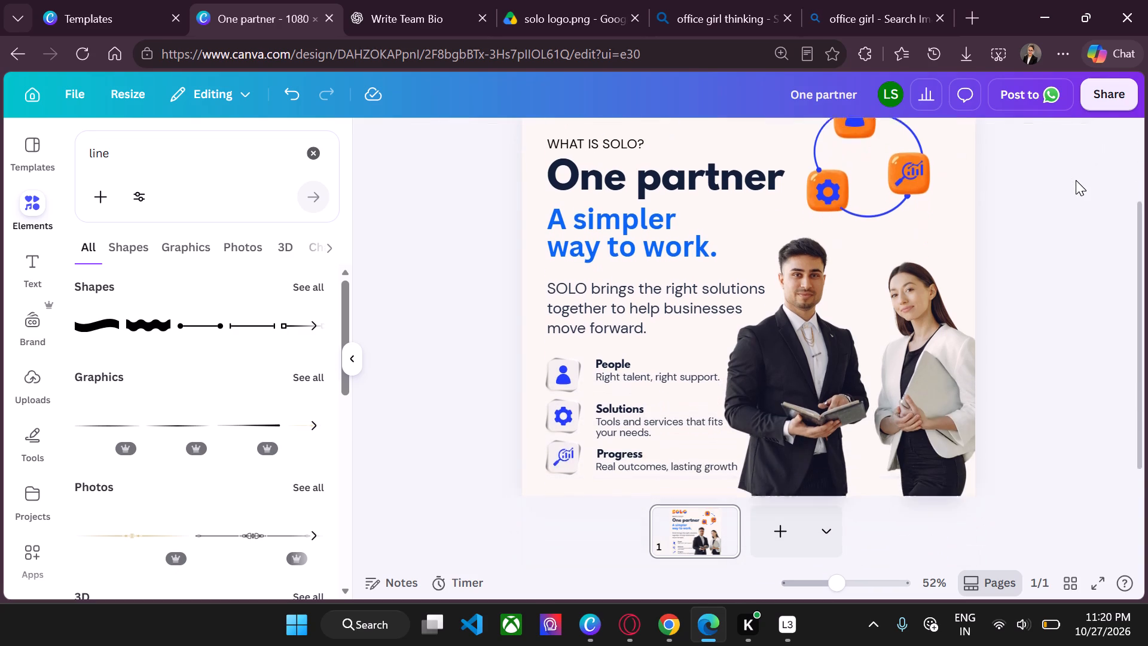
scroll(1076, 180, down, 1)
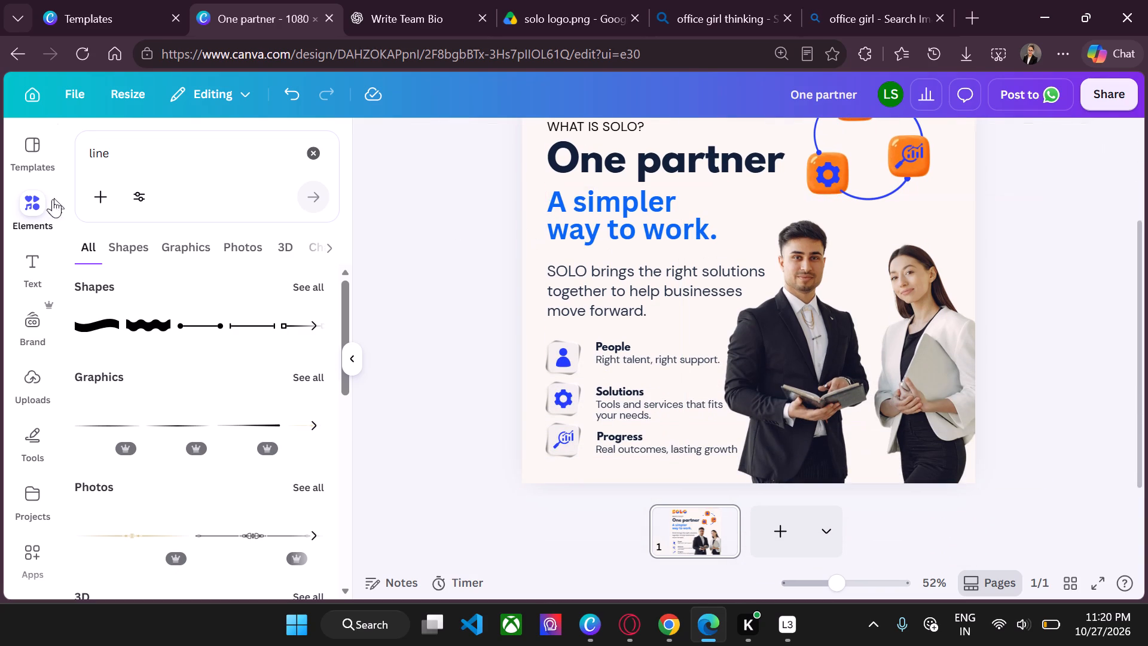
click(1107, 97)
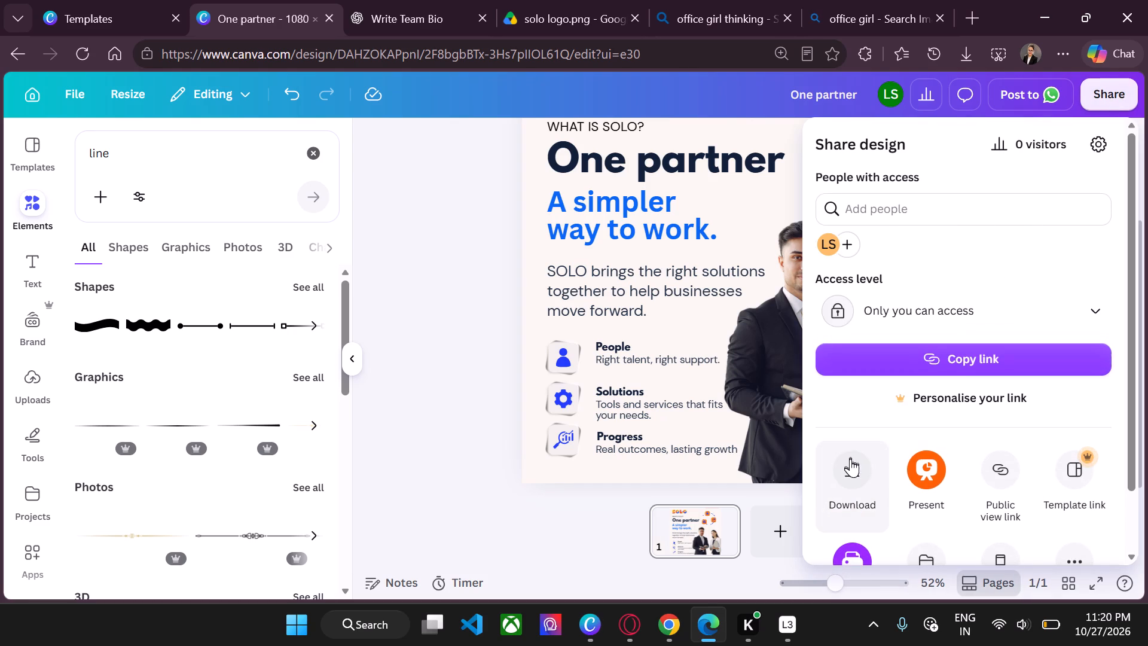
click(850, 459)
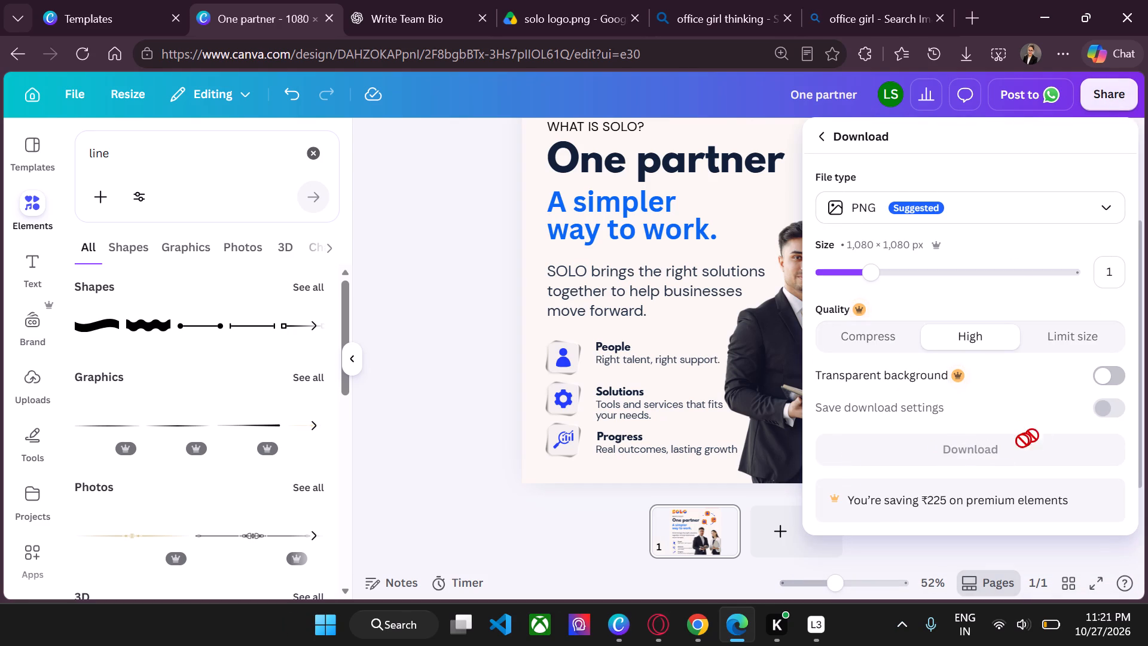
click(948, 453)
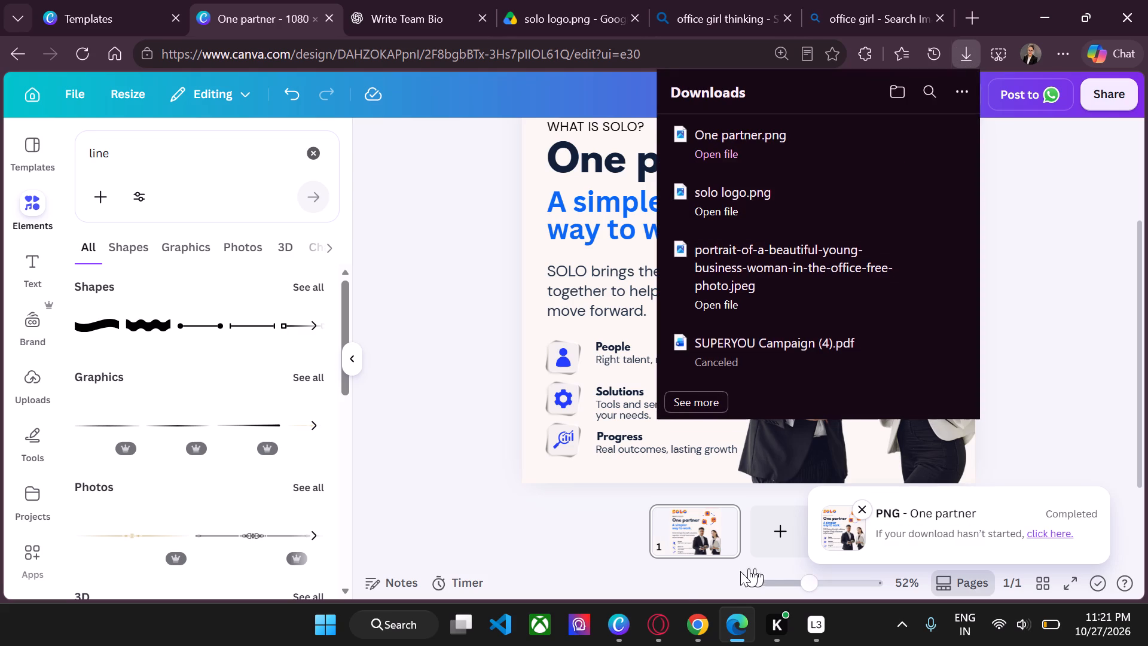
click(467, 428)
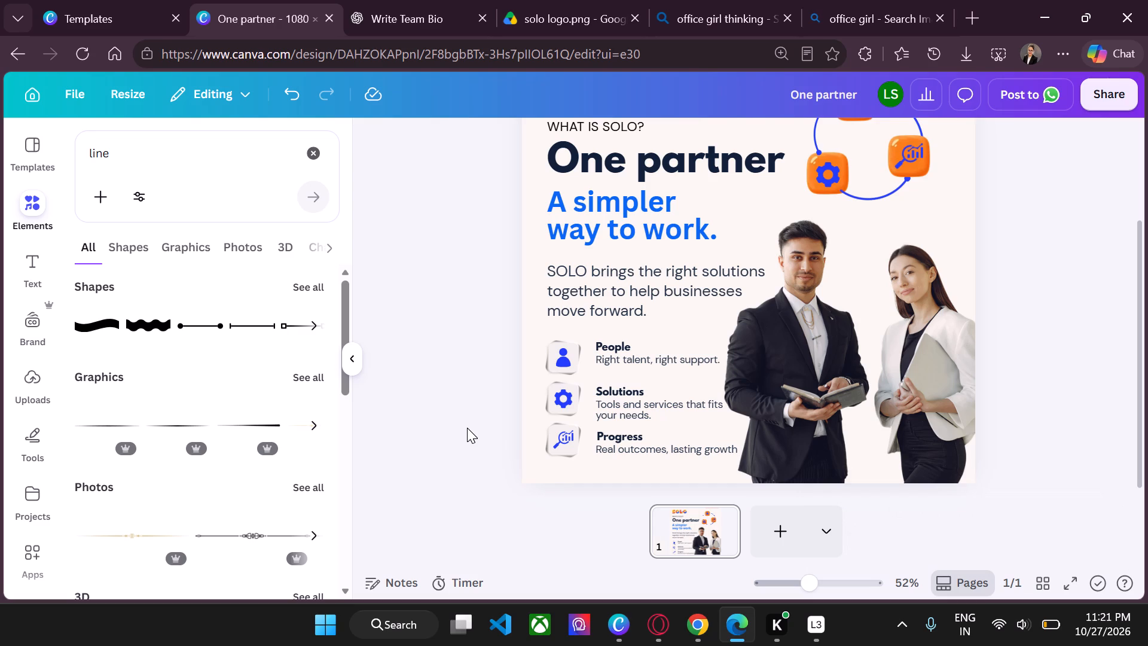
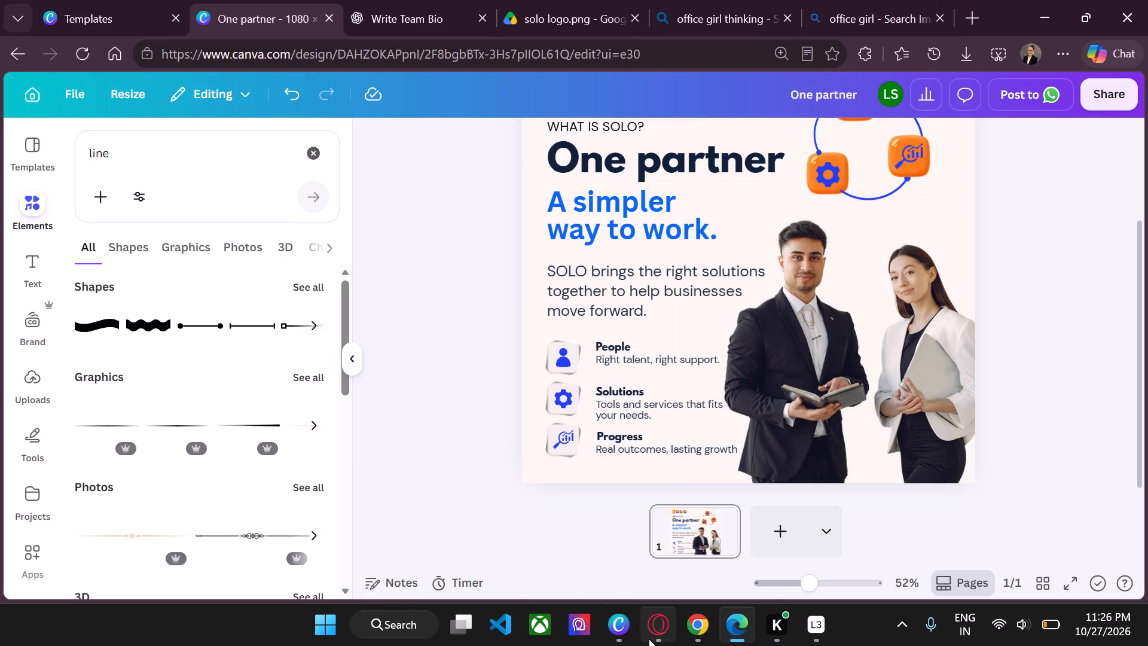
Switch to Loggy3, close its window, and dismiss the background-running notice.
click(817, 638)
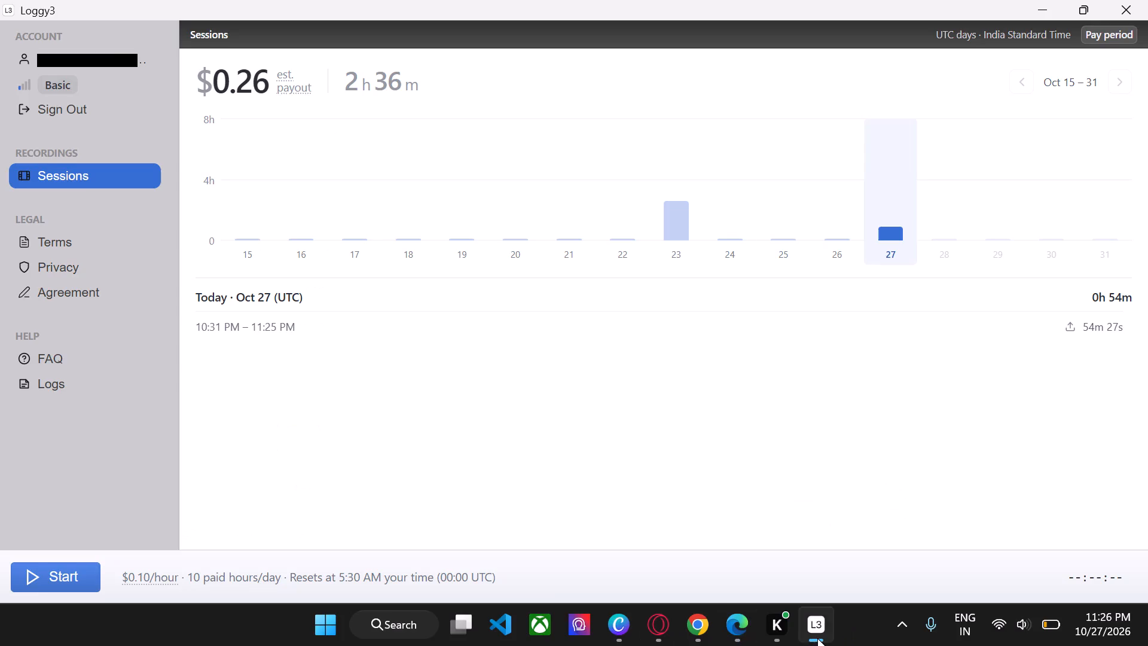
right_click(829, 627)
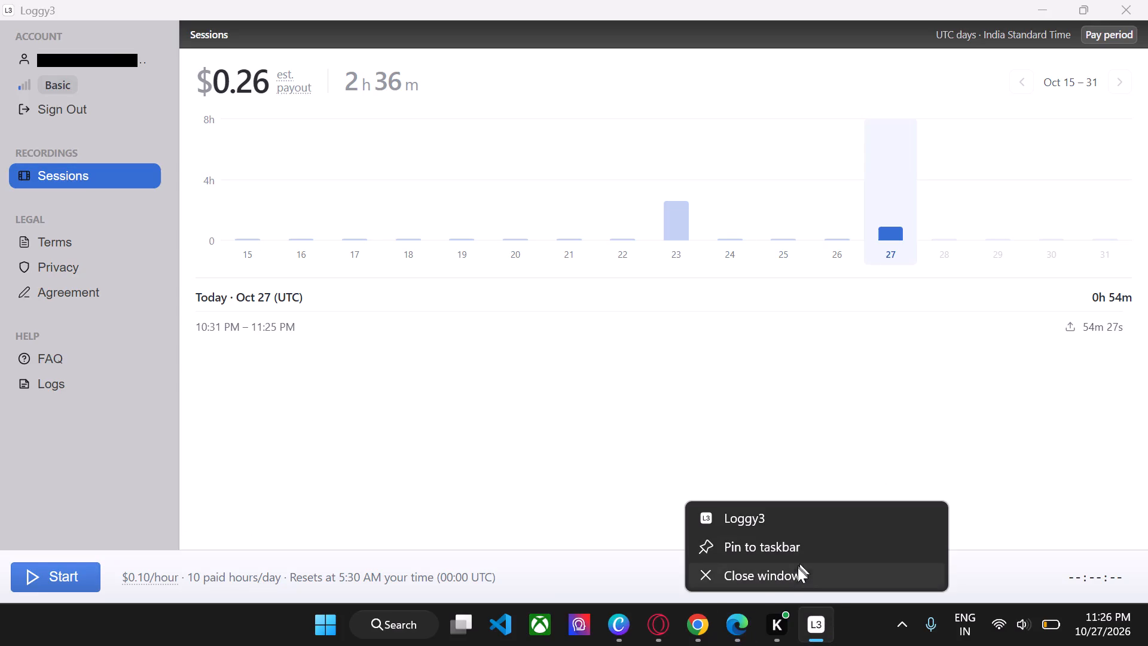
click(797, 572)
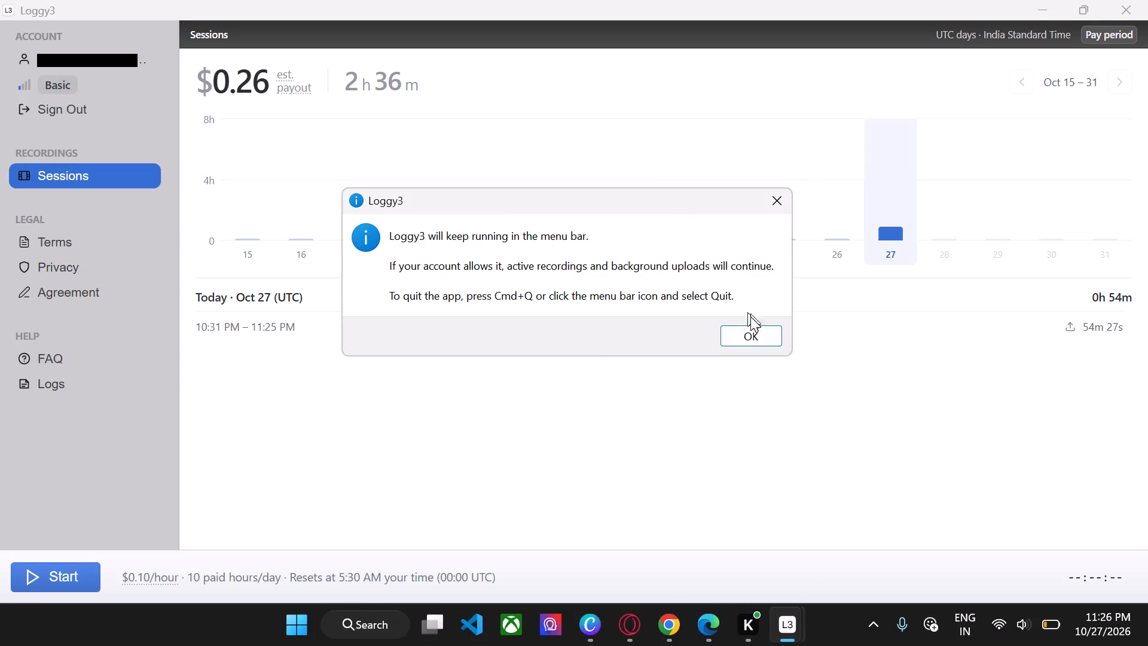
click(754, 340)
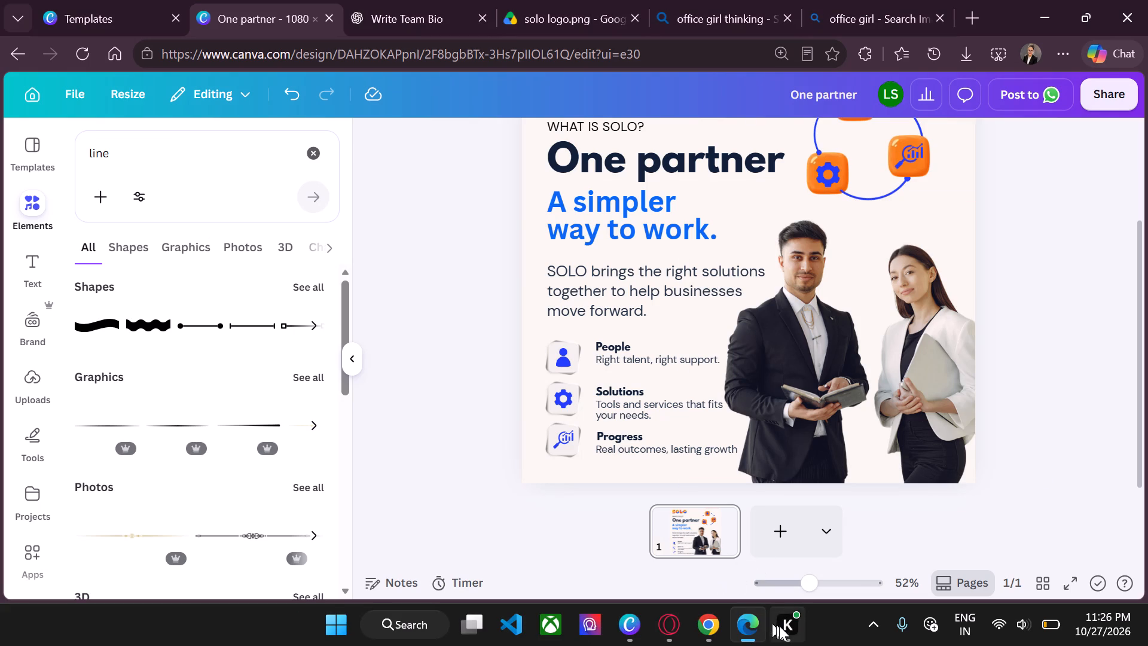